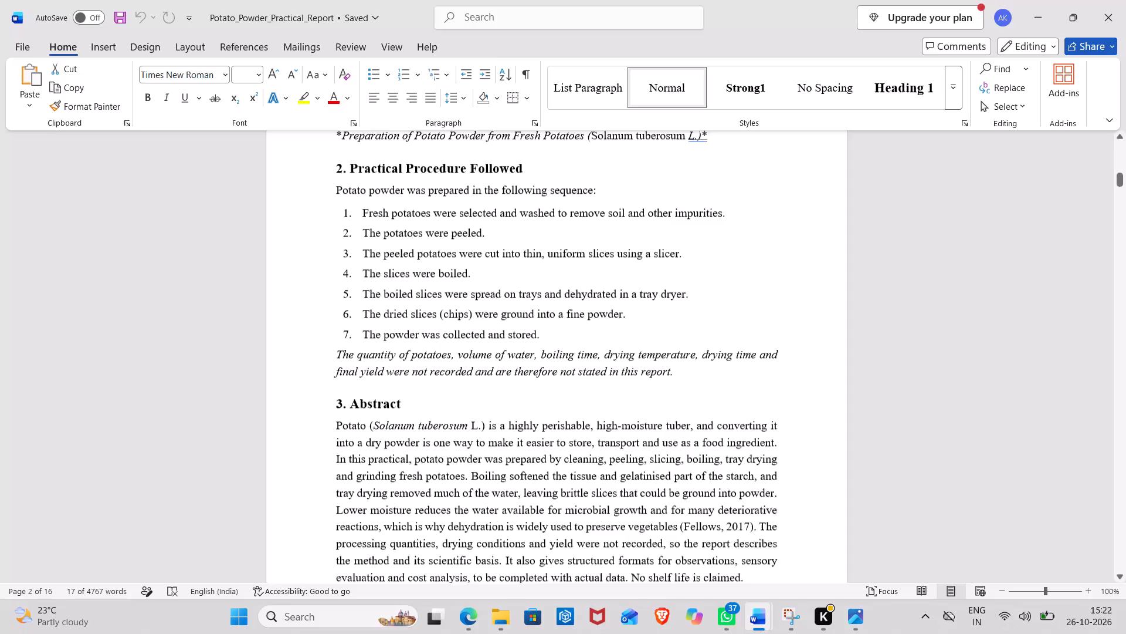
Read the report's title, practical procedure, abstract, introduction and objectives sections.
scroll(565, 318, "up", 2)
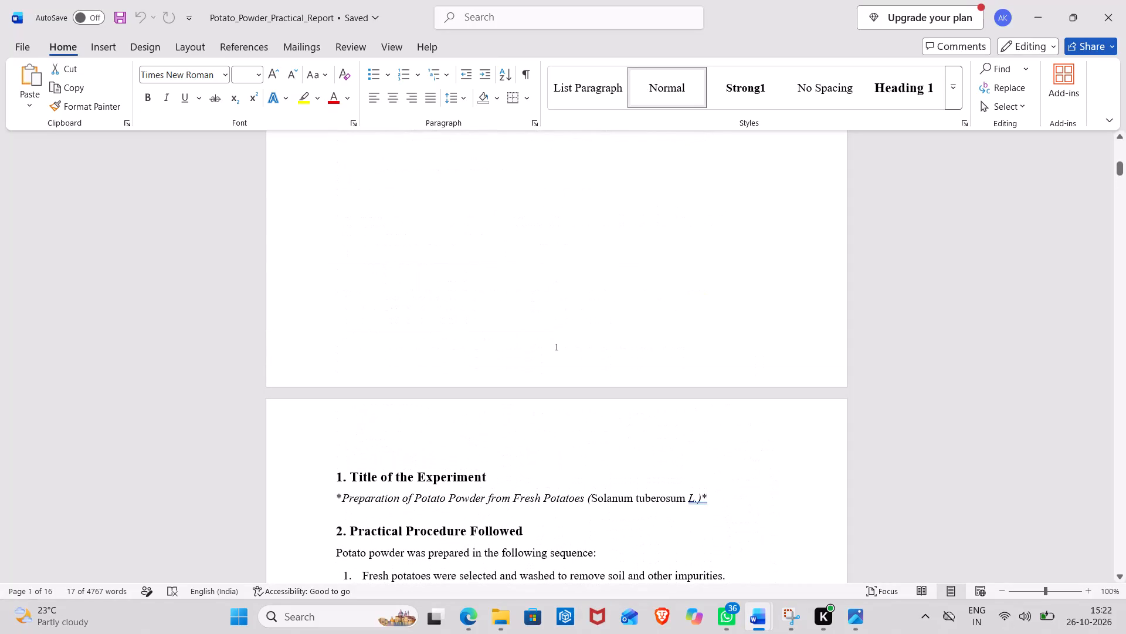
scroll(565, 318, "down", 5)
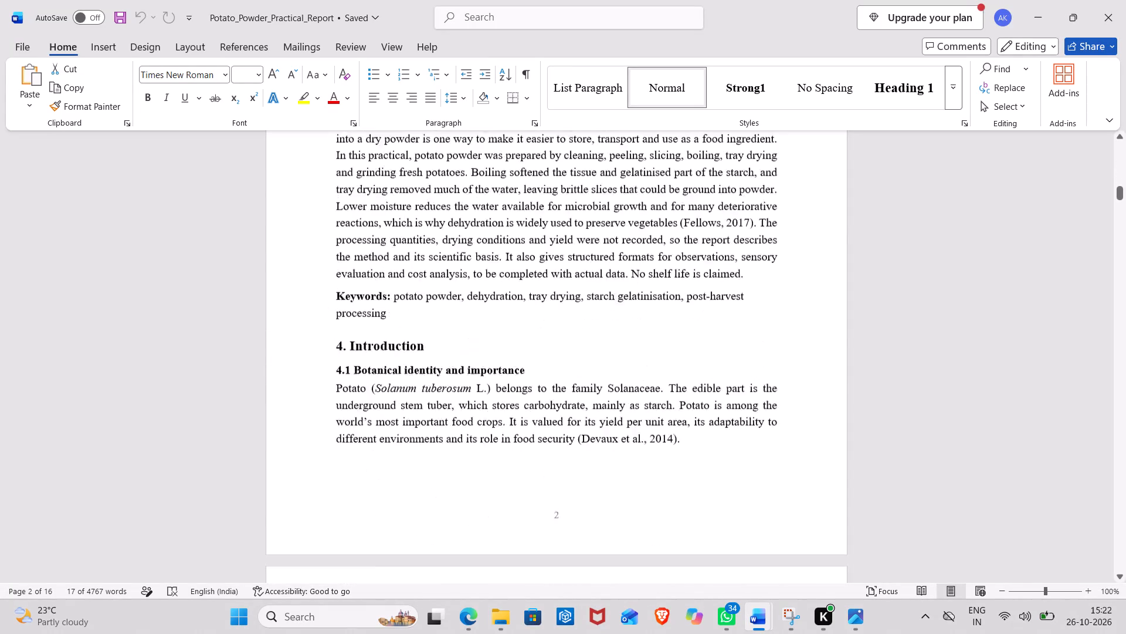
scroll(565, 318, "down", 3)
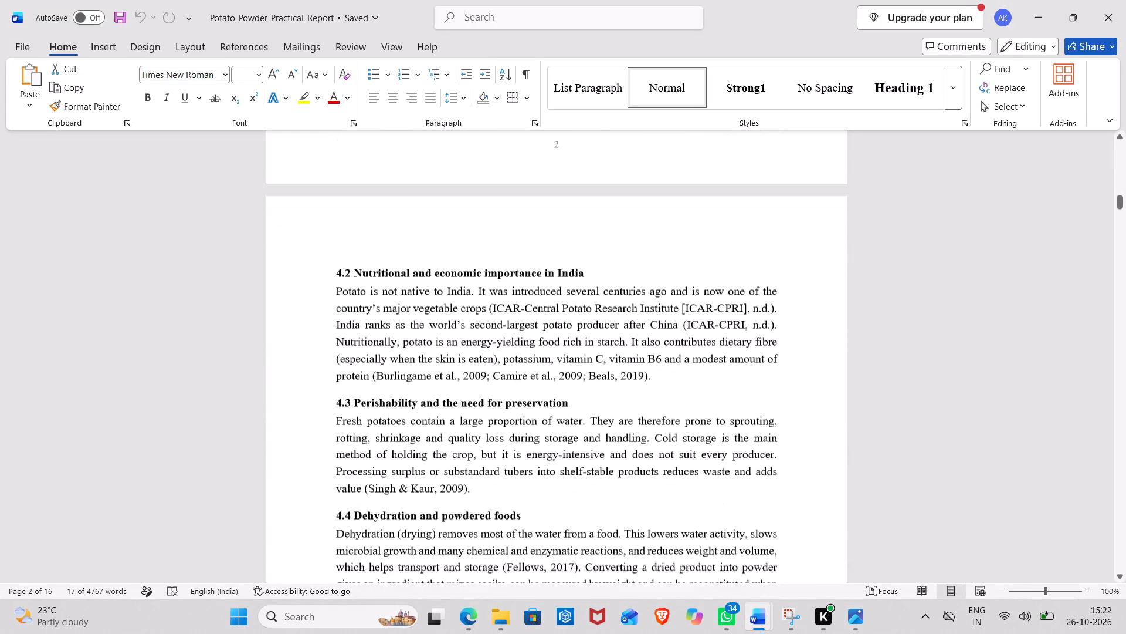
scroll(565, 318, "down", 3)
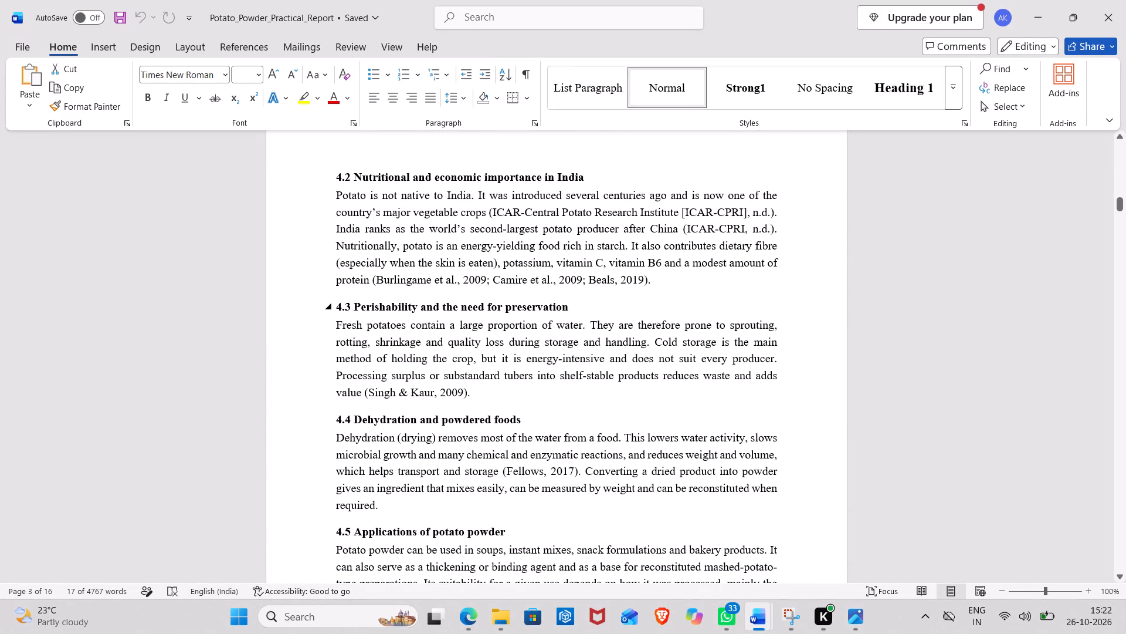
scroll(565, 318, "down", 2)
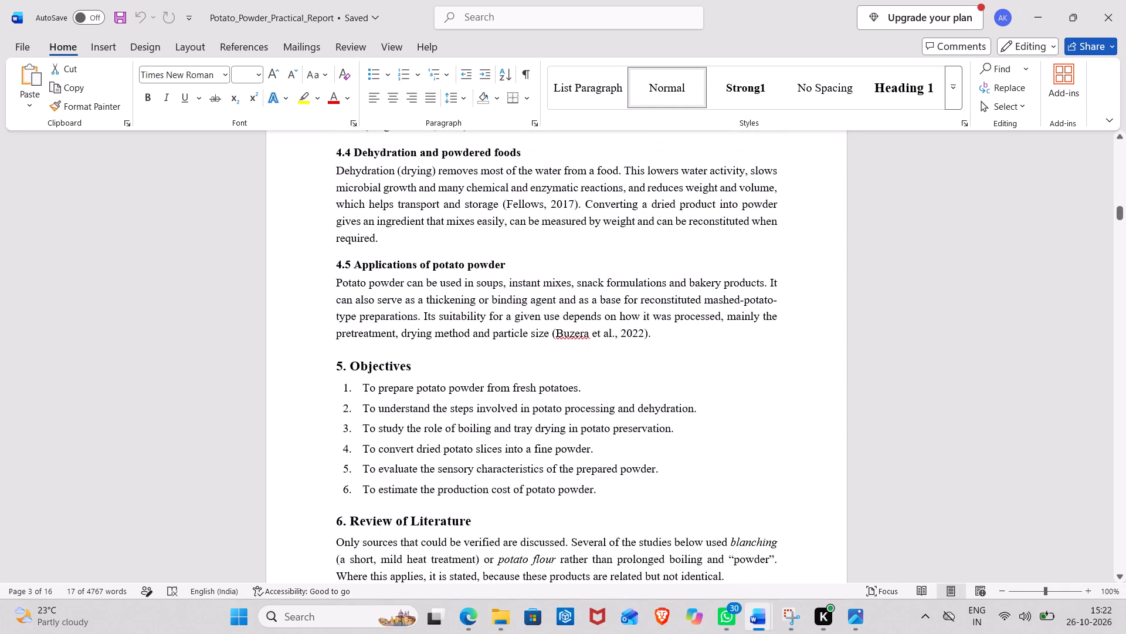
scroll(565, 318, "down", 1)
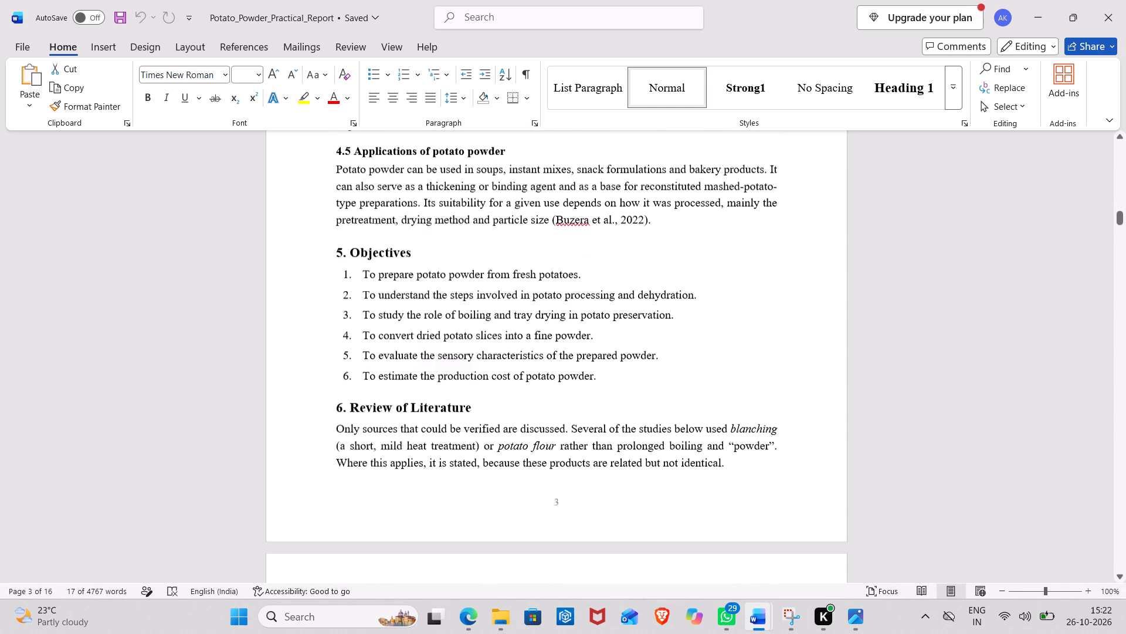
scroll(565, 318, "down", 3)
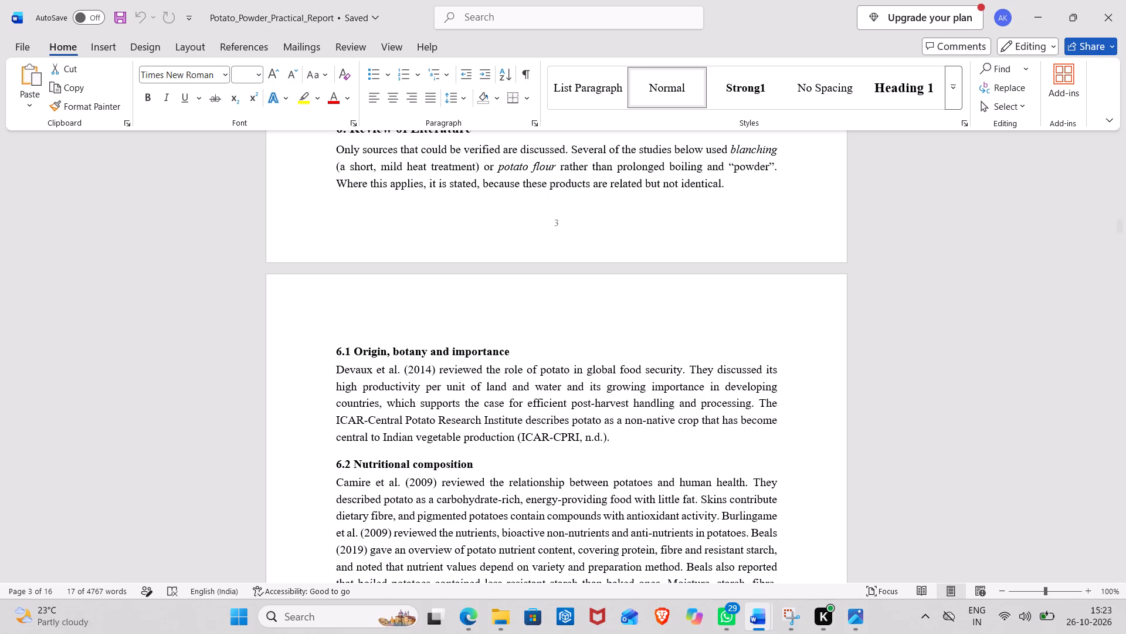
Read the literature review, raw materials, equipment, principle and detailed methodology sections.
scroll(467, 326, "down", 3)
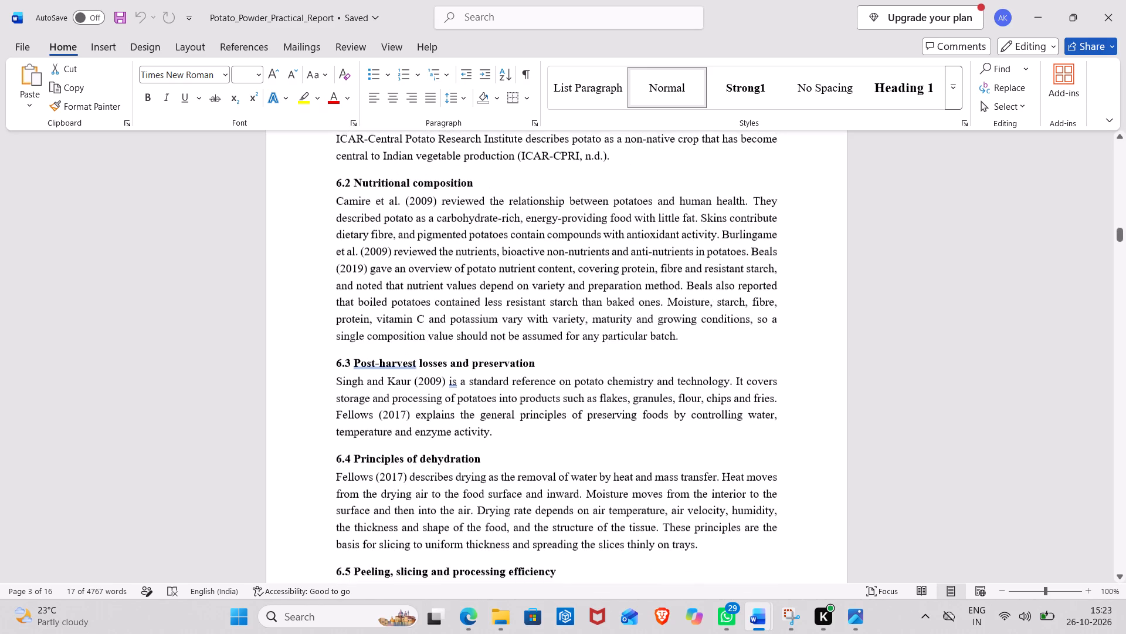
scroll(467, 326, "down", 6)
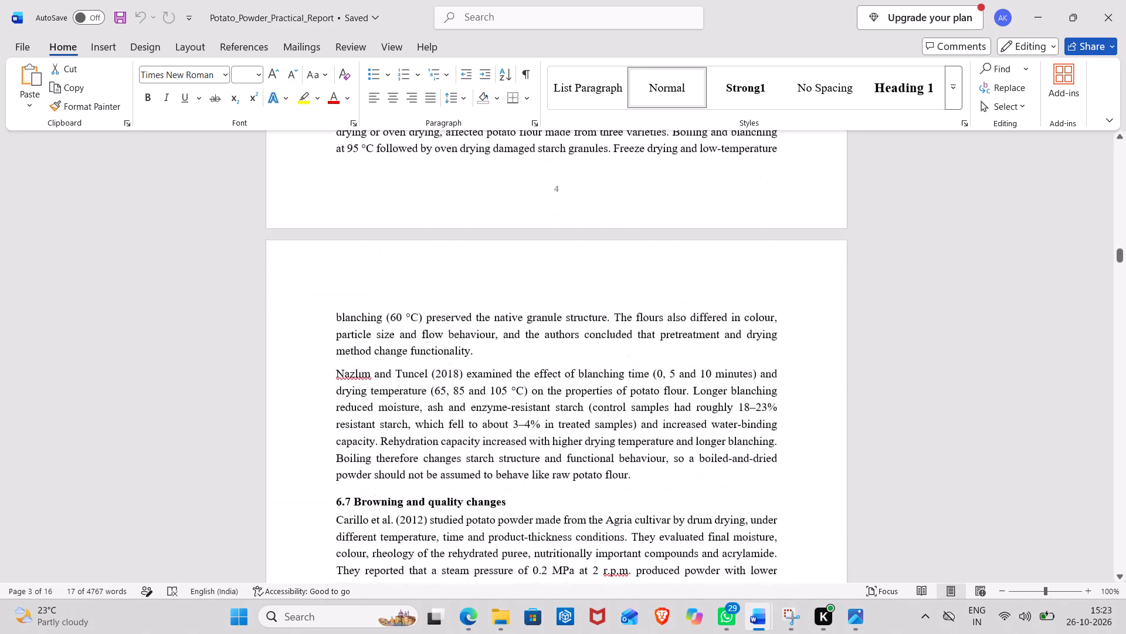
scroll(467, 326, "down", 4)
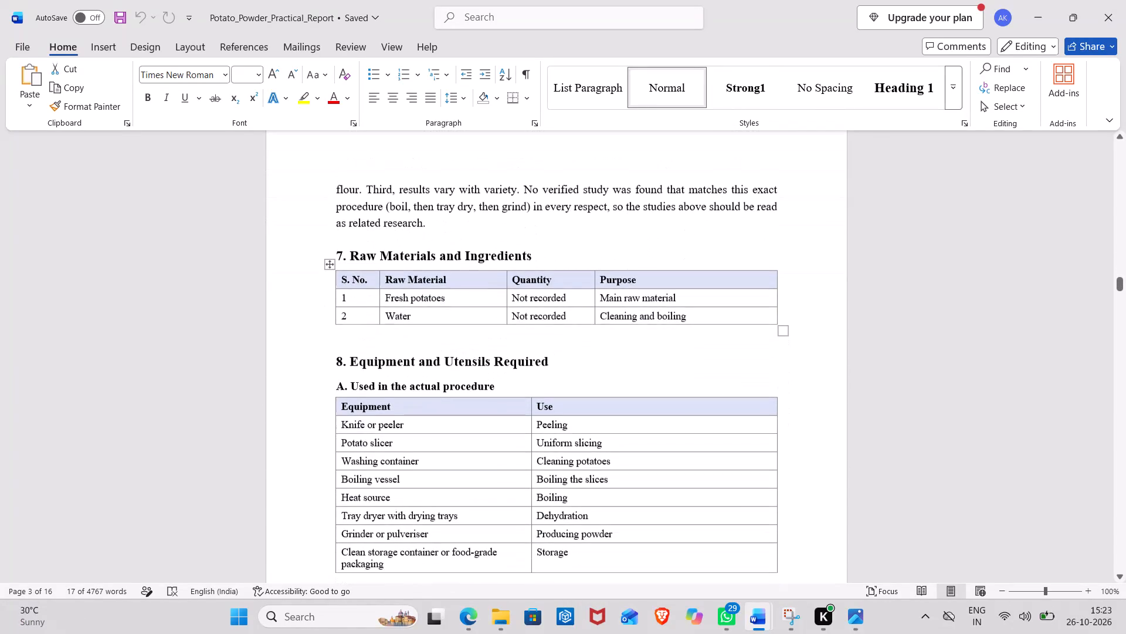
scroll(467, 326, "down", 3)
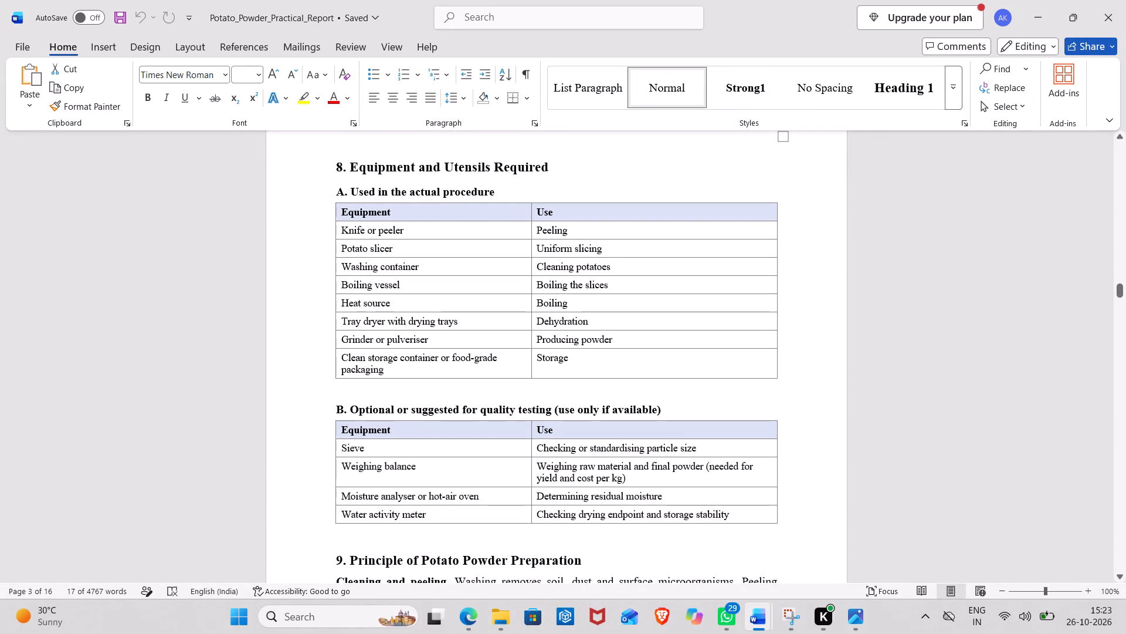
scroll(467, 326, "down", 4)
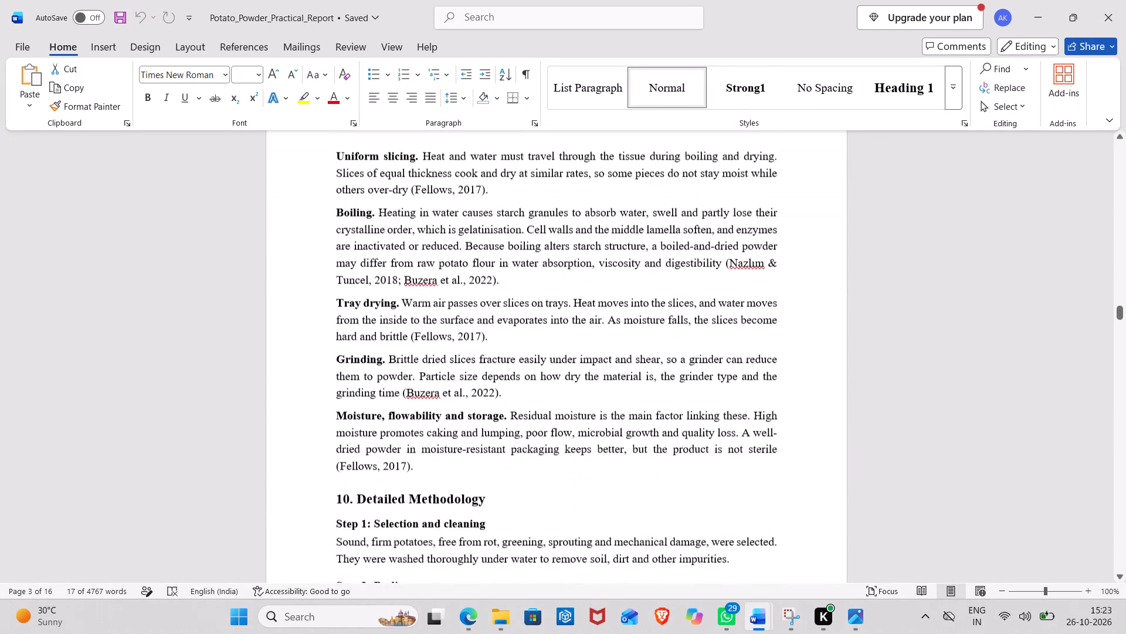
scroll(467, 326, "down", 1)
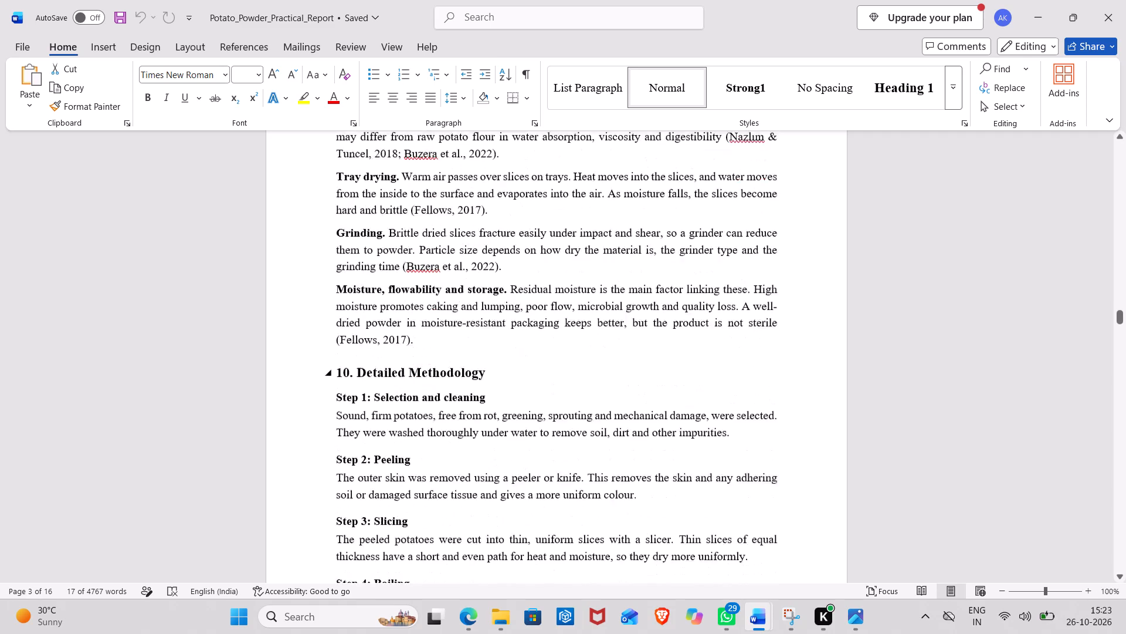
scroll(467, 326, "down", 1)
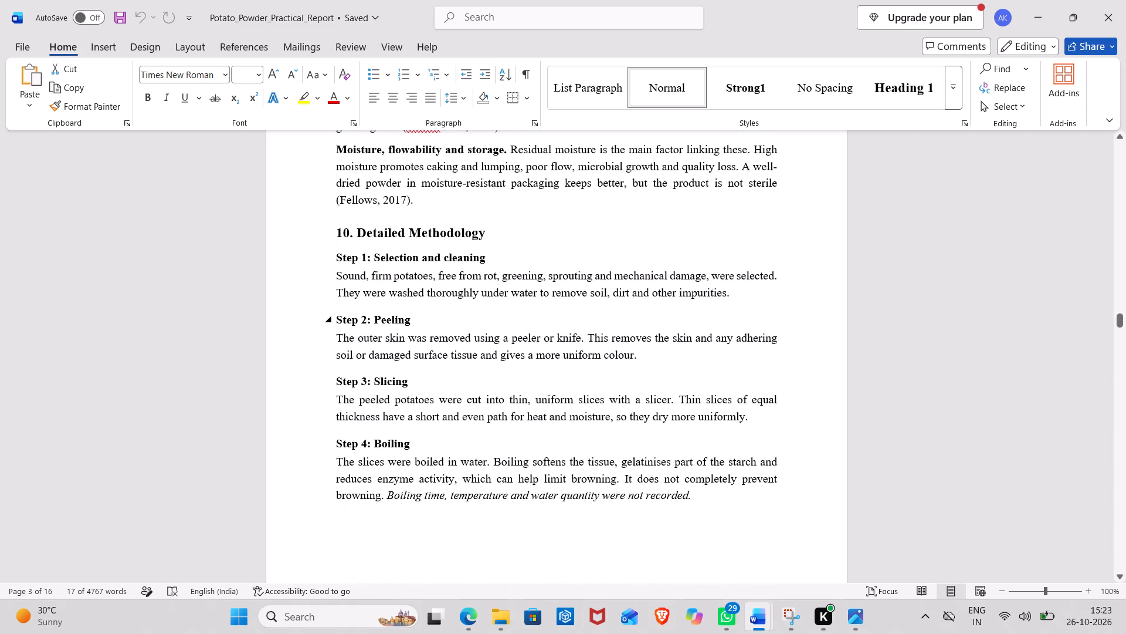
scroll(467, 326, "down", 8)
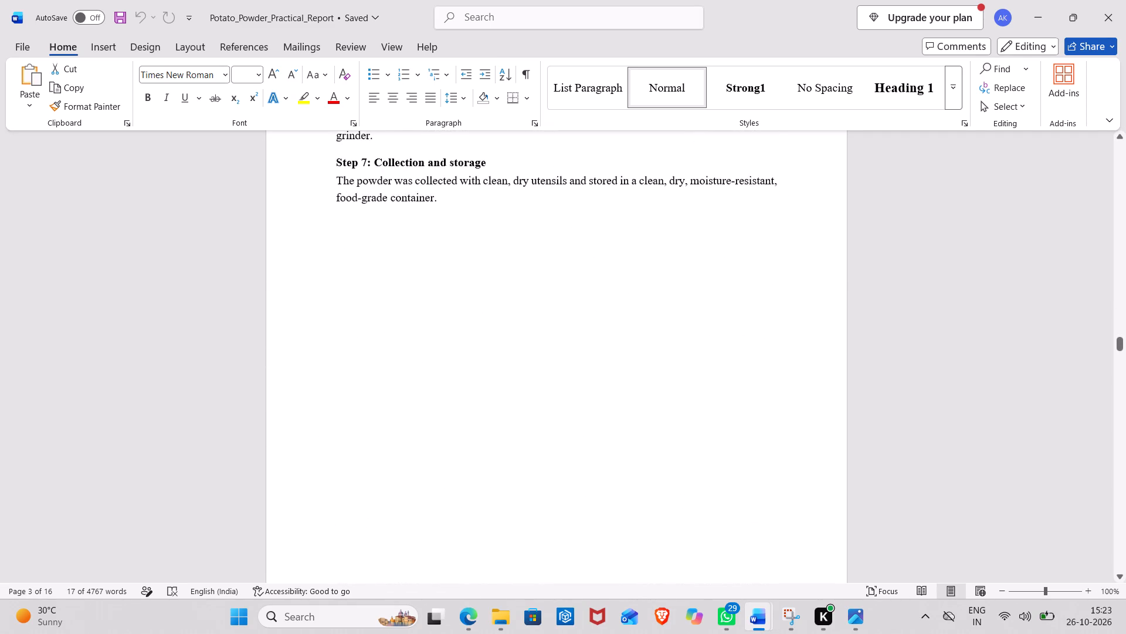
Look over the process flow chart, the explanations of the processing stages and the observations table.
scroll(467, 326, "down", 8)
scroll(467, 326, "up", 1)
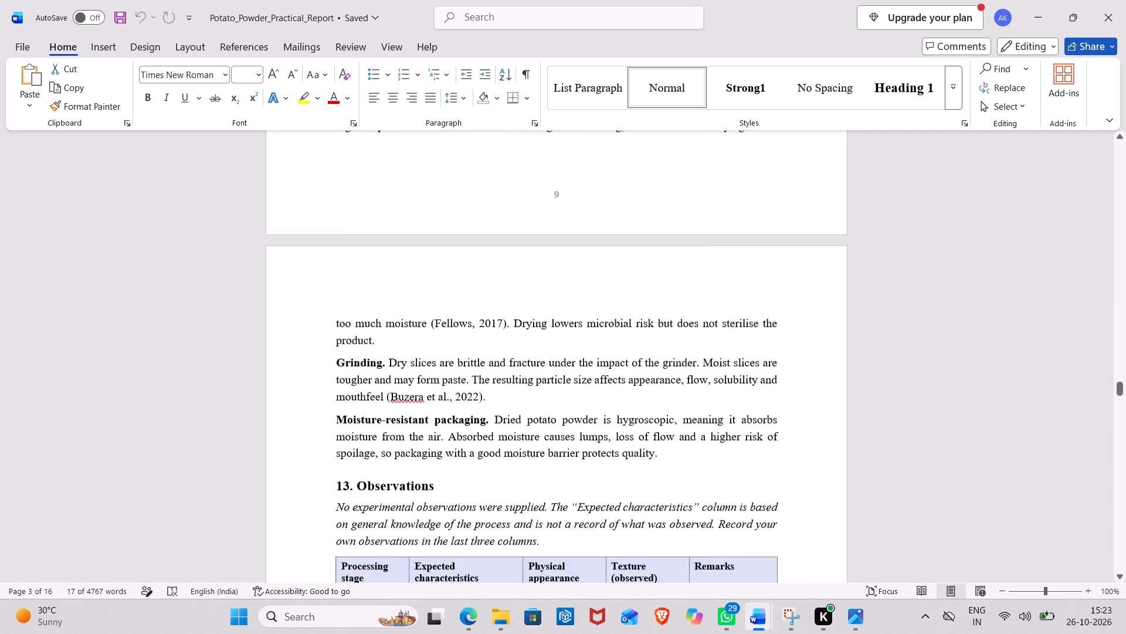
scroll(467, 326, "up", 3)
scroll(467, 326, "down", 1)
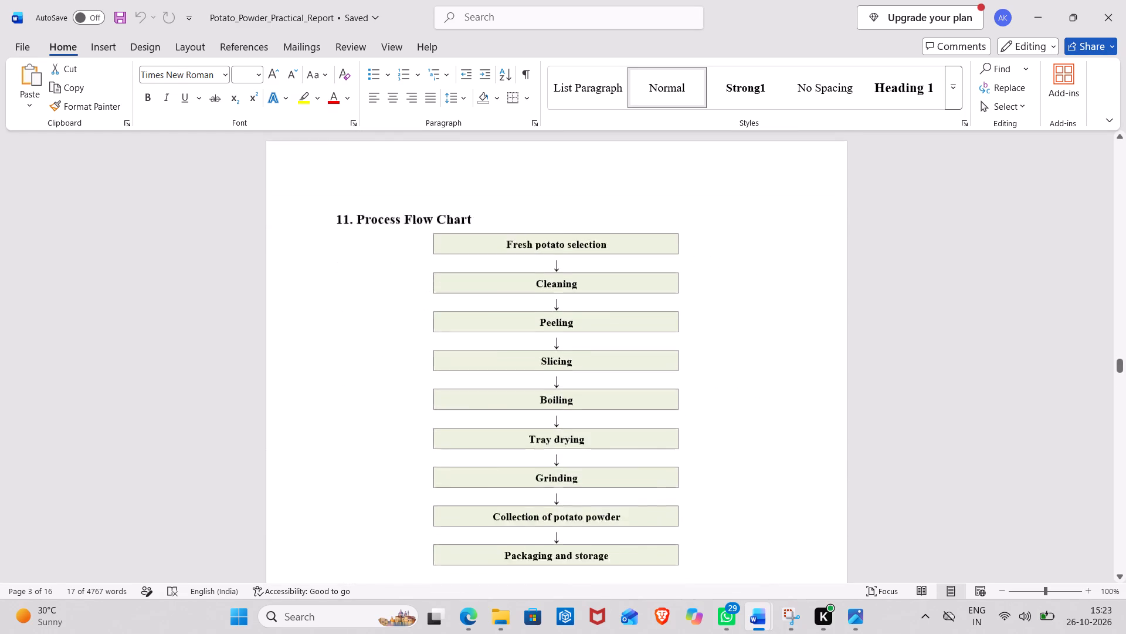
scroll(467, 326, "down", 5)
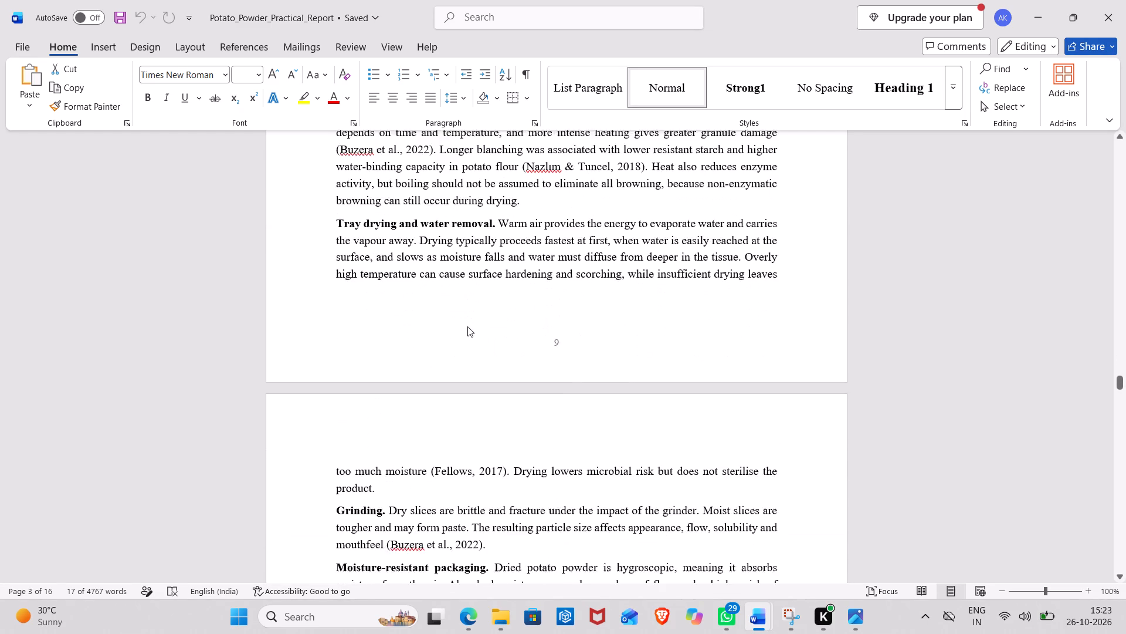
scroll(467, 326, "down", 4)
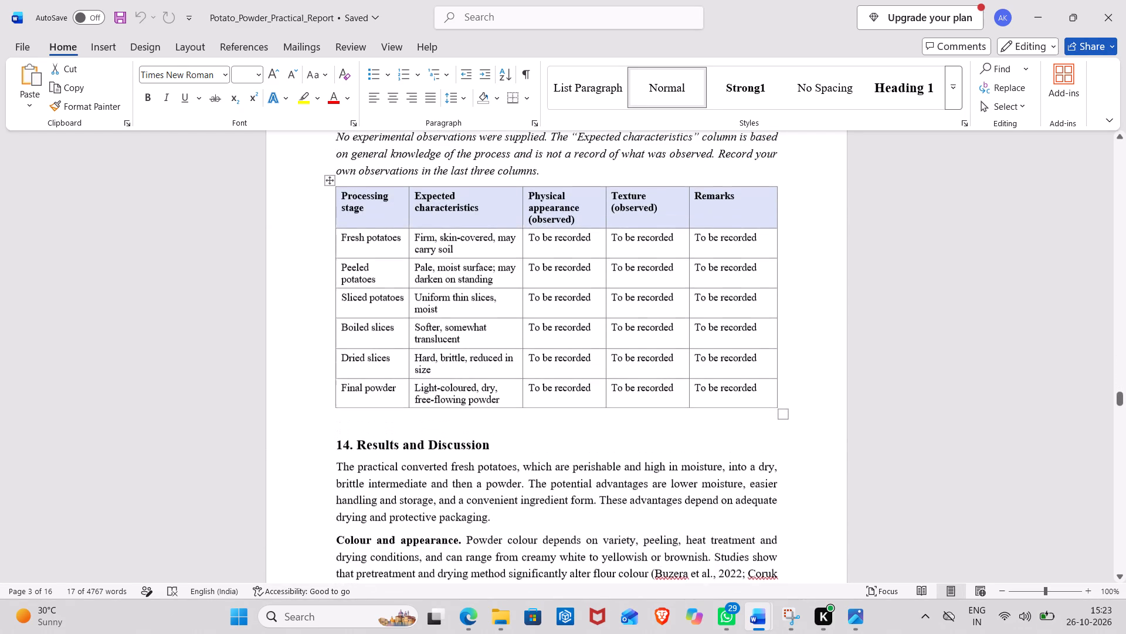
Read the report from Results and Discussion through the defects table to the Sensory Evaluation section.
scroll(467, 326, "down", 3)
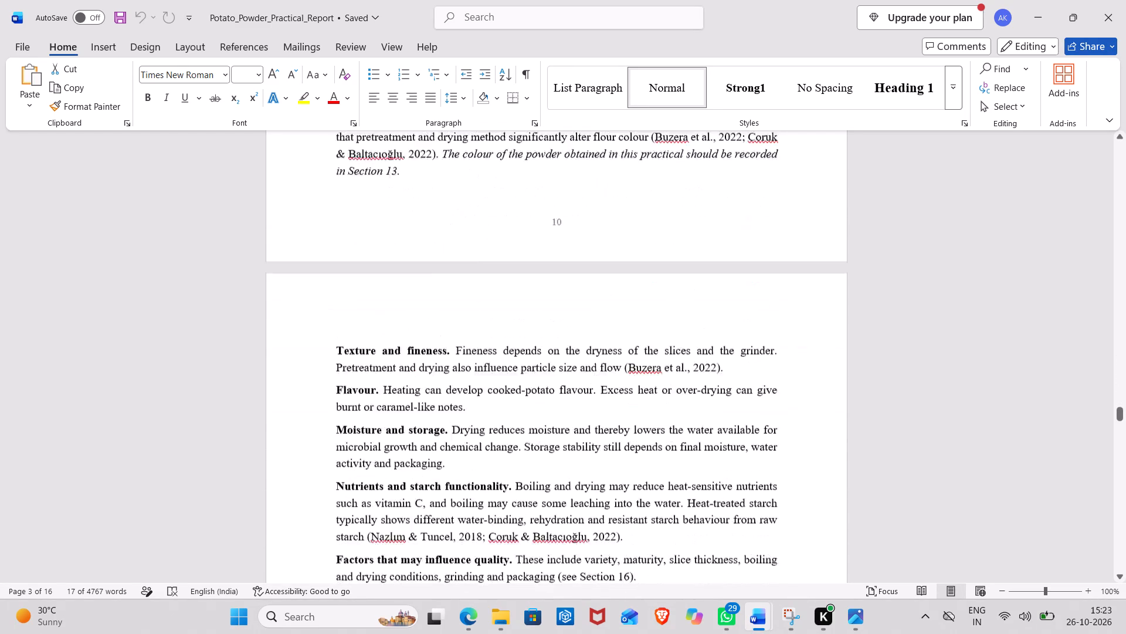
scroll(467, 326, "down", 5)
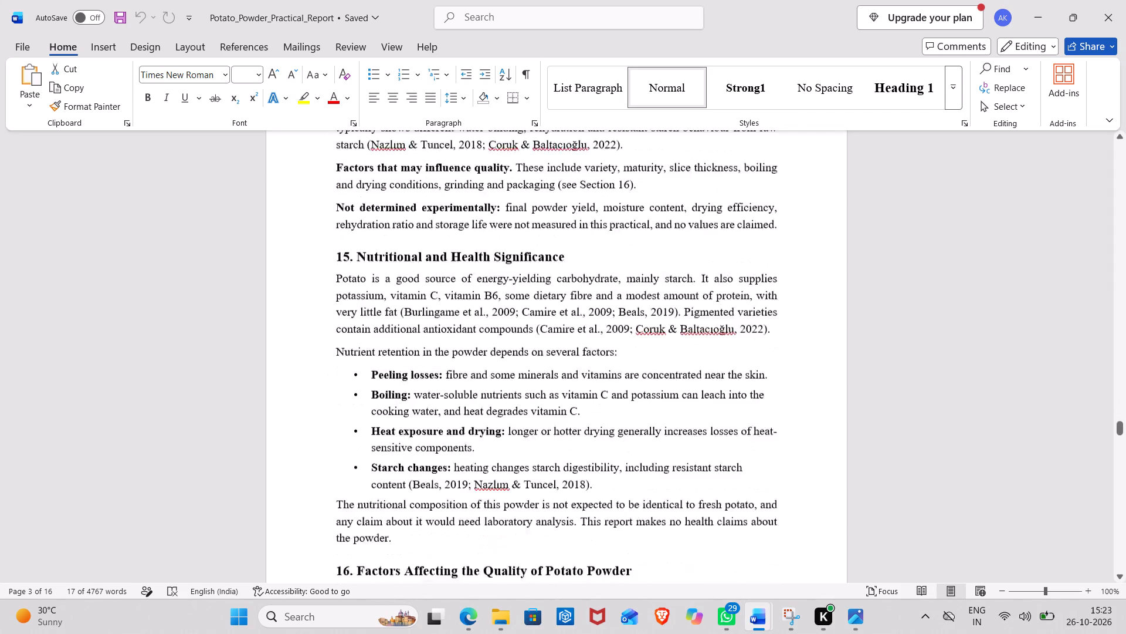
scroll(467, 326, "down", 5)
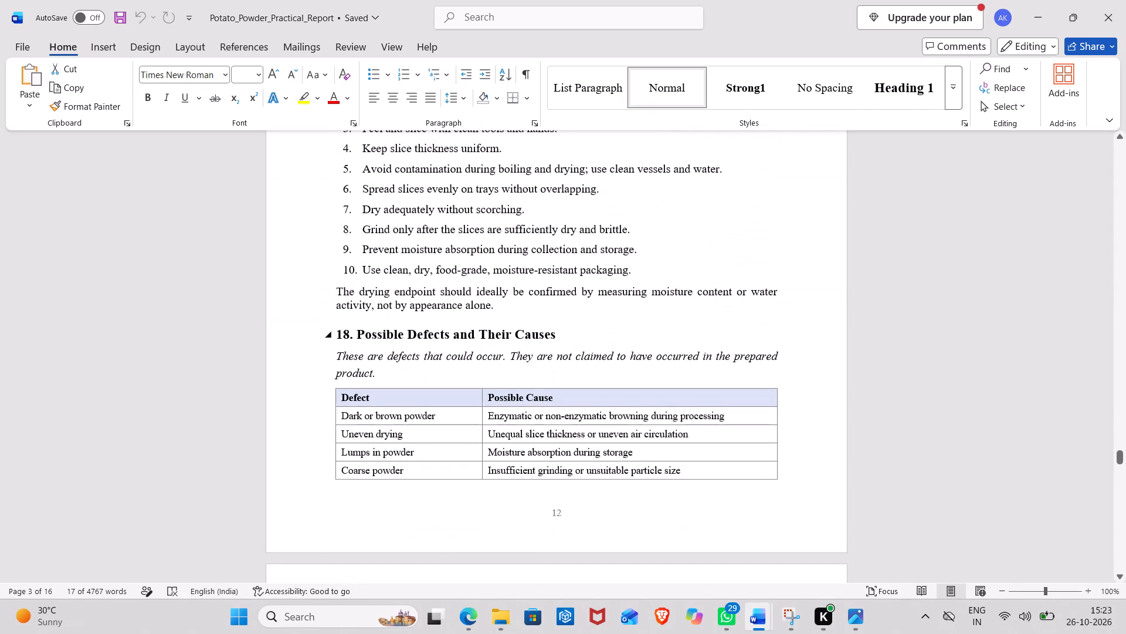
scroll(467, 326, "down", 6)
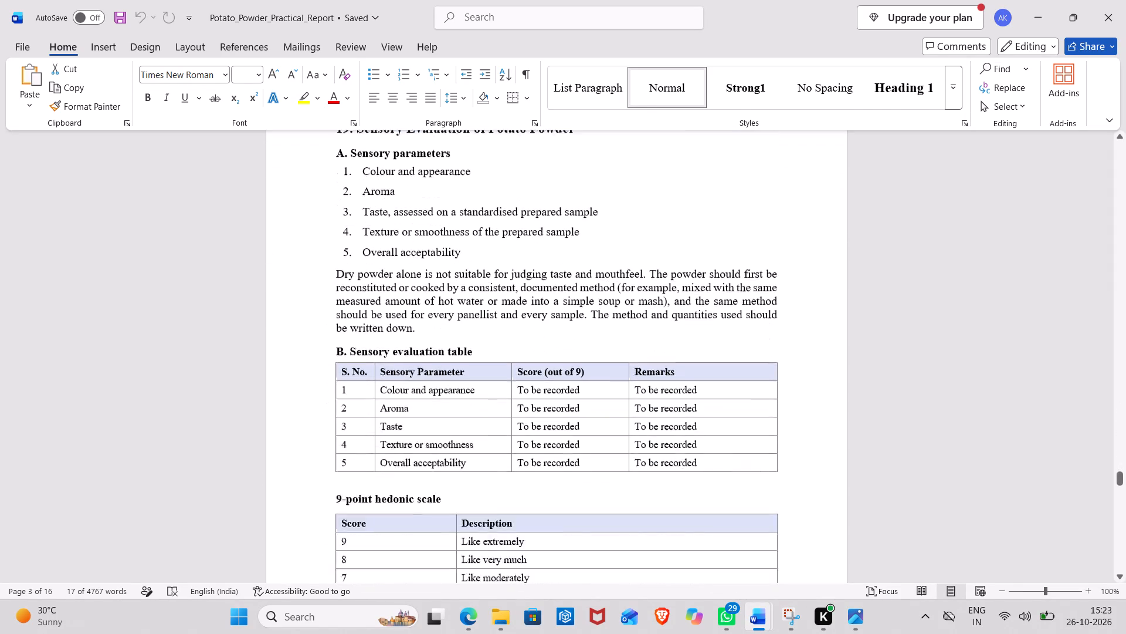
scroll(467, 326, "down", 1)
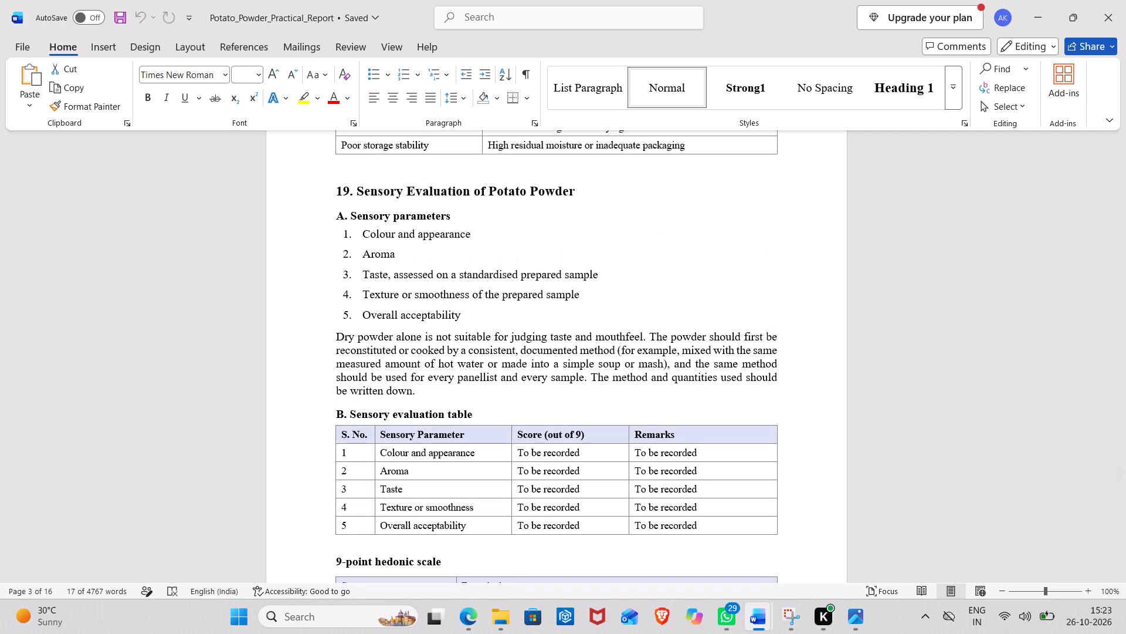
Delete the "B.Sc. Agriculture – Food Processing and Post-Harvest Technology" line and the student details table from the cover page.
scroll(467, 326, "up", 2)
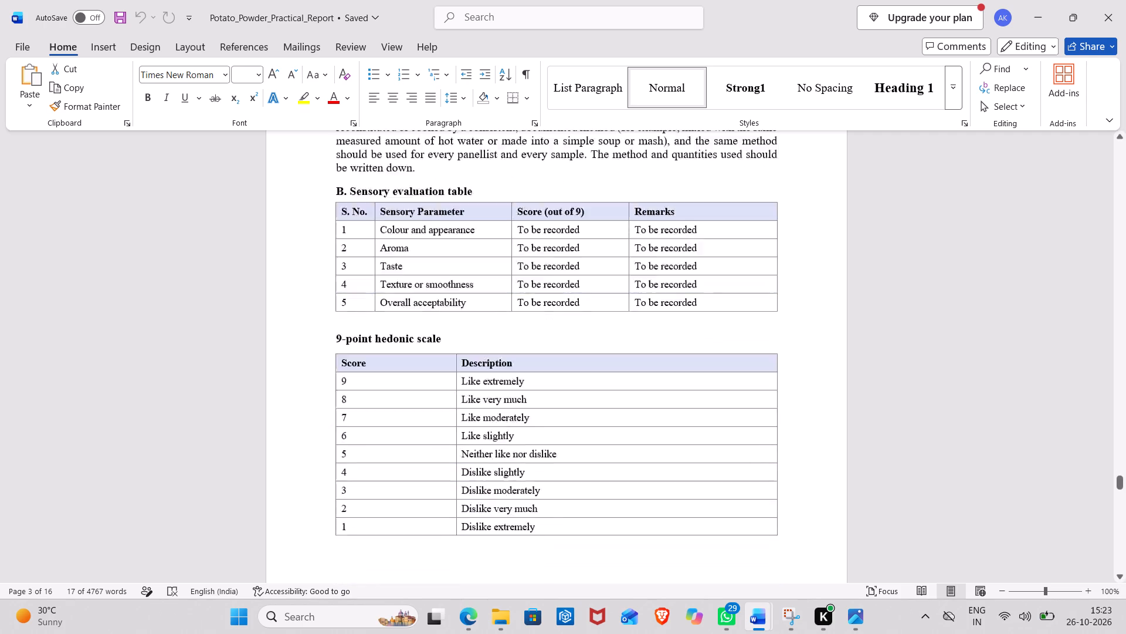
scroll(467, 326, "up", 17)
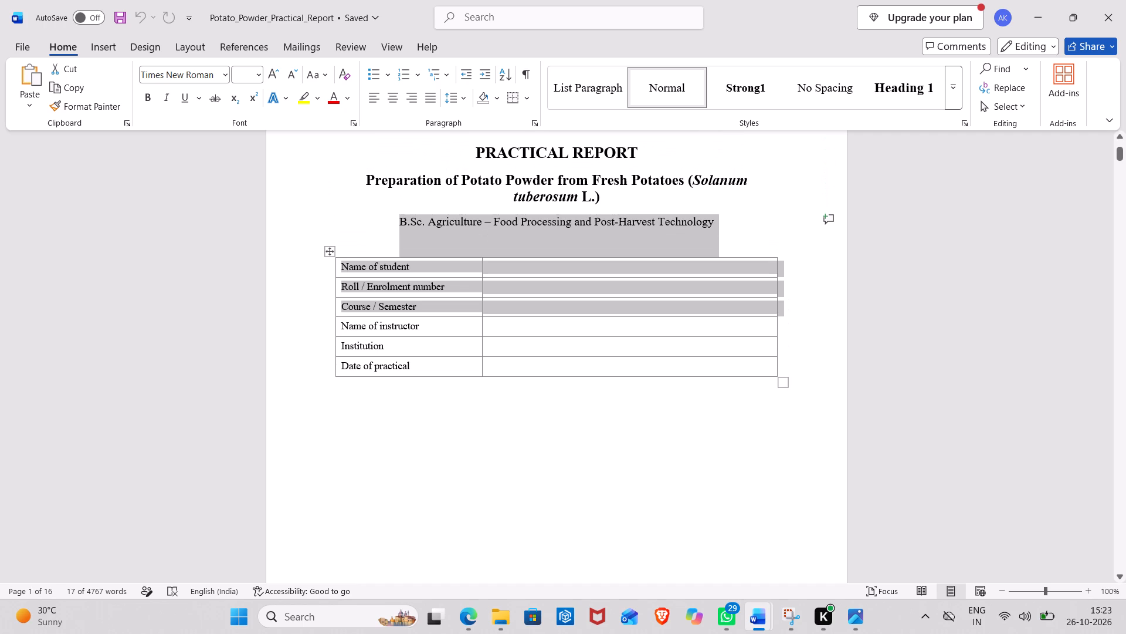
left_click(388, 217)
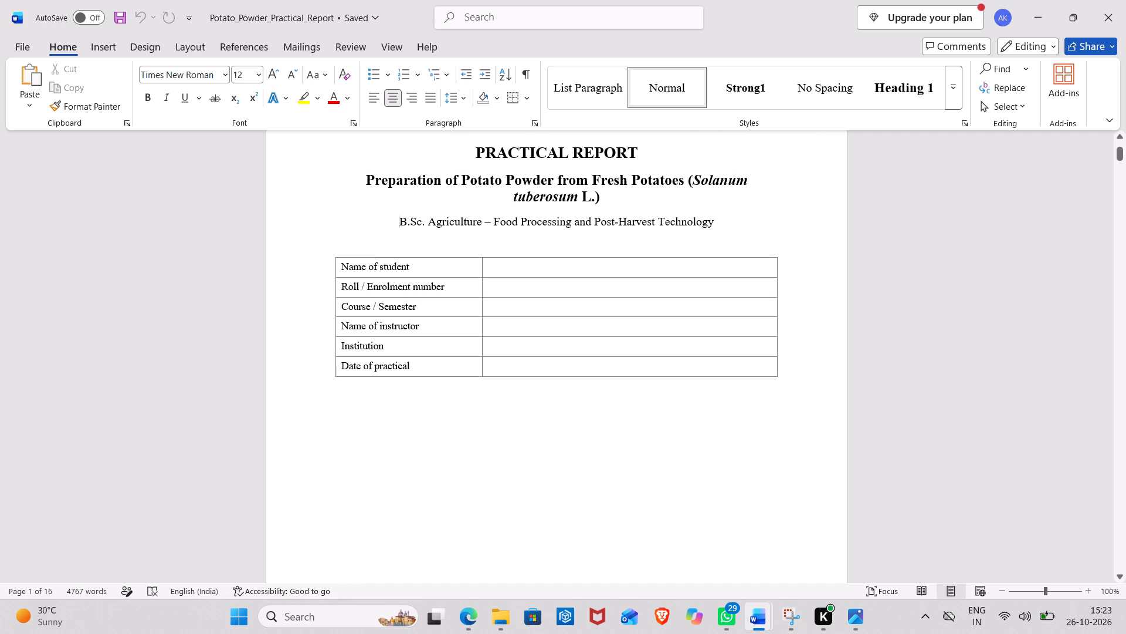
left_click_drag(401, 218, 762, 339)
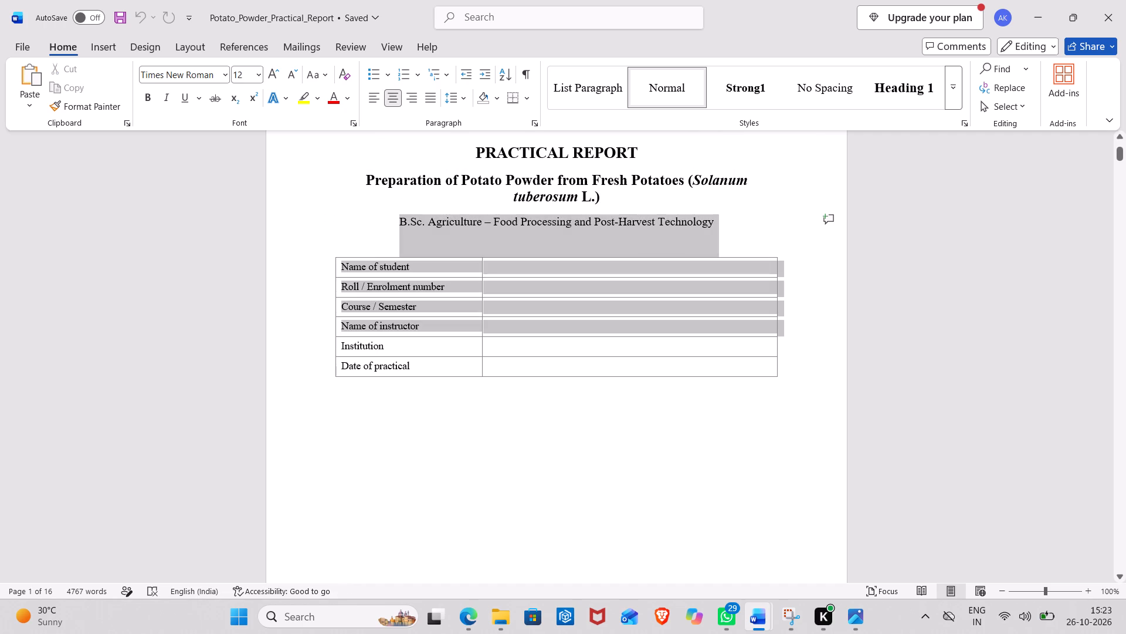
left_click_drag(762, 339, 758, 393)
key("BackSpace")
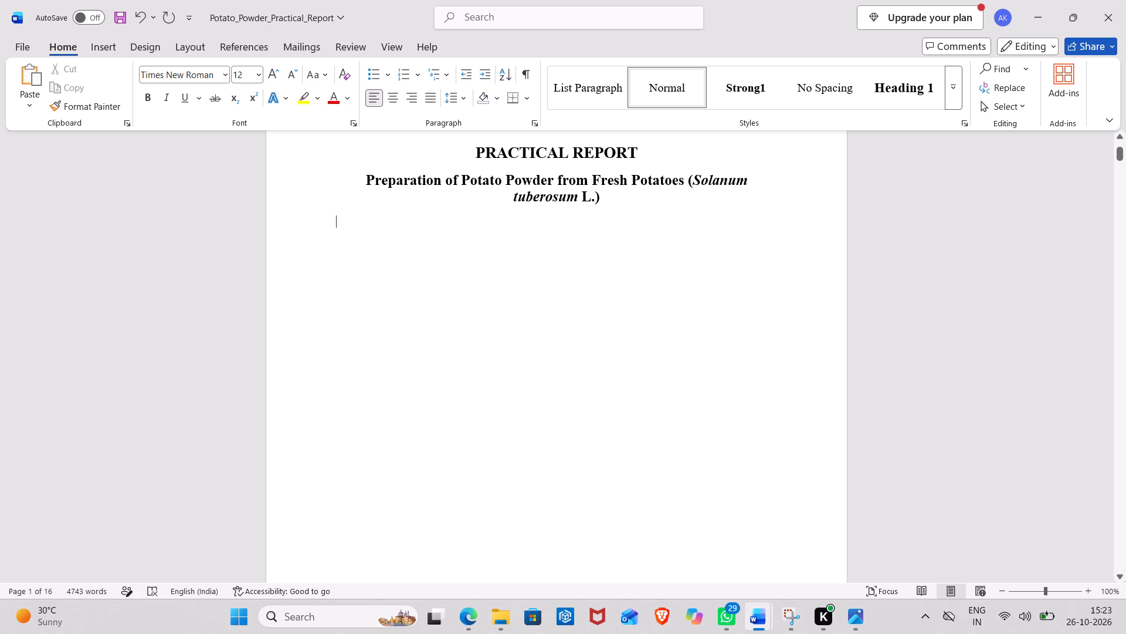
Delete "(Solanum tuberosum L.)" from the cover title together with the blank line and page break beneath it.
left_click_drag(687, 180, 726, 221)
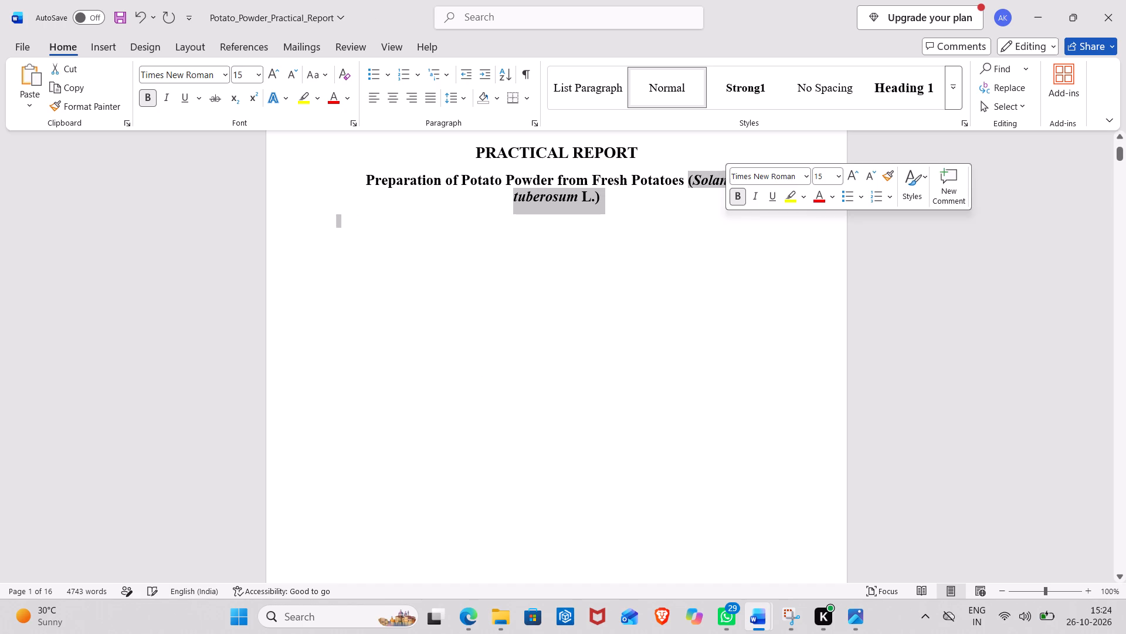
key("BackSpace")
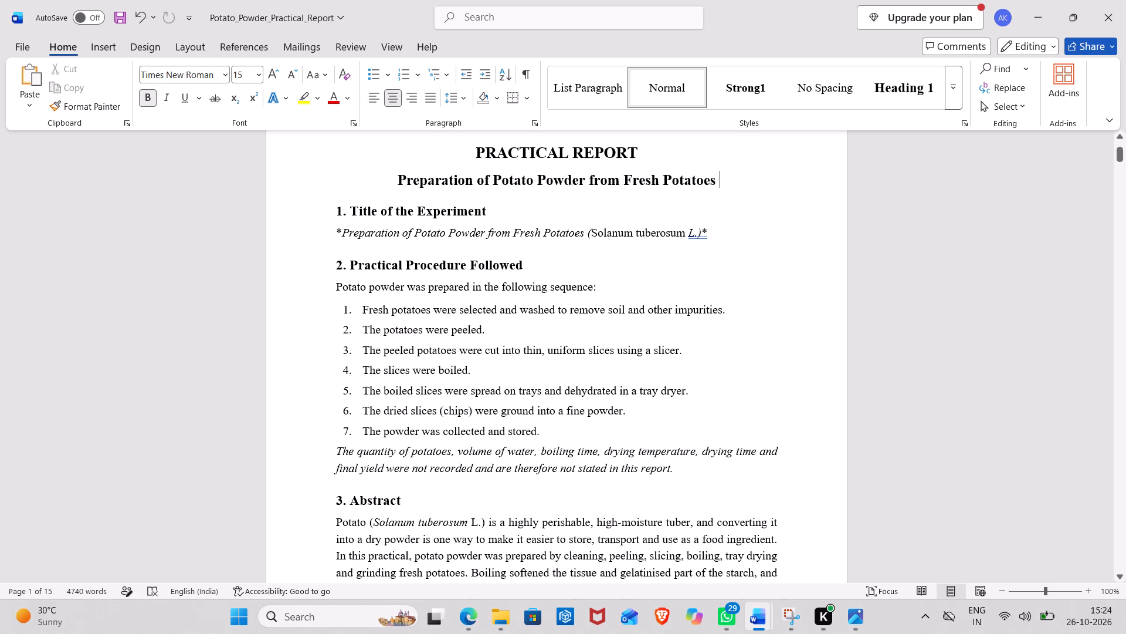
Select the "PRACTICAL REPORT" heading, and place the insertion point at its start.
left_click_drag(474, 149, 649, 151)
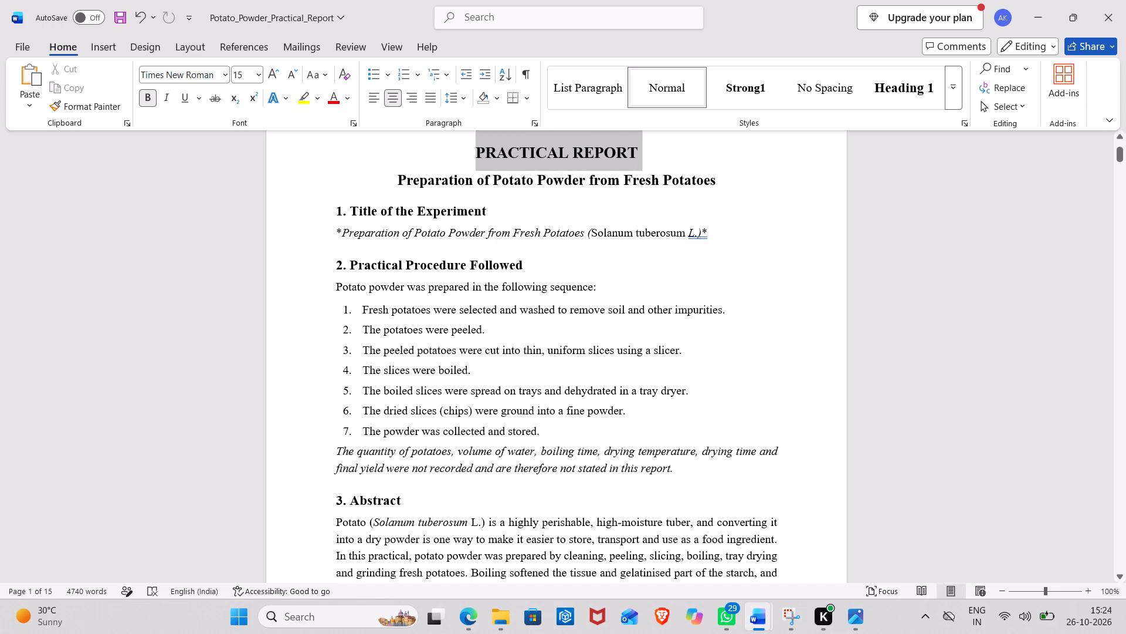
left_click_drag(649, 151, 663, 150)
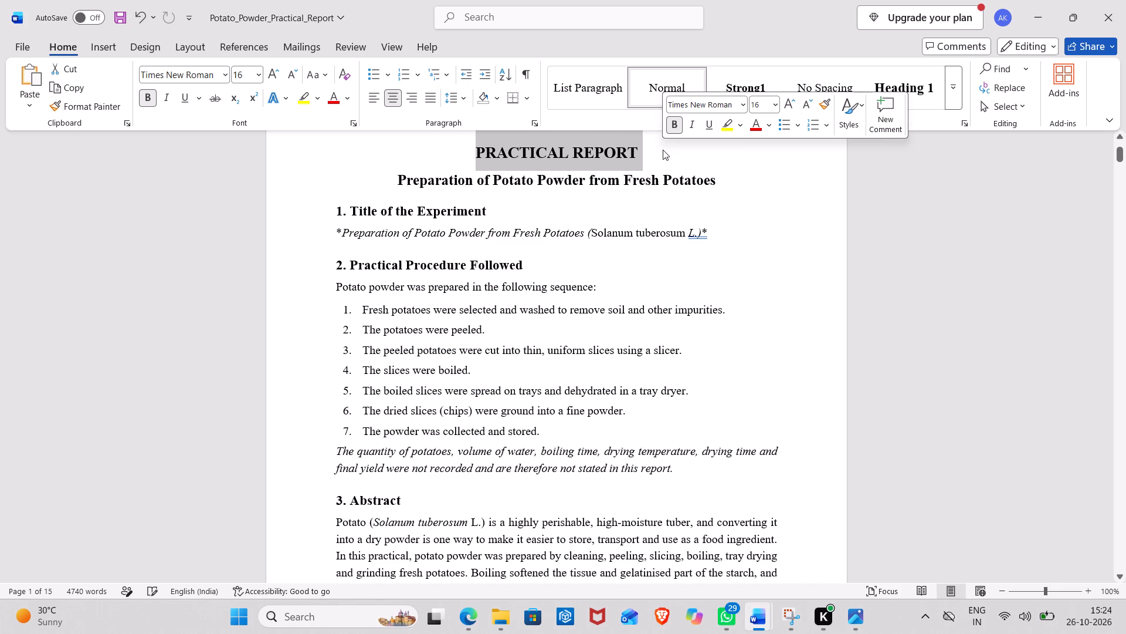
left_click(462, 133)
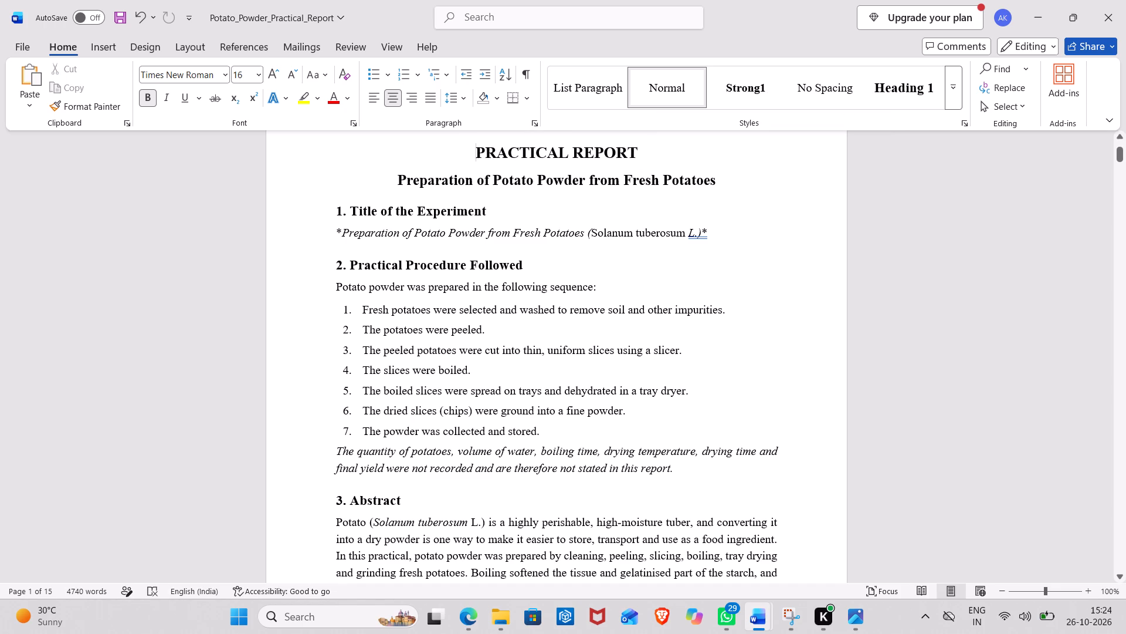
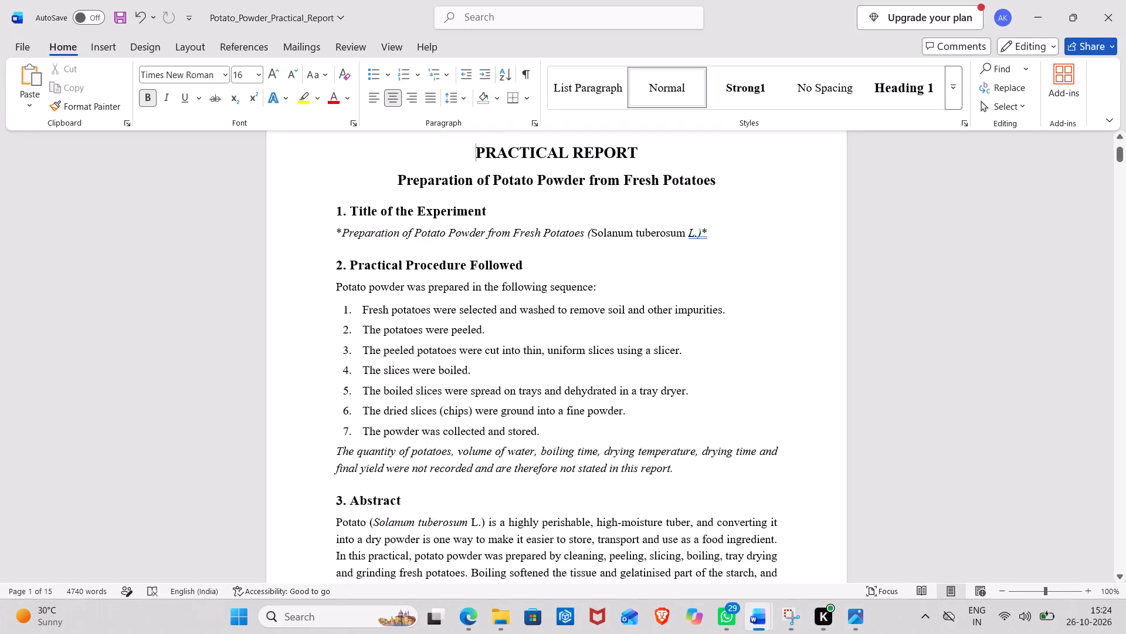
Insert "ACTIVITY-13" in capitals before the "PRACTICAL REPORT" heading.
key("shift+a")
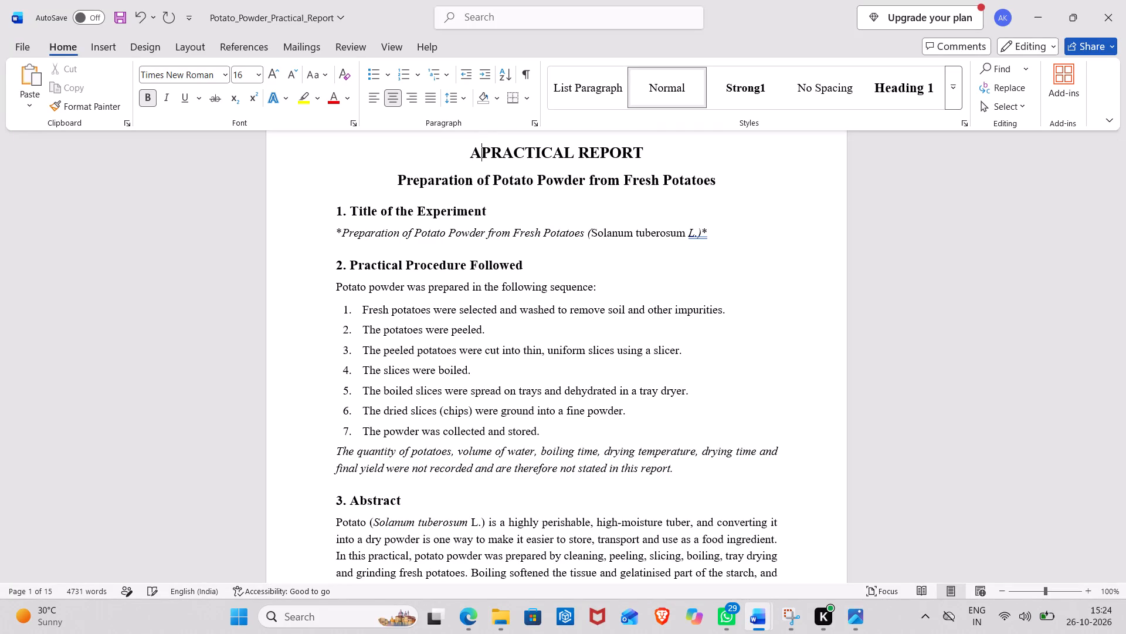
type("cti")
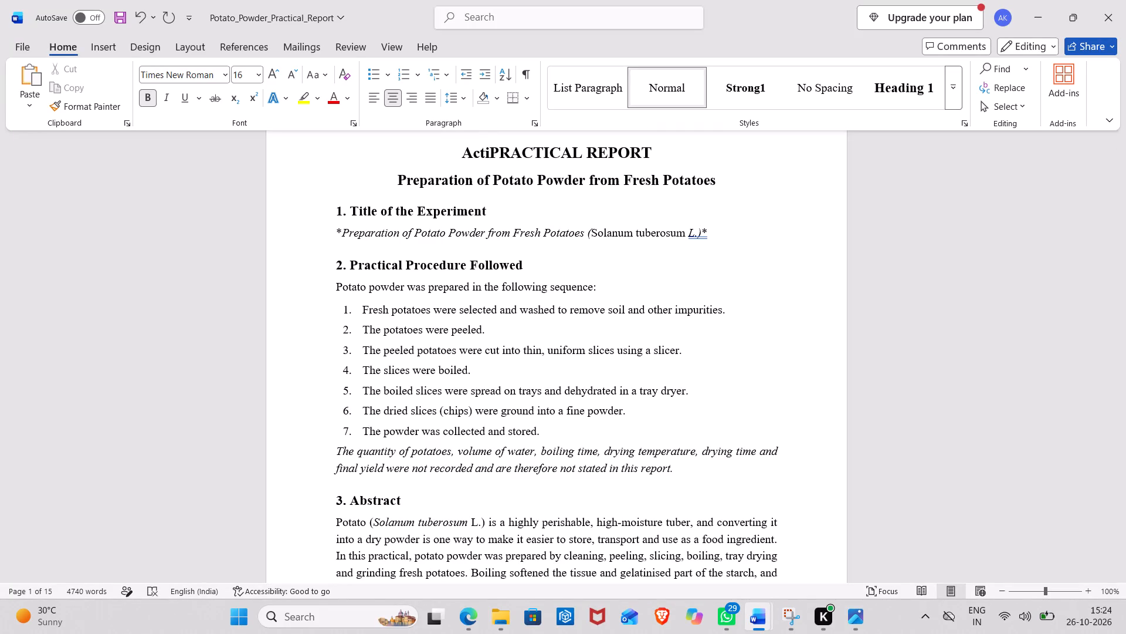
key("v")
type("ity")
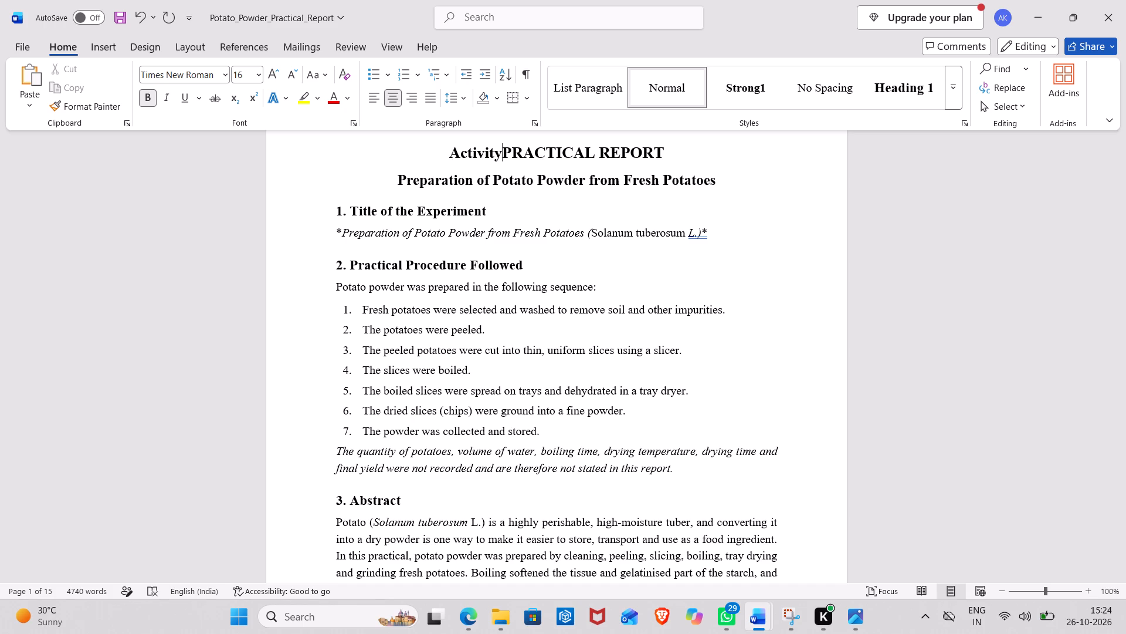
key("BackSpace")
key("BackSpace")
key("BackSpace")
key("BackSpace")
key("BackSpace")
key("BackSpace")
key("BackSpace")
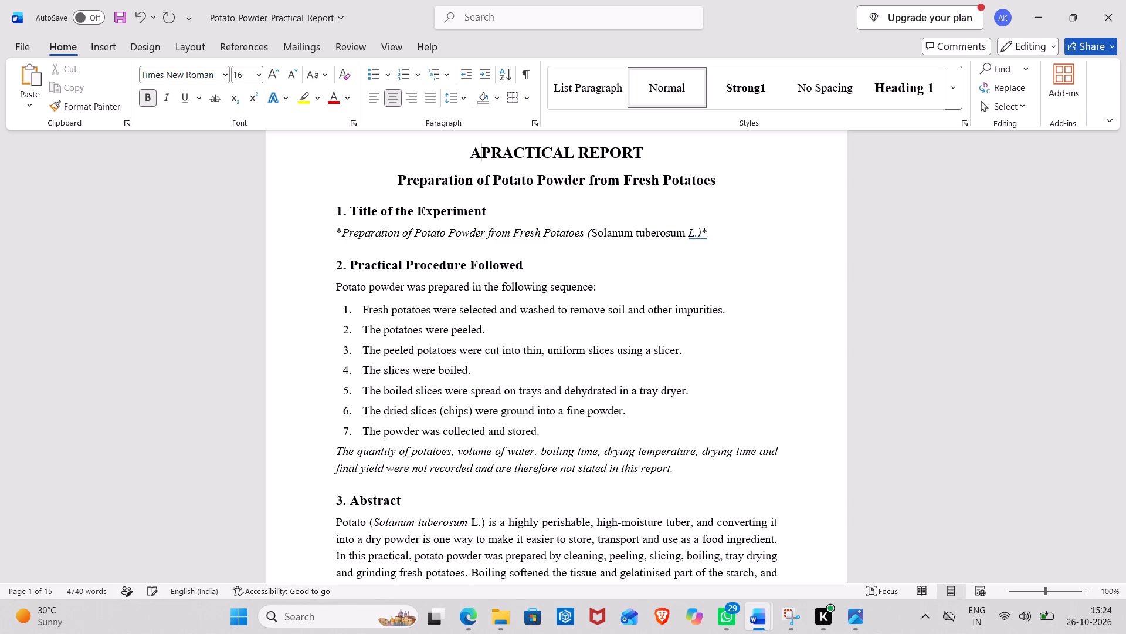
type("CTIVITY")
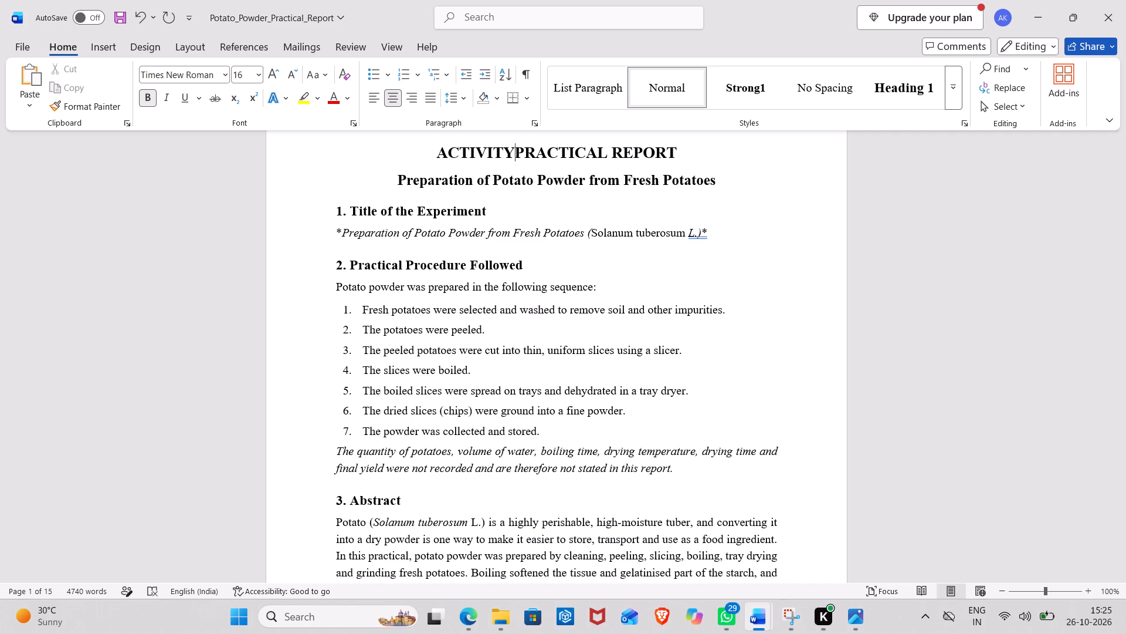
key("minus")
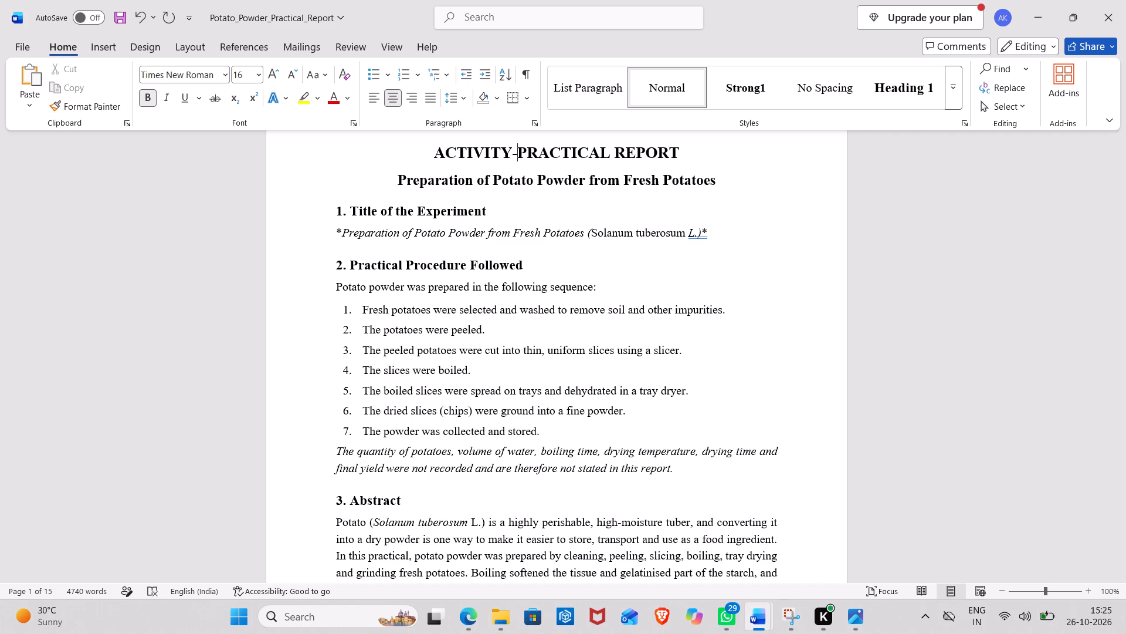
type("13")
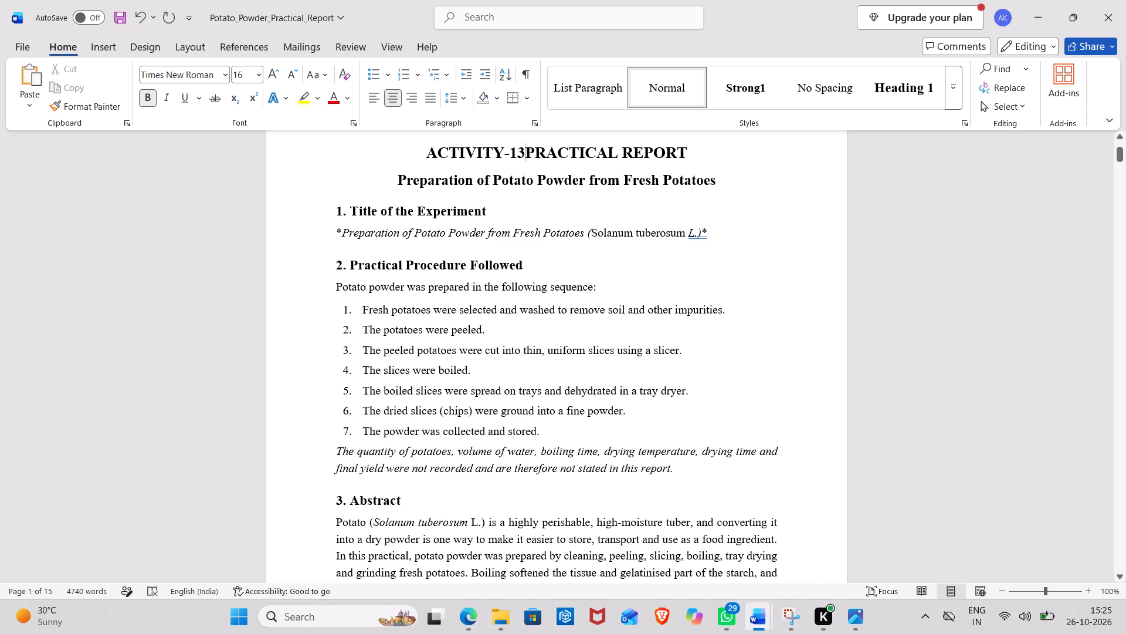
Delete "PRACTICAL REPORT" from the top heading, keeping only "ACTIVITY-13".
left_click_drag(525, 150, 683, 151)
left_click(713, 161)
left_click(689, 149)
left_click_drag(689, 149, 660, 146)
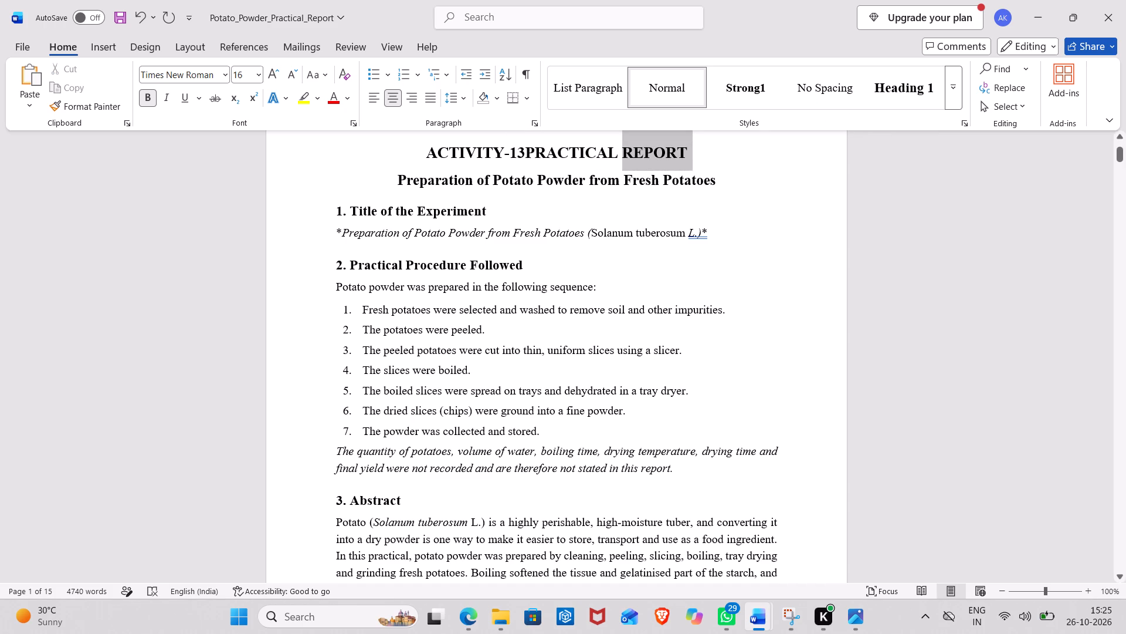
left_click_drag(660, 146, 619, 147)
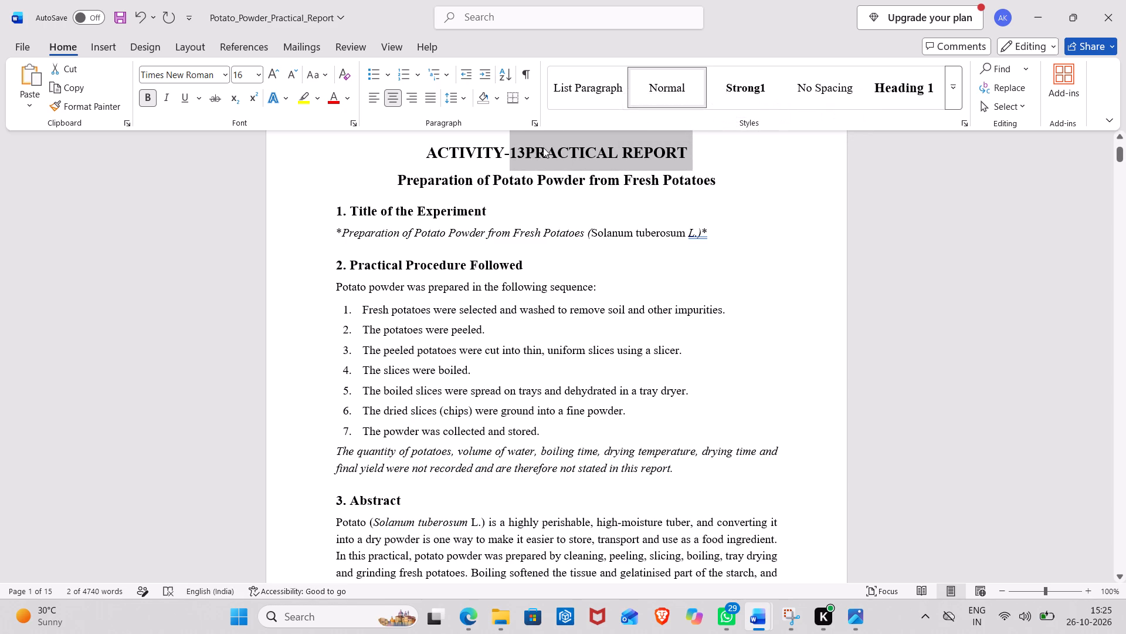
left_click(704, 150)
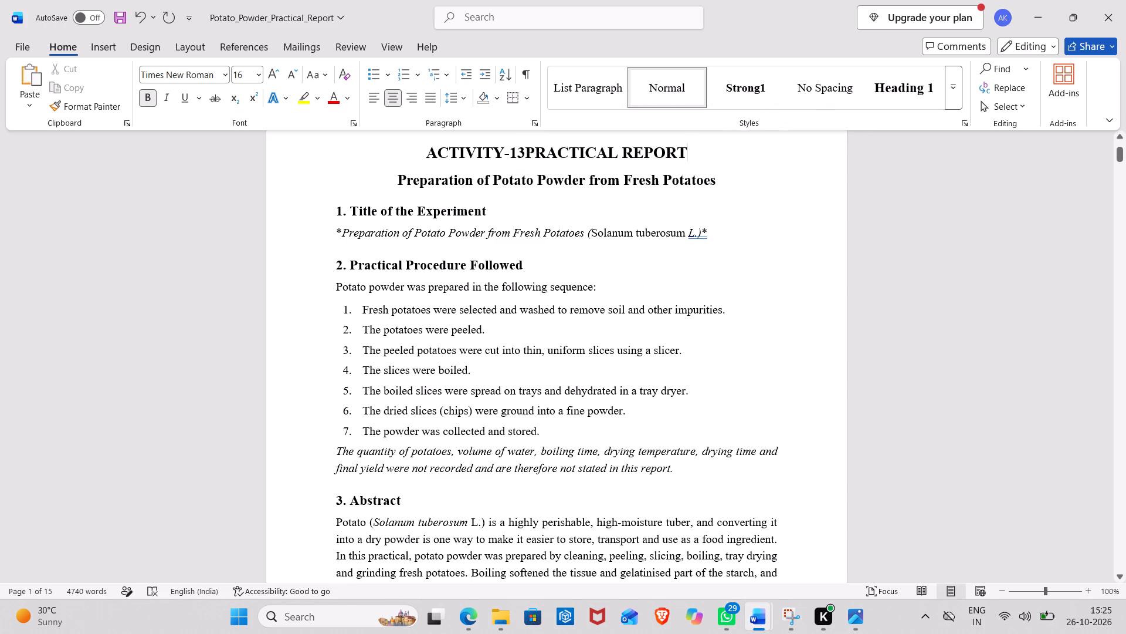
left_click(527, 155)
left_click(527, 155)
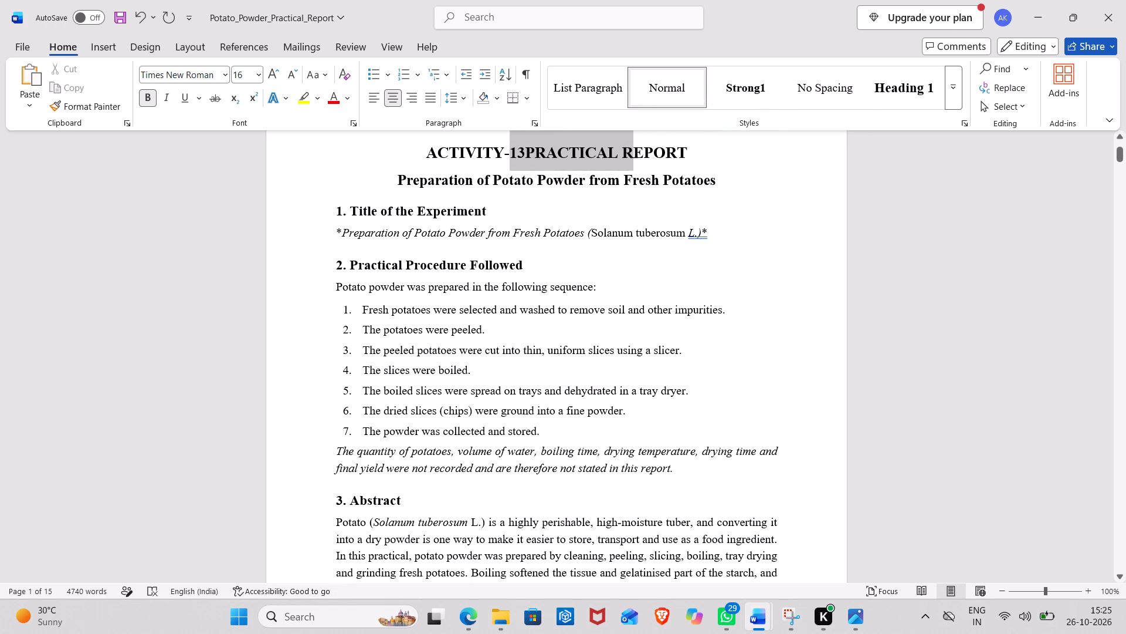
left_click(522, 156)
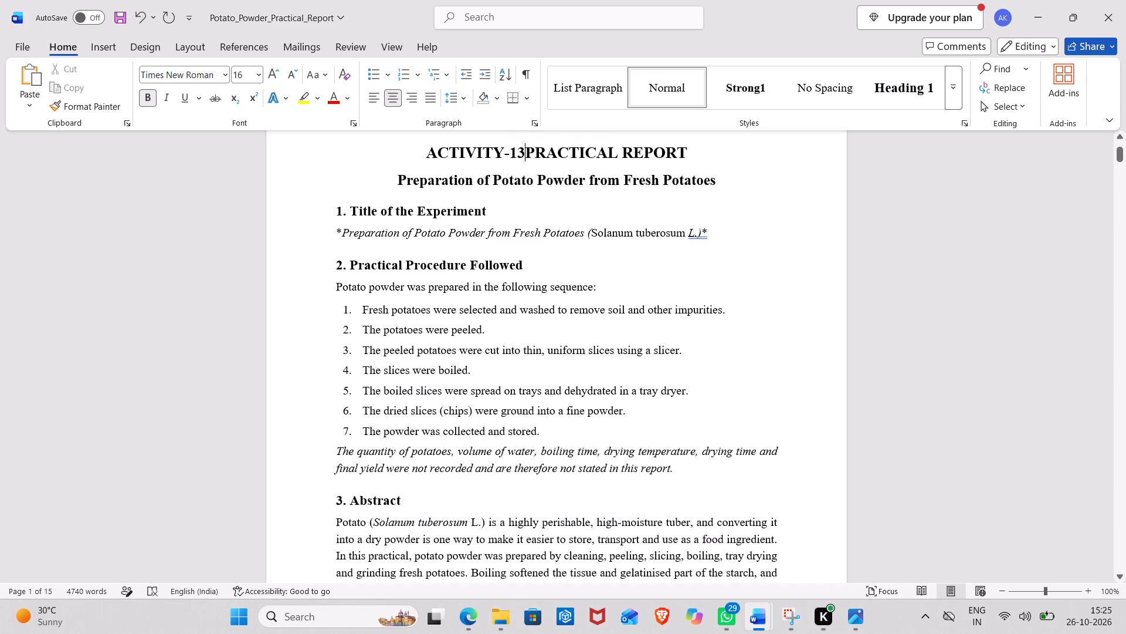
key("space")
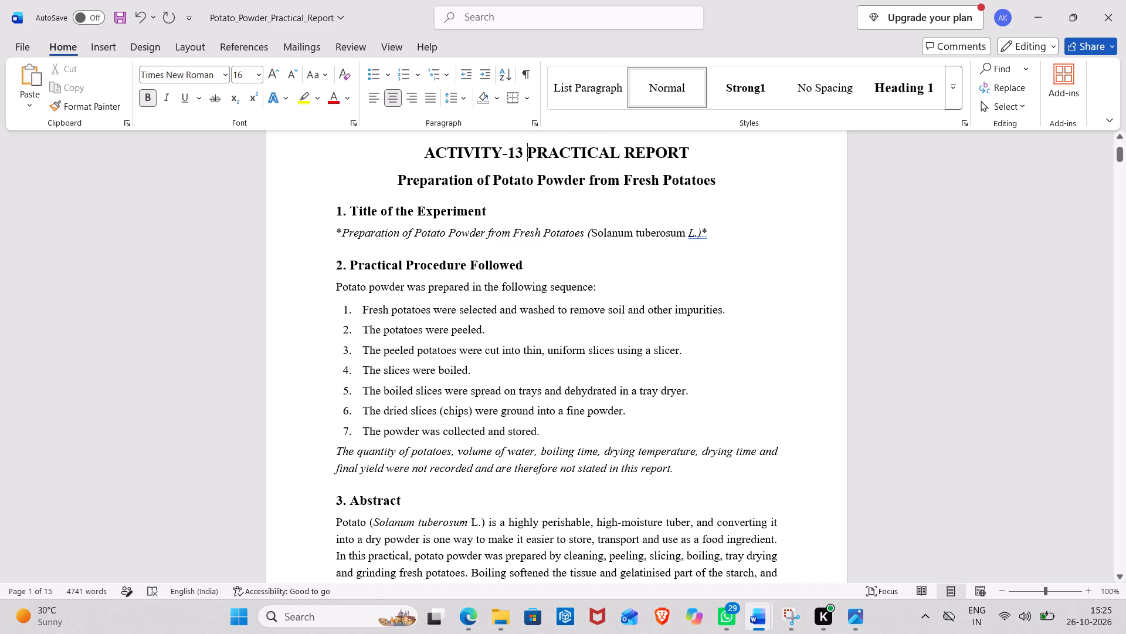
left_click_drag(530, 148, 694, 138)
key("BackSpace")
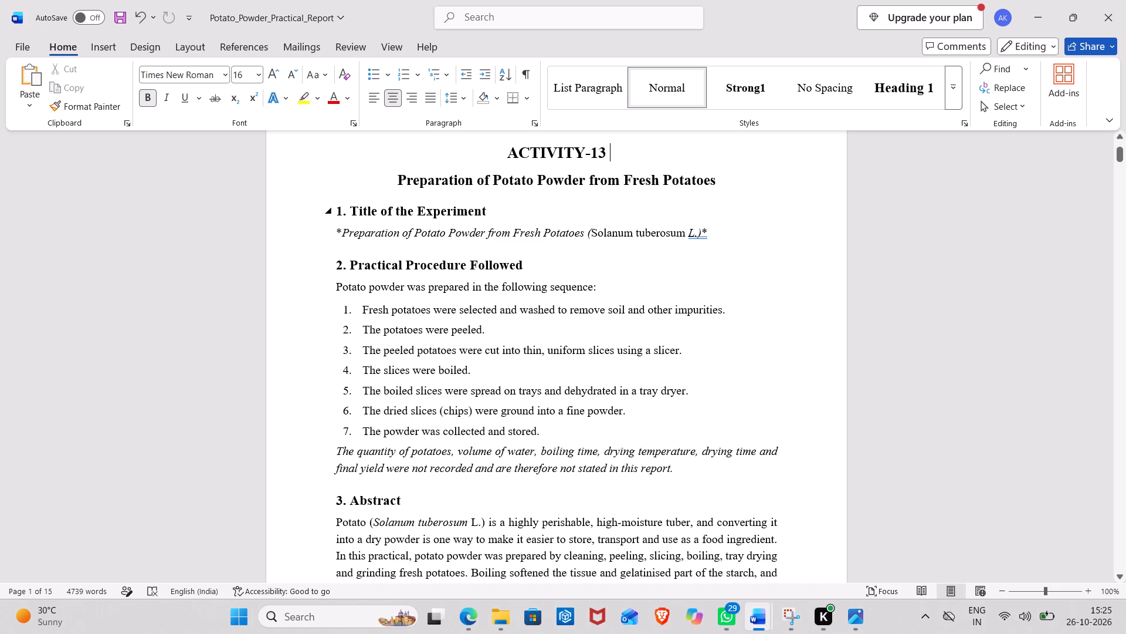
Delete sections 1 to 3, from "Title of the Experiment" through the Abstract and its keywords, up to the "4. Introduction" heading.
left_click_drag(338, 210, 533, 246)
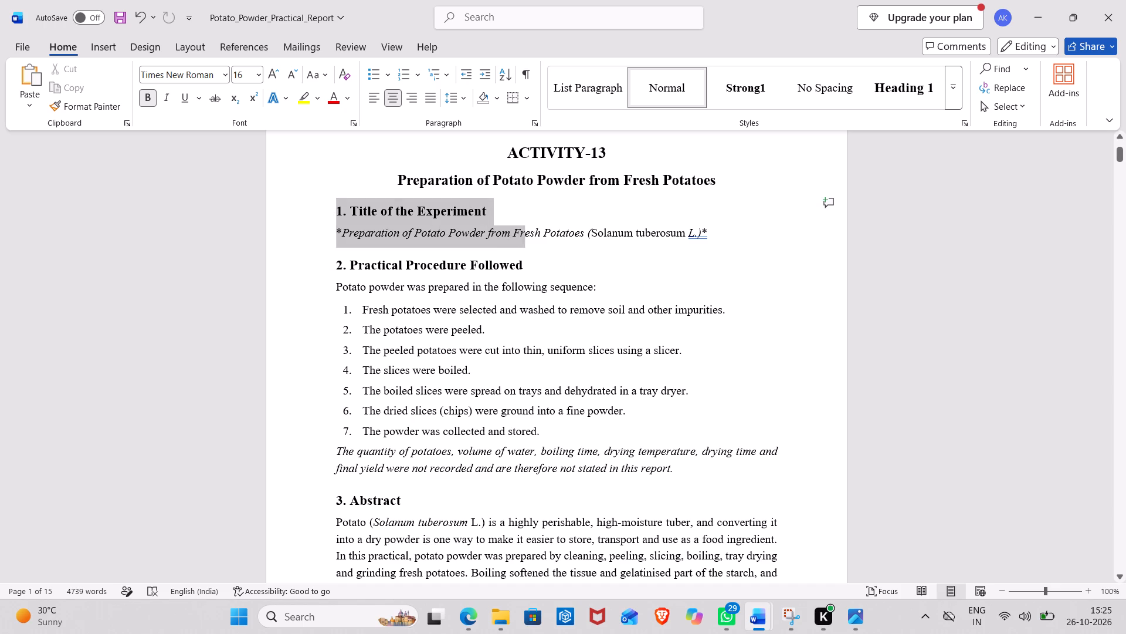
left_click_drag(533, 246, 636, 301)
left_click(711, 285)
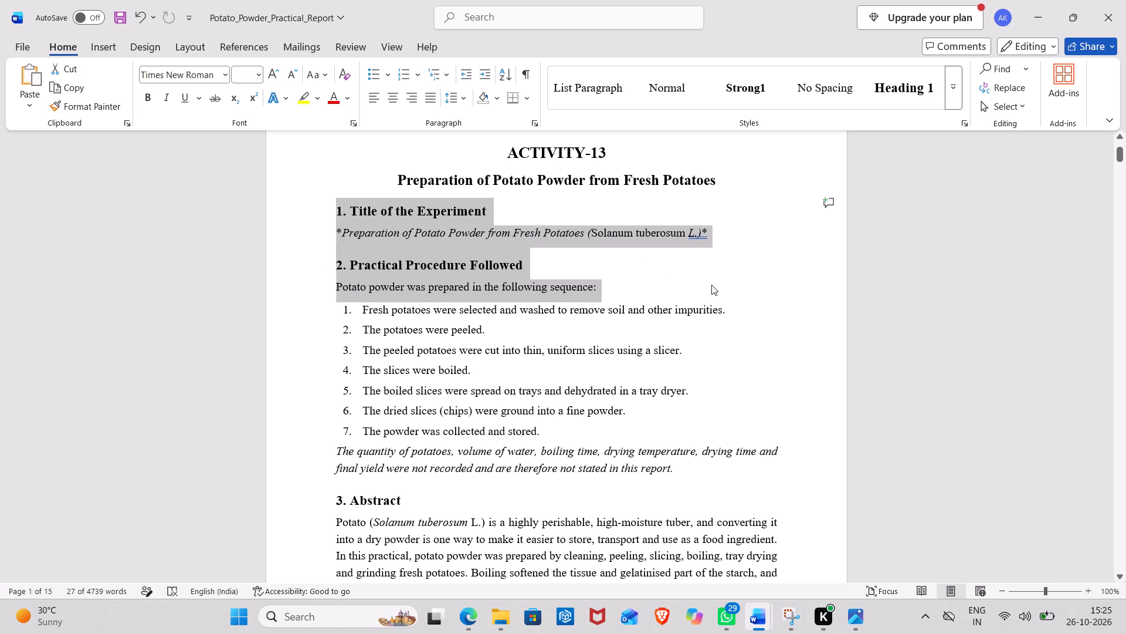
left_click_drag(338, 207, 635, 407)
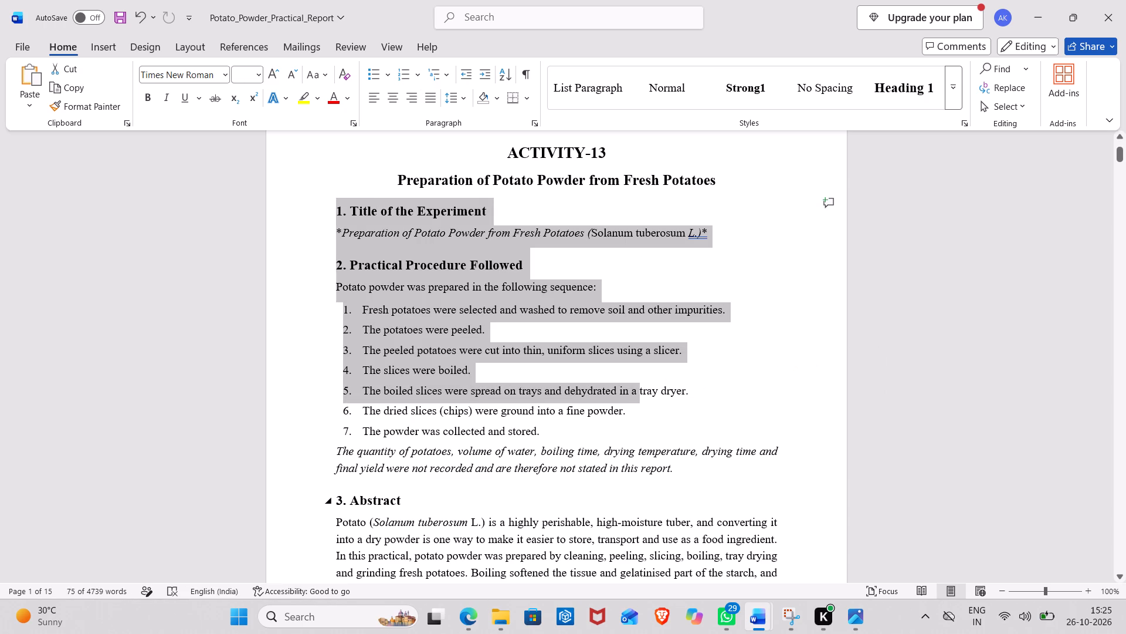
left_click(720, 391)
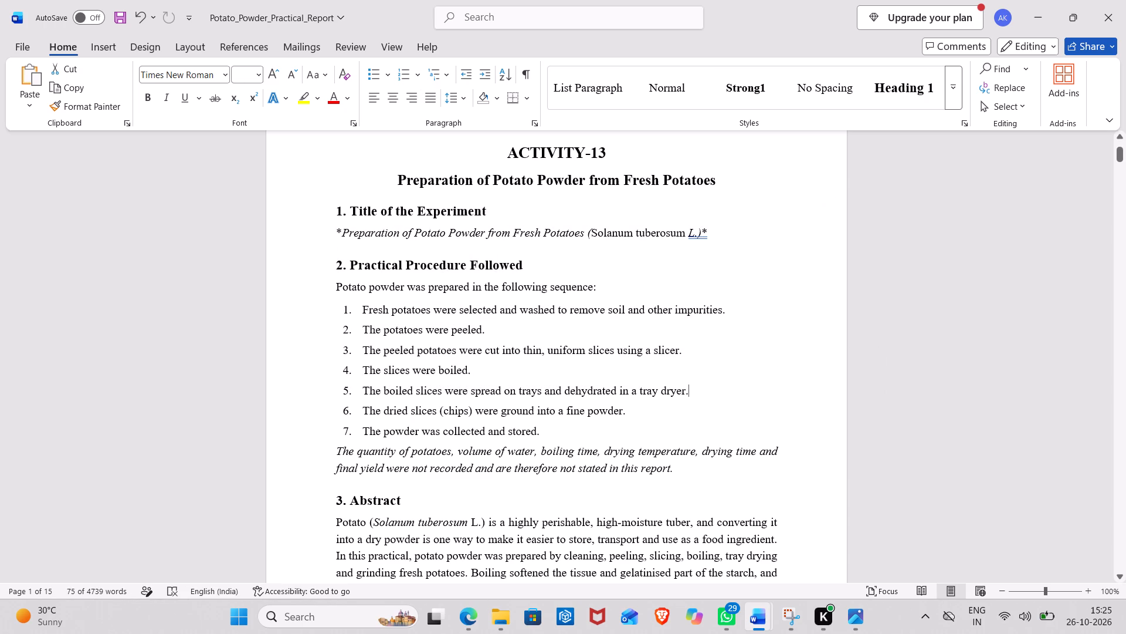
left_click_drag(337, 210, 612, 448)
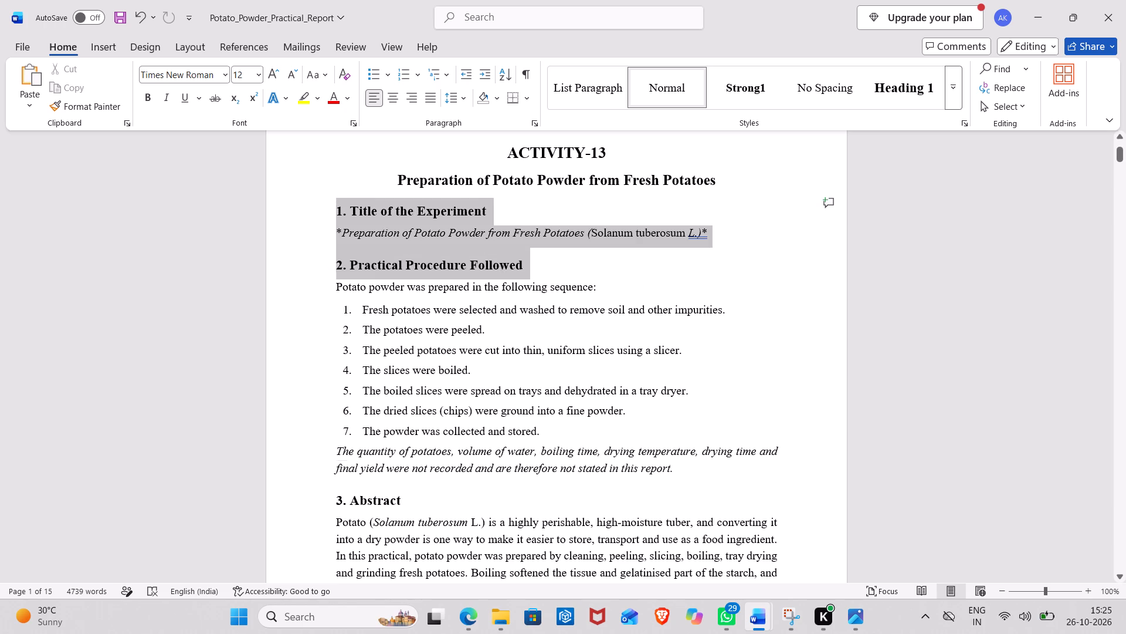
left_click_drag(612, 448, 627, 605)
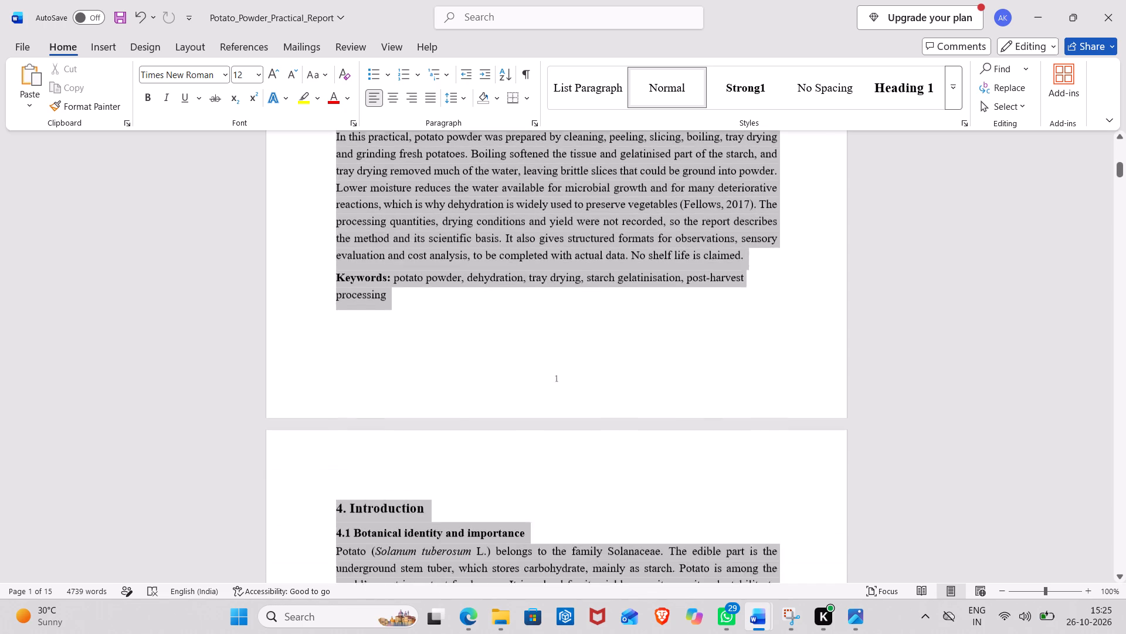
left_click_drag(627, 605, 596, 123)
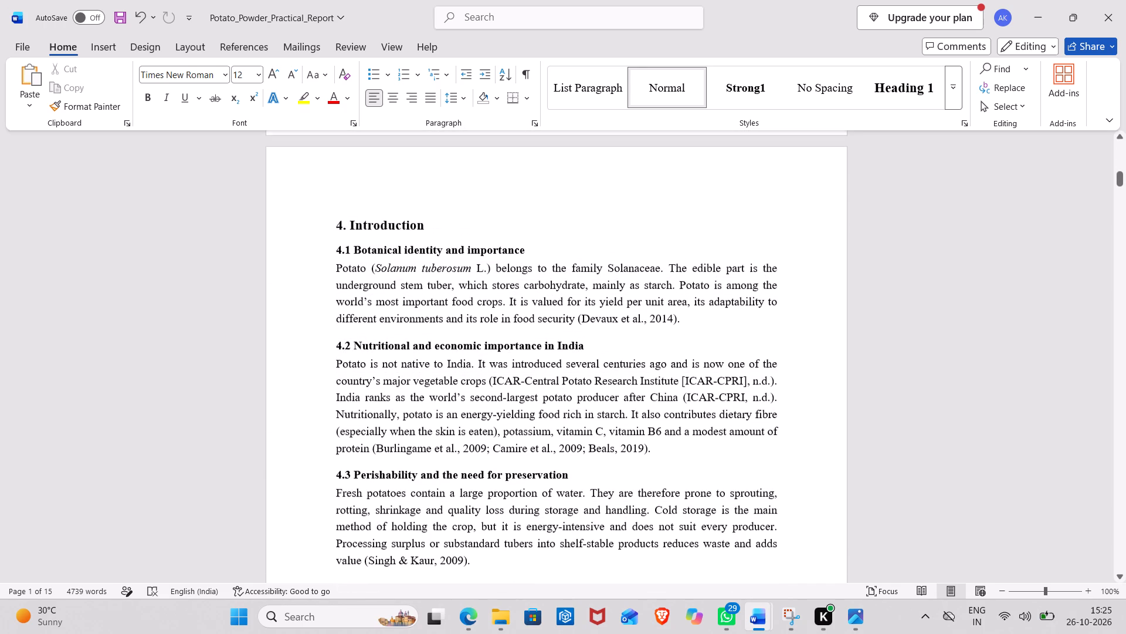
left_click_drag(596, 123, 557, 214)
key("BackSpace")
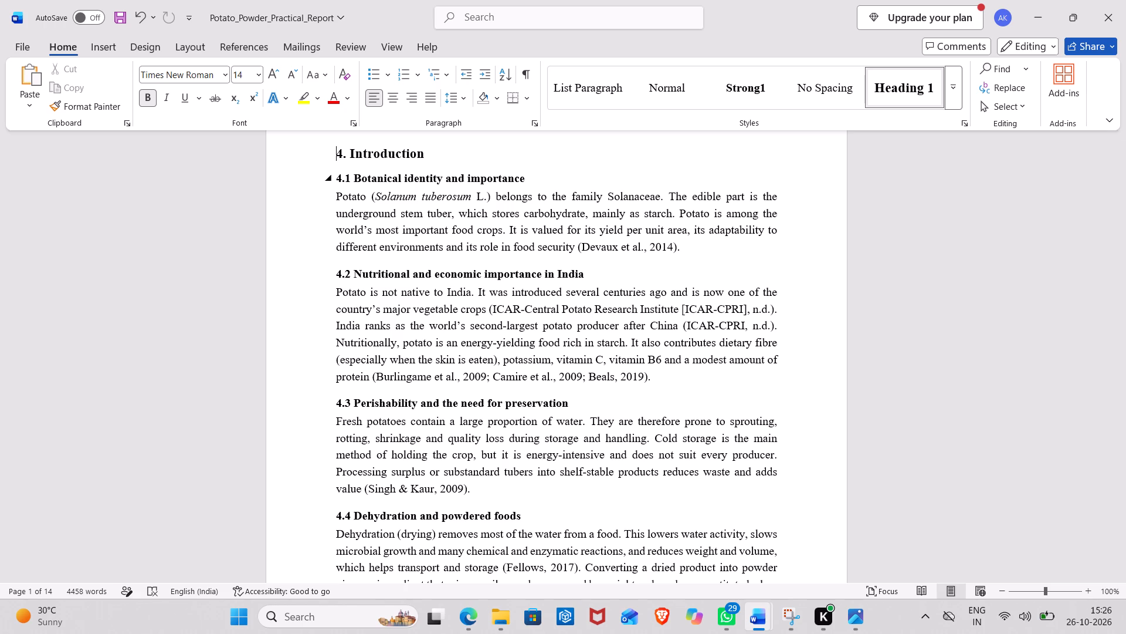
Delete the "4.1 Botanical identity and importance" subheading under the Introduction.
left_click_drag(337, 178, 525, 174)
key("BackSpace")
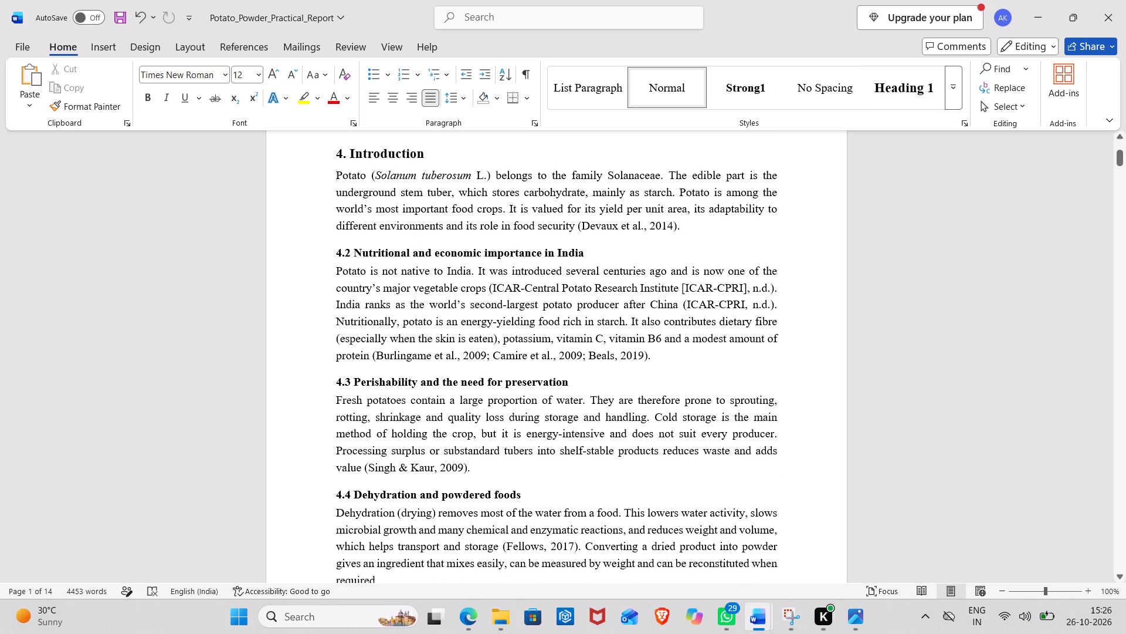
Remove the number "4." from the Introduction heading and set the heading left-aligned on its own line directly below the report title.
left_click(345, 153)
key("BackSpace")
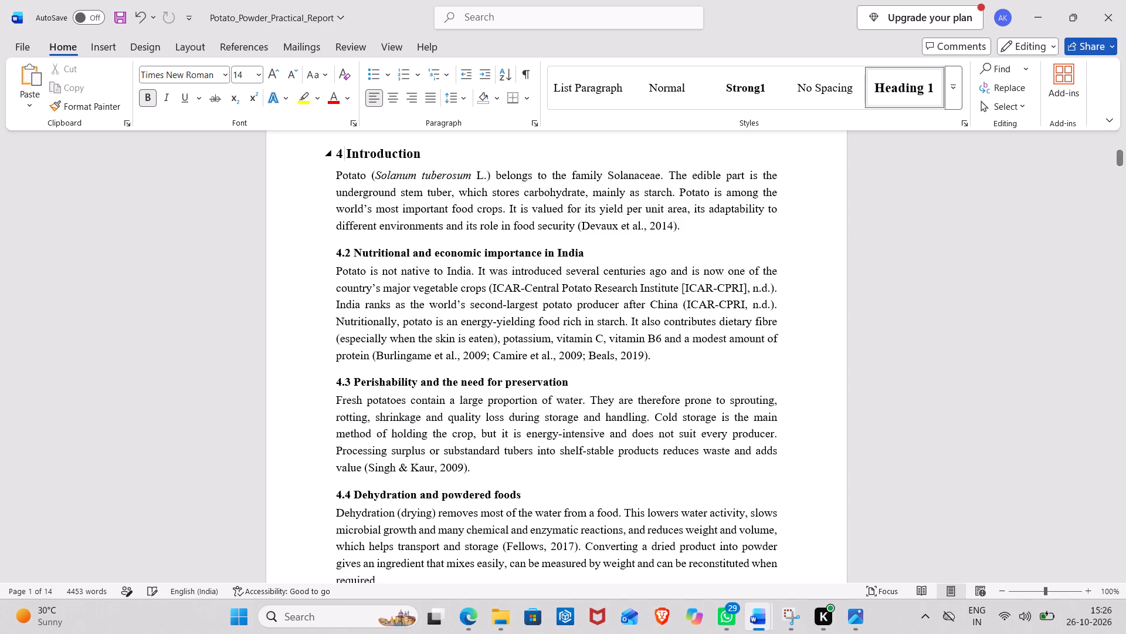
key("BackSpace")
key("BackSpace")
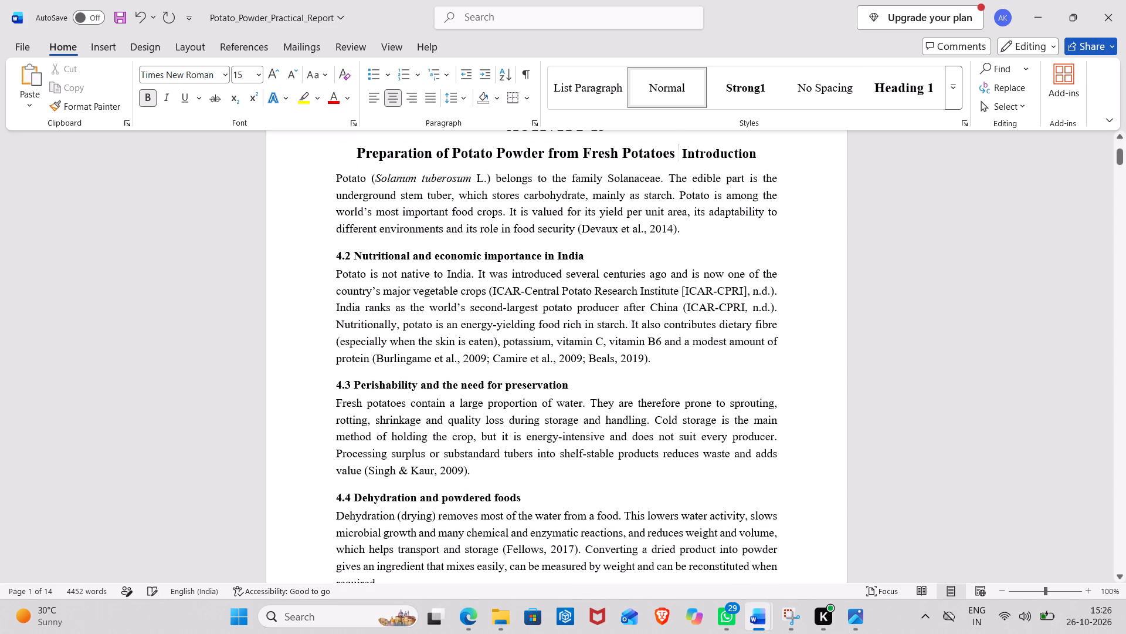
key("Return")
key("Return")
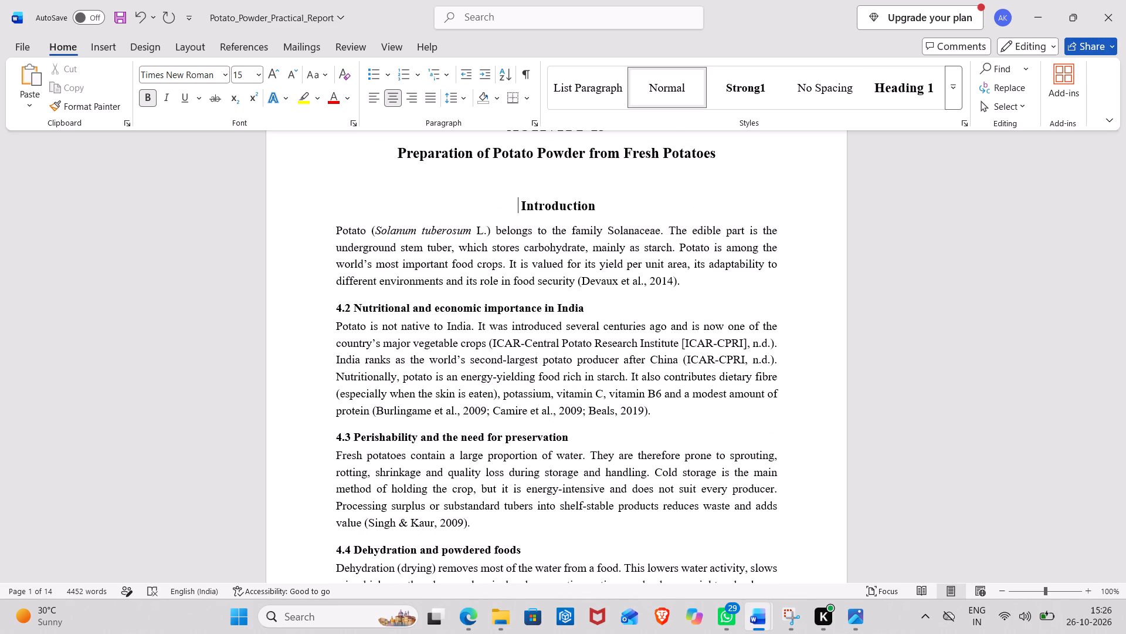
key("BackSpace")
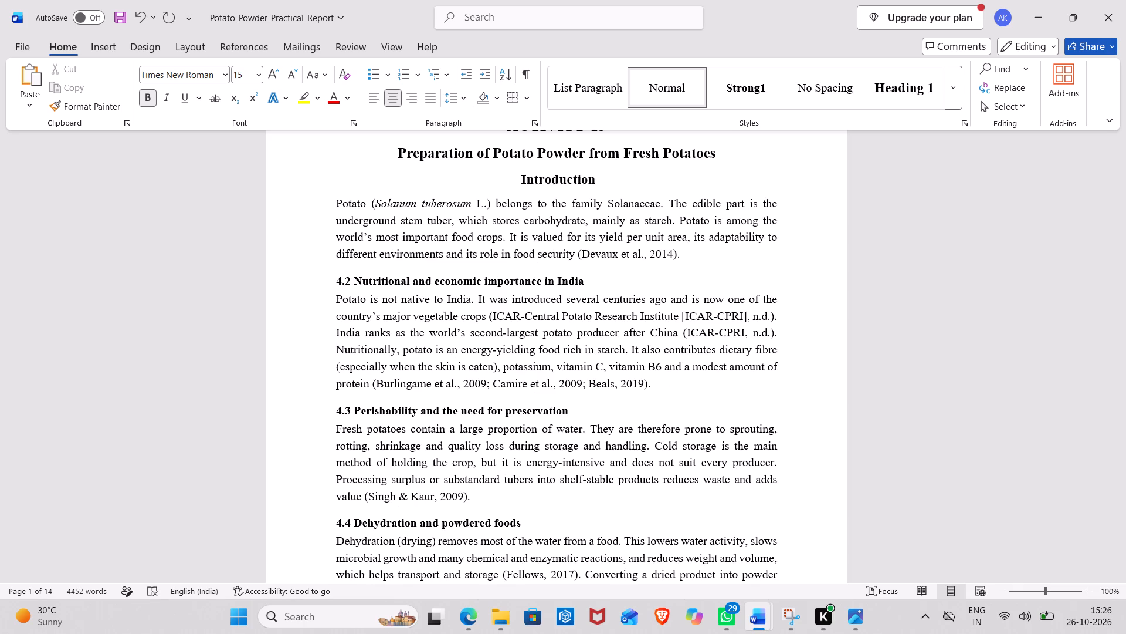
key("Return")
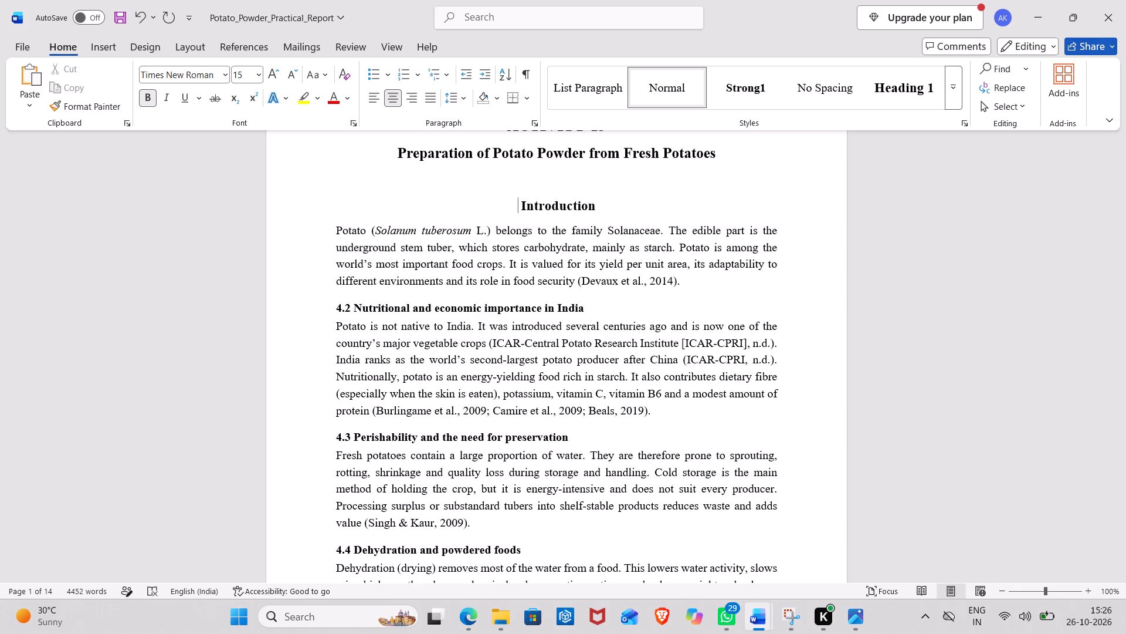
key("BackSpace")
key("BackSpace")
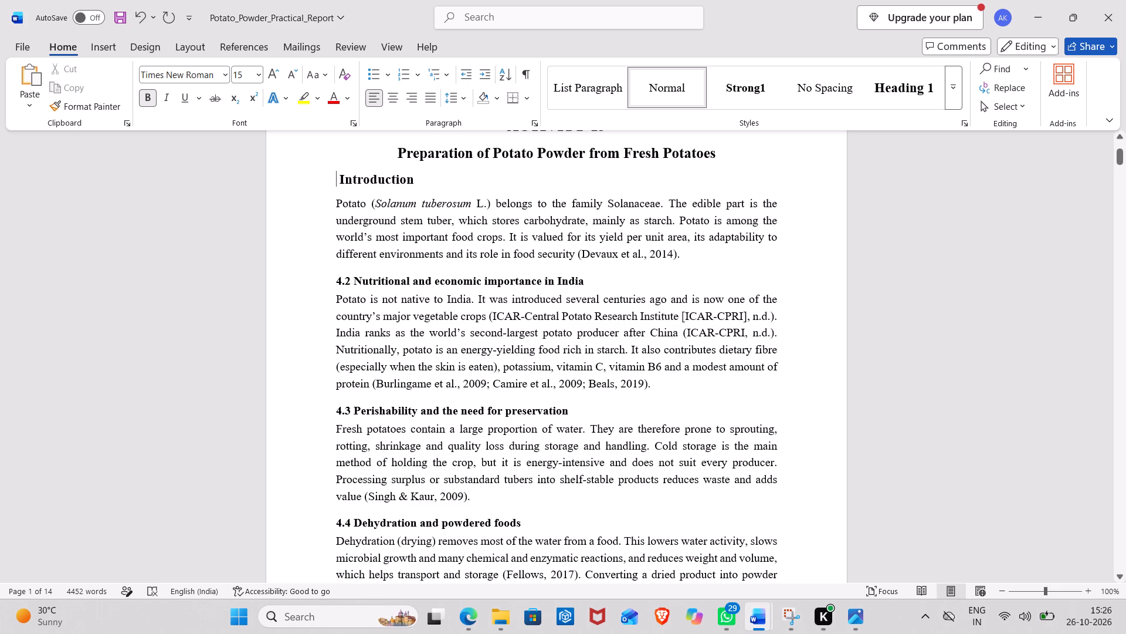
Delete the last sentence of the first Introduction paragraph, from "It is valued for its yield" through the Devaux et al. citation.
left_click_drag(508, 238, 641, 270)
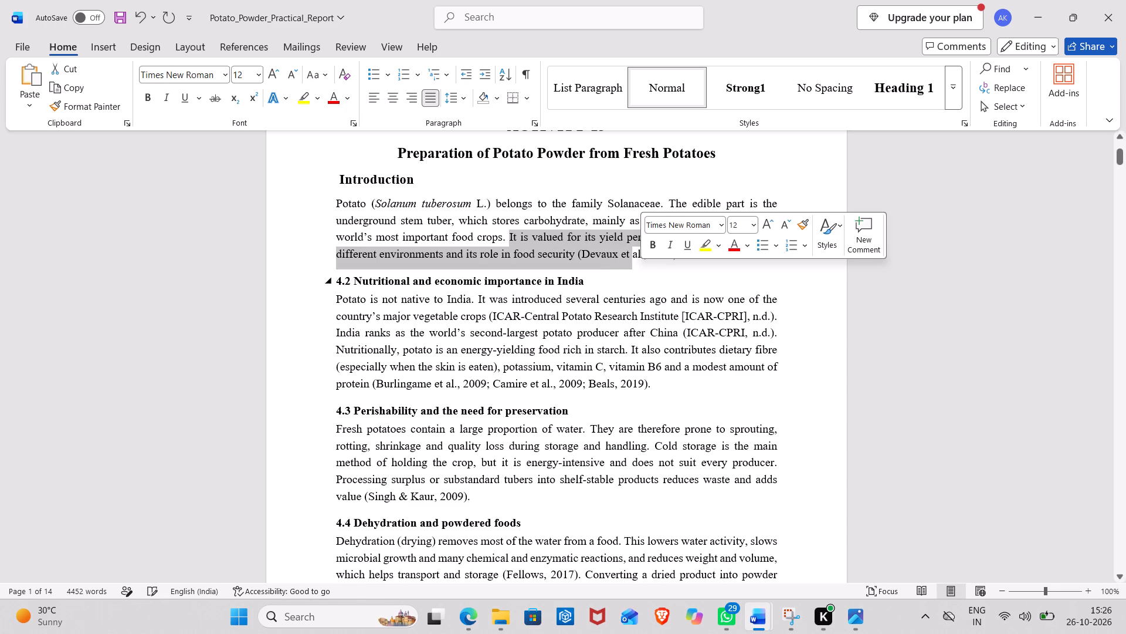
left_click(694, 280)
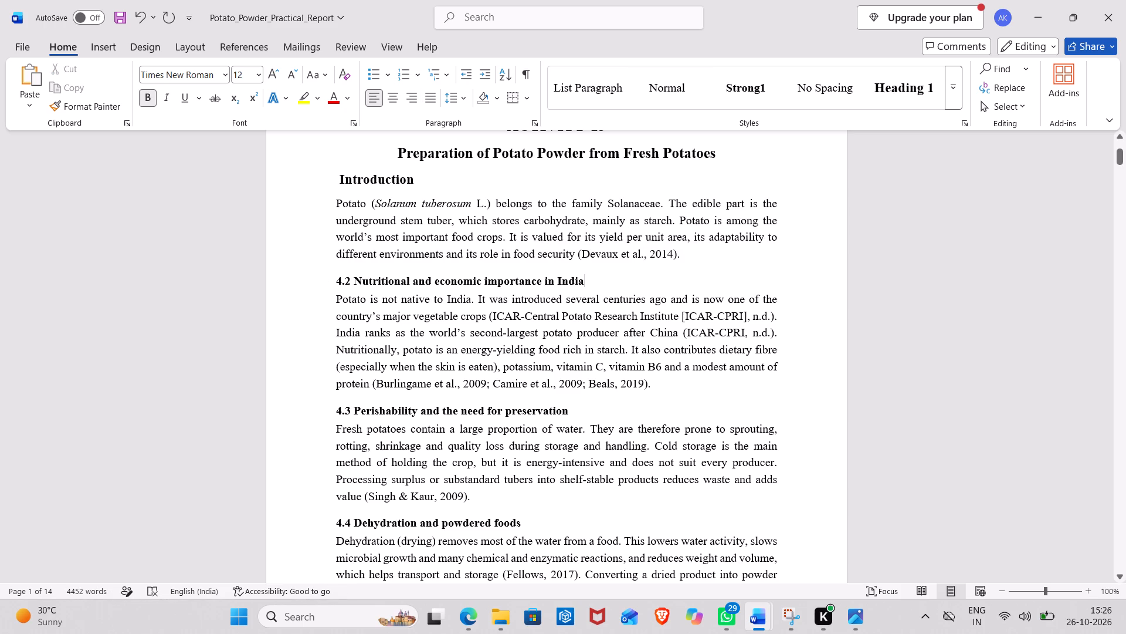
left_click_drag(678, 252, 513, 240)
key("BackSpace")
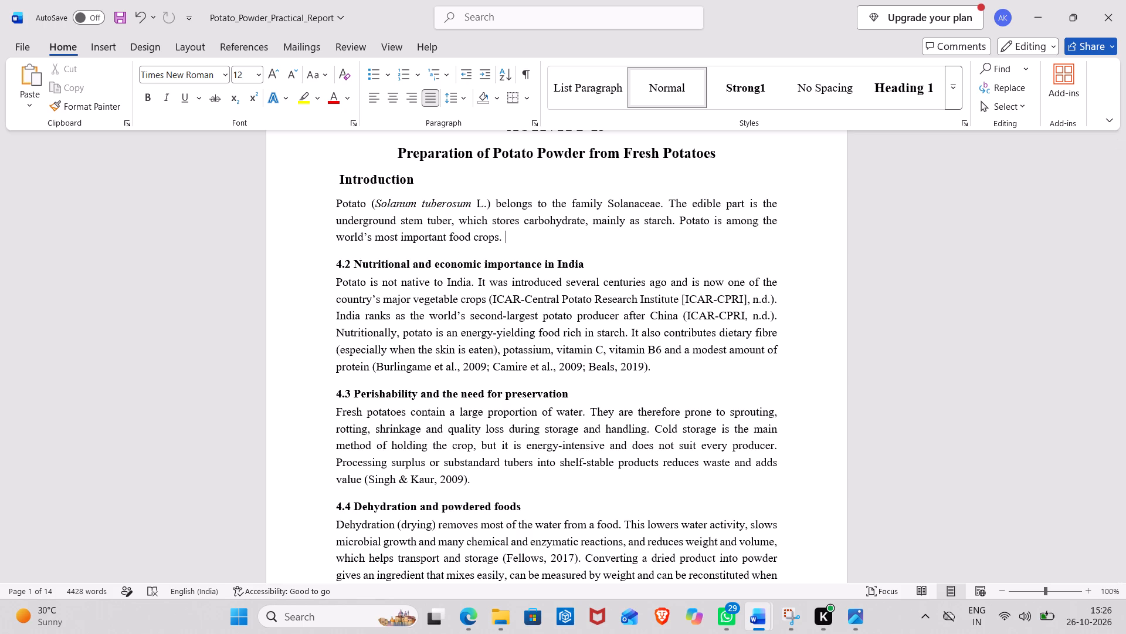
Delete Introduction subsections 4.2 (nutritional and economic importance in India) and 4.3 (perishability and preservation), including their headings and paragraphs.
left_click_drag(338, 259, 575, 296)
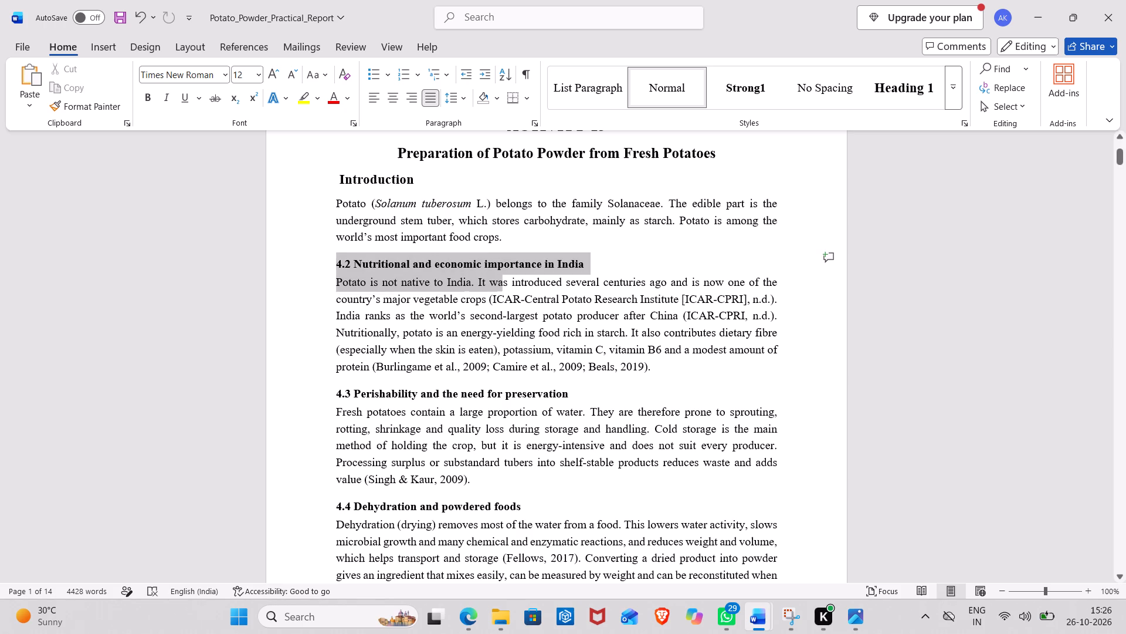
left_click_drag(575, 296, 749, 294)
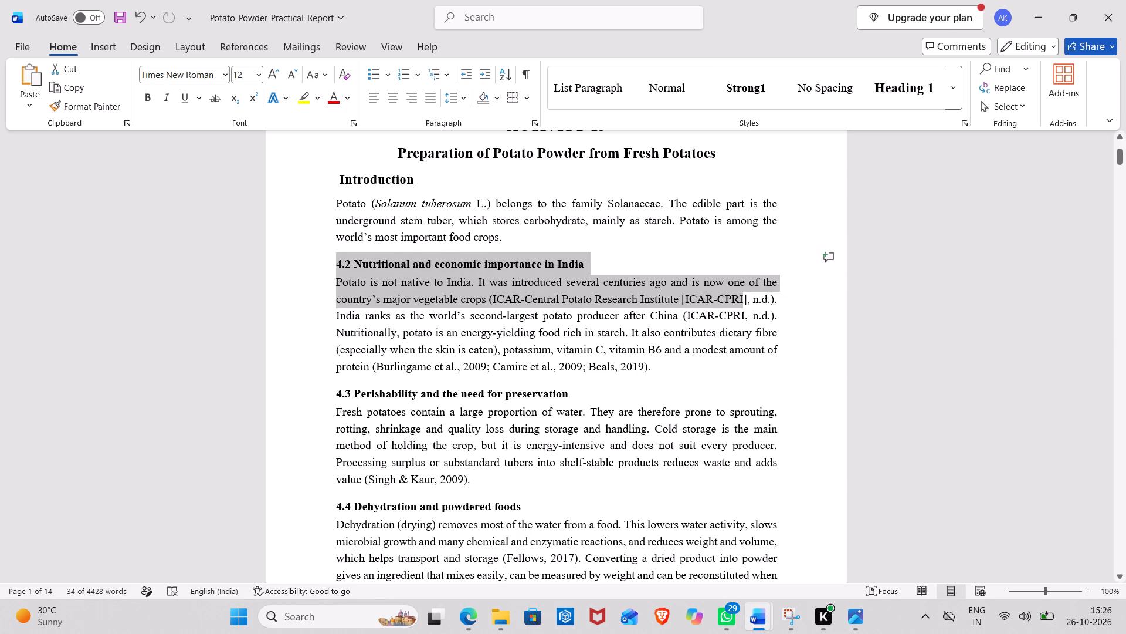
left_click_drag(653, 374, 342, 261)
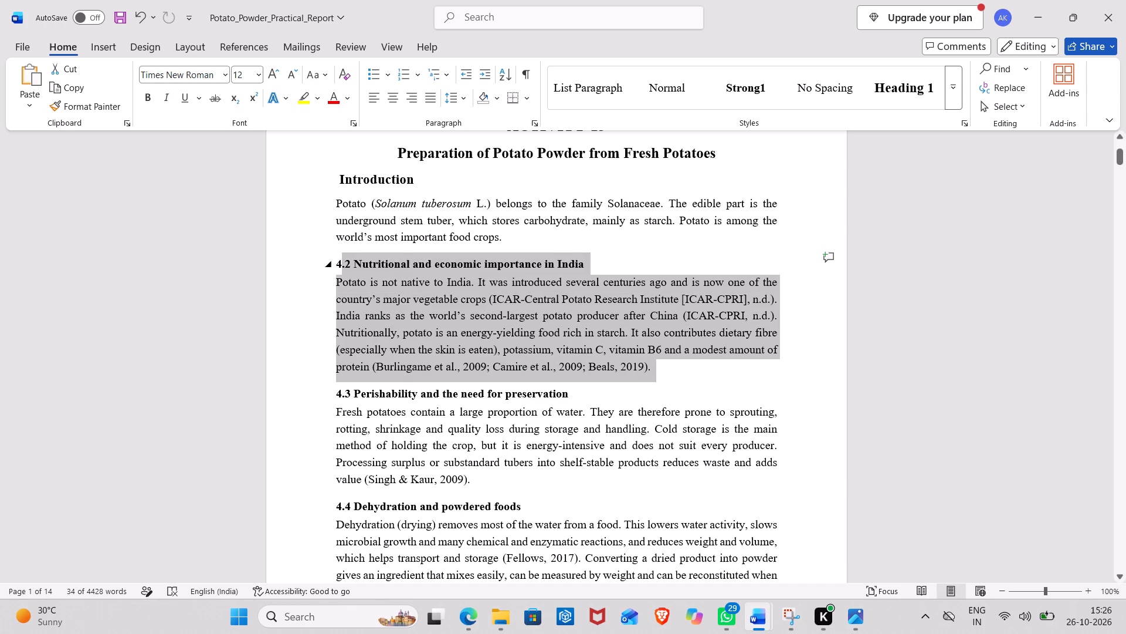
left_click_drag(342, 261, 338, 261)
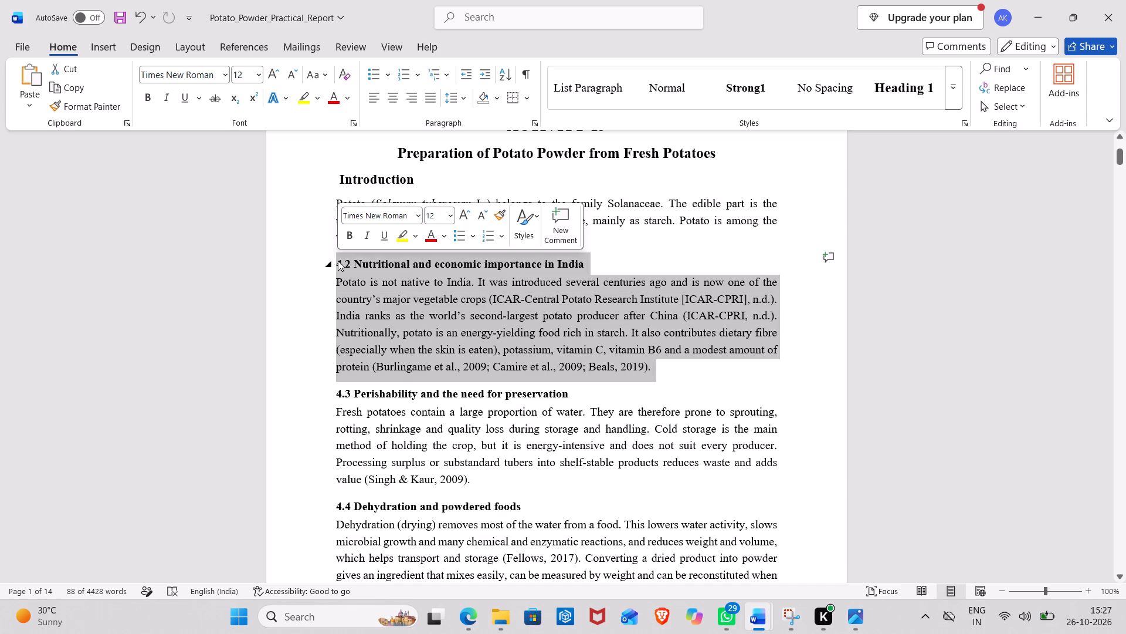
key("BackSpace")
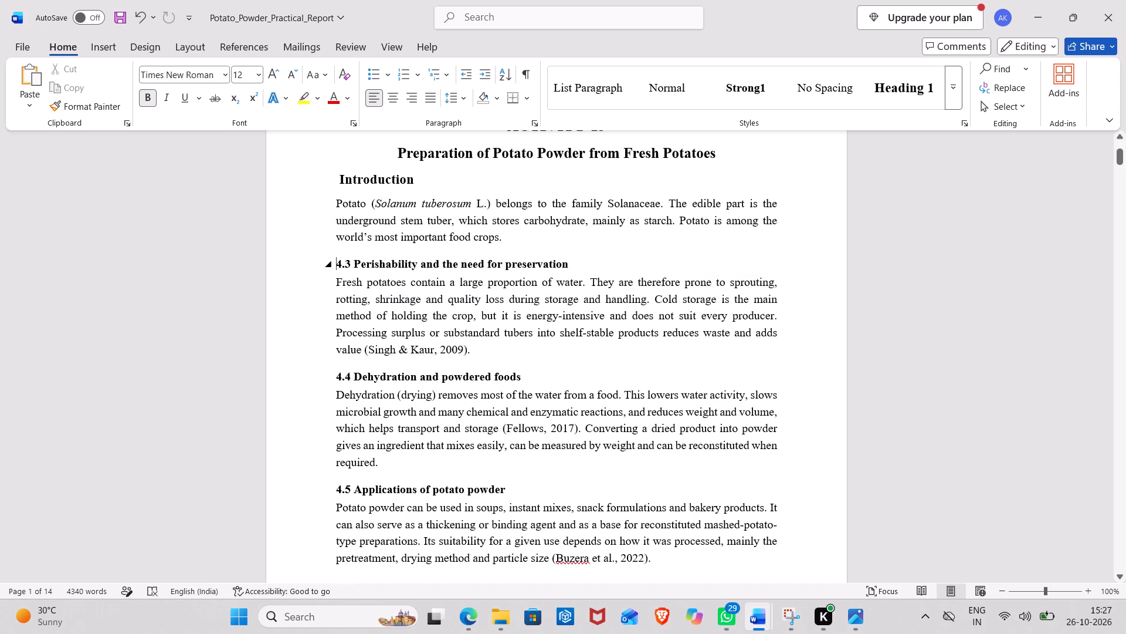
left_click_drag(338, 261, 567, 292)
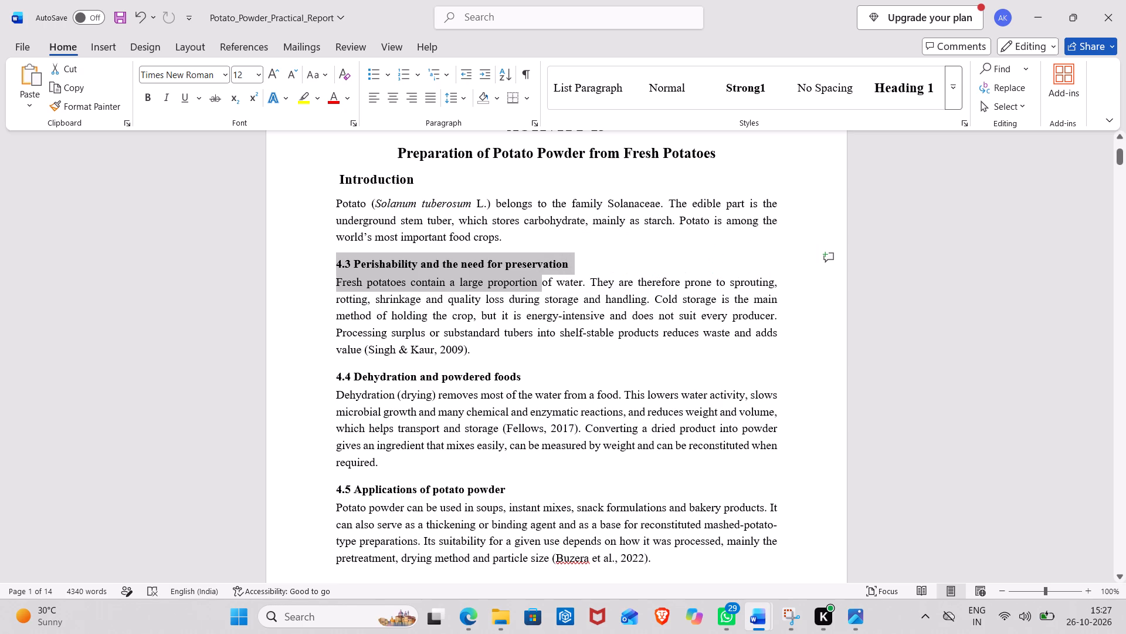
left_click_drag(472, 346, 422, 237)
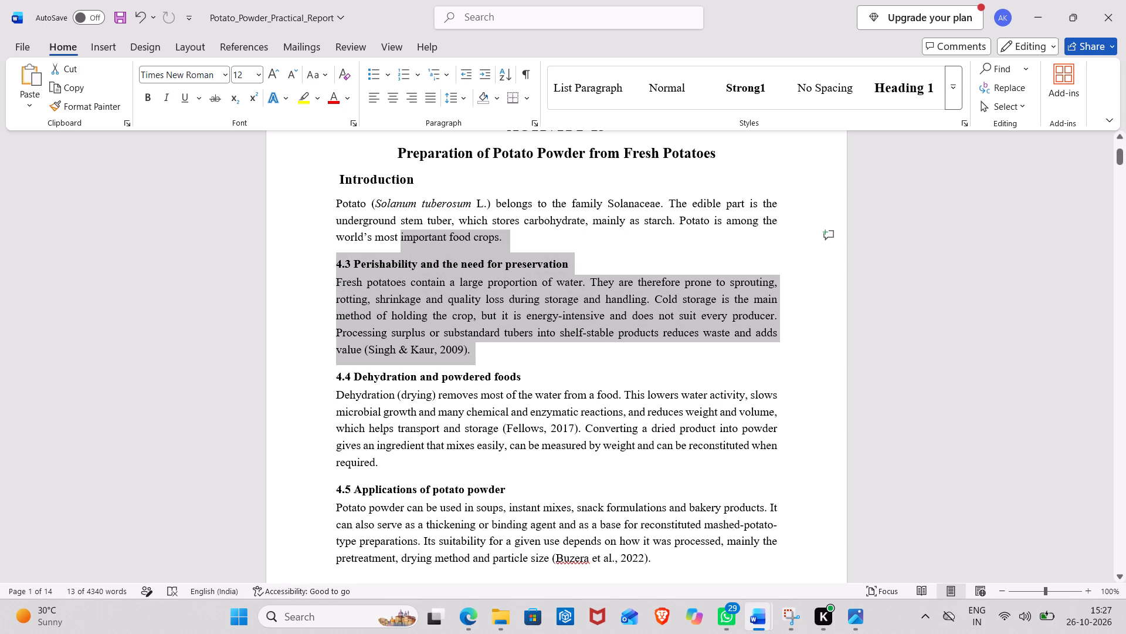
left_click_drag(422, 237, 327, 264)
key("BackSpace")
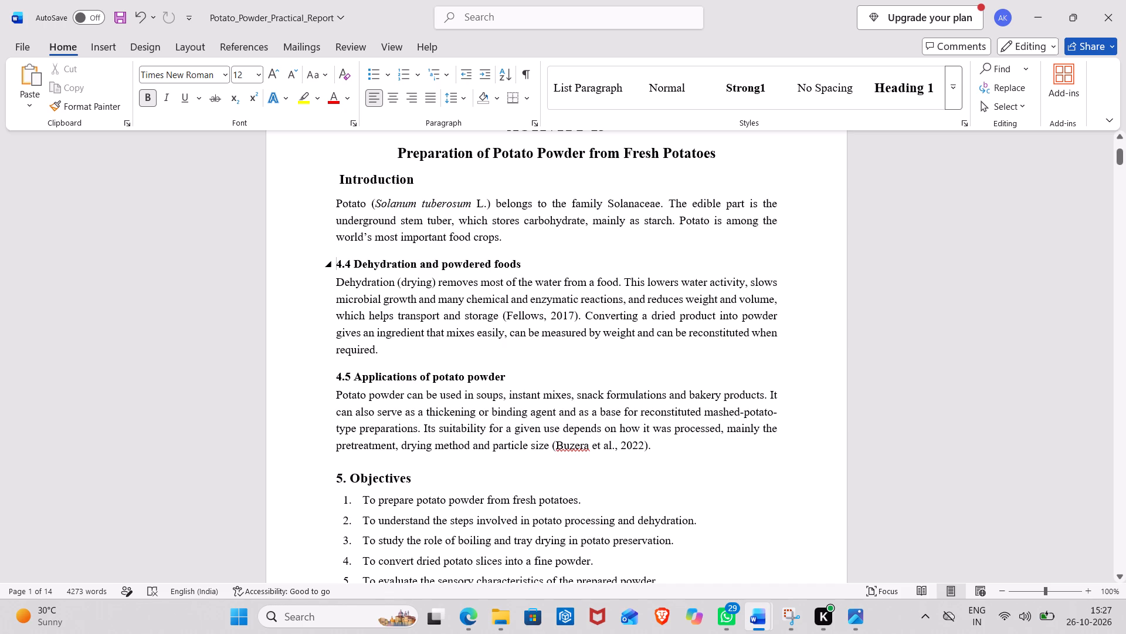
Delete the 4.4 and 4.5 subheadings and join their paragraphs onto the first Introduction paragraph as one continuous paragraph.
left_click_drag(525, 262, 468, 264)
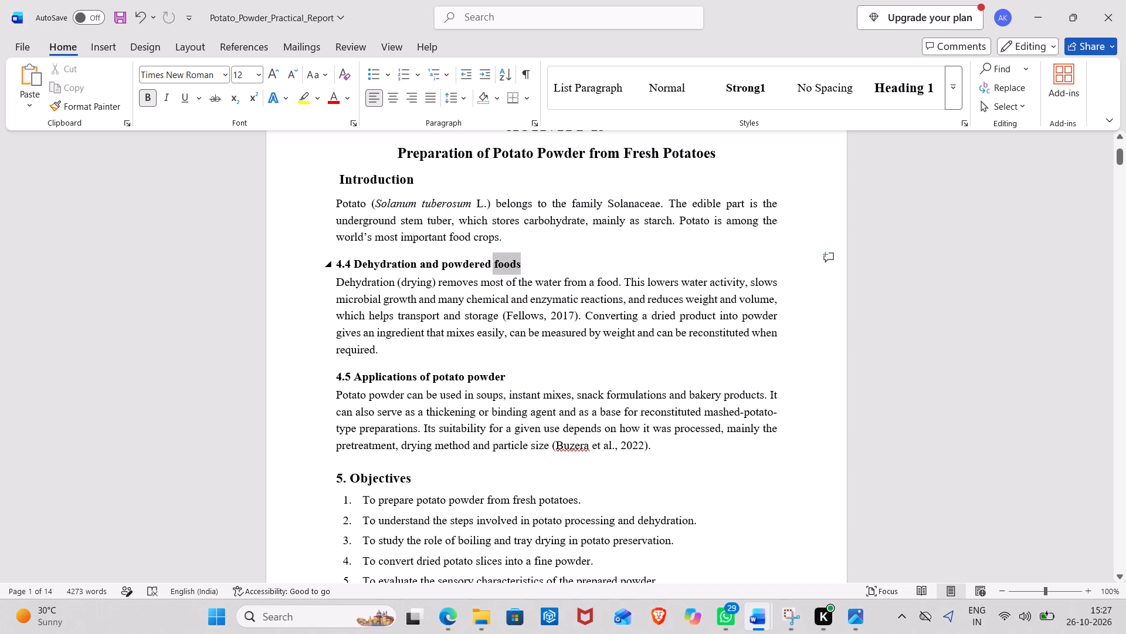
left_click_drag(468, 264, 334, 264)
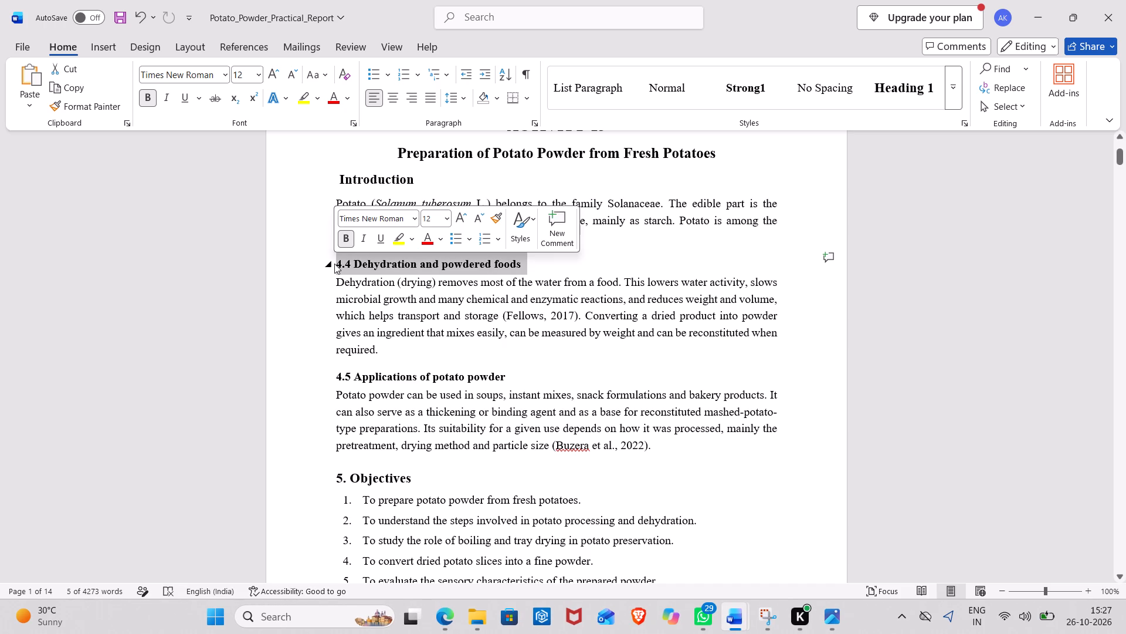
key("BackSpace")
key("BackSpace")
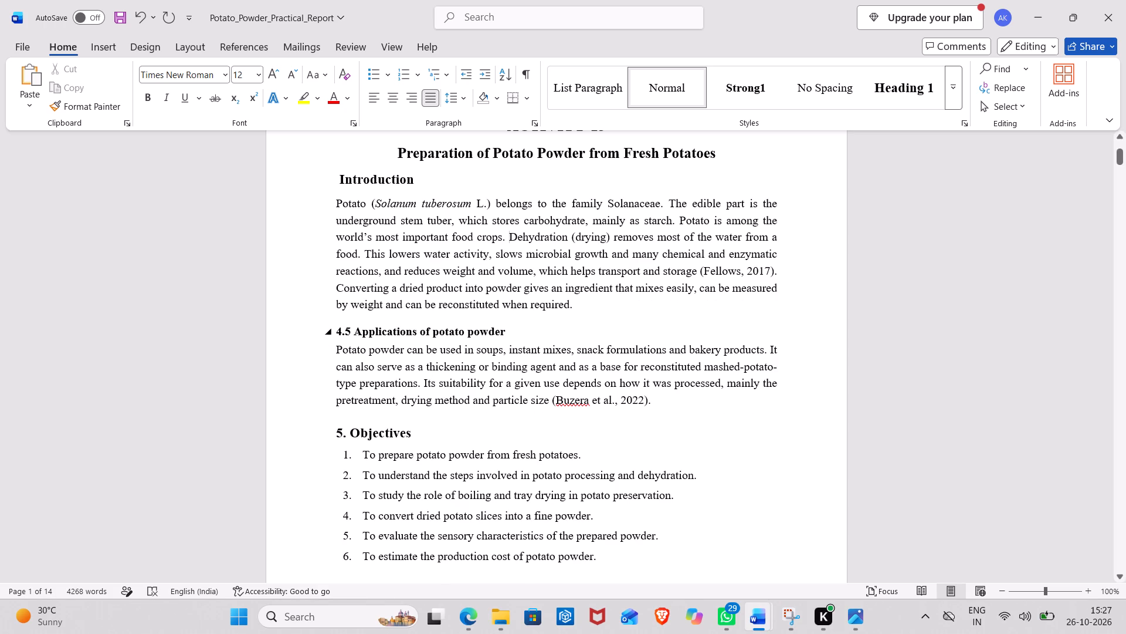
left_click_drag(337, 331, 501, 332)
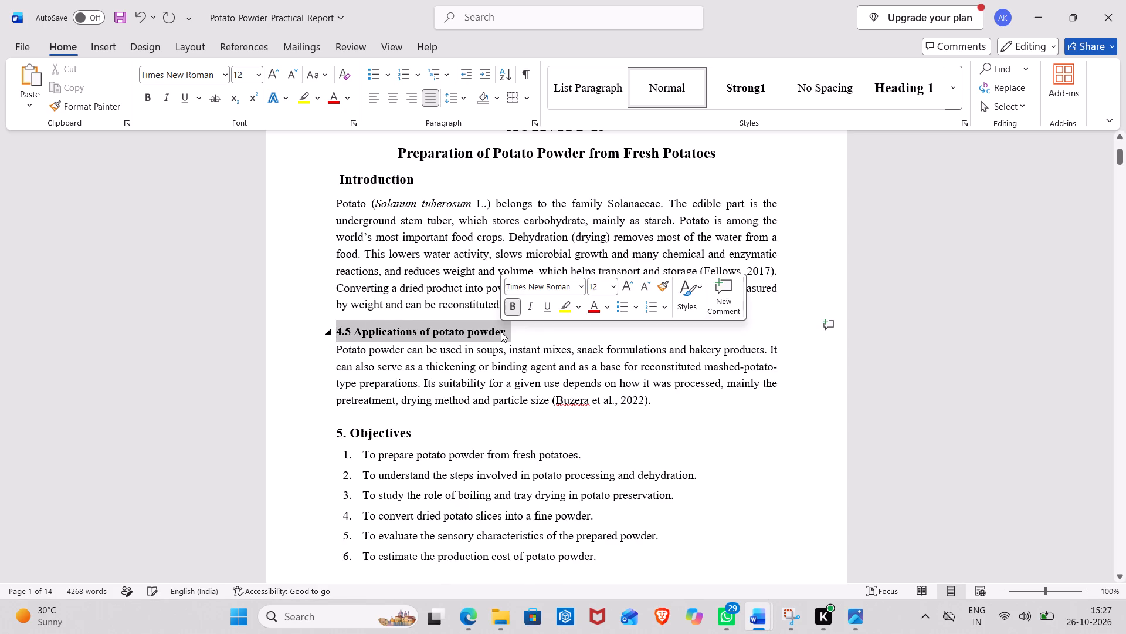
key("BackSpace")
key("BackSpace")
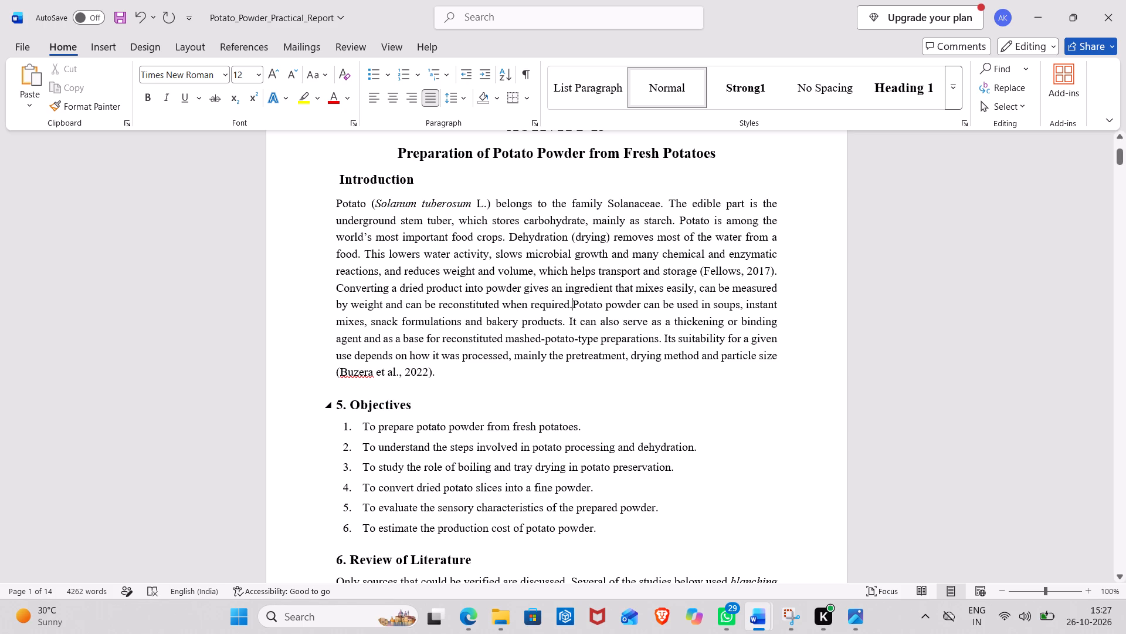
Delete the whole "5. Objectives" section, including its heading and all six numbered items.
left_click_drag(338, 402, 659, 469)
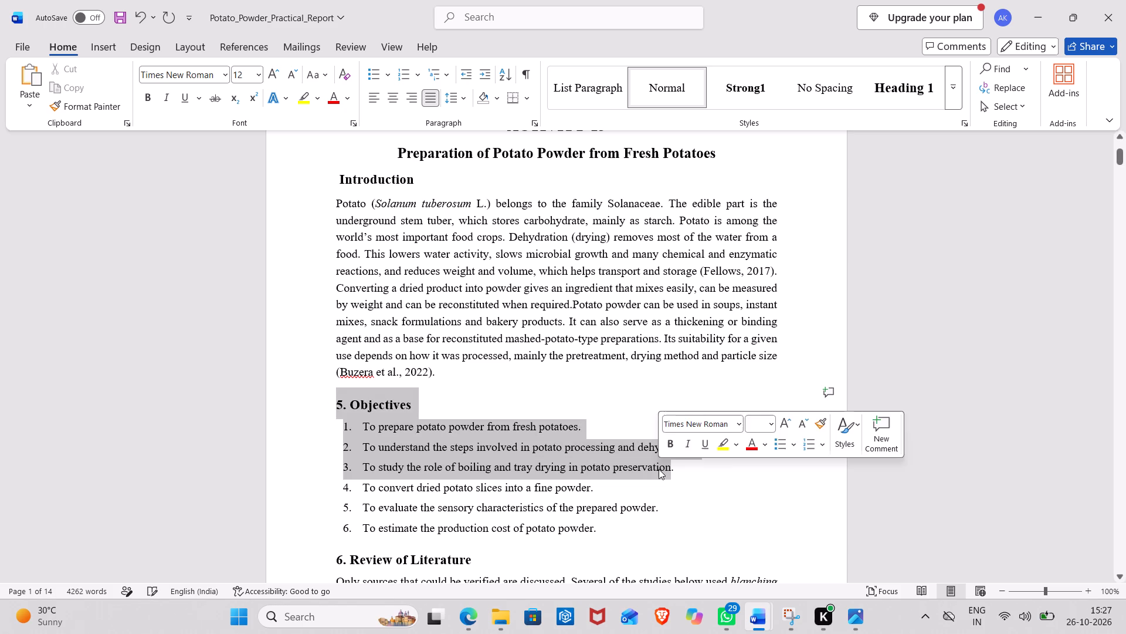
left_click_drag(605, 532, 493, 423)
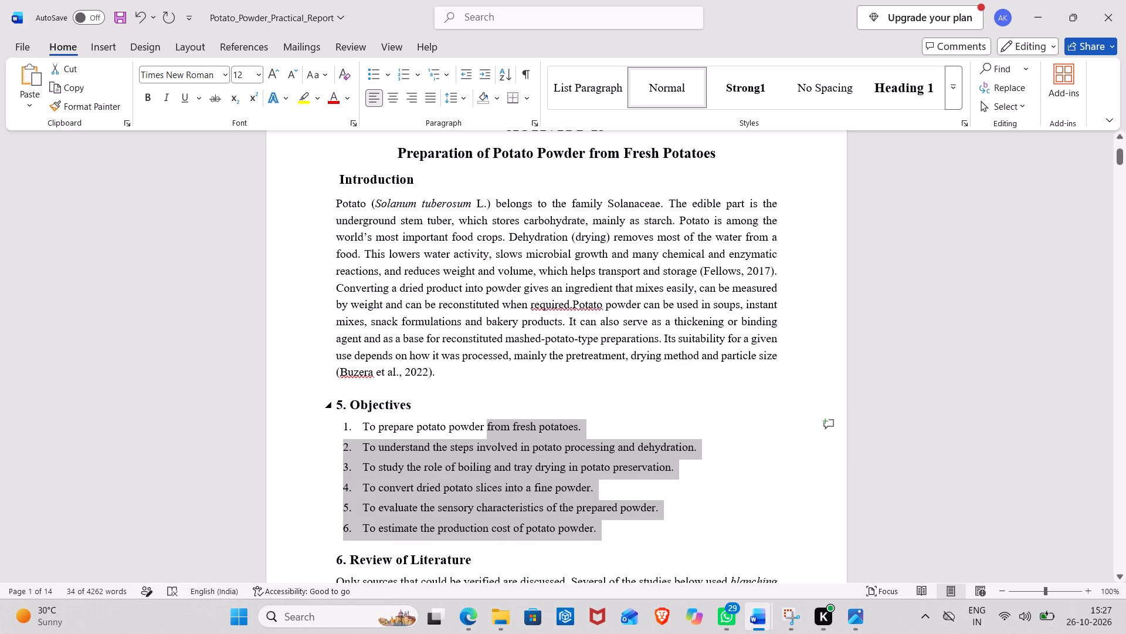
left_click_drag(334, 407, 605, 550)
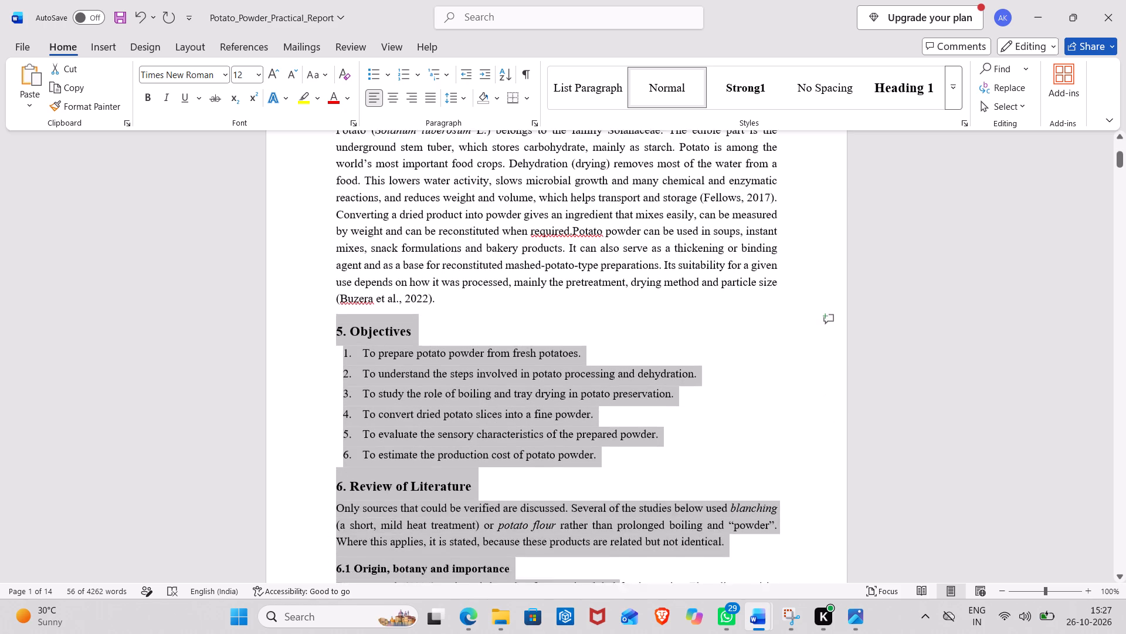
left_click_drag(605, 550, 601, 448)
key("BackSpace")
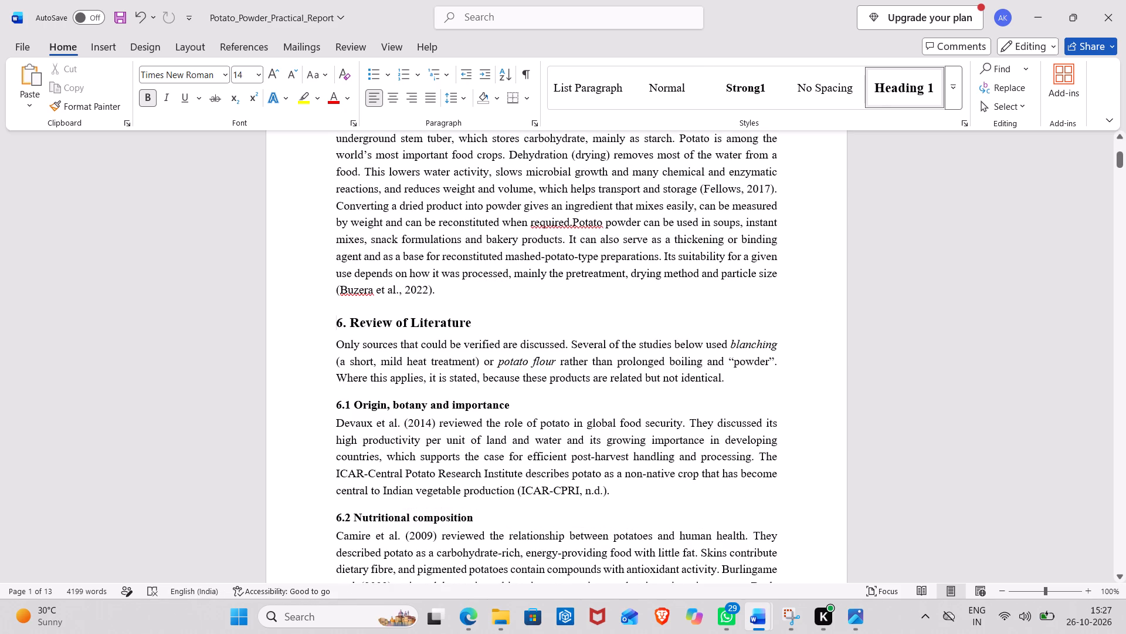
Remove the number "6." and the leading space from the Review of Literature heading, placing it on its own line directly below the Introduction paragraph.
double_click(347, 323)
left_click(501, 329)
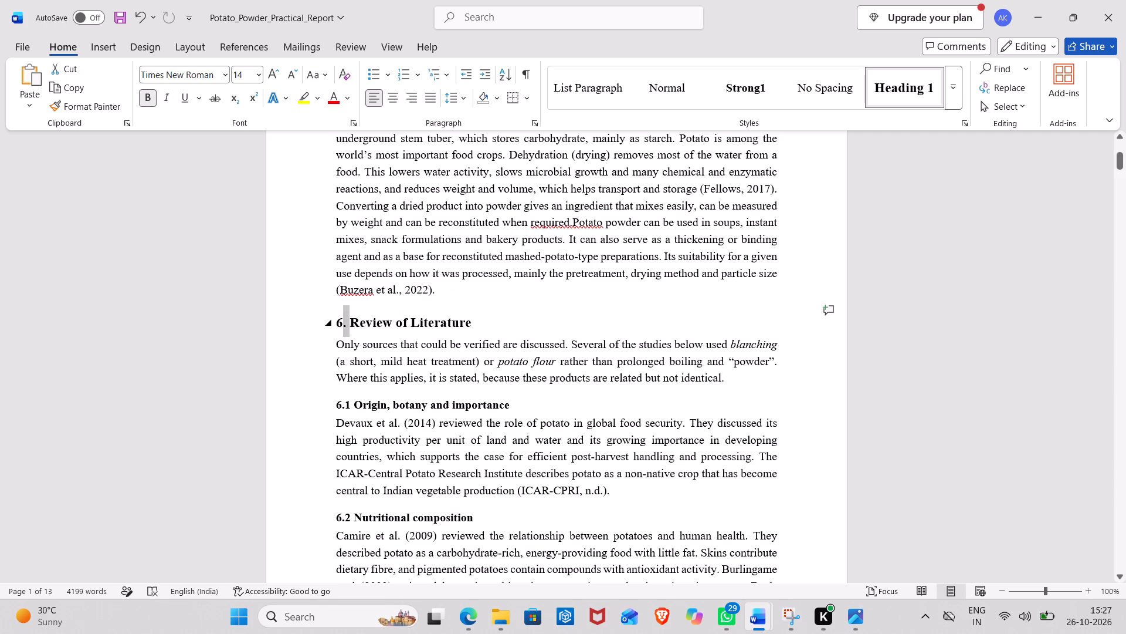
left_click(345, 324)
key("BackSpace")
key("BackSpace")
key("BackSpace")
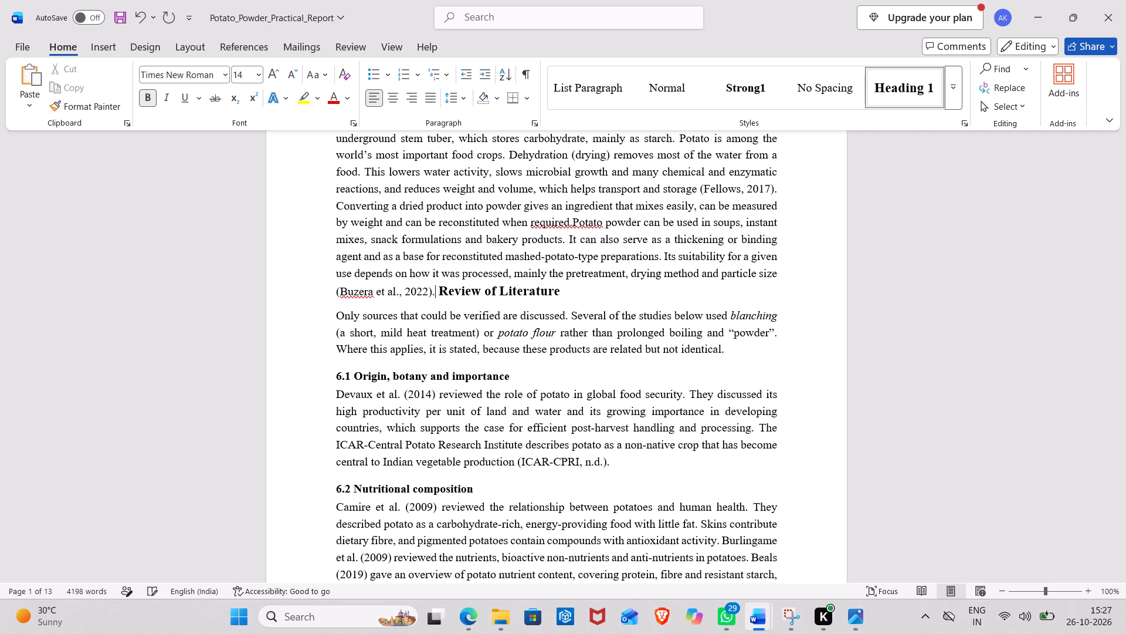
key("Return")
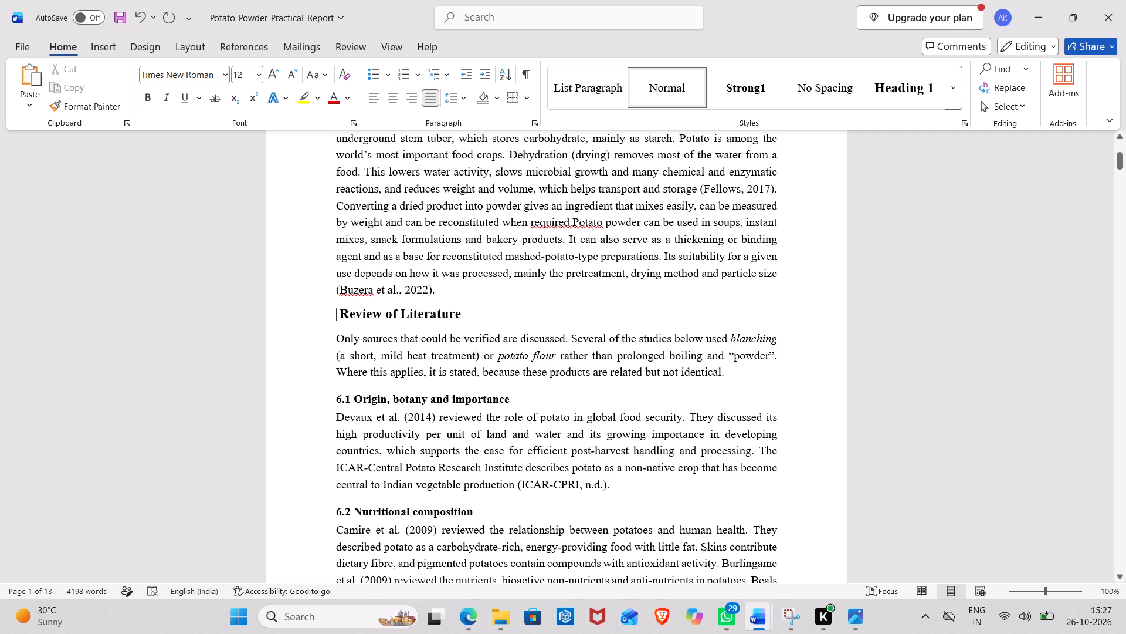
left_click(337, 313)
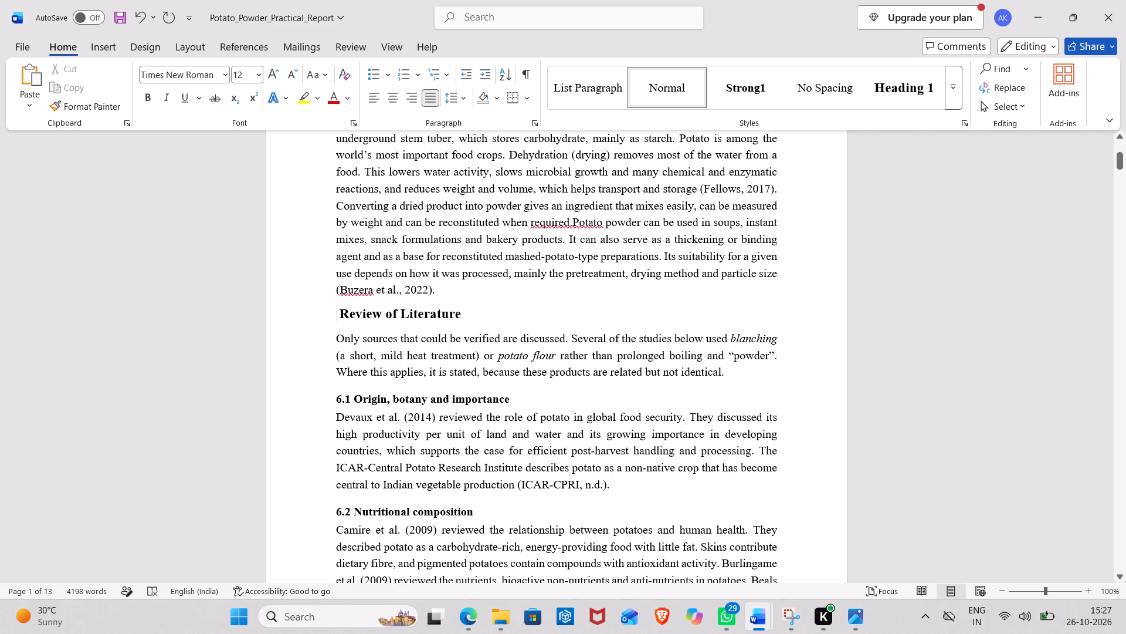
left_click(340, 313)
key("BackSpace")
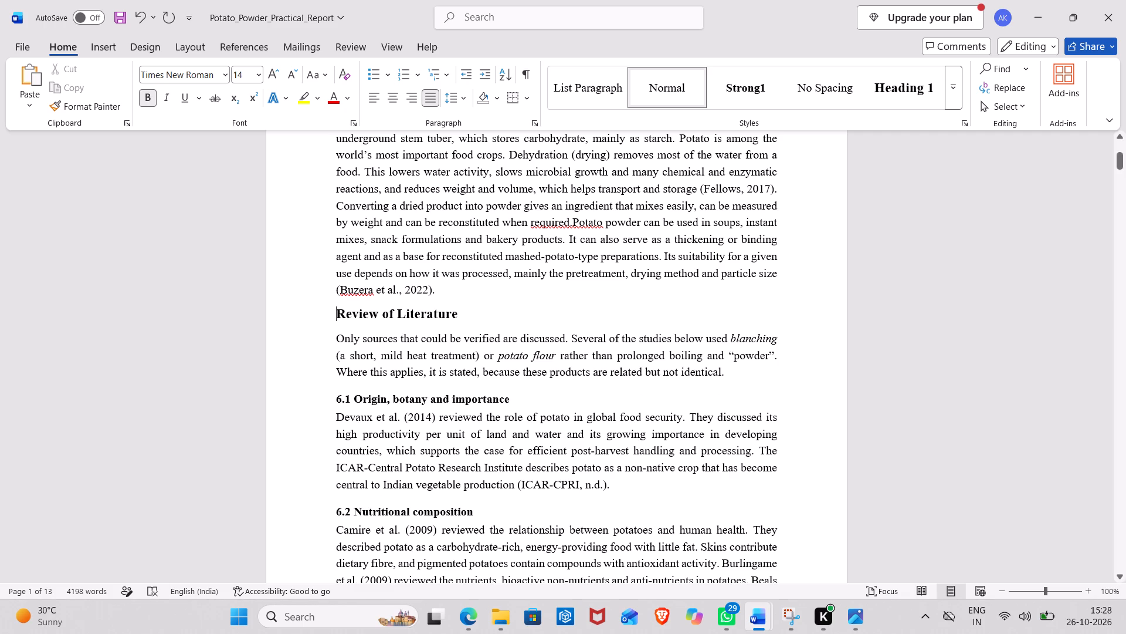
Delete the Review of Literature's opening paragraph about verified sources and the "6.1 Origin, botany and importance" subheading below it.
left_click_drag(338, 338, 622, 383)
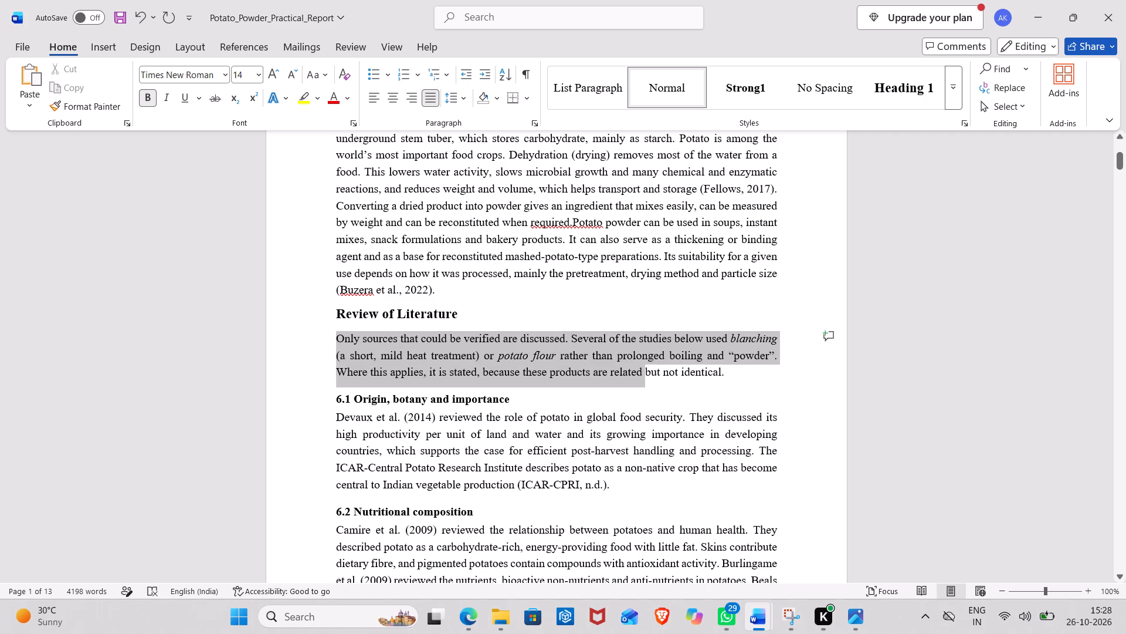
left_click_drag(622, 383, 775, 373)
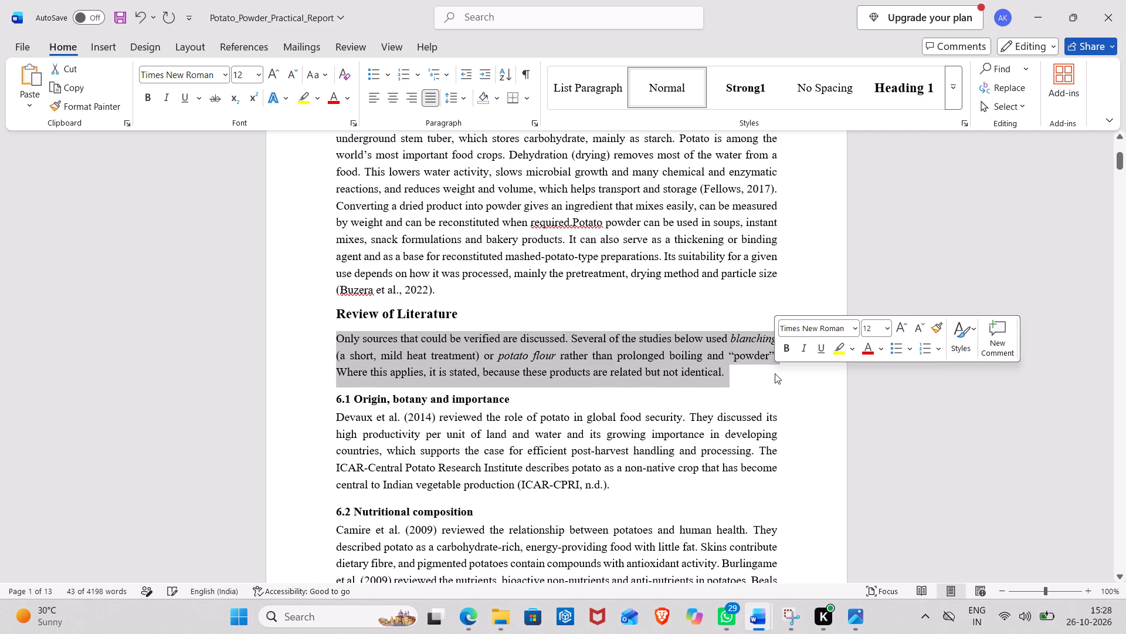
key("BackSpace")
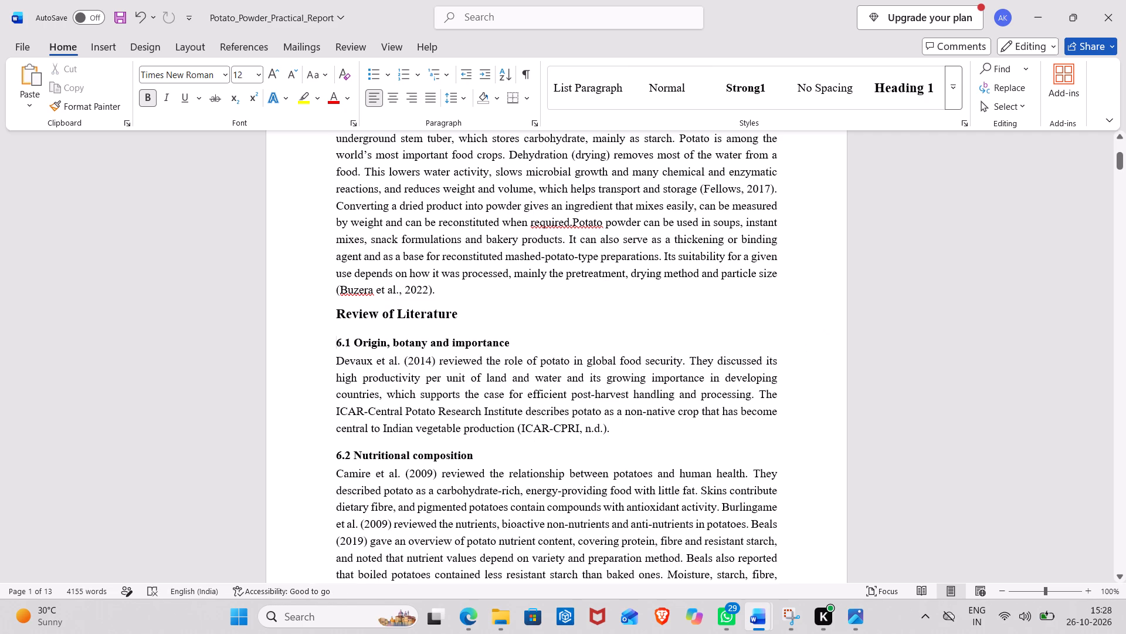
left_click_drag(515, 340, 358, 339)
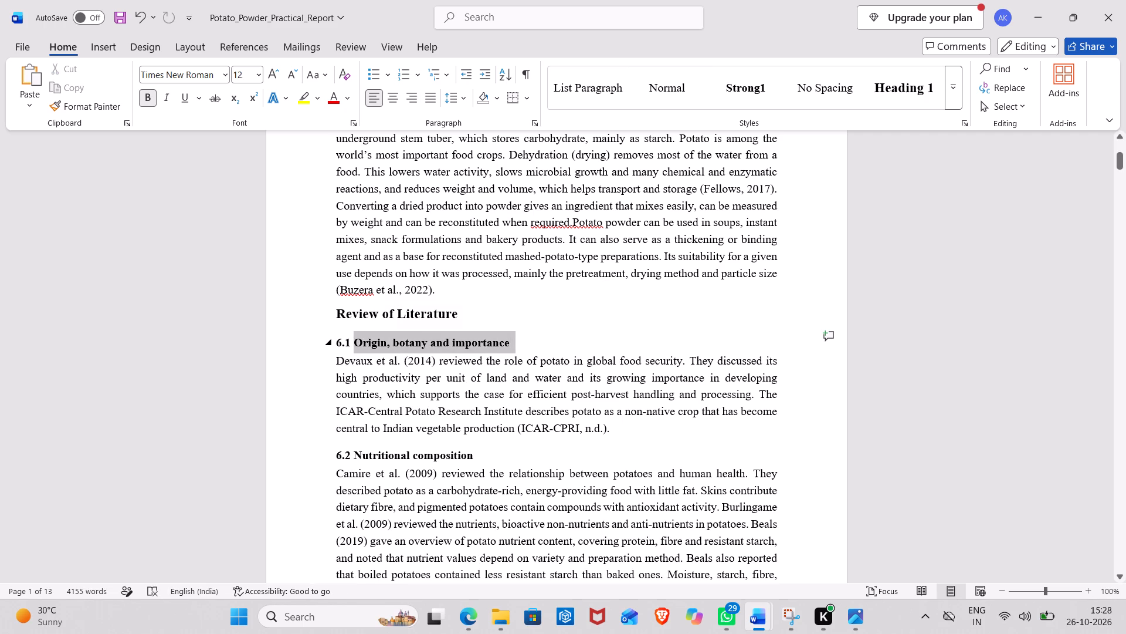
left_click_drag(358, 339, 334, 340)
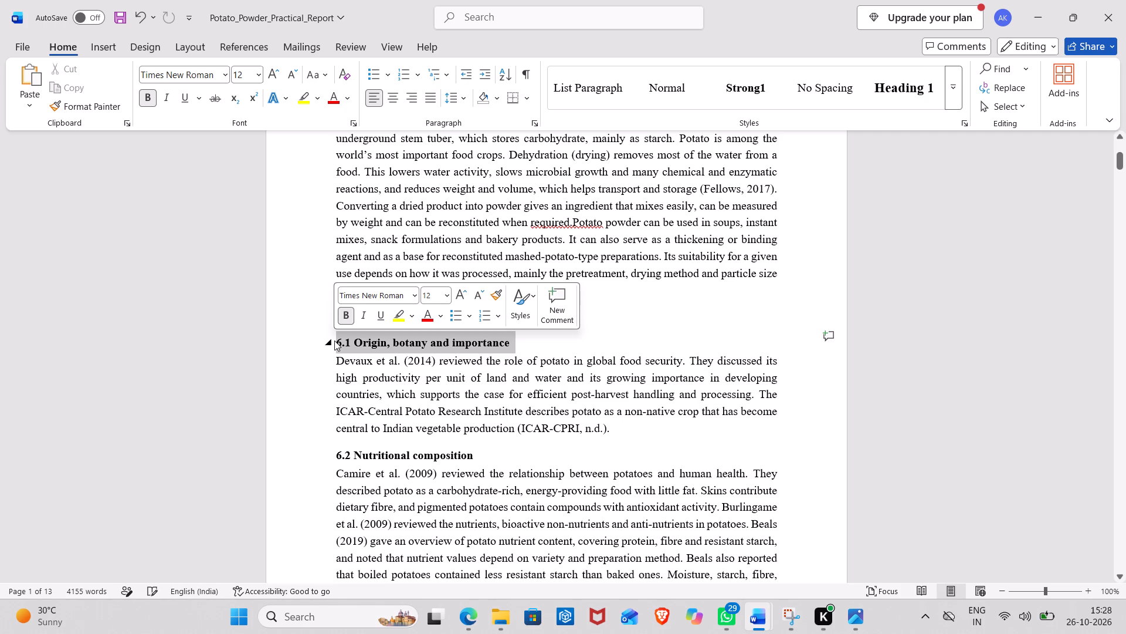
key("BackSpace")
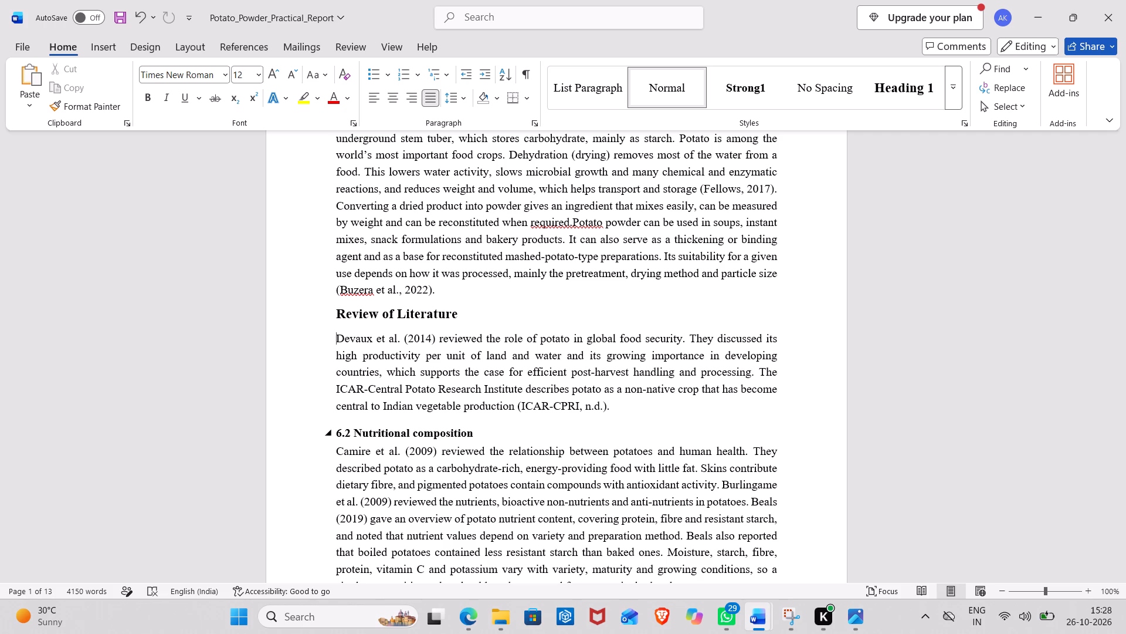
Make the citation "Devaux et al. (2014)" bold at the start of the first Review of Literature paragraph.
left_click_drag(335, 336, 434, 337)
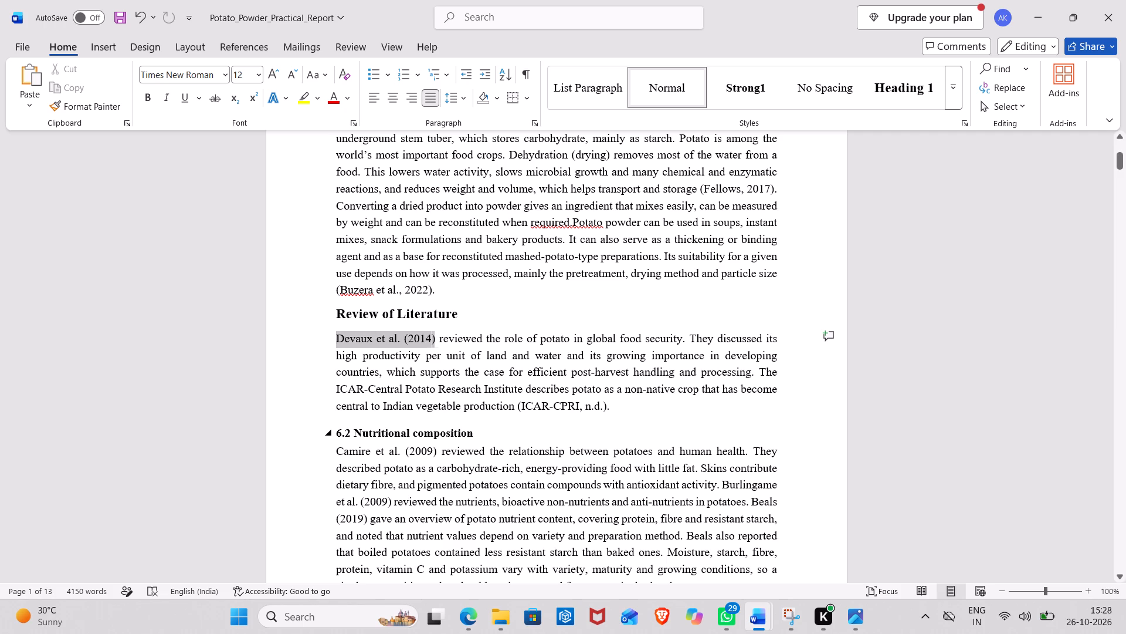
left_click_drag(434, 337, 435, 337)
left_click(447, 316)
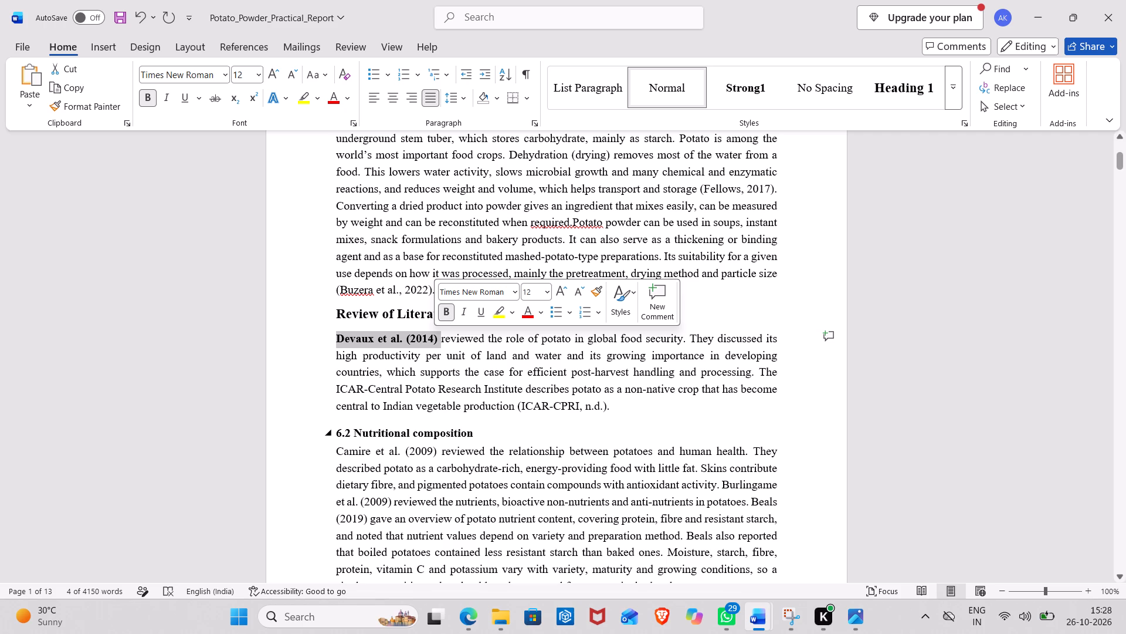
Replace the word "reviewed" with "Reported" after the Devaux et al. (2014) citation in the first Review of Literature paragraph.
left_click_drag(487, 335, 452, 336)
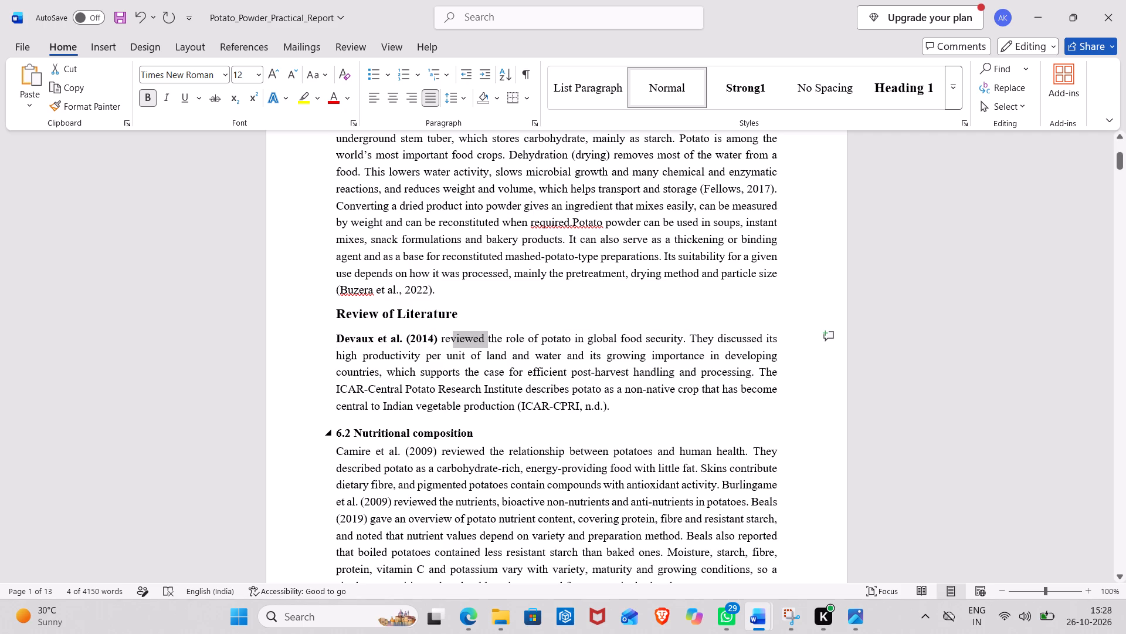
left_click_drag(452, 336, 443, 338)
key("BackSpace")
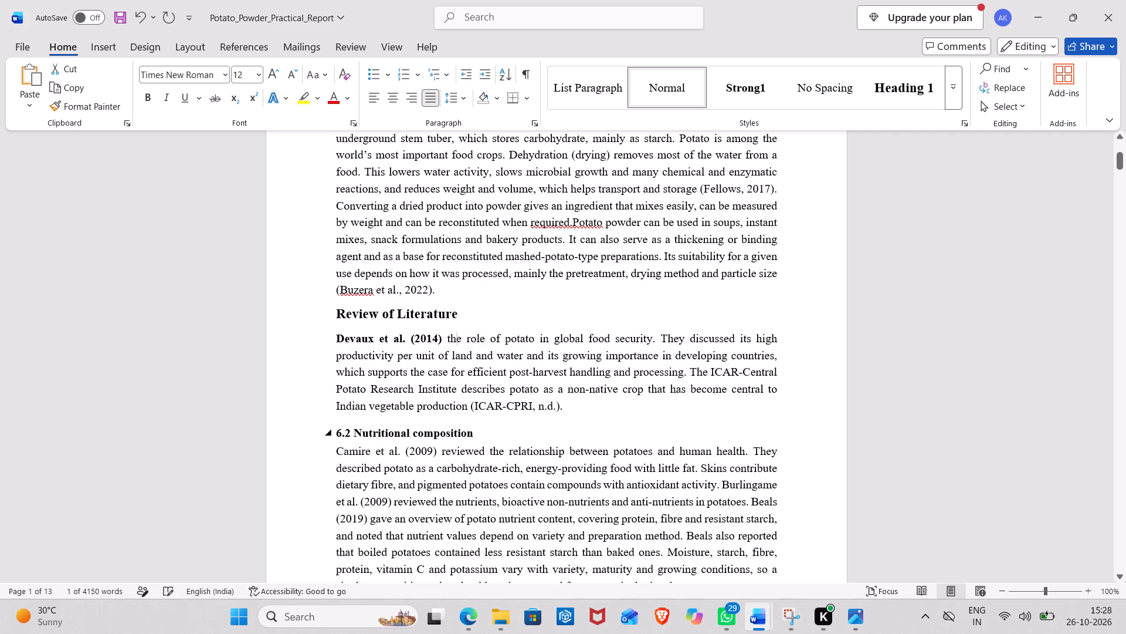
left_click(443, 338, "shift")
key("shift+r")
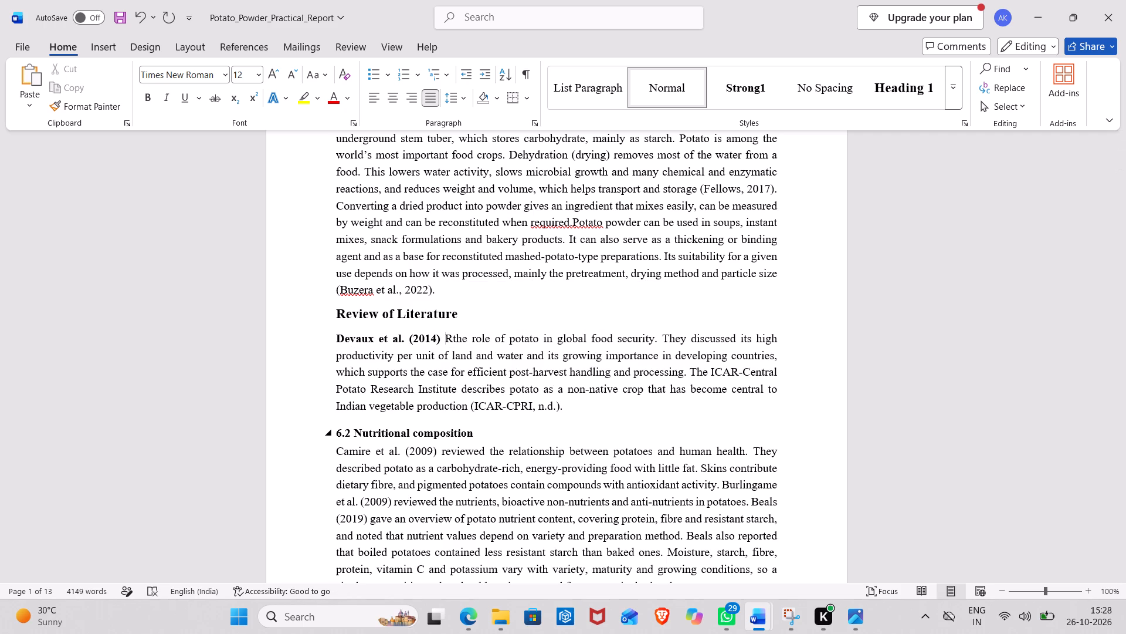
type("epo")
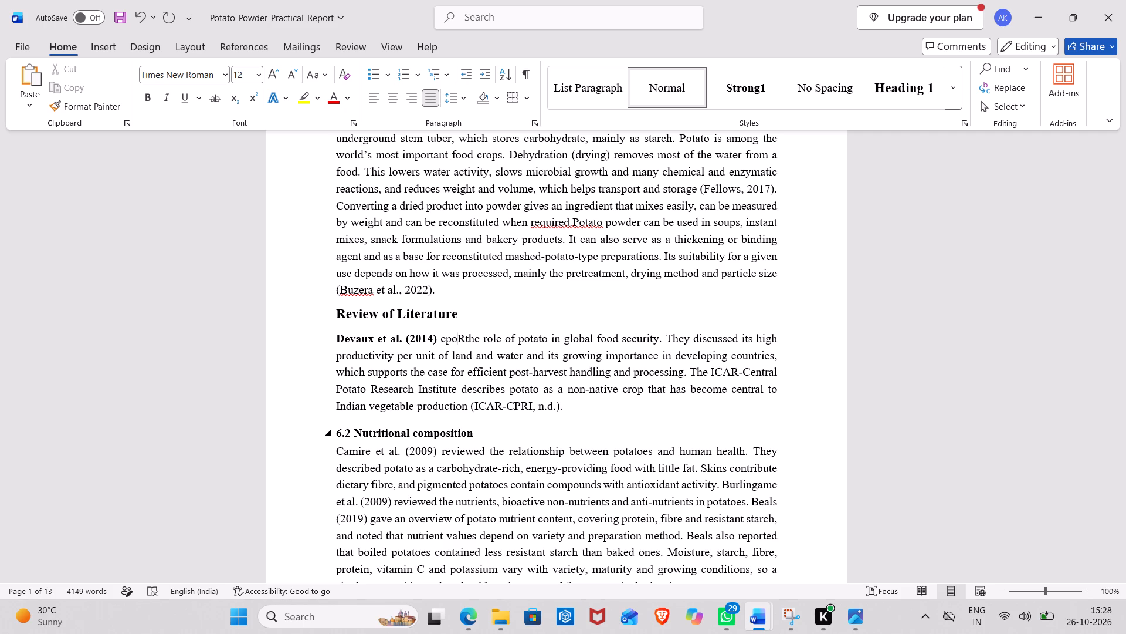
key("BackSpace")
key("BackSpace")
key("BackSpace")
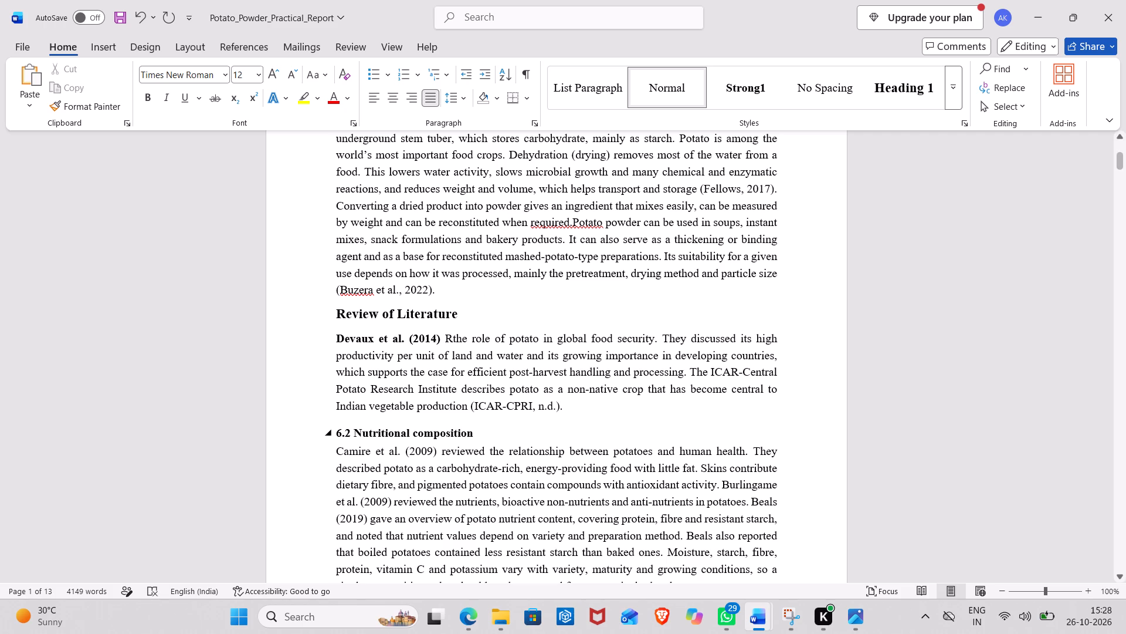
left_click(453, 336)
type("epo")
key("r")
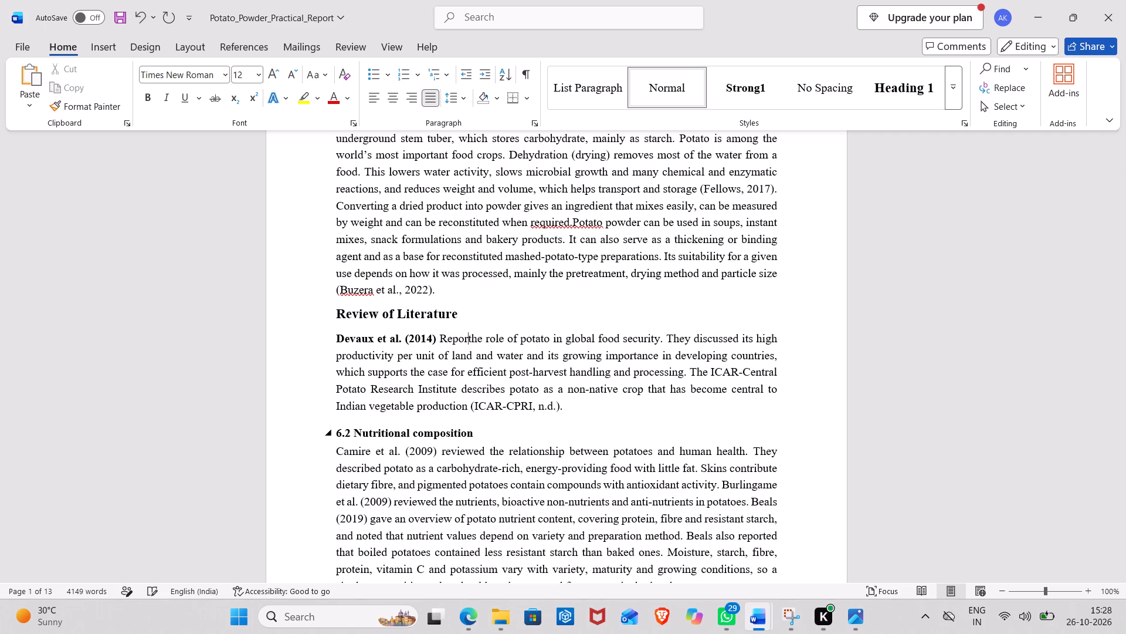
type("ted")
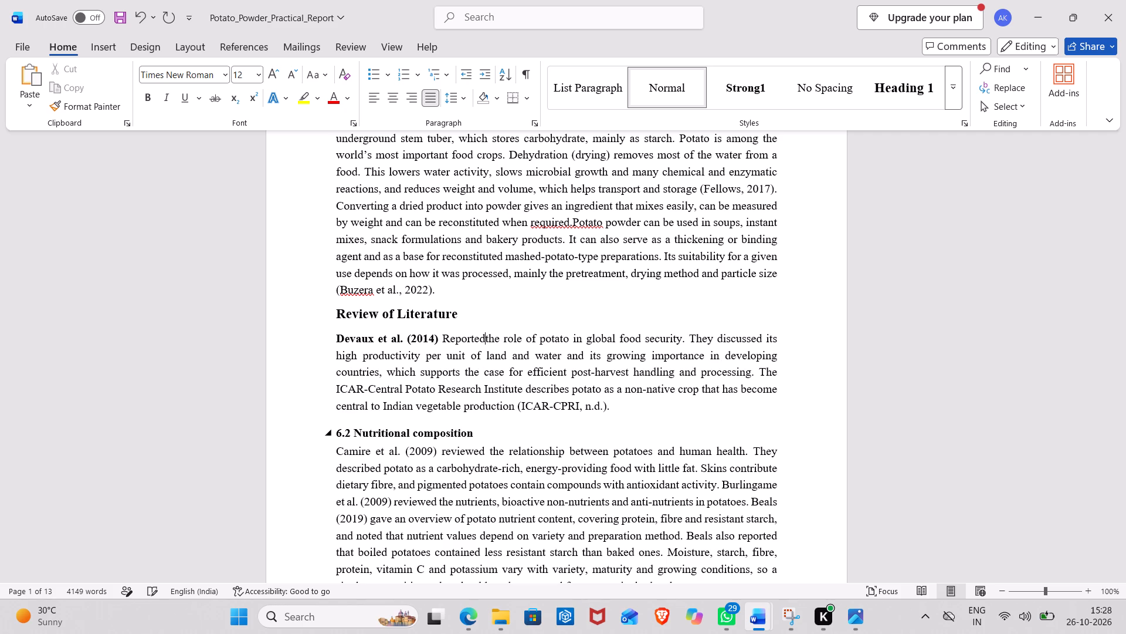
key("space")
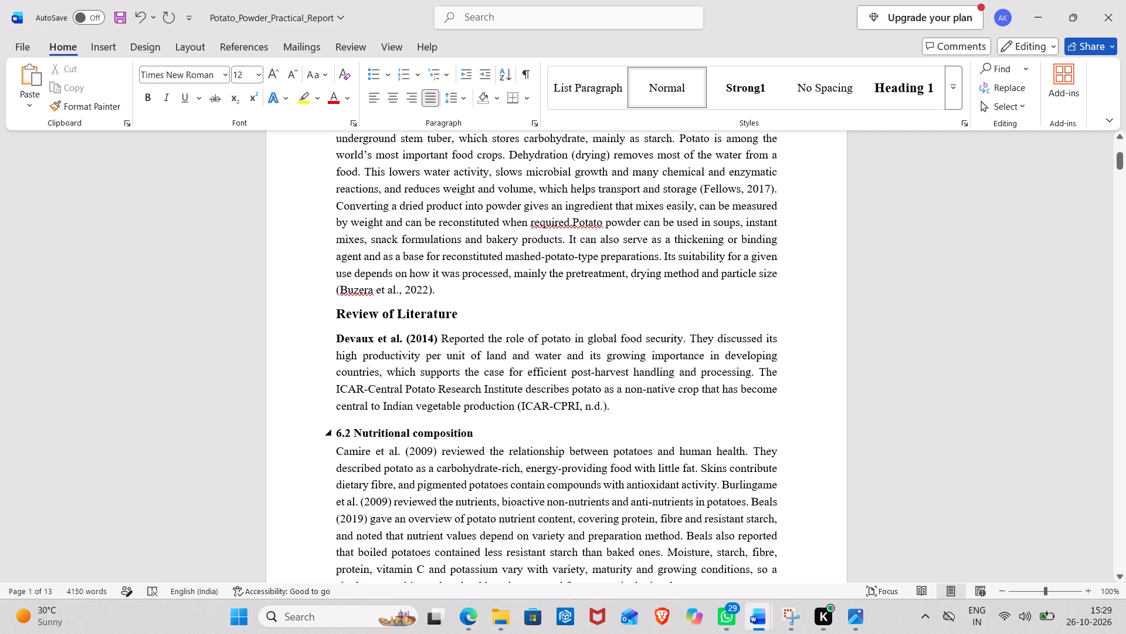
Delete the "6.2 Nutritional composition" subheading from the Review of Literature.
left_click_drag(335, 432, 440, 431)
key("BackSpace")
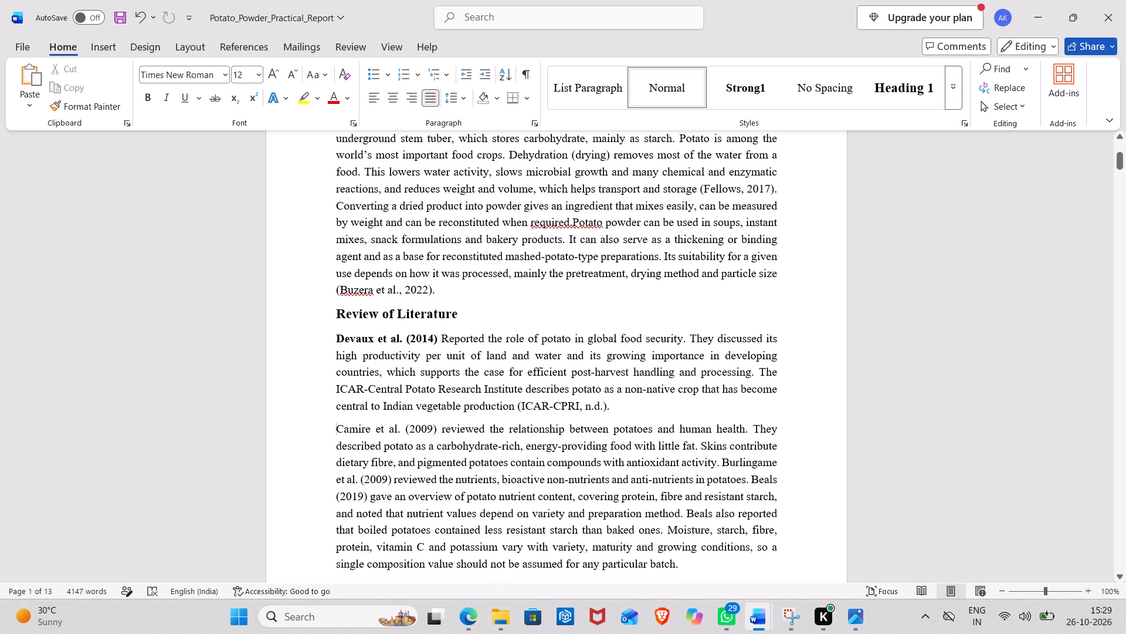
Make the citation "Camire et al. (2009" bold at the start of the second Review of Literature paragraph, leaving out its closing parenthesis.
left_click_drag(435, 428, 348, 430)
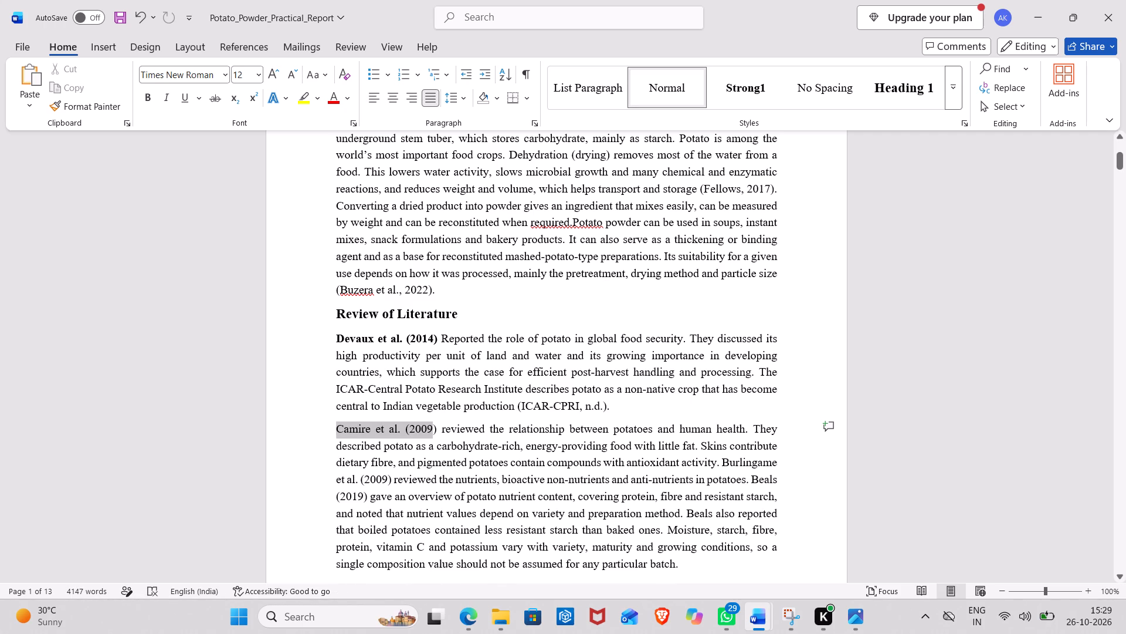
left_click_drag(348, 430, 347, 430)
left_click(355, 404)
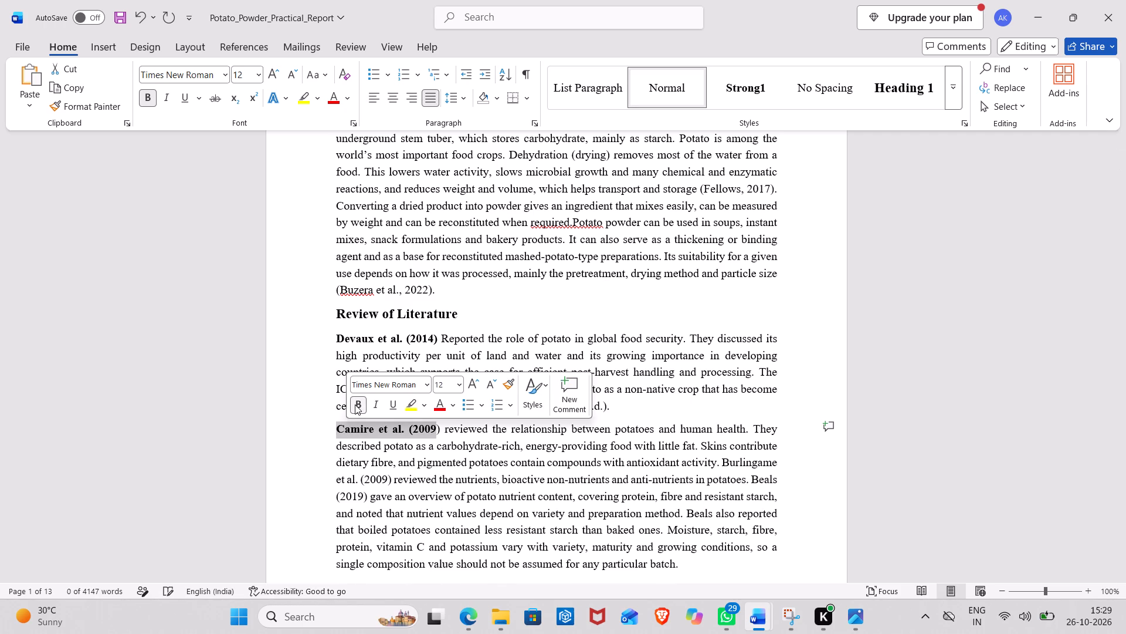
left_click(295, 436)
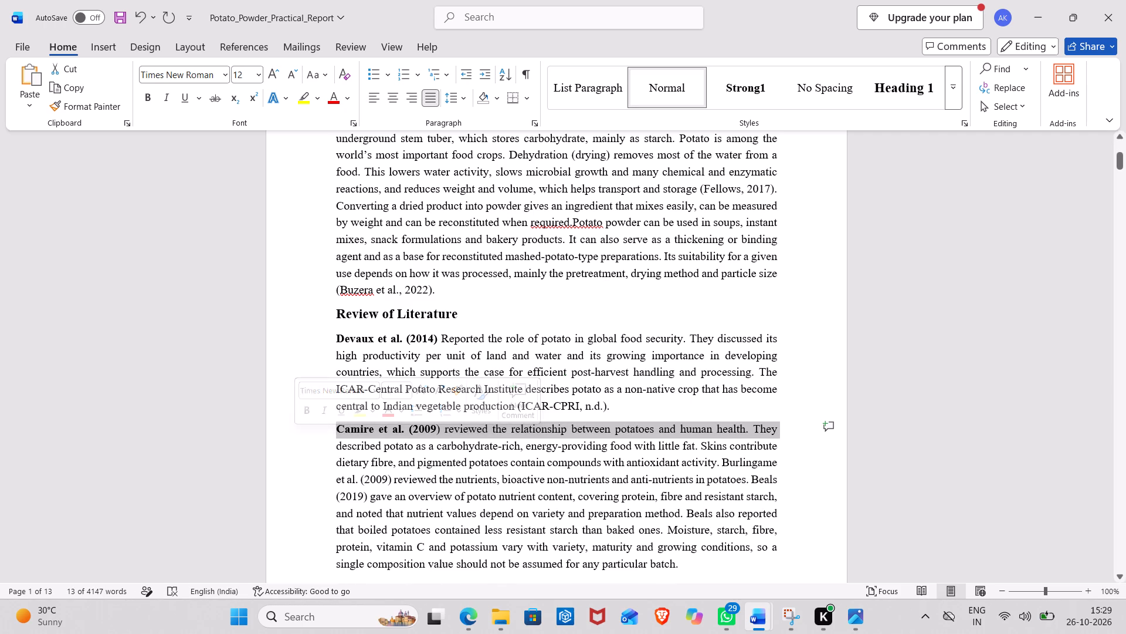
left_click(304, 478)
left_click(521, 285)
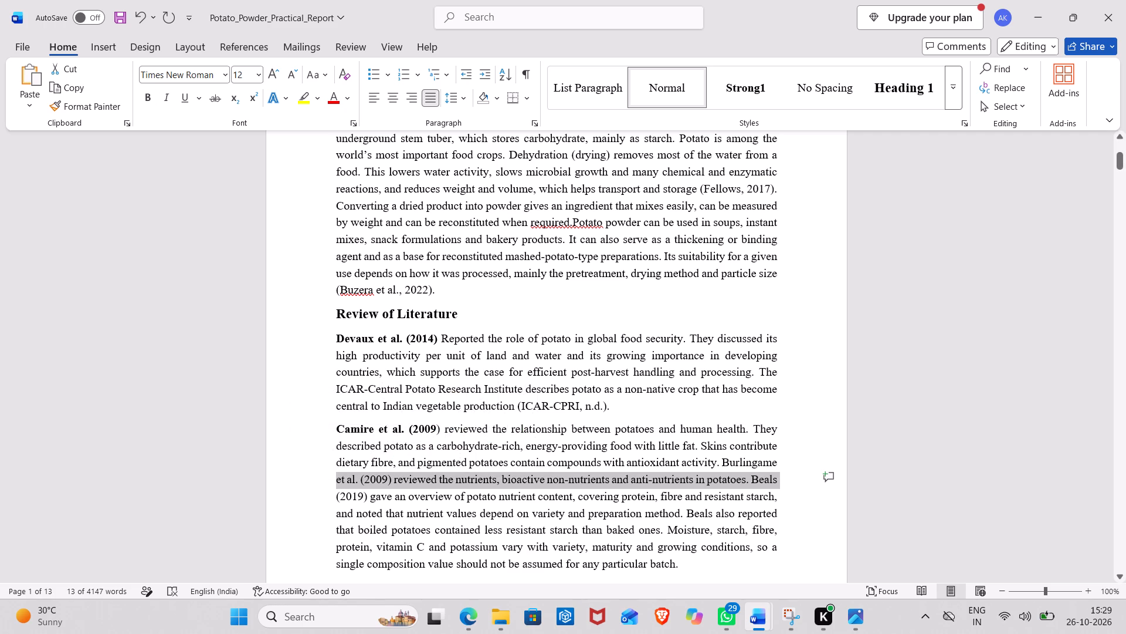
Start a new paragraph at "Burlingame et al. (2009)" in the Review of Literature and make that citation bold.
scroll(475, 473, "down", 1)
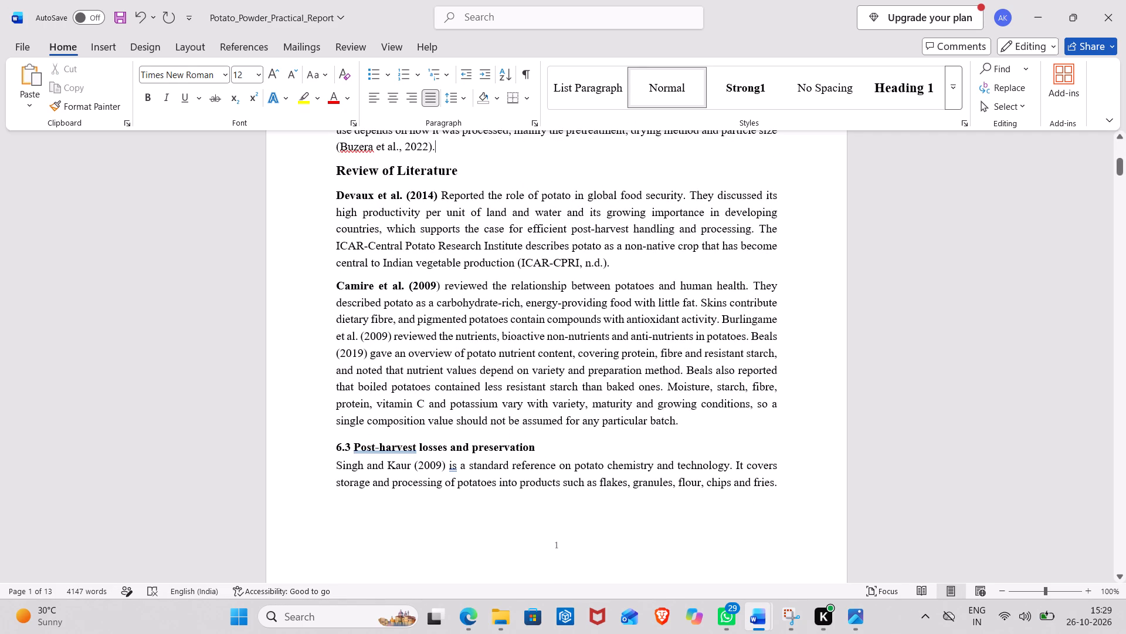
left_click(721, 318)
key("Return")
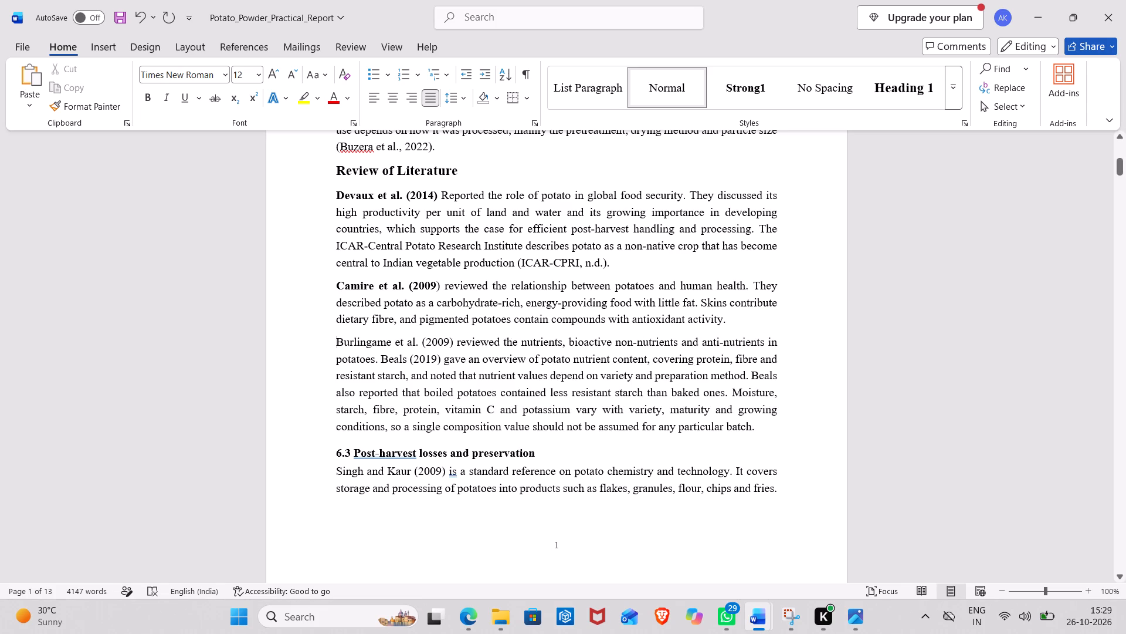
left_click_drag(335, 339, 429, 331)
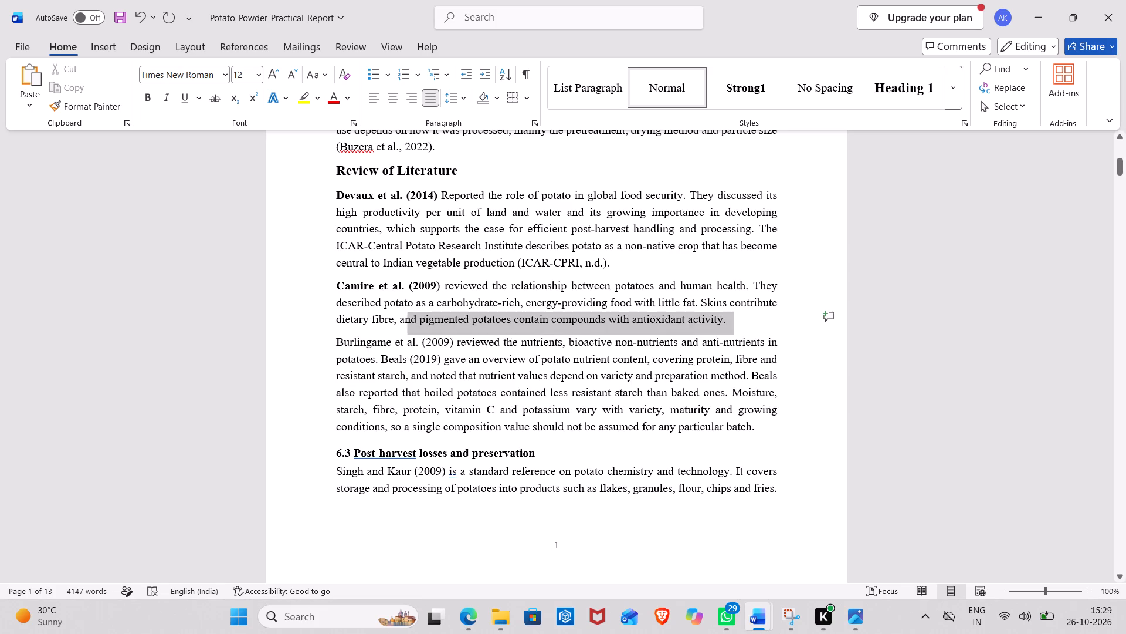
left_click_drag(429, 331, 453, 343)
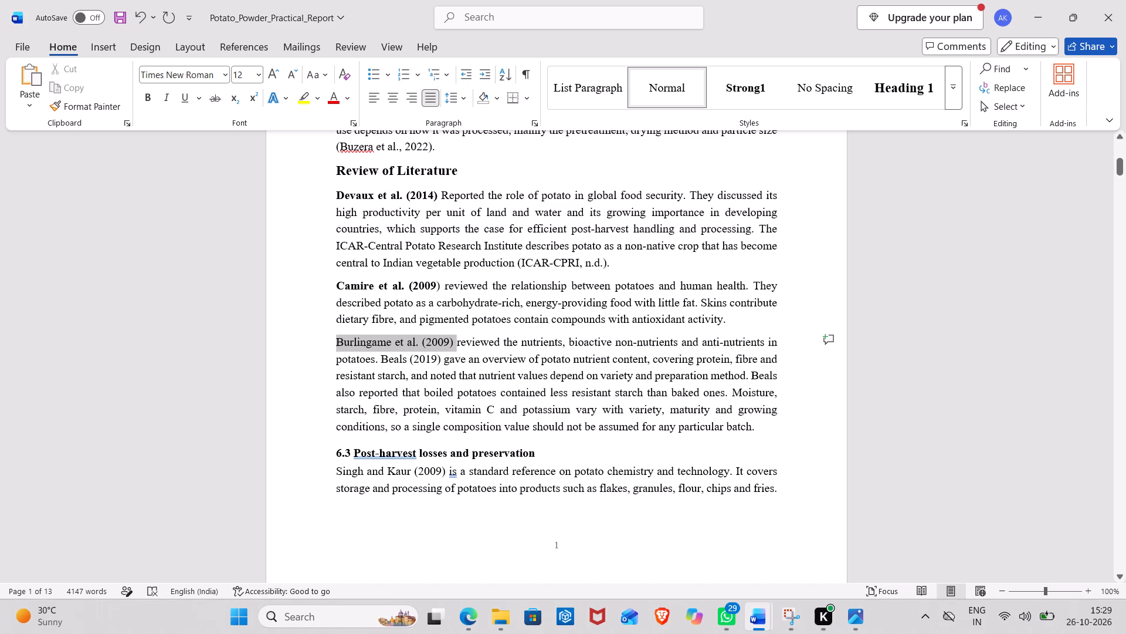
left_click_drag(453, 343, 453, 341)
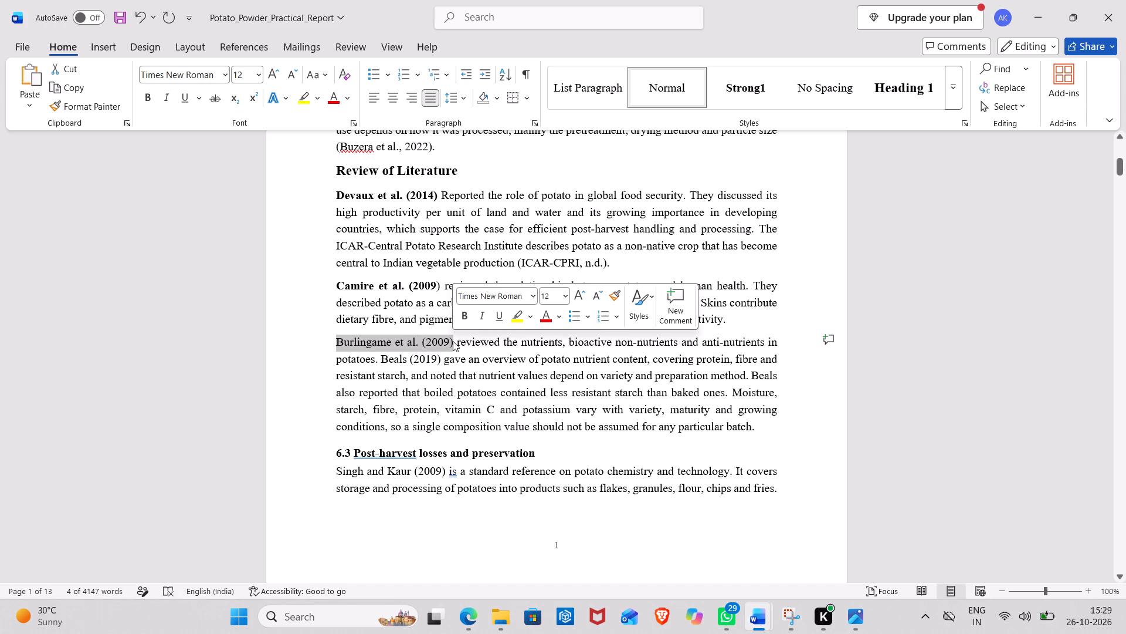
left_click(464, 313)
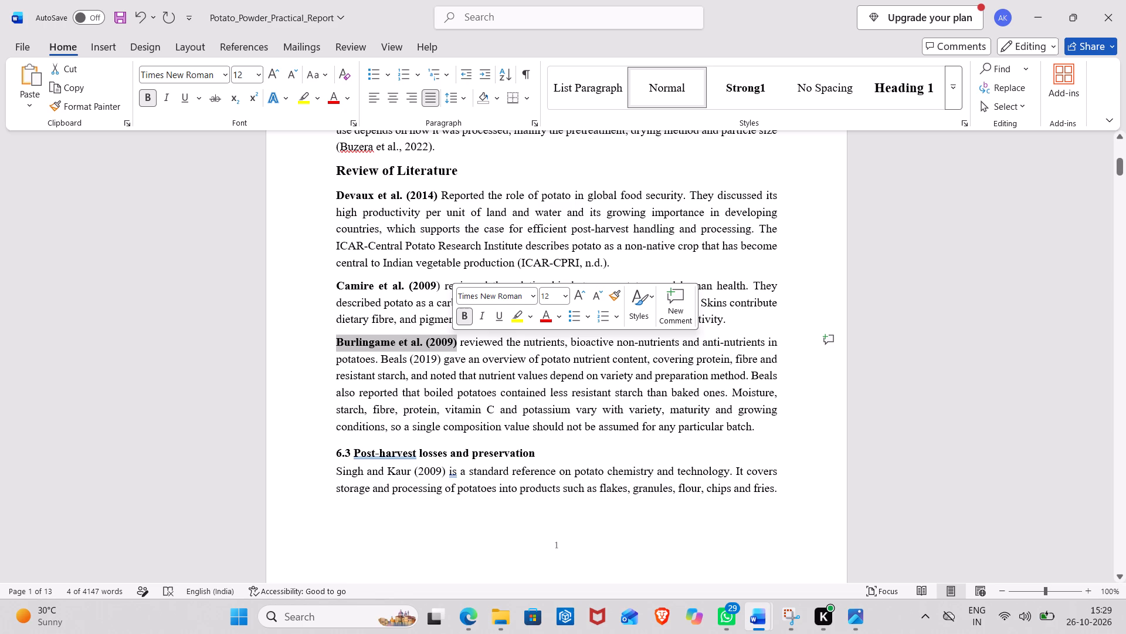
left_click(280, 346)
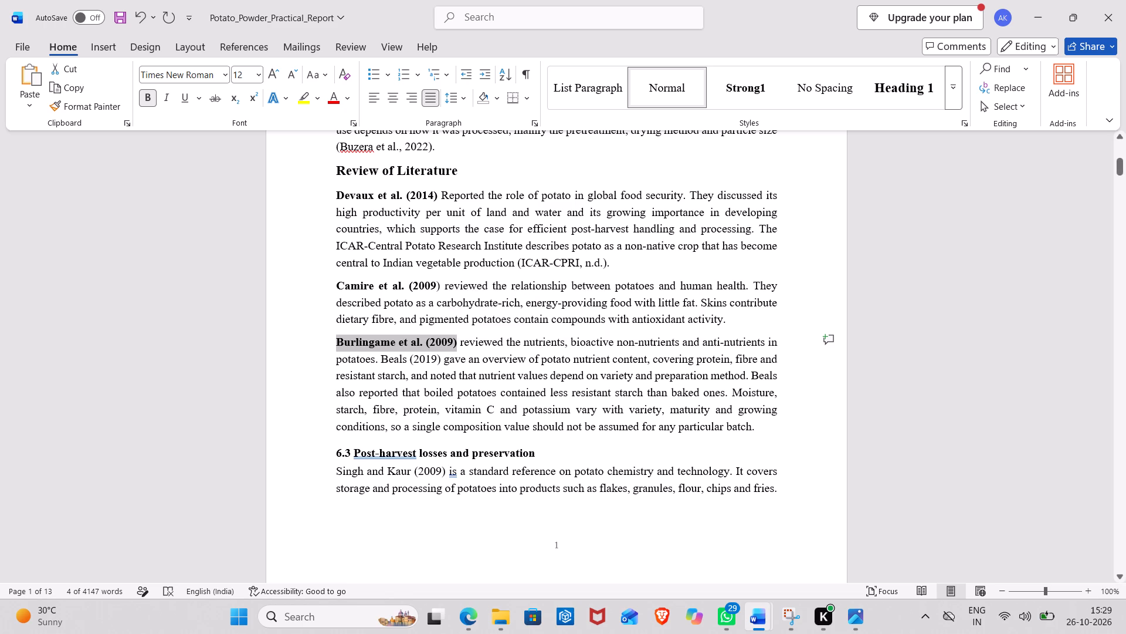
left_click(358, 439)
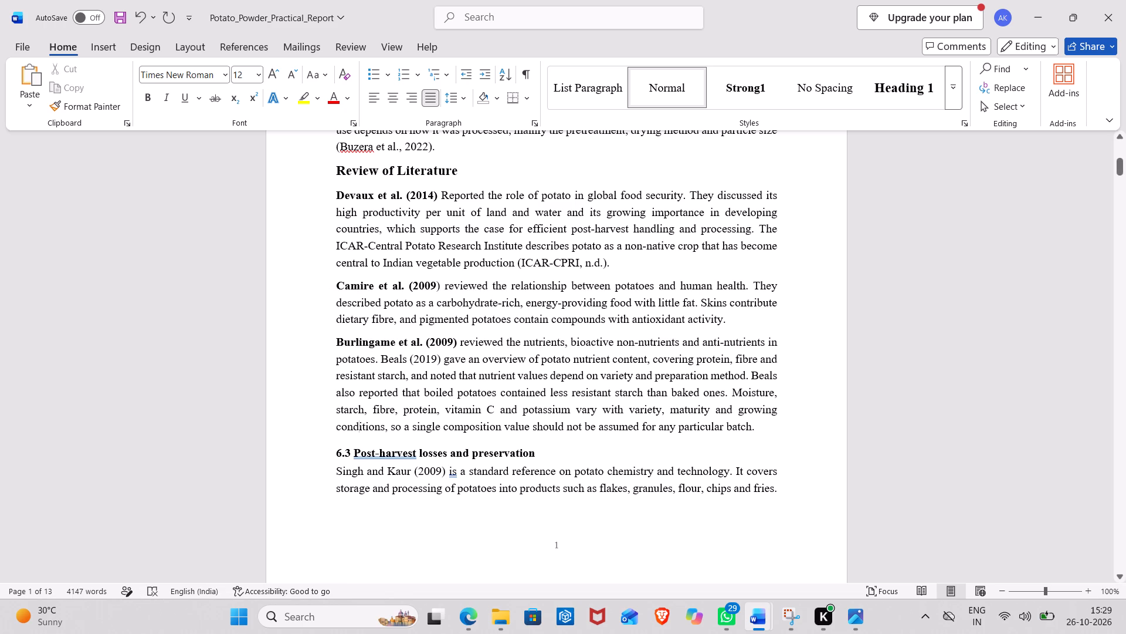
Start a new paragraph at "Beals (2019) gave an overview" and make the citation "Beals (2019)" bold.
left_click(380, 359)
key("Return")
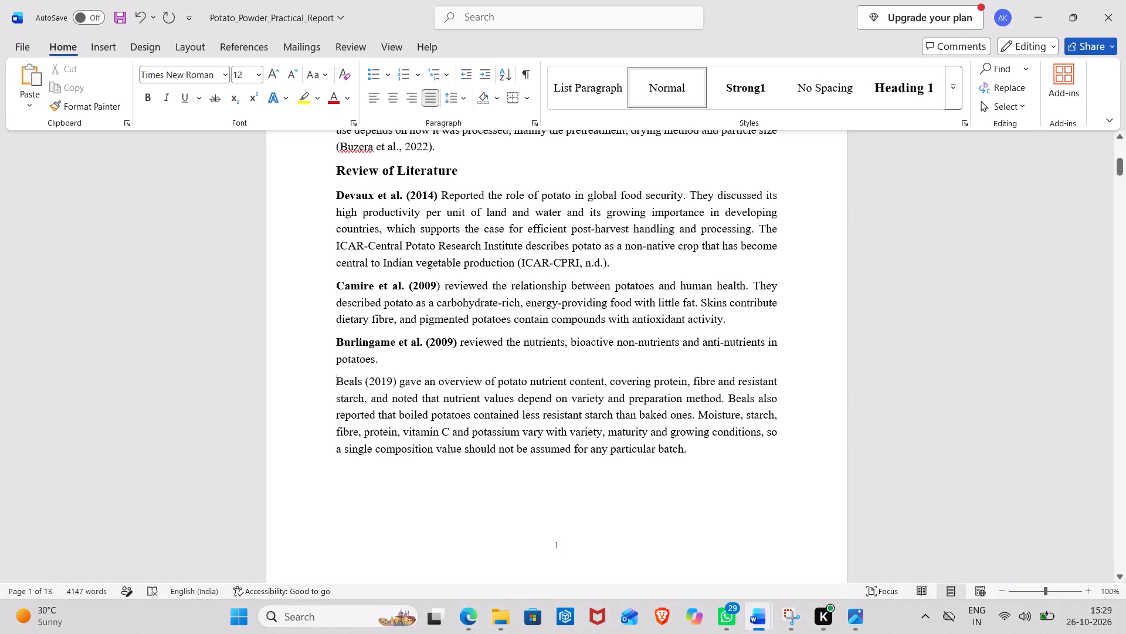
left_click_drag(396, 382, 328, 383)
left_click(342, 355)
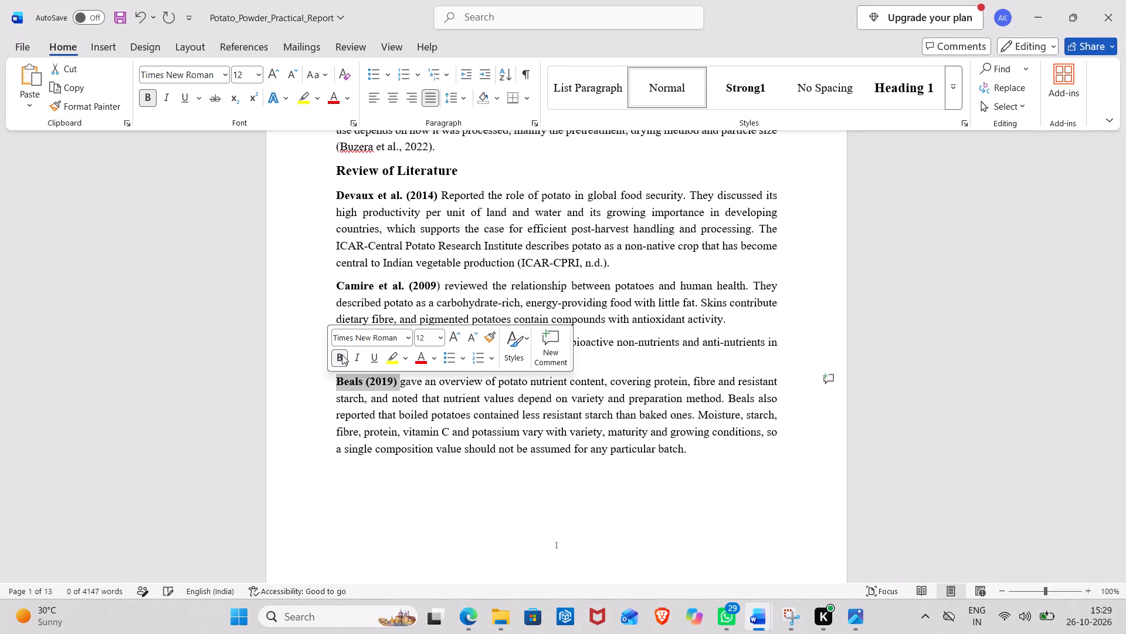
Look through the rest of the report down to the references and back up to the remaining Review of Literature subsections.
scroll(523, 466, "down", 1)
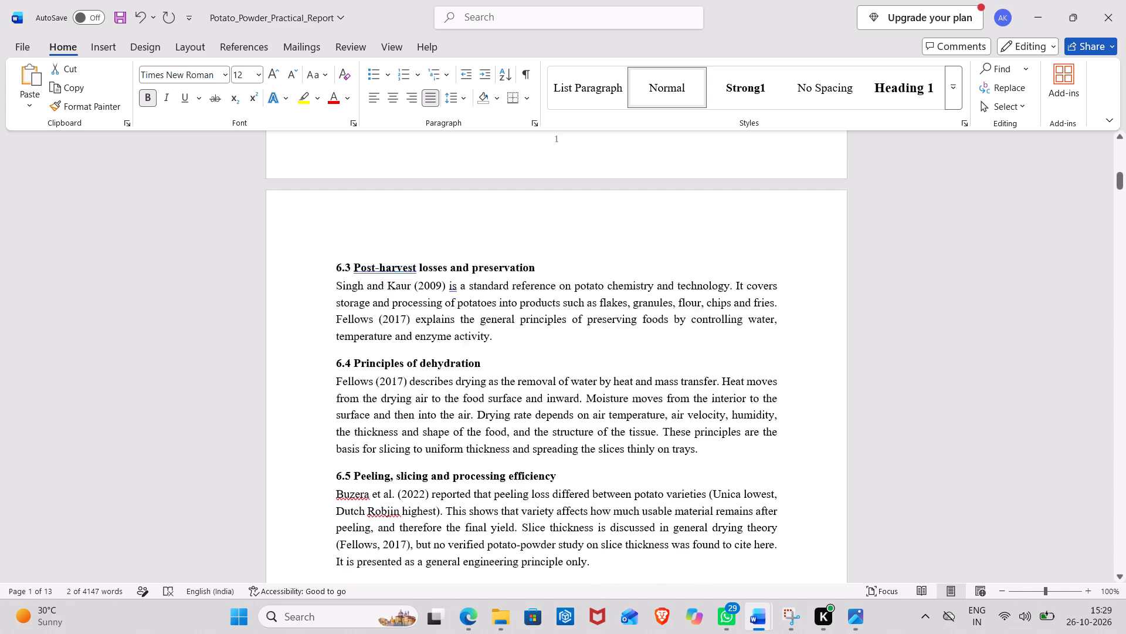
scroll(523, 466, "down", 1)
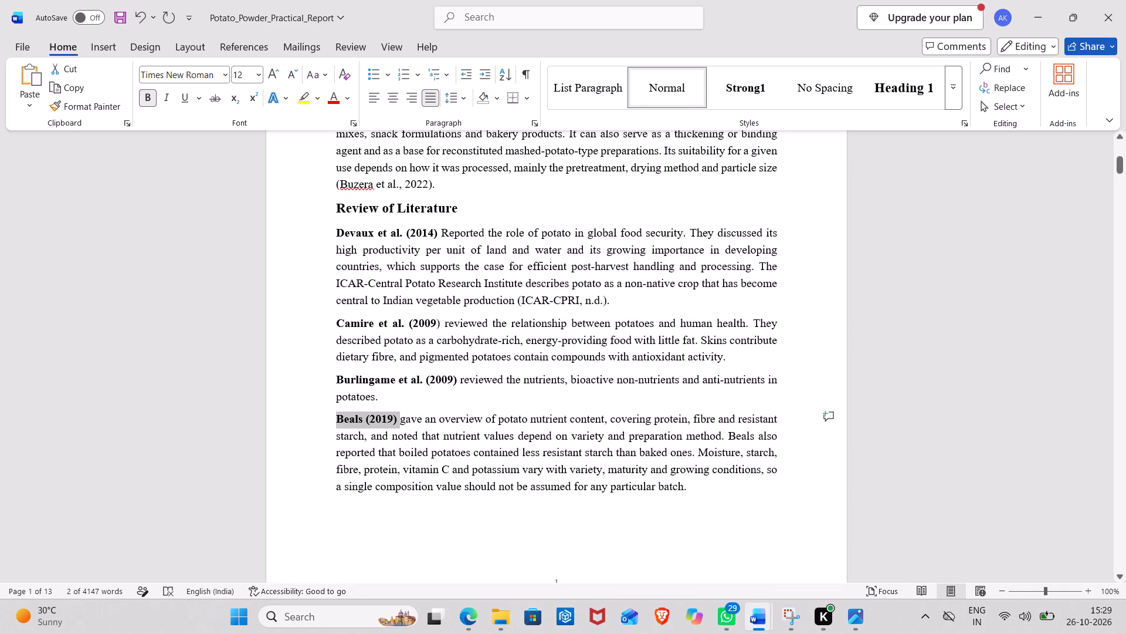
scroll(523, 466, "down", 2)
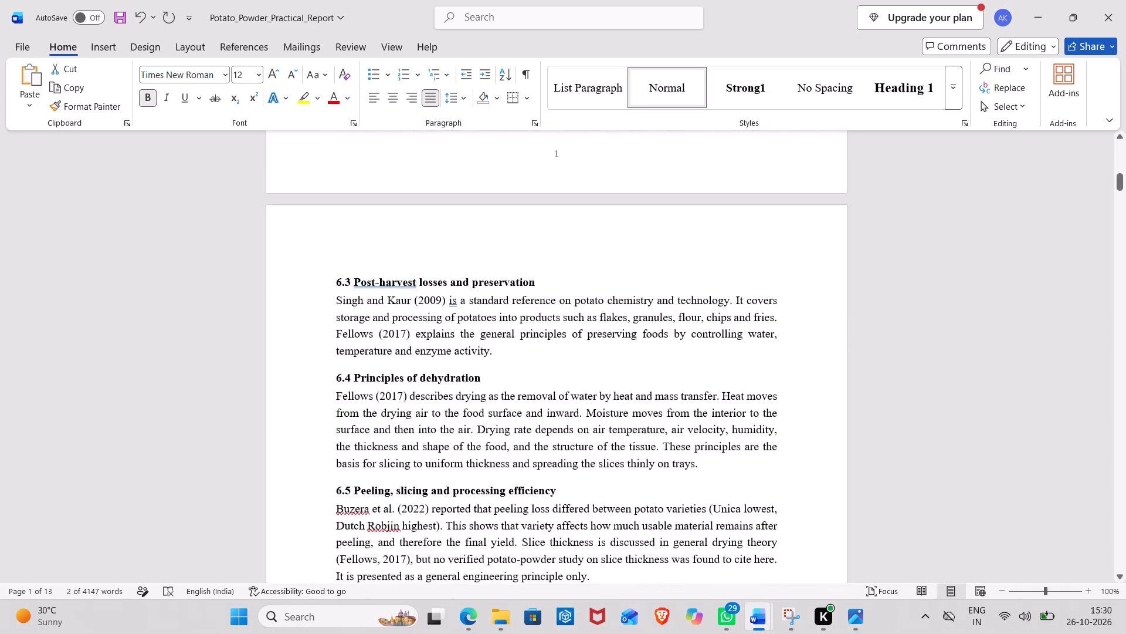
scroll(523, 466, "down", 15)
scroll(523, 466, "down", 20)
scroll(523, 466, "down", 9)
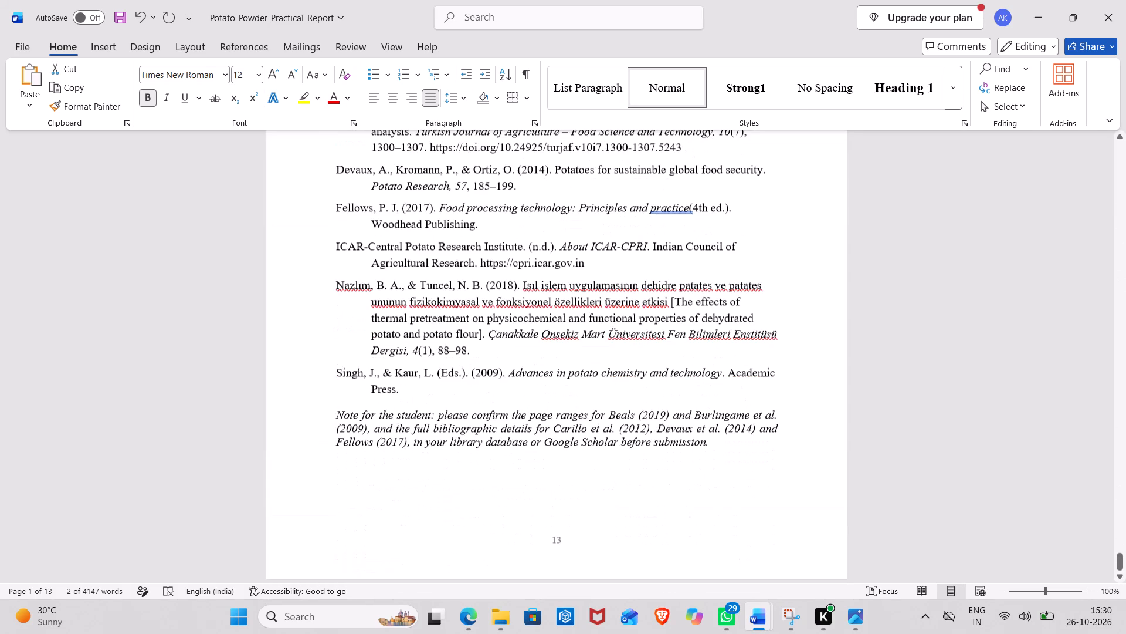
scroll(523, 466, "up", 5)
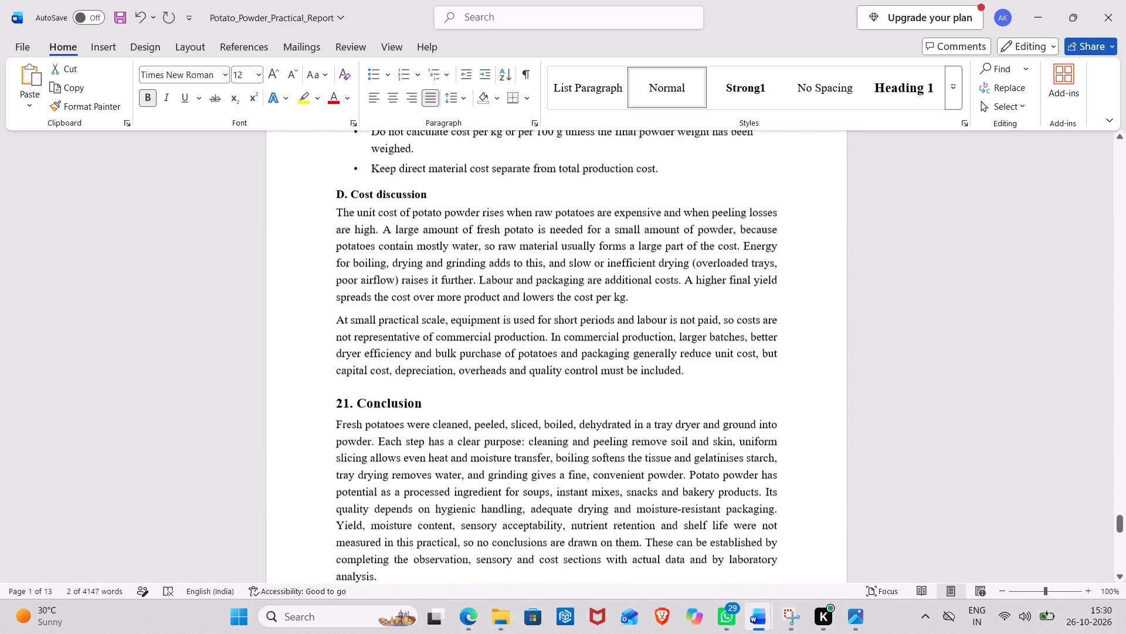
scroll(523, 466, "up", 15)
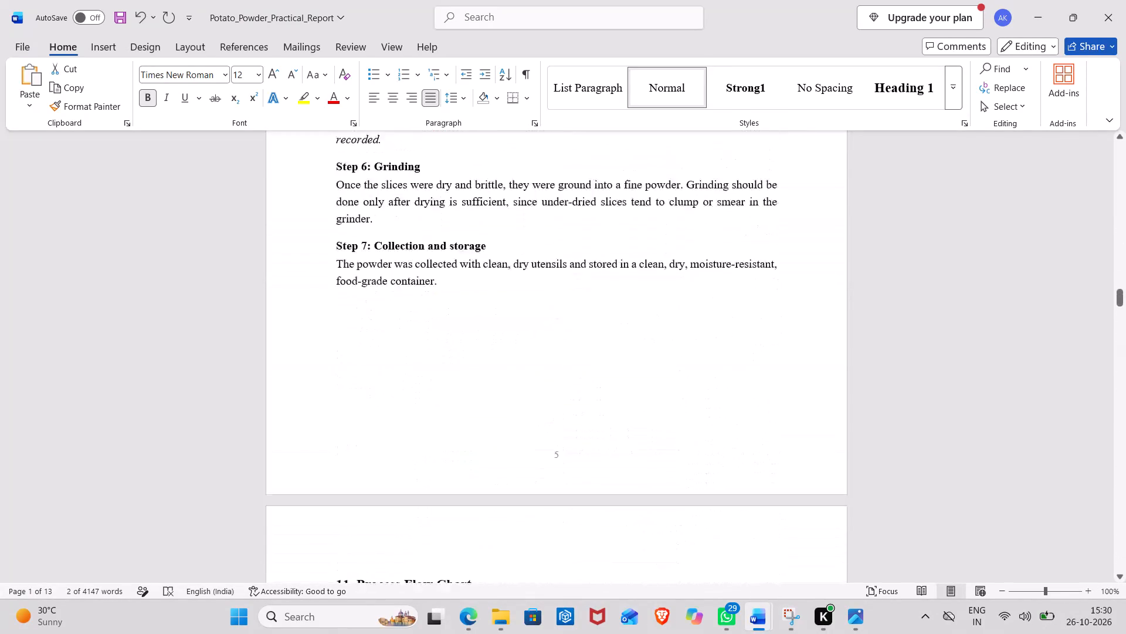
scroll(523, 466, "up", 3)
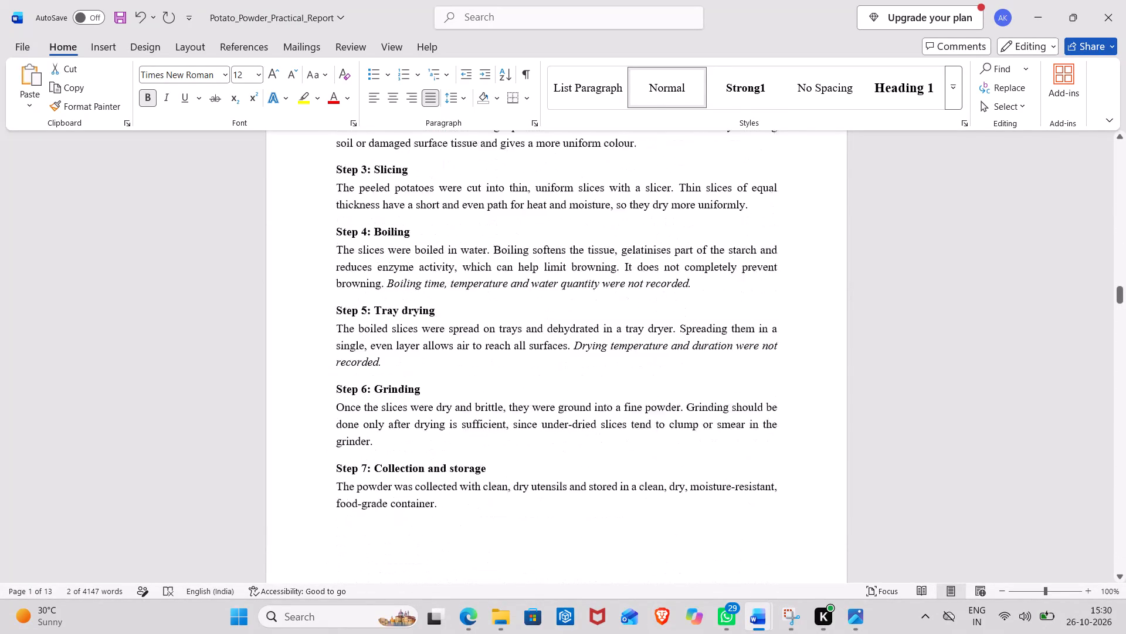
scroll(523, 466, "up", 4)
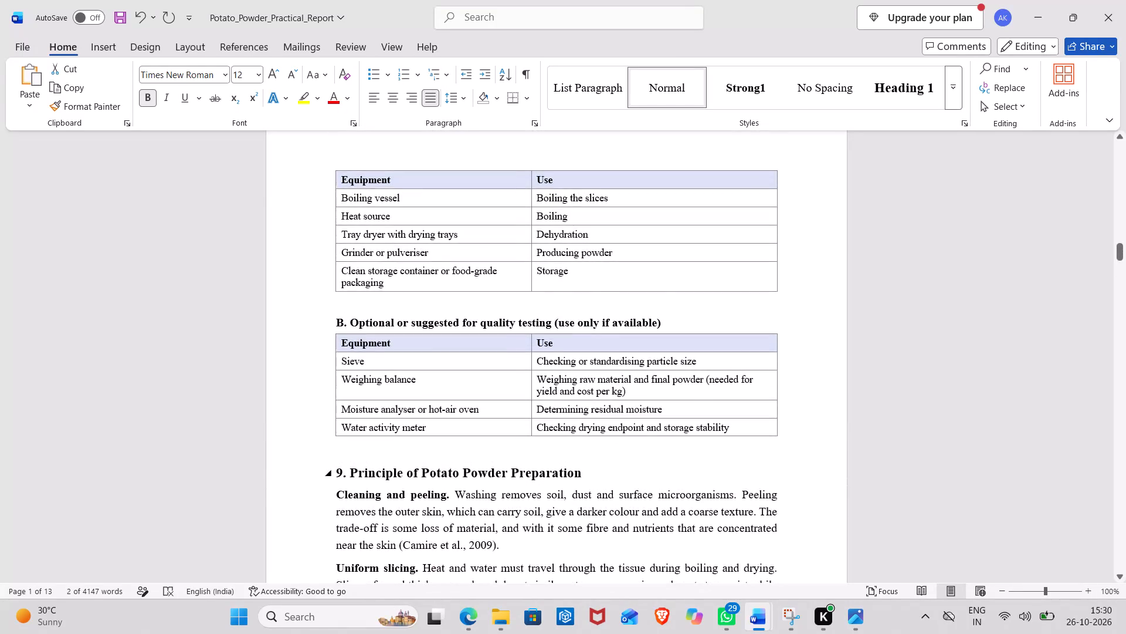
scroll(523, 466, "up", 6)
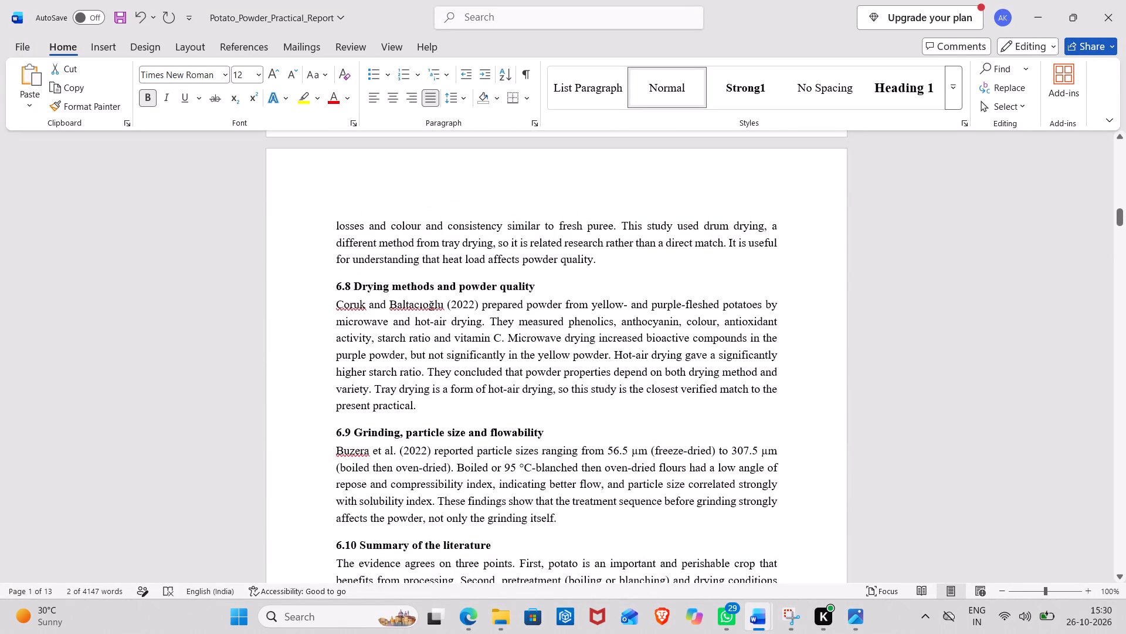
scroll(523, 466, "up", 3)
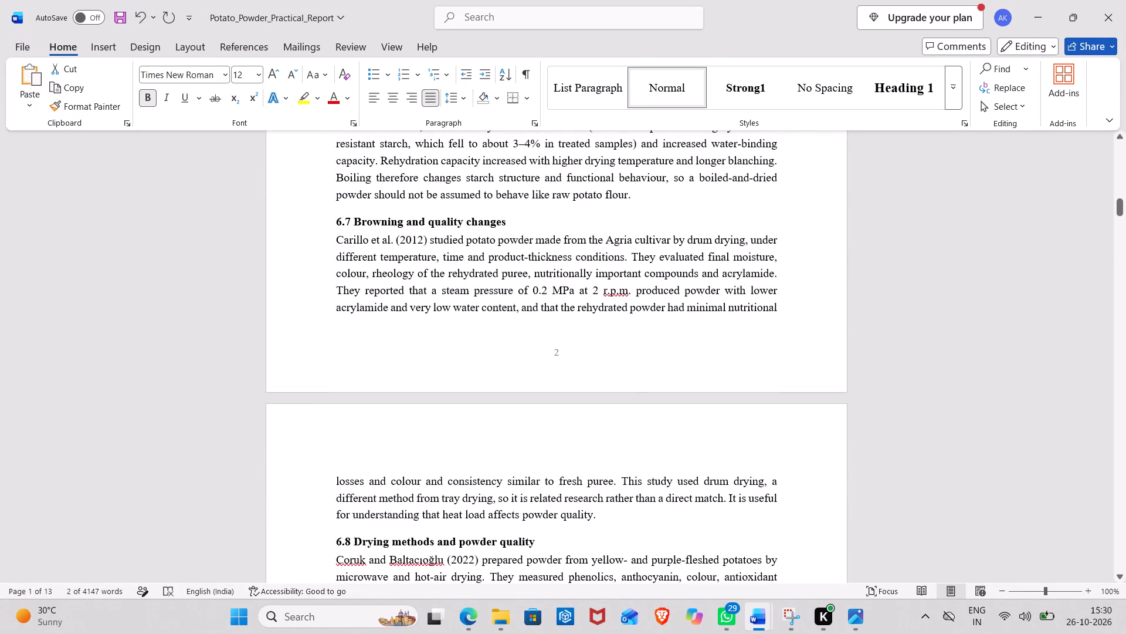
Delete the "6.7 Browning and quality changes" subheading and make the citation "Carillo et al. (2012)" beneath it bold.
scroll(523, 466, "up", 2)
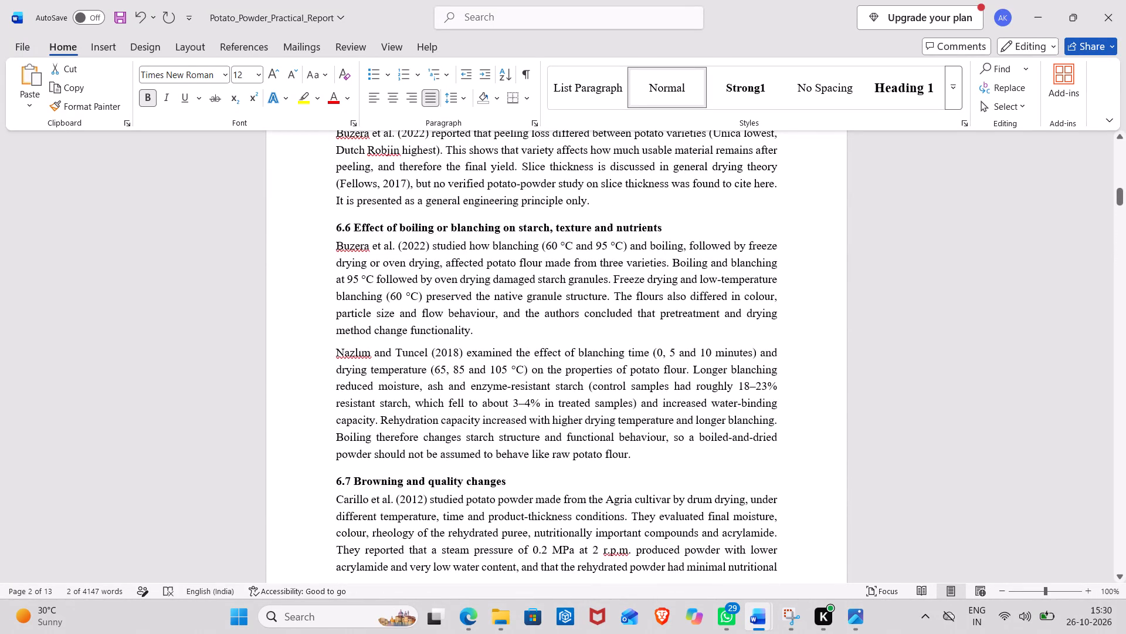
scroll(523, 466, "up", 1)
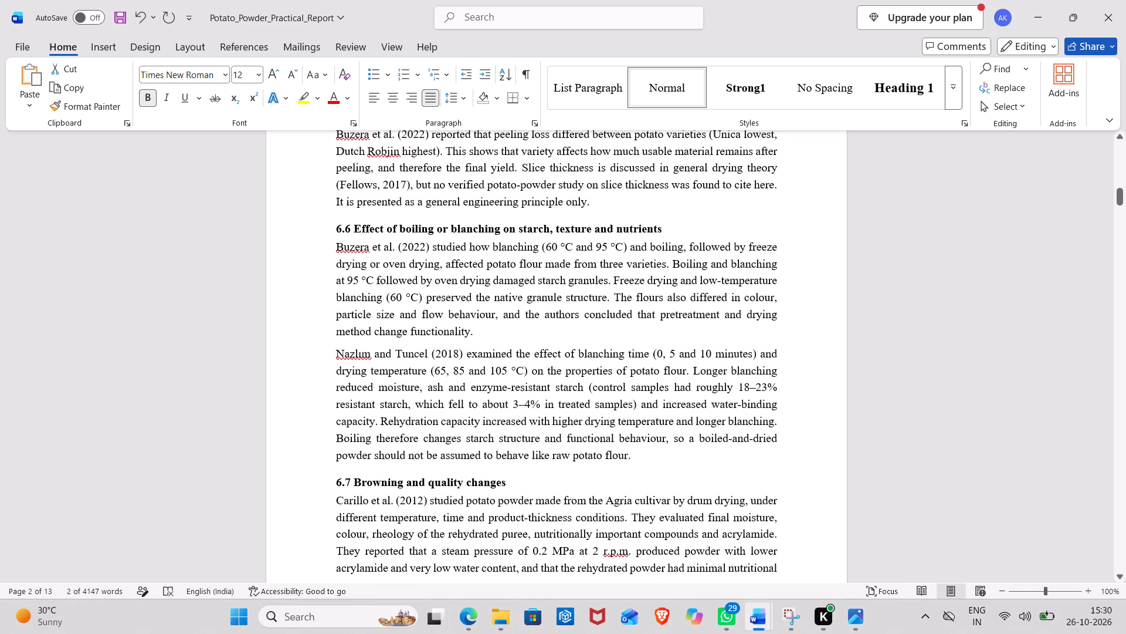
left_click_drag(508, 484, 422, 478)
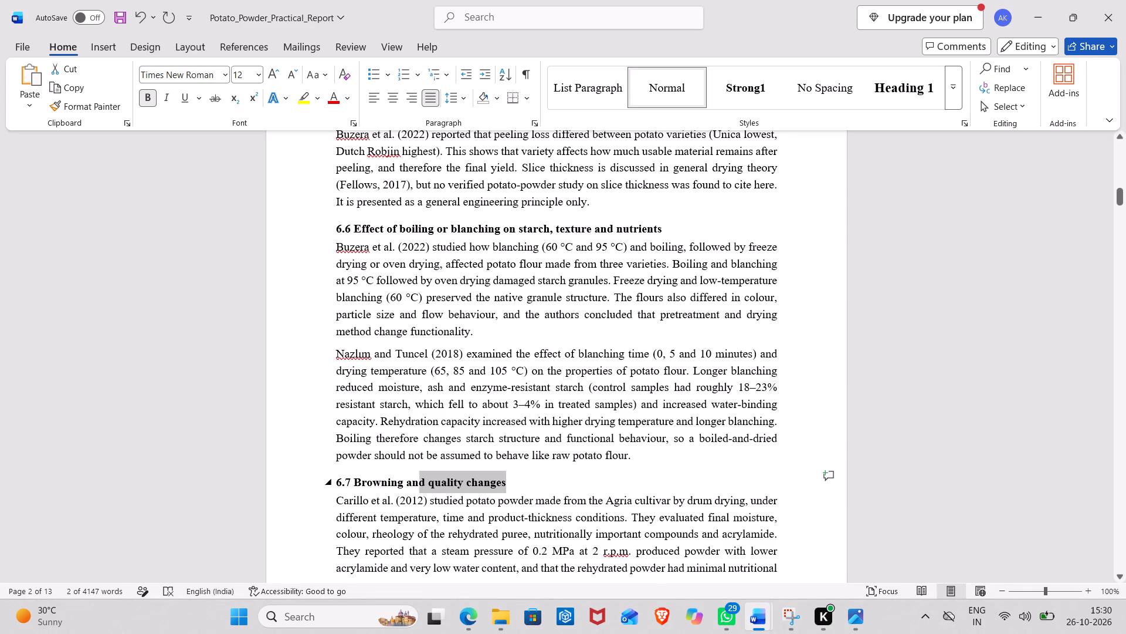
left_click_drag(422, 478, 334, 474)
key("BackSpace")
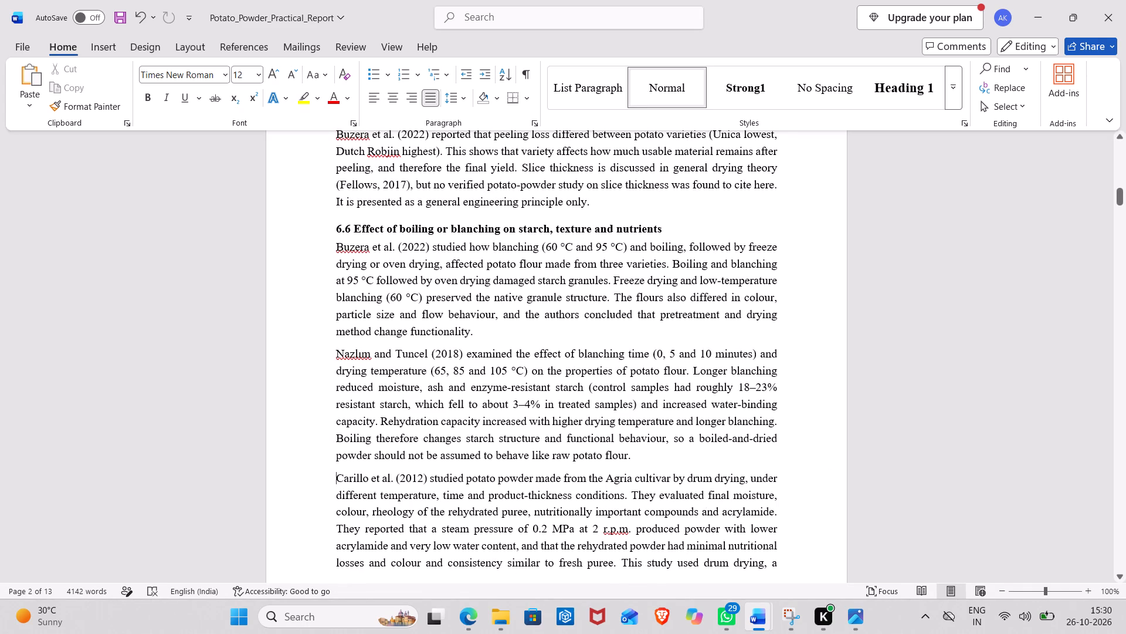
left_click_drag(428, 475, 350, 474)
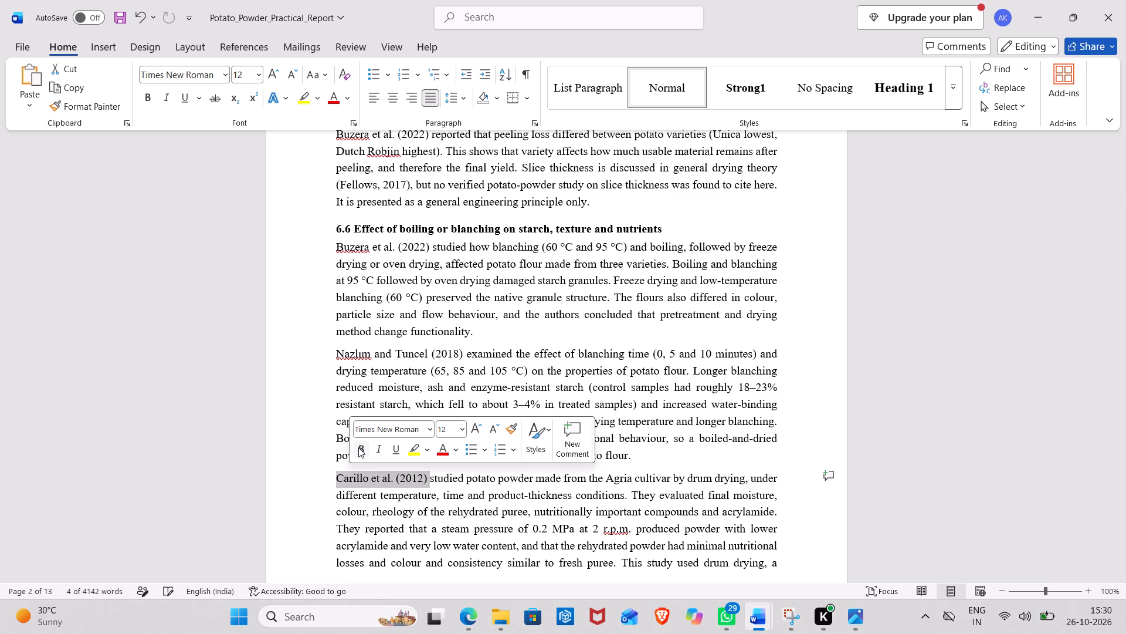
left_click(358, 447)
Delete subsections 6.4 to 6.6 with their headings, from "Principles of dehydration" up to the "Carillo et al. (2012)" paragraph.
scroll(351, 505, "up", 1)
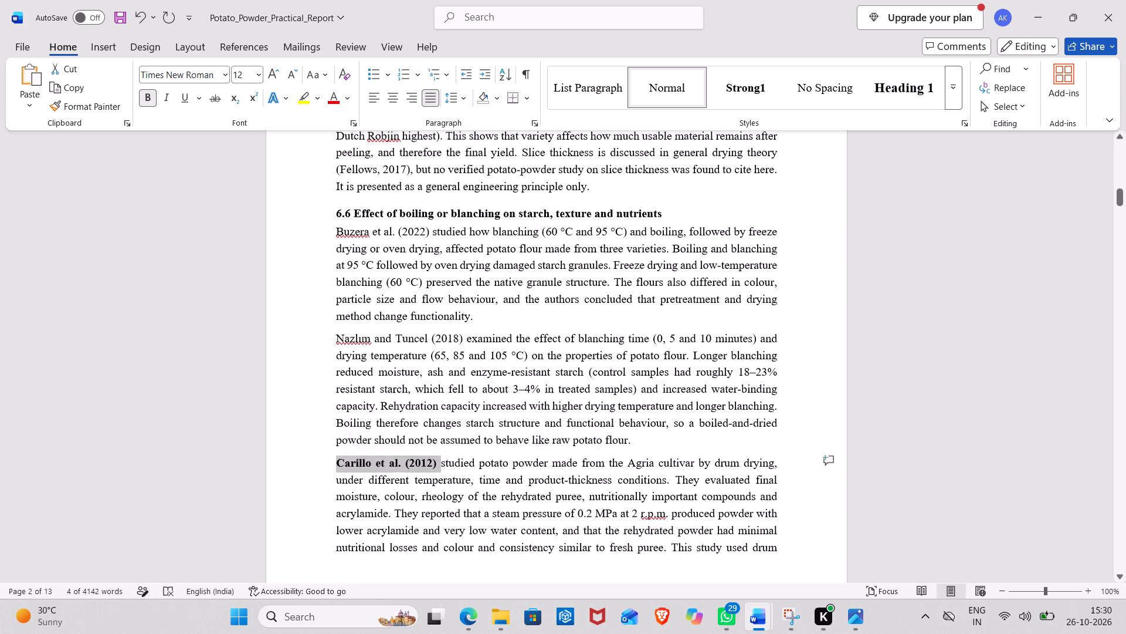
scroll(351, 505, "up", 1)
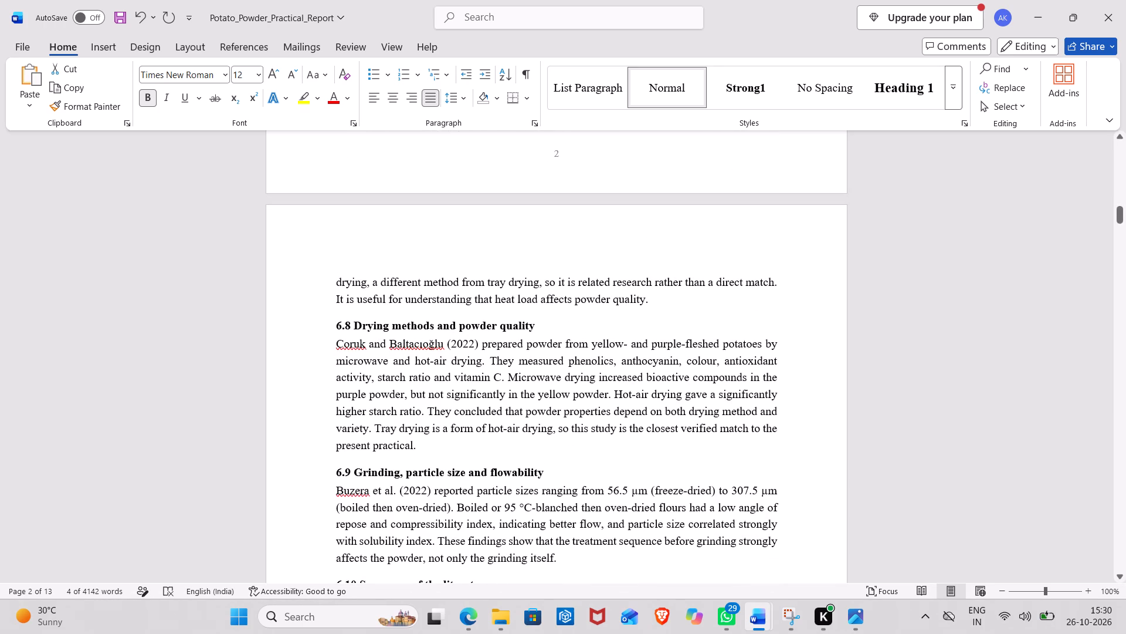
scroll(351, 505, "up", 1)
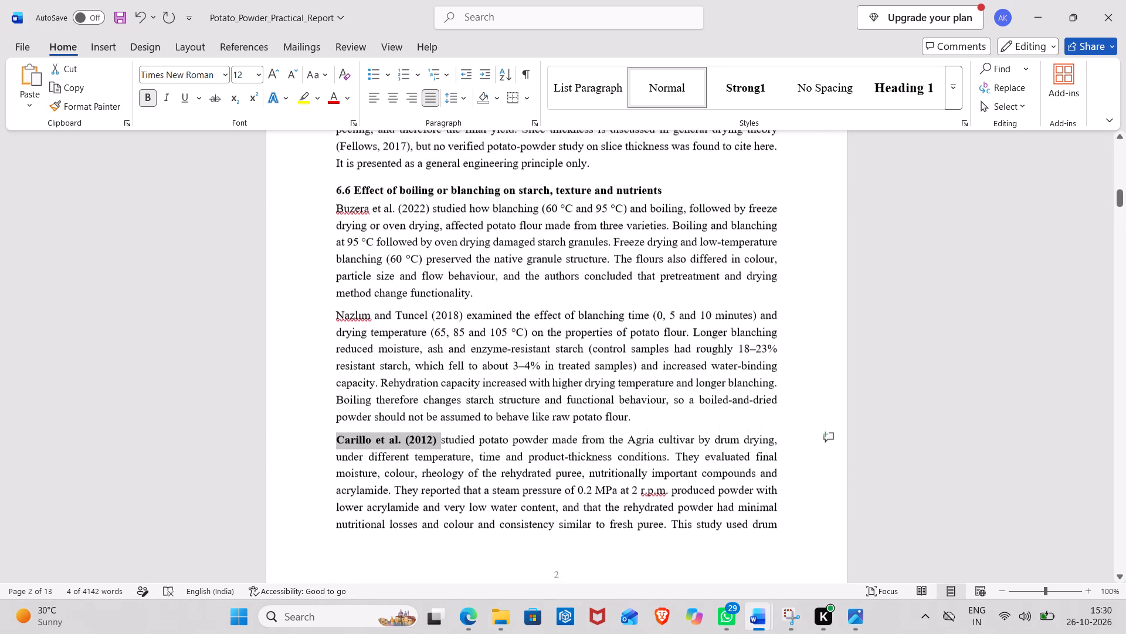
scroll(351, 505, "up", 1)
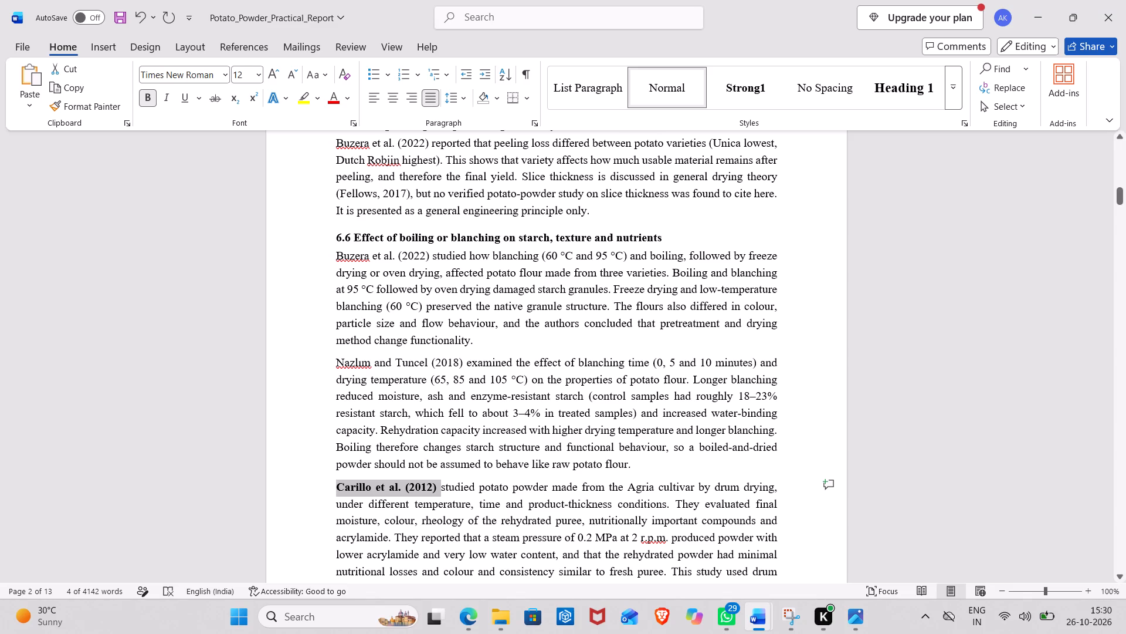
left_click_drag(636, 461, 455, 117)
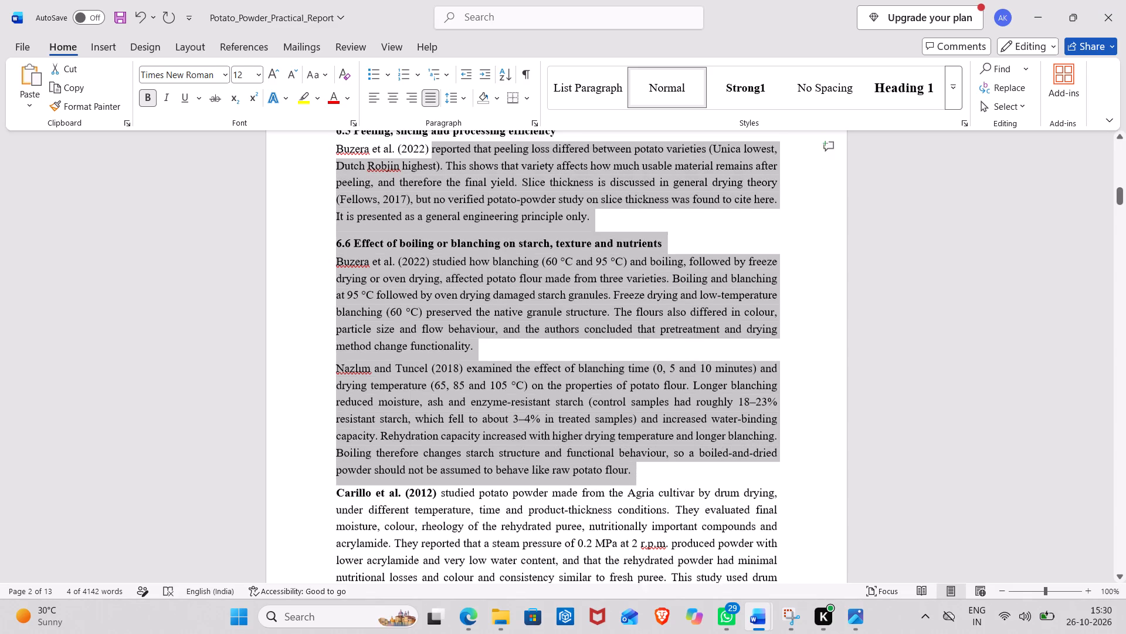
left_click_drag(455, 117, 455, 97)
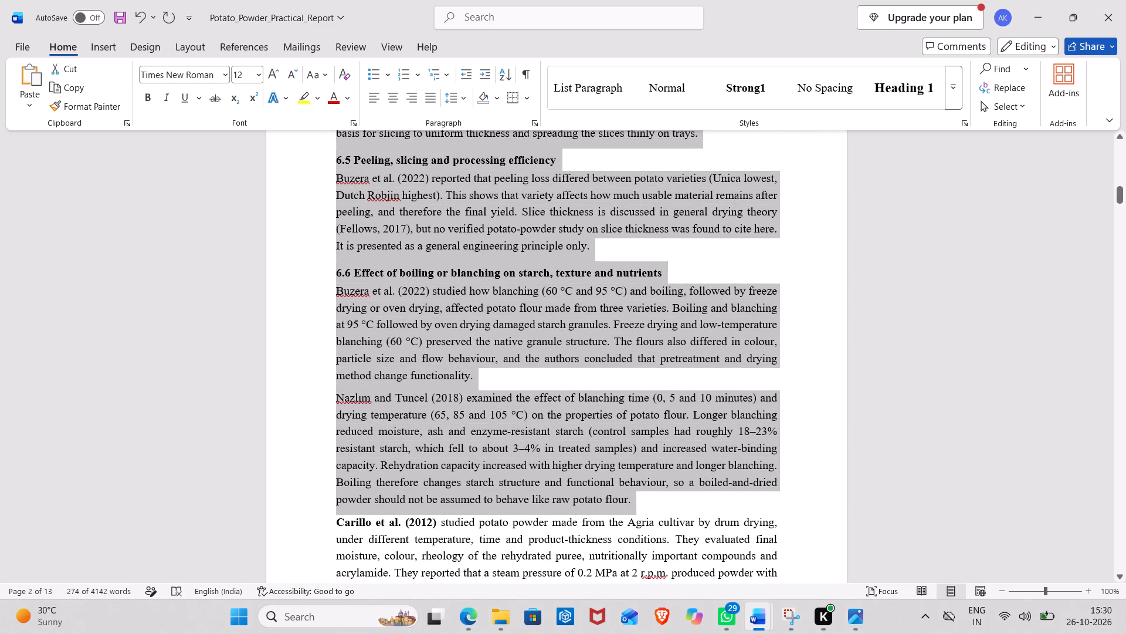
scroll(310, 227, "up", 2)
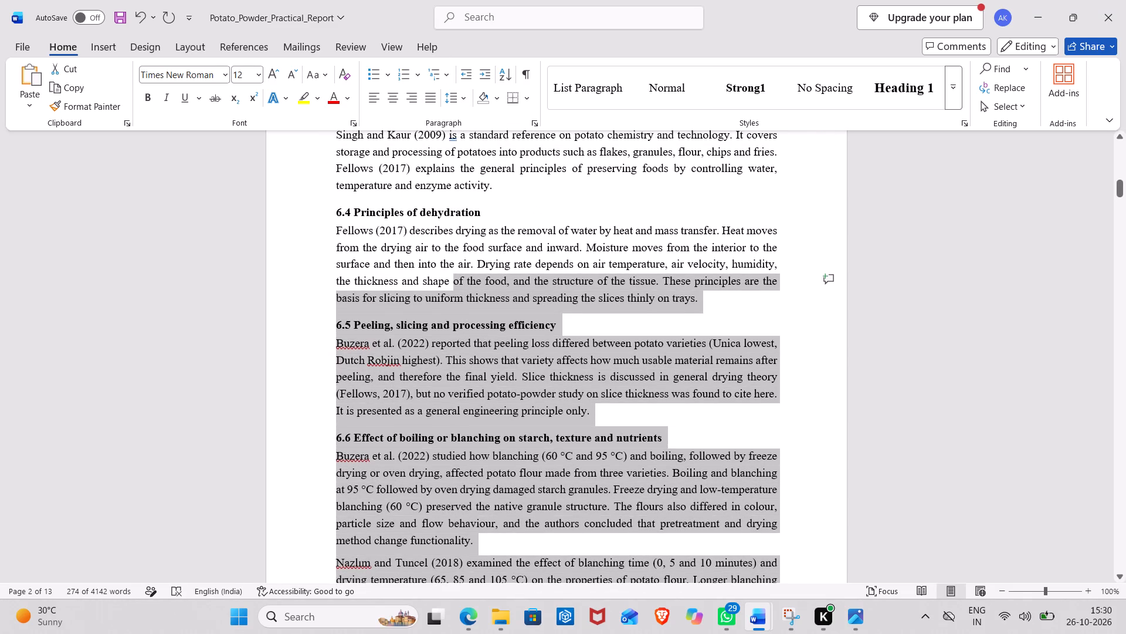
key("BackSpace")
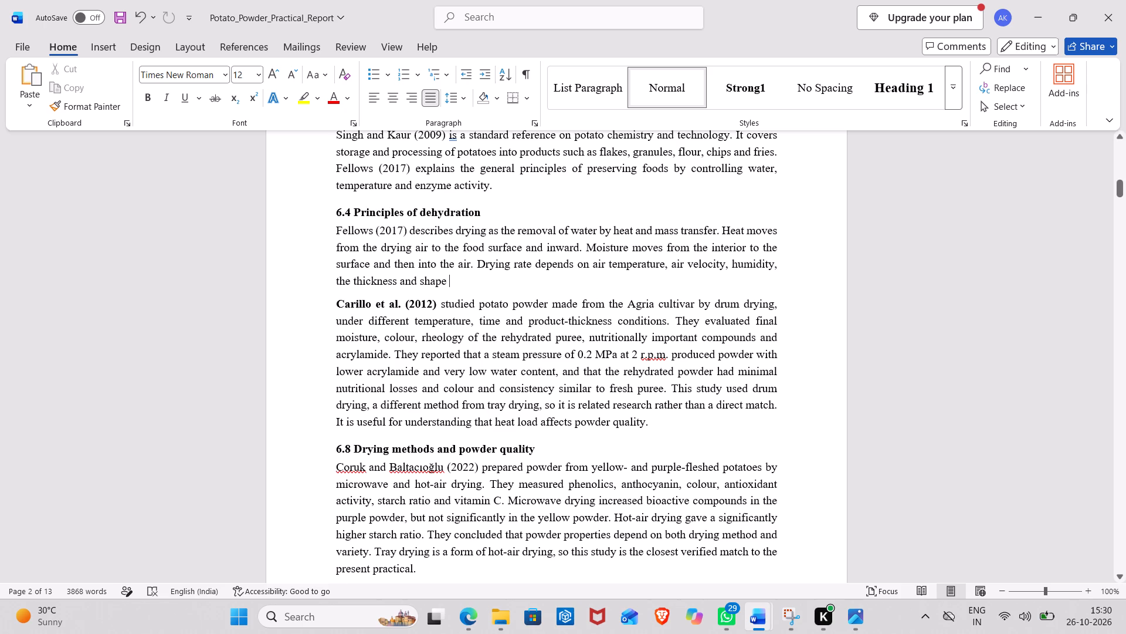
left_click_drag(446, 282, 330, 217)
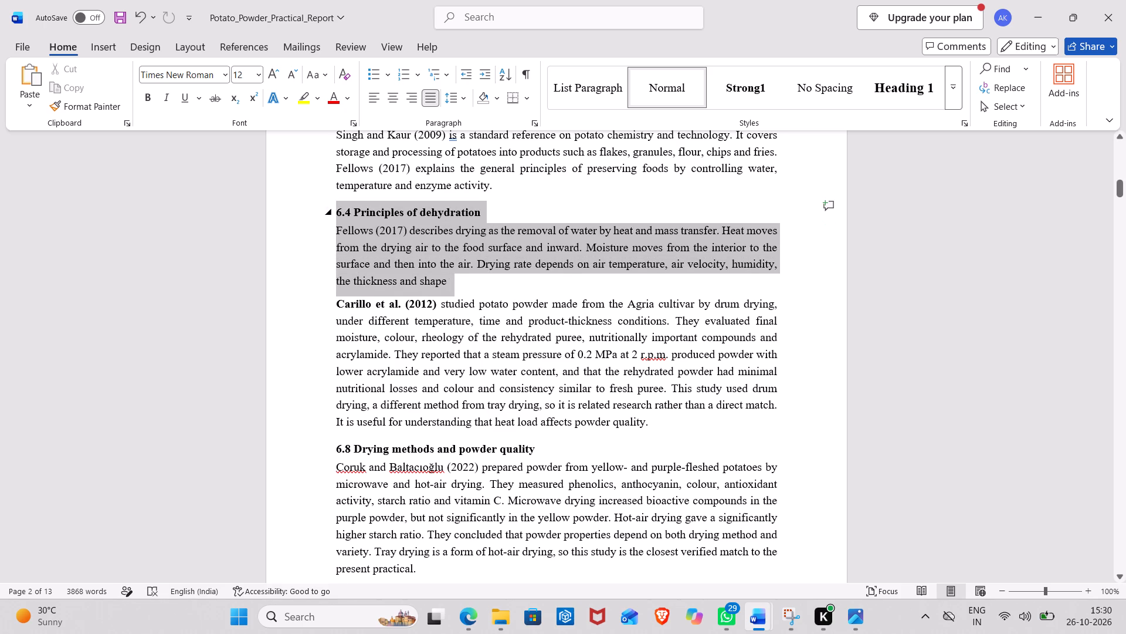
key("BackSpace")
Delete subsection "6.3 Post-harvest losses and preservation" together with its paragraph.
scroll(330, 217, "up", 1)
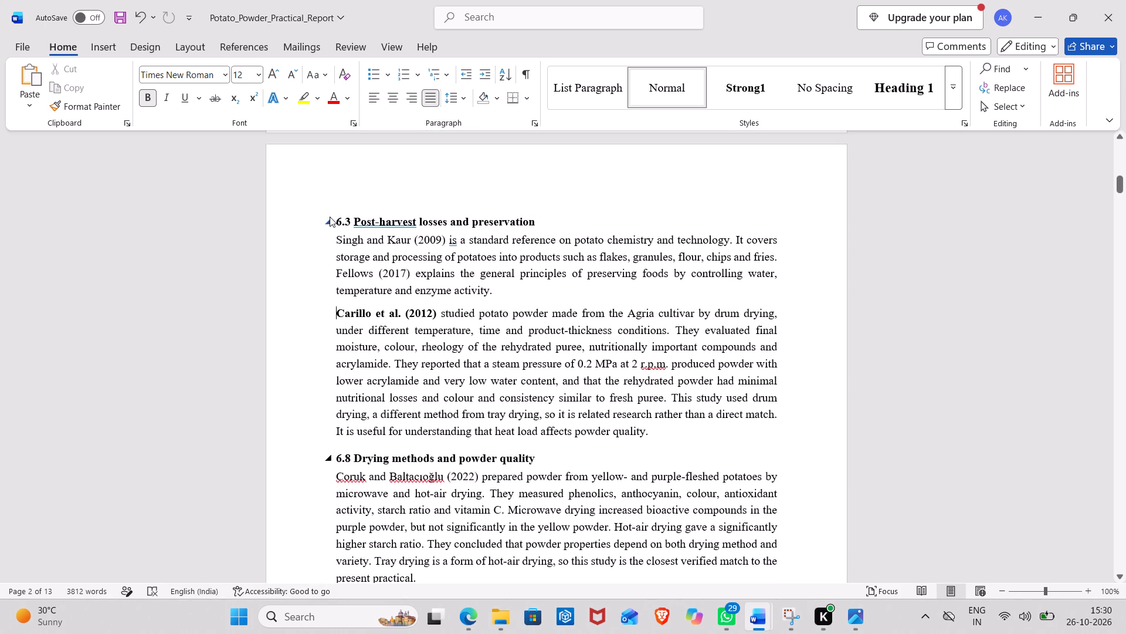
scroll(330, 217, "up", 1)
left_click_drag(335, 220, 529, 264)
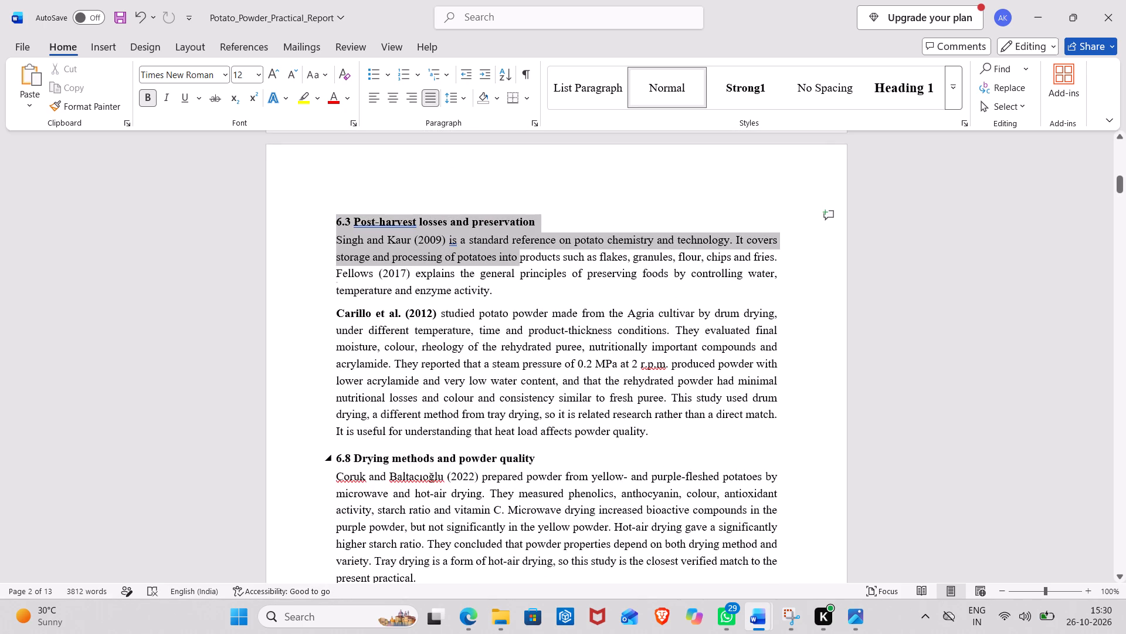
left_click_drag(529, 264, 541, 298)
key("BackSpace")
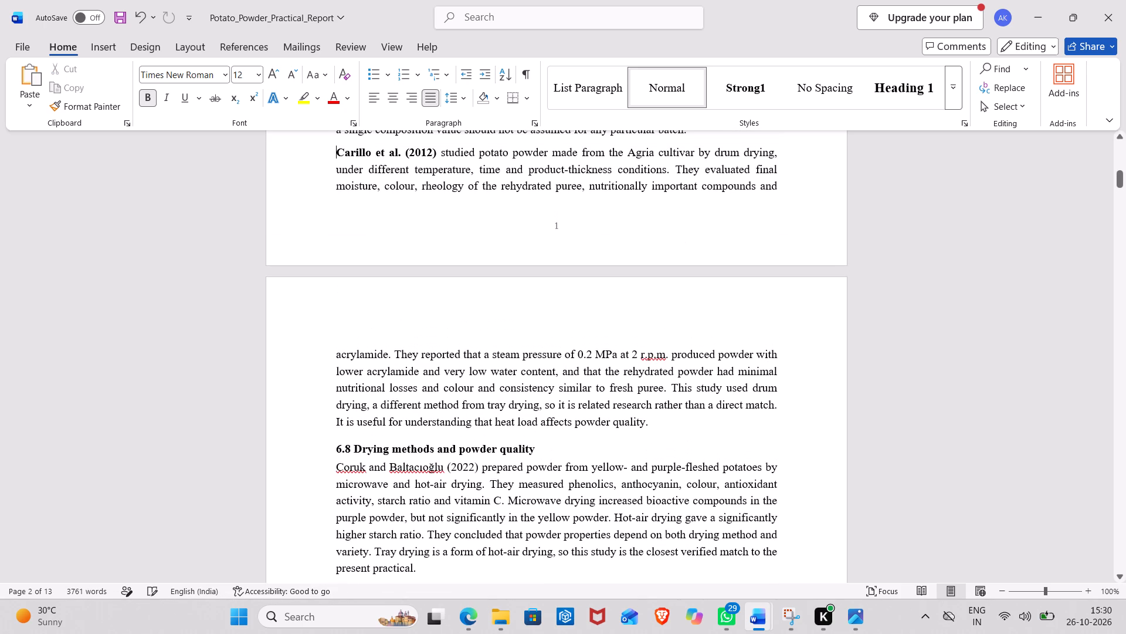
Delete the "6.8 Drying methods and powder quality" subheading and make the citation "Çoruk and Baltacıoğlu (2022)" bold.
scroll(541, 298, "down", 1)
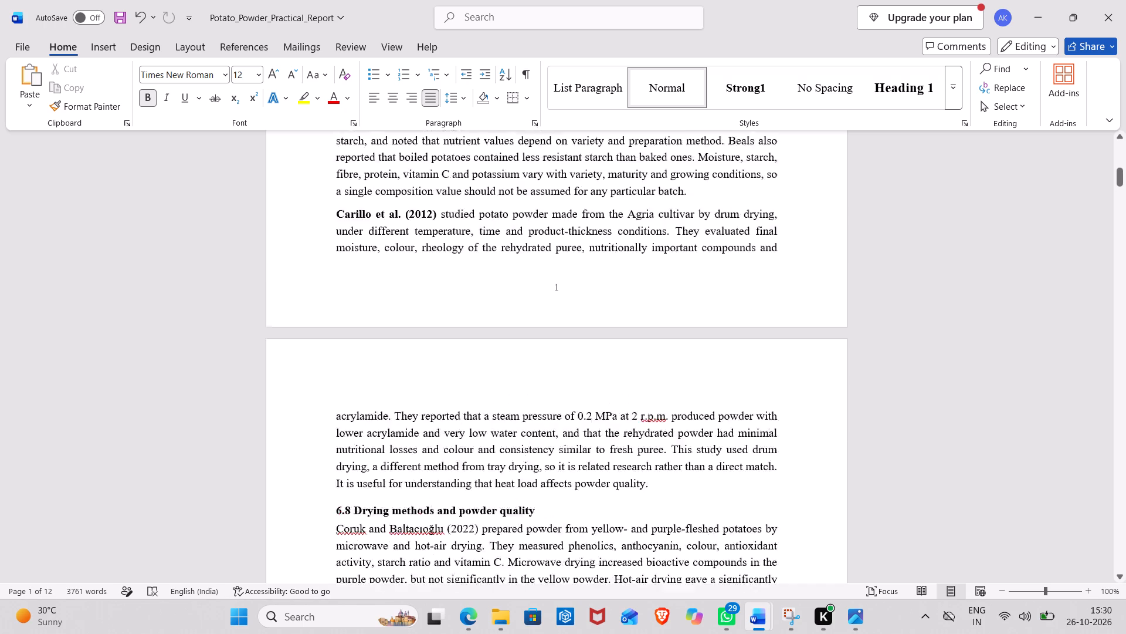
scroll(541, 298, "down", 2)
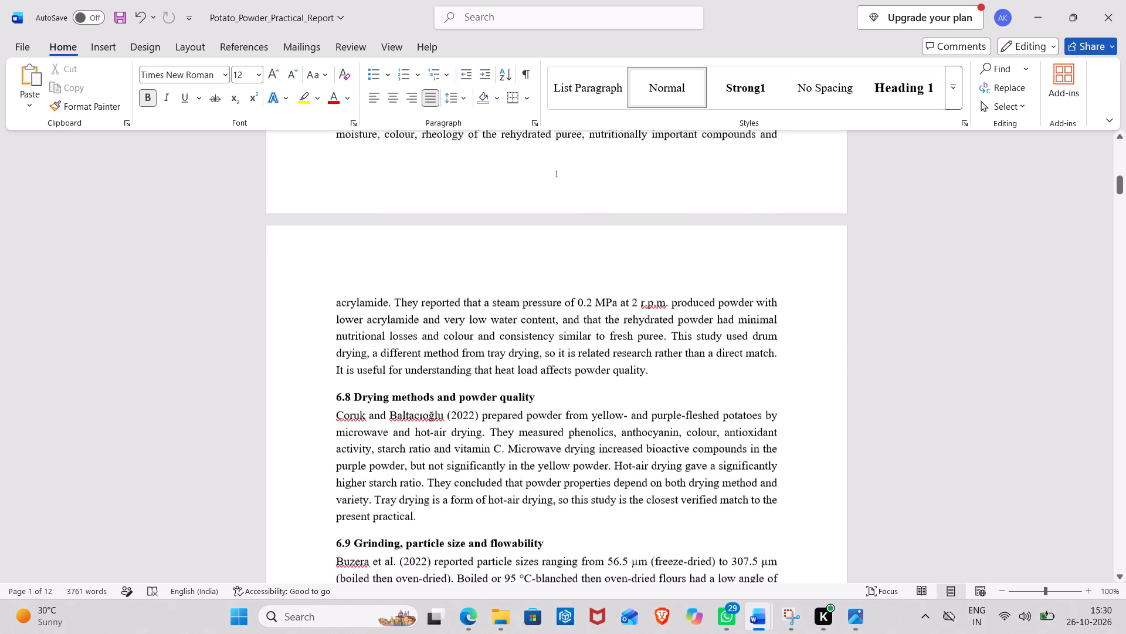
scroll(541, 298, "down", 2)
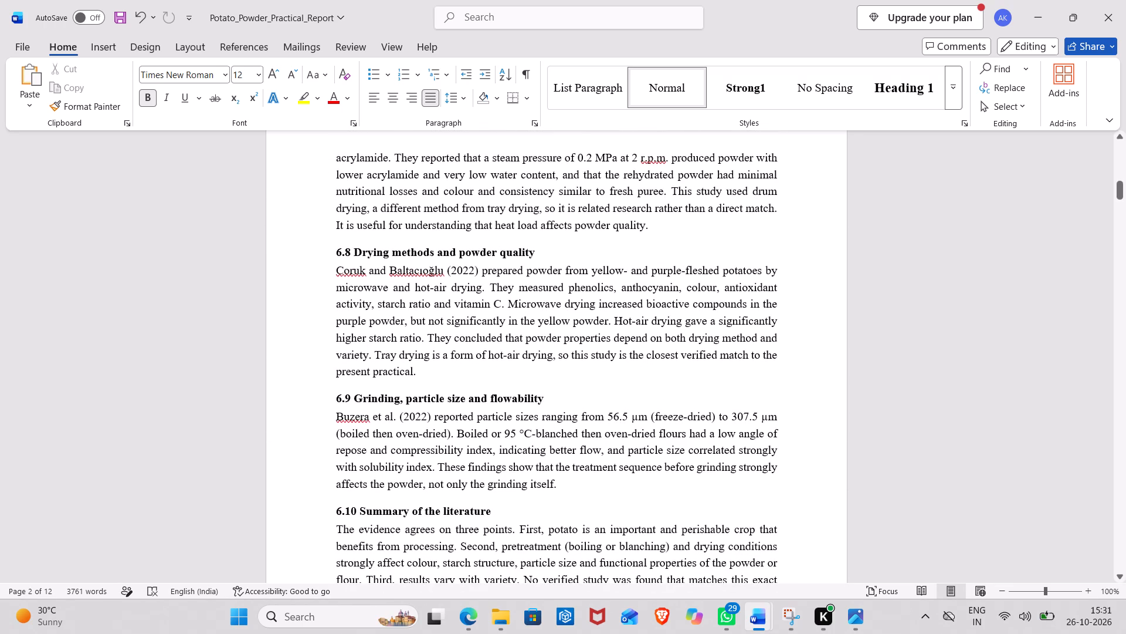
left_click_drag(535, 250, 375, 244)
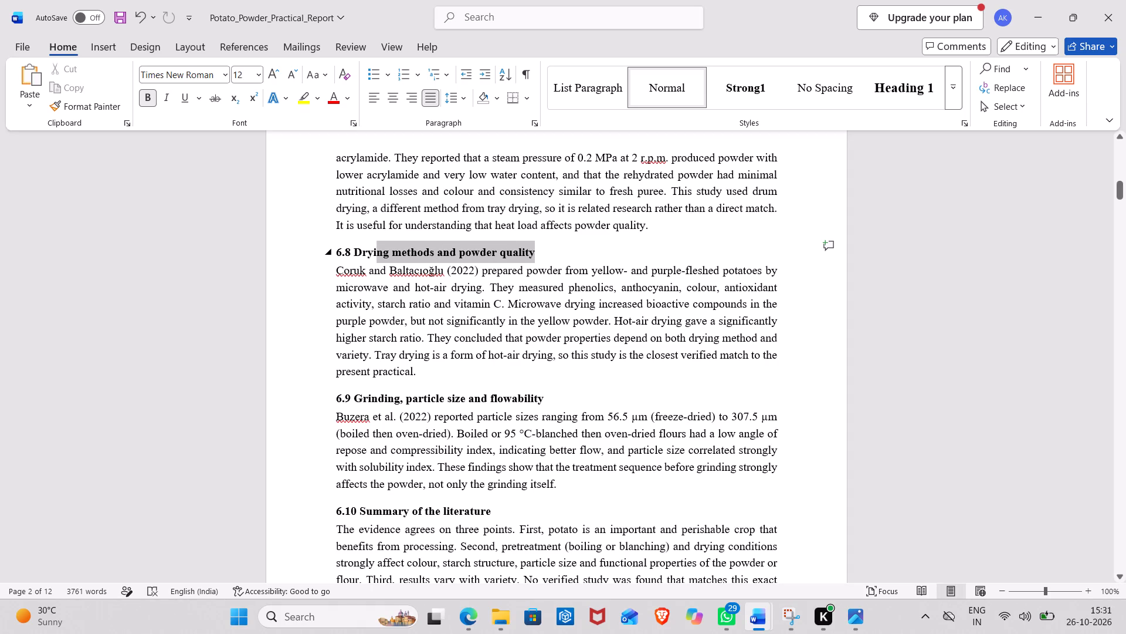
left_click_drag(375, 244, 334, 240)
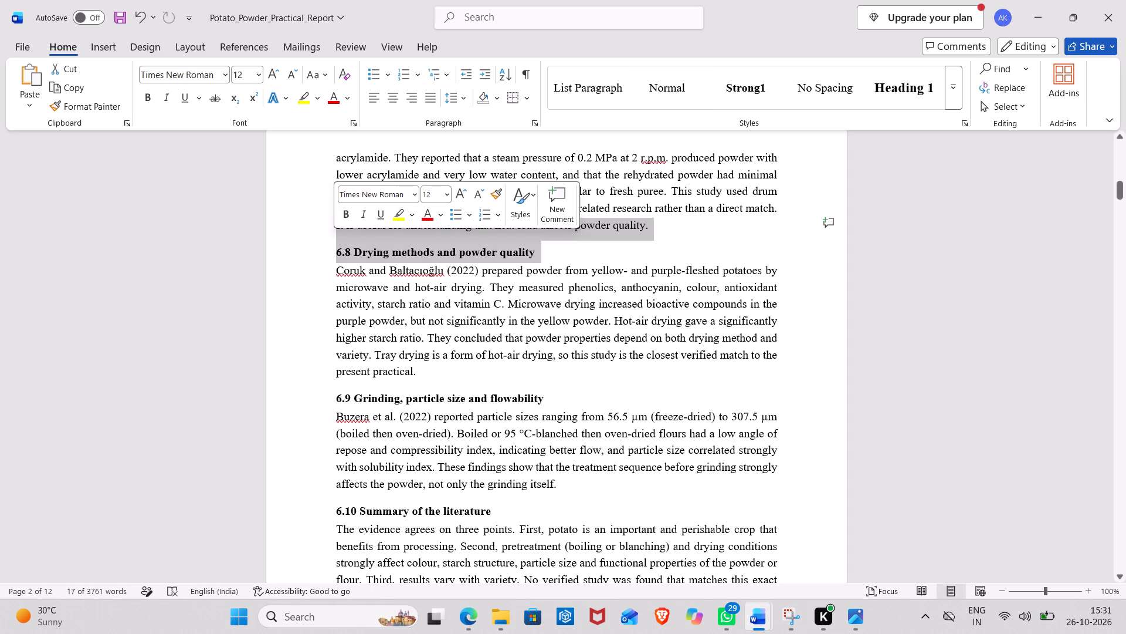
left_click(540, 251)
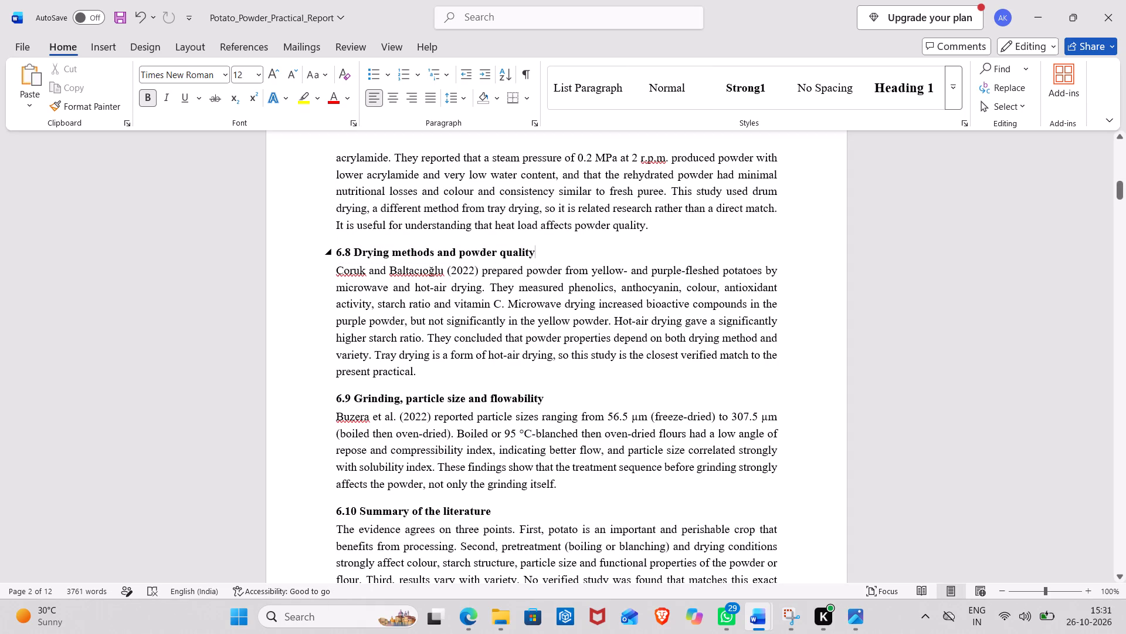
left_click_drag(536, 251, 336, 253)
key("BackSpace")
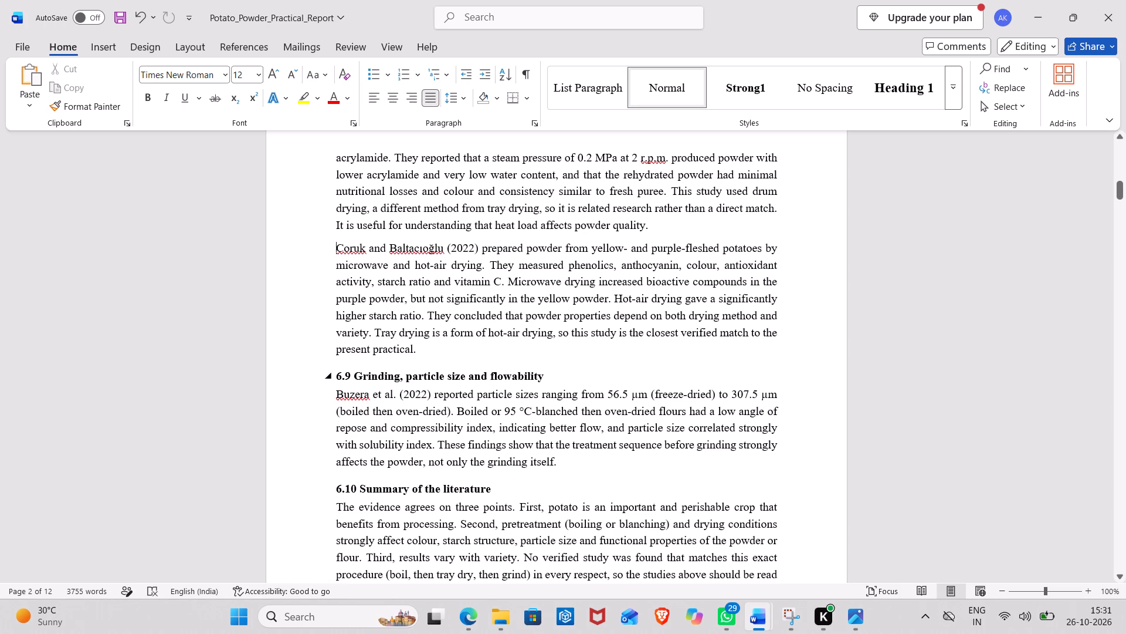
left_click_drag(478, 247, 378, 240)
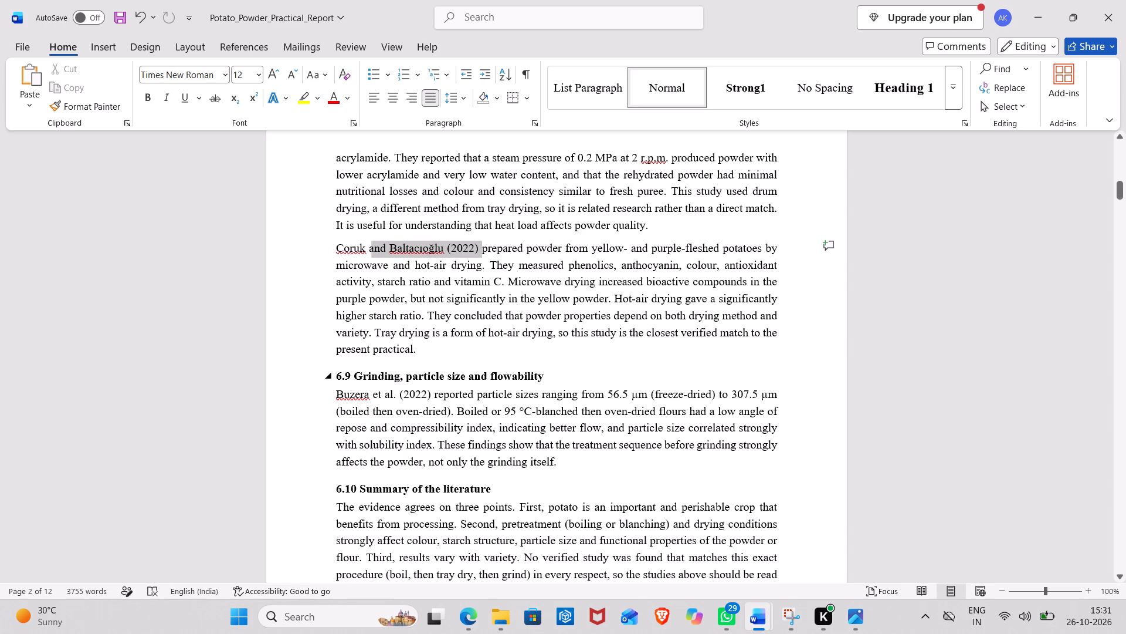
left_click_drag(378, 240, 348, 242)
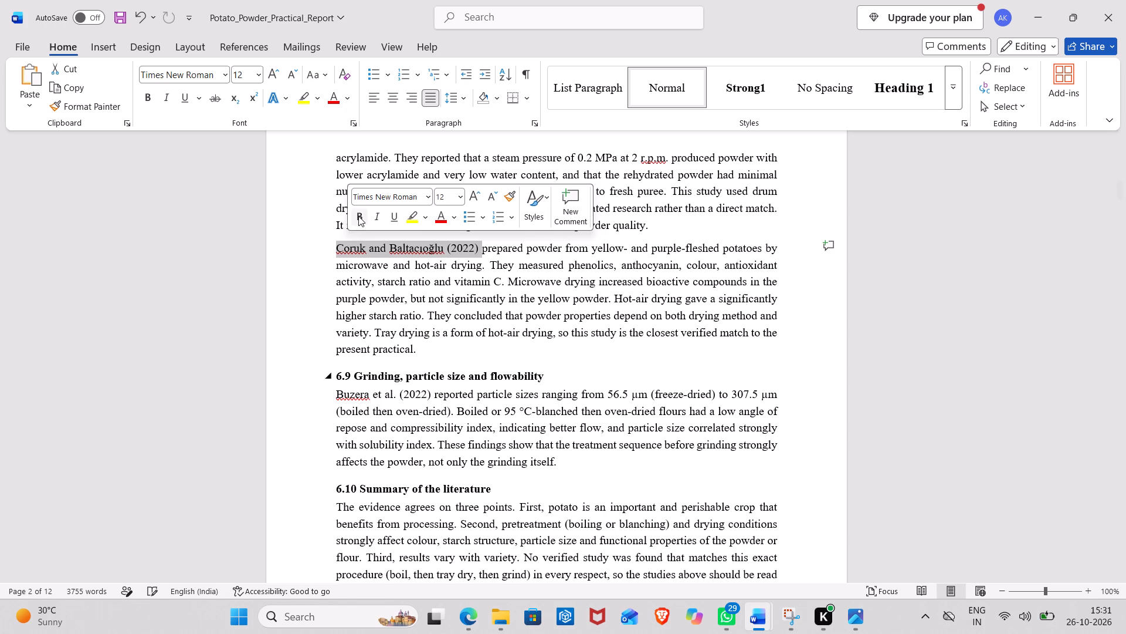
left_click(358, 216)
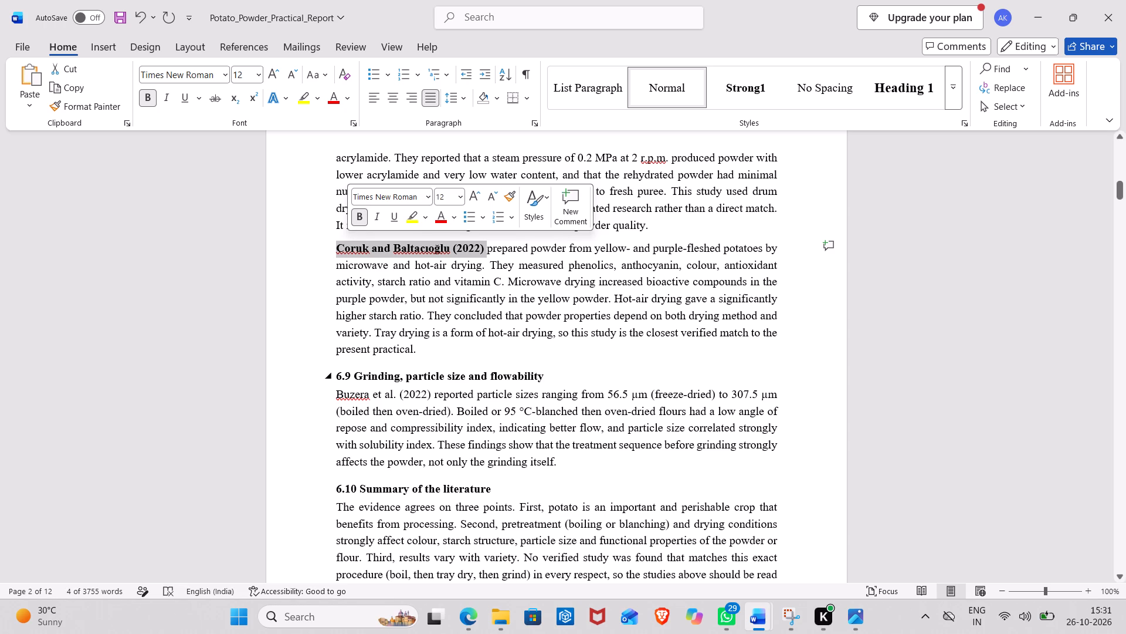
Shorten the Çoruk and Baltacıoğlu paragraph by deleting everything after "starch ratio and vitamin C" and ending it with a full stop.
left_click(496, 357)
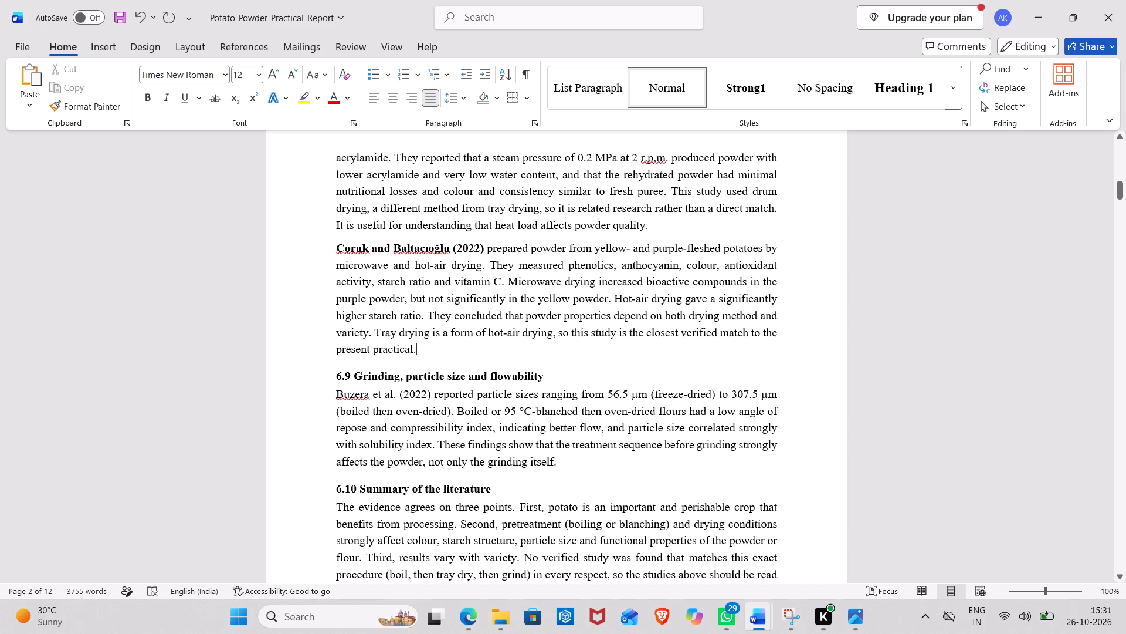
left_click_drag(613, 296, 711, 321)
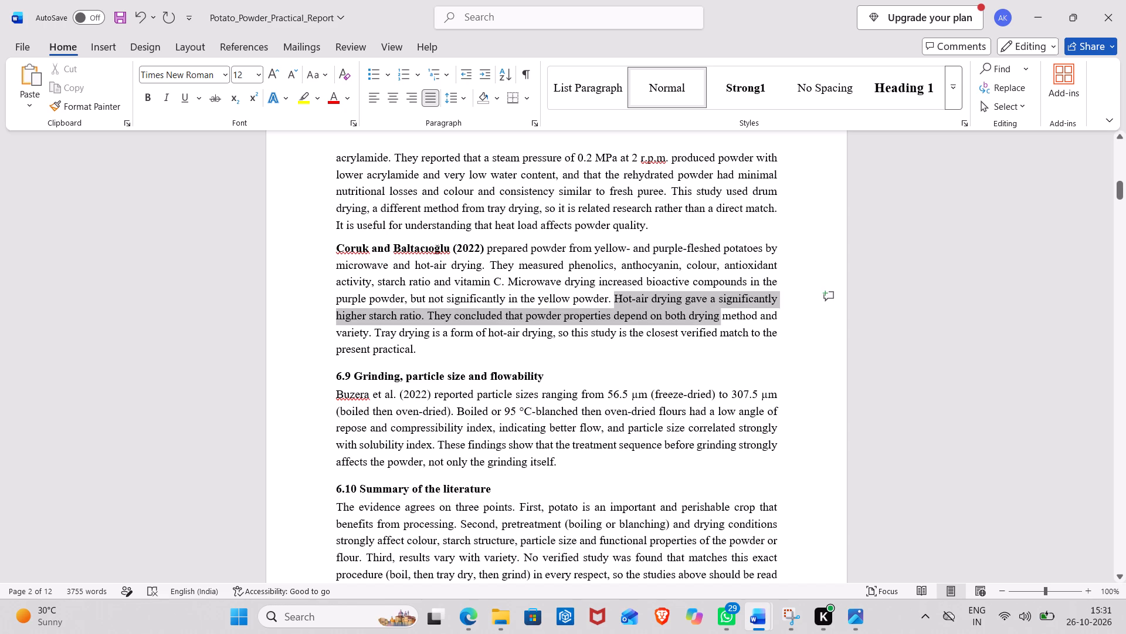
left_click_drag(711, 321, 739, 337)
left_click(753, 357)
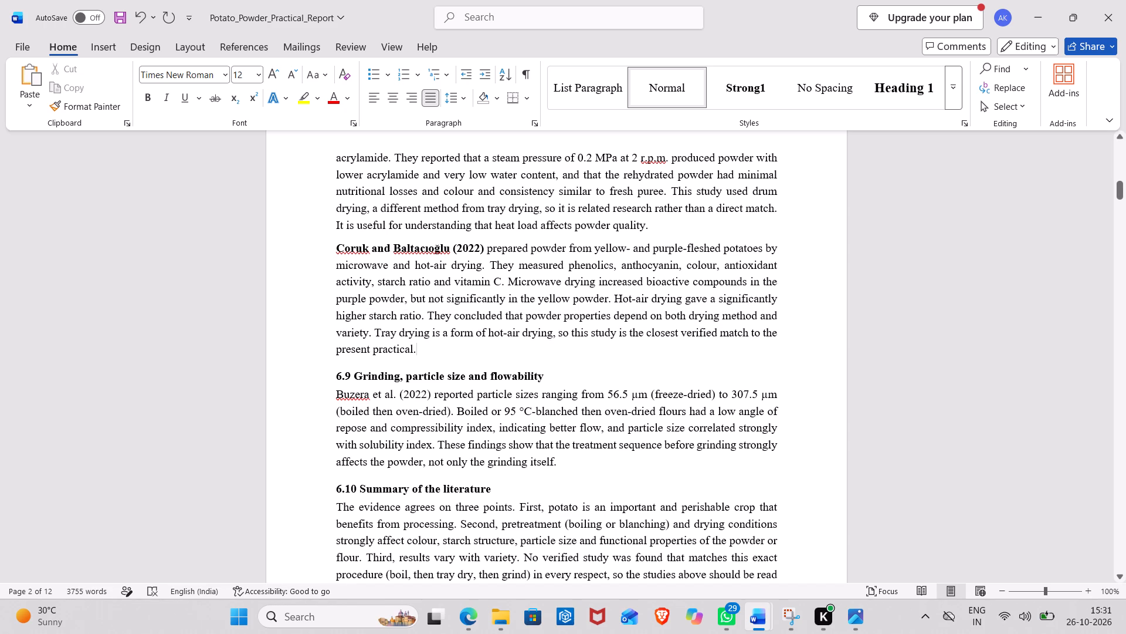
left_click_drag(505, 281, 605, 360)
key("BackSpace")
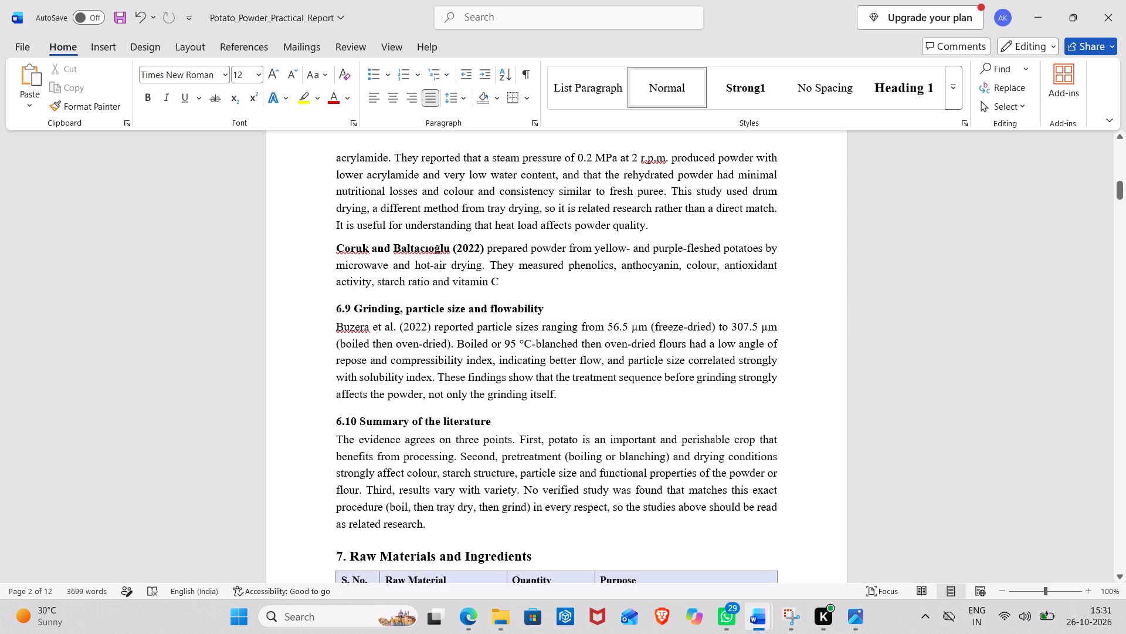
key("period")
Delete the "6.9 Grinding, particle size and flowability" subheading and make the citation "Buzera et al. (2022)" bold.
left_click_drag(338, 309, 560, 301)
key("BackSpace")
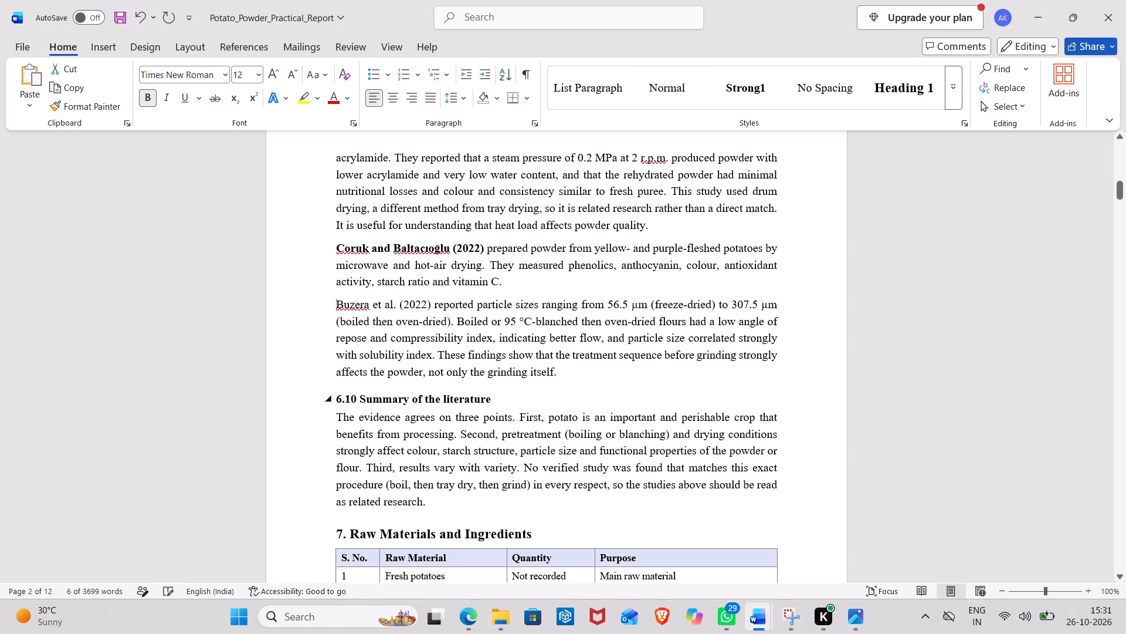
left_click_drag(336, 306, 384, 305)
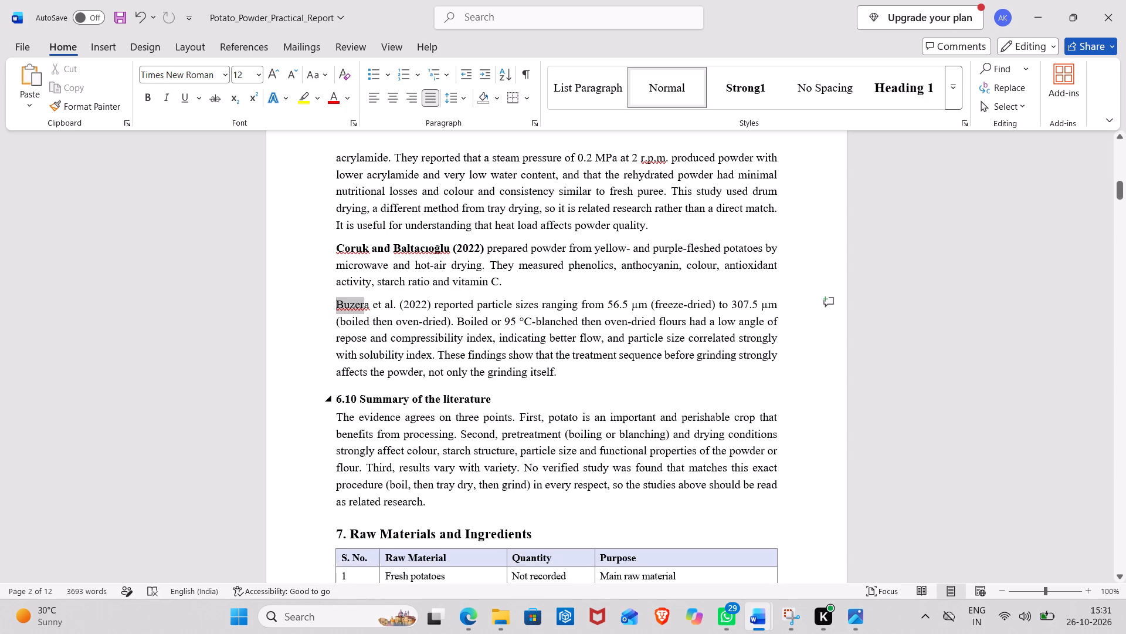
left_click_drag(384, 305, 432, 303)
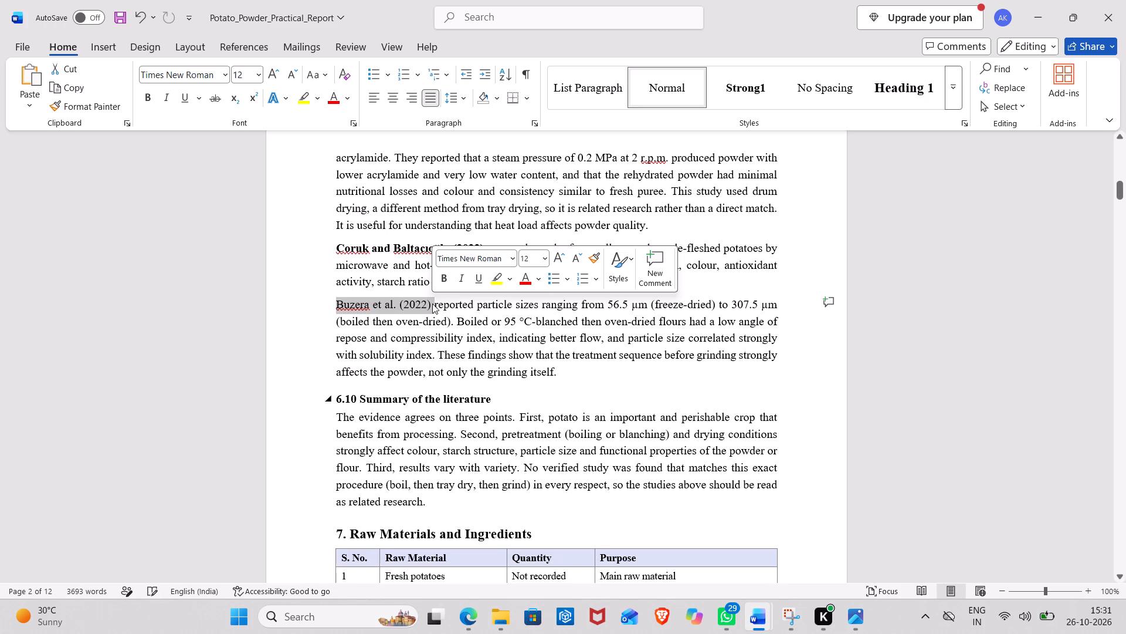
left_click(446, 278)
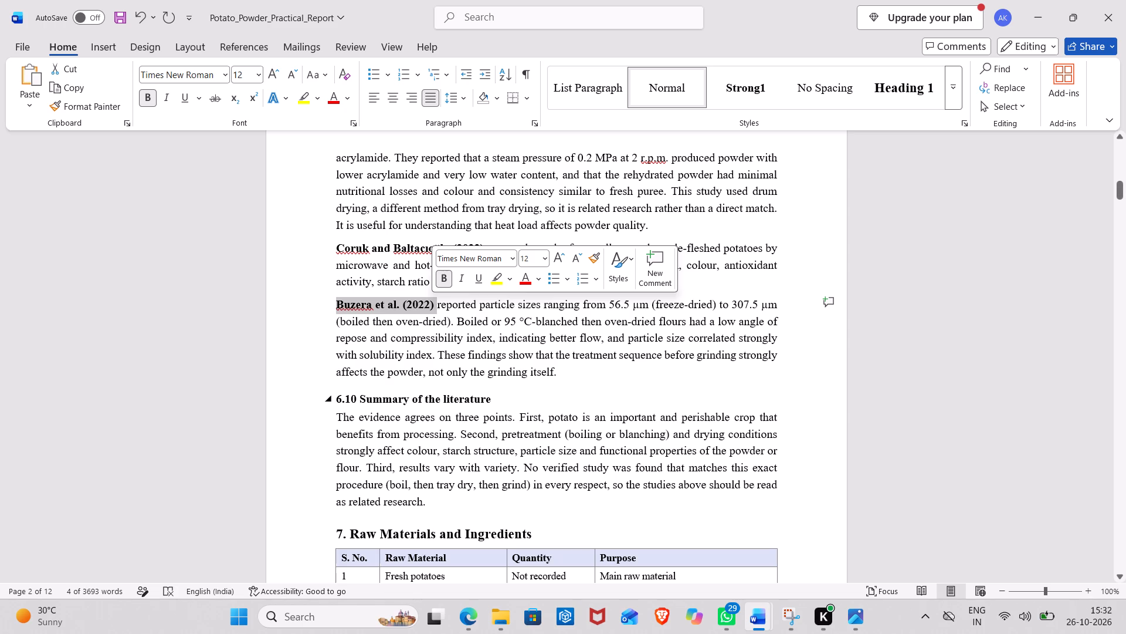
Shorten the Buzera et al. (2022) paragraph by deleting its last sentence, starting "These findings show", so it ends at "solubility index.".
left_click_drag(441, 352, 538, 377)
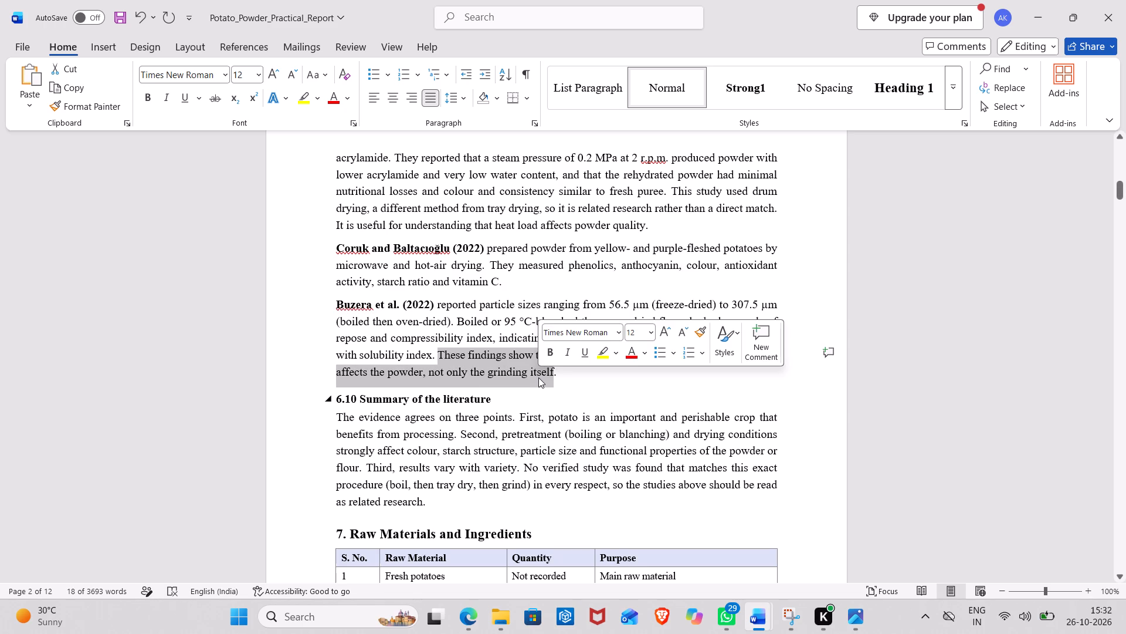
key("BackSpace")
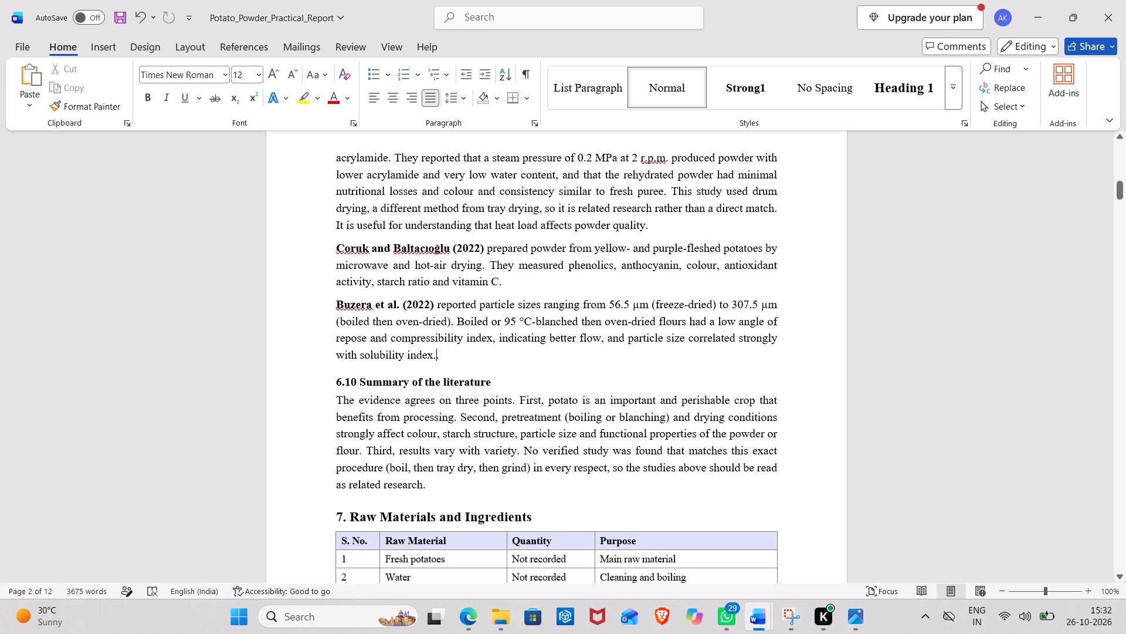
left_click(449, 356)
key("BackSpace")
Delete subsection "6.10 Summary of the literature" together with its paragraph.
left_click_drag(426, 485, 329, 379)
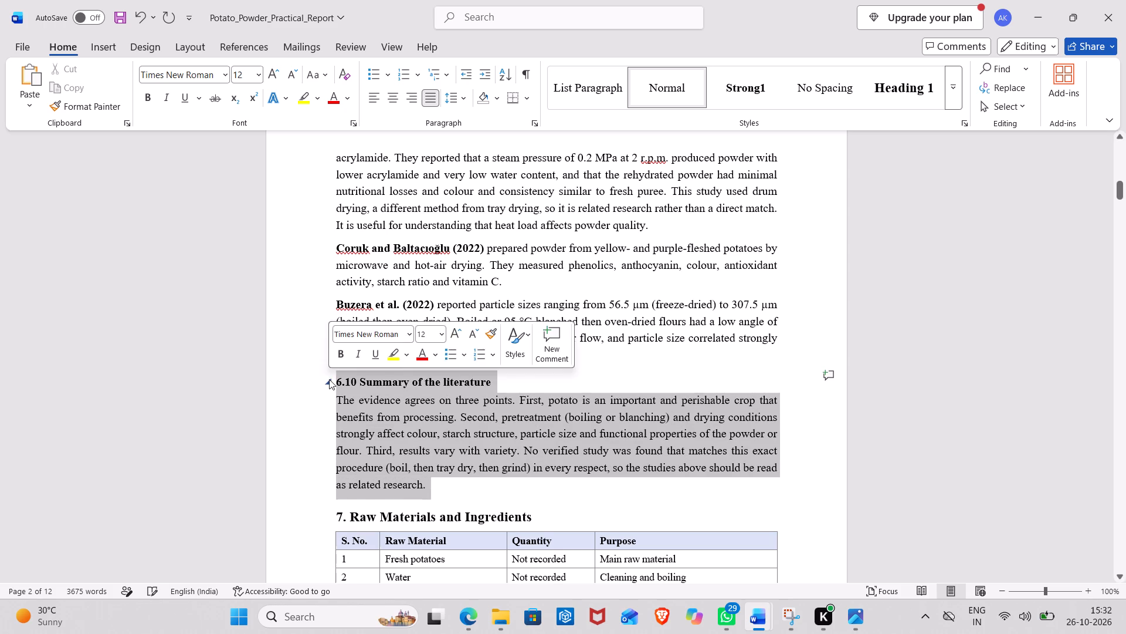
key("BackSpace")
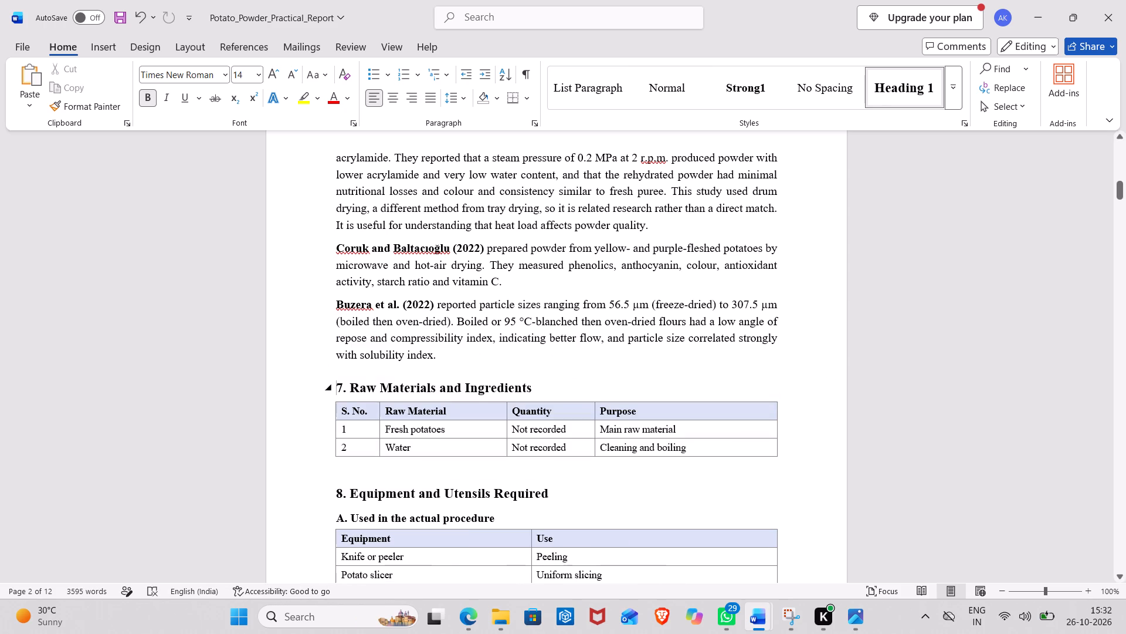
Replace the verb following the "Camire et al. (2009)" citation in the Review of Literature with "Reported".
scroll(329, 379, "down", 2)
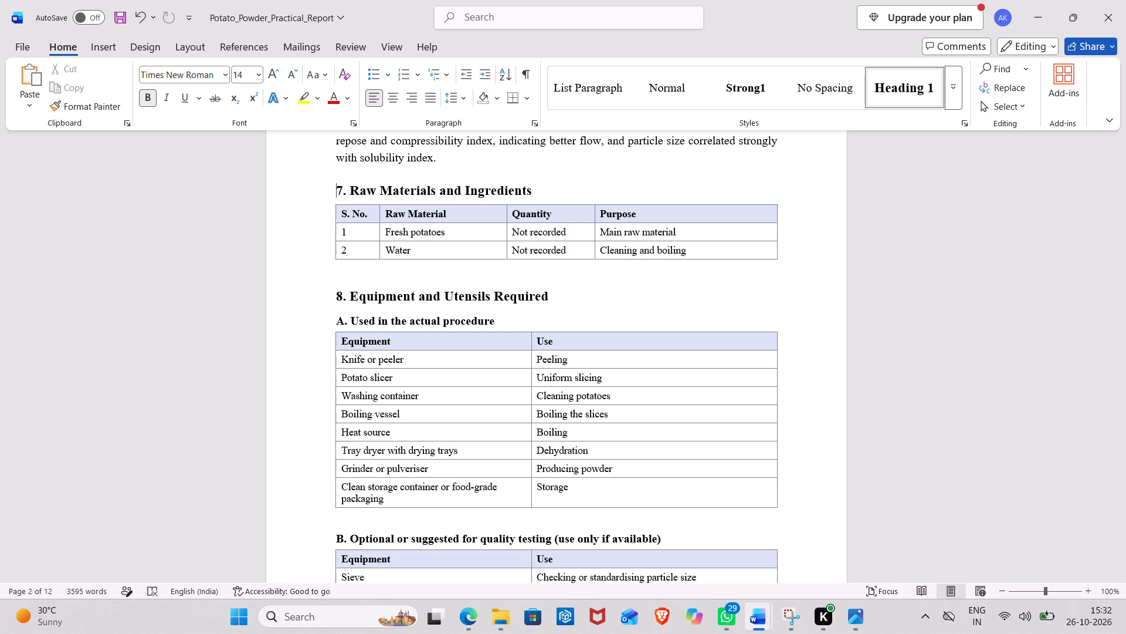
left_click(351, 190)
scroll(349, 258, "up", 2)
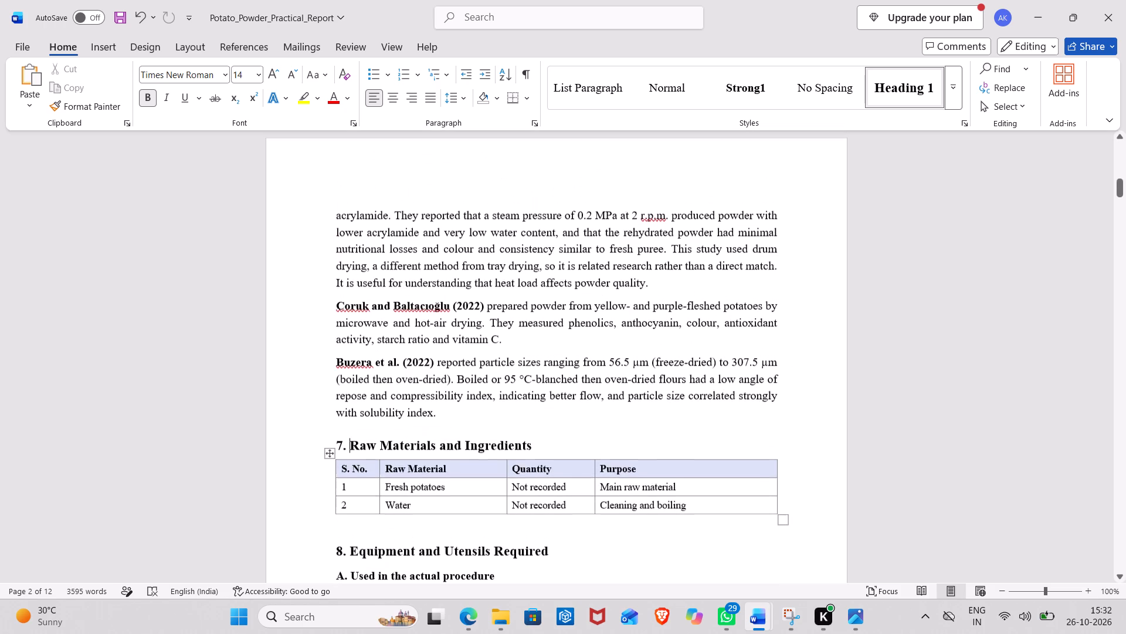
scroll(349, 258, "up", 4)
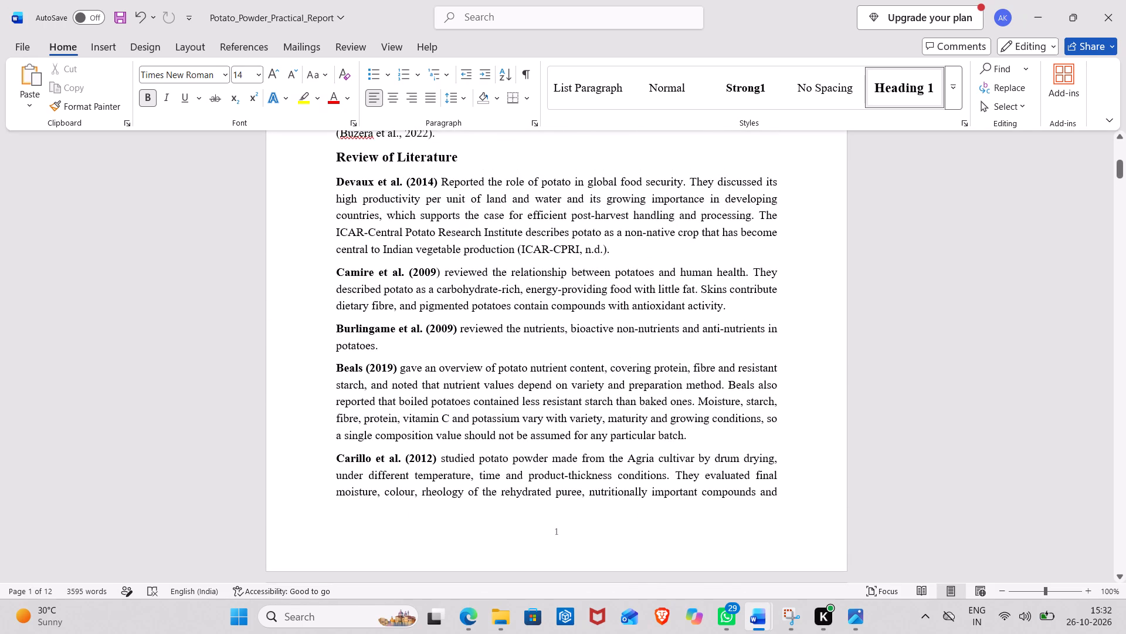
left_click_drag(487, 272, 452, 273)
left_click_drag(452, 273, 445, 273)
key("BackSpace")
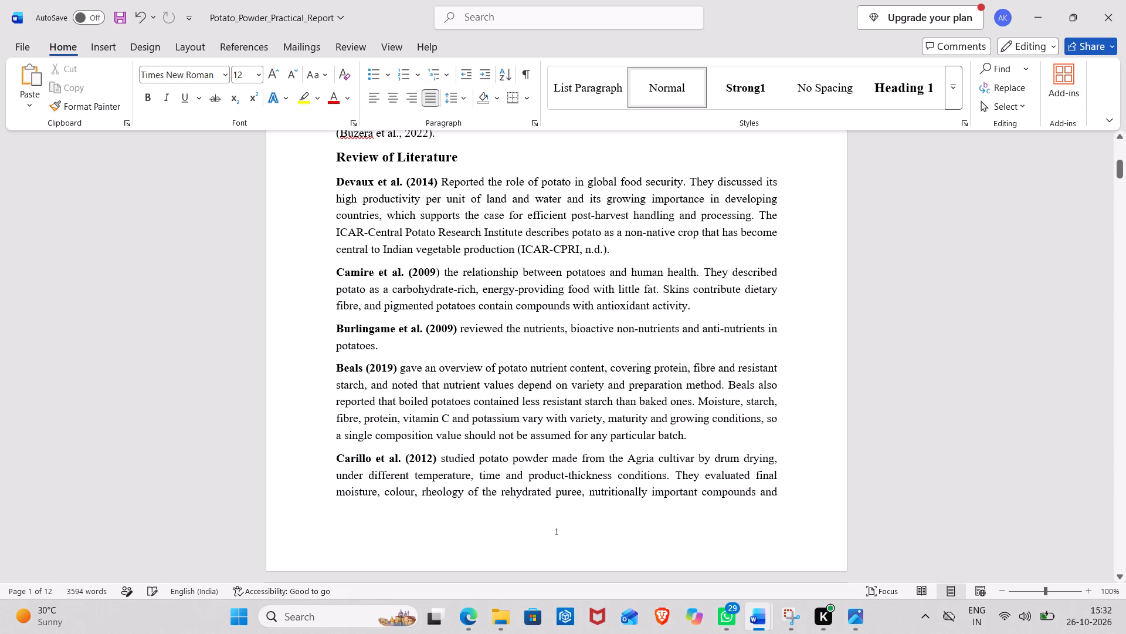
type("Reported")
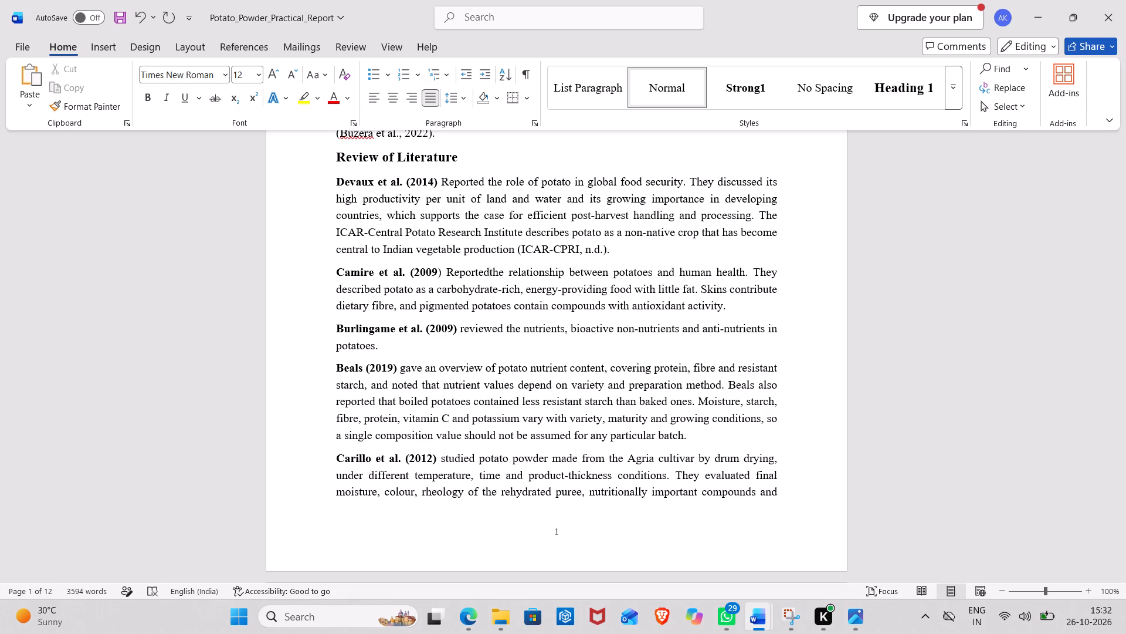
key("space")
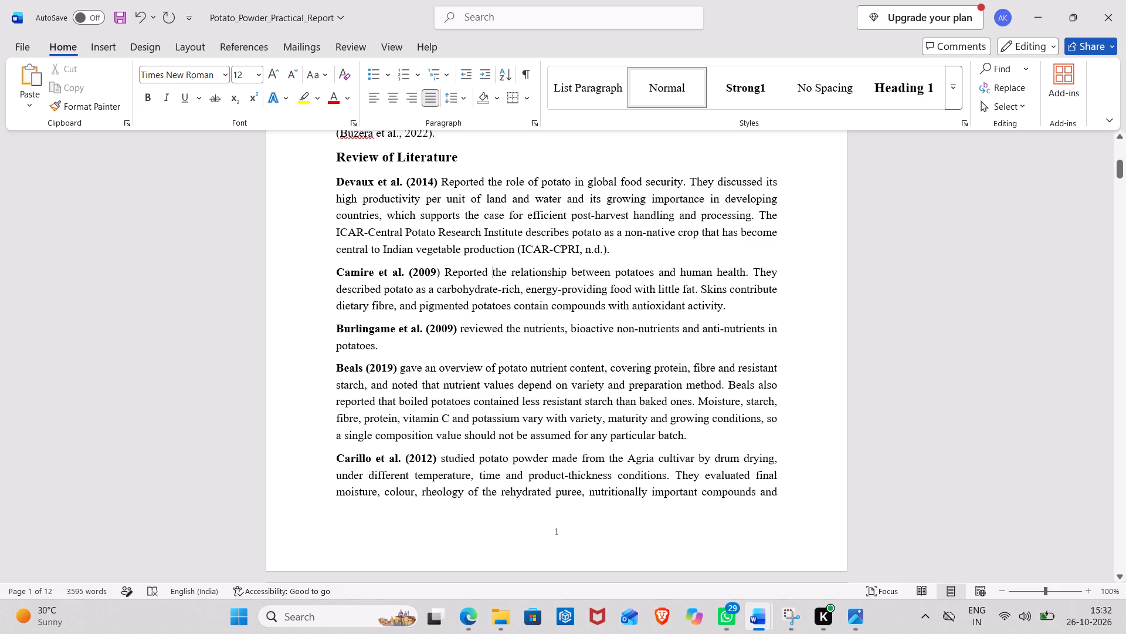
Delete the entire "Burlingame et al. (2009)" paragraph from the Review of Literature.
left_click_drag(460, 329, 496, 328)
left_click_drag(496, 328, 502, 328)
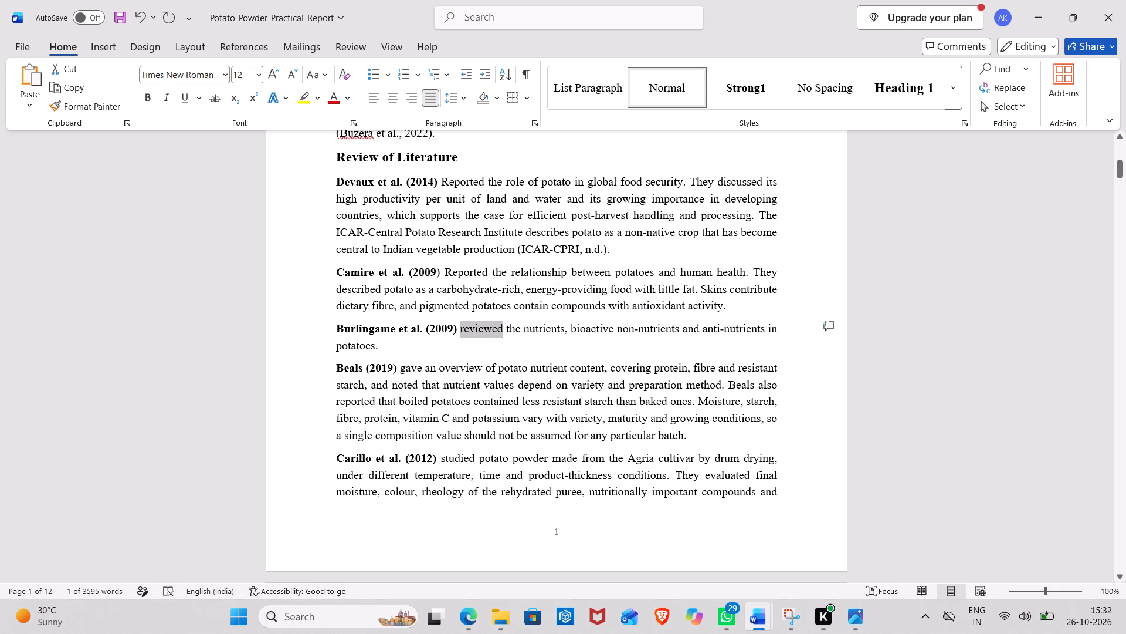
left_click_drag(389, 346, 334, 327)
key("BackSpace")
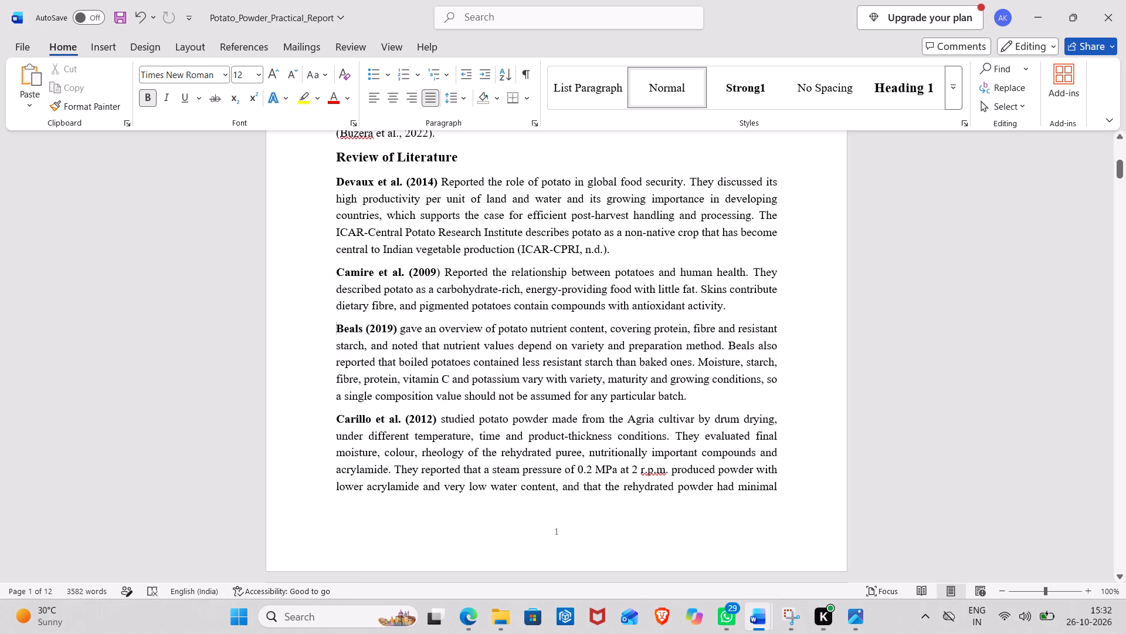
Replace the verb following the "Beals (2019)" citation with "Reported".
left_click_drag(399, 329, 426, 326)
key("BackSpace")
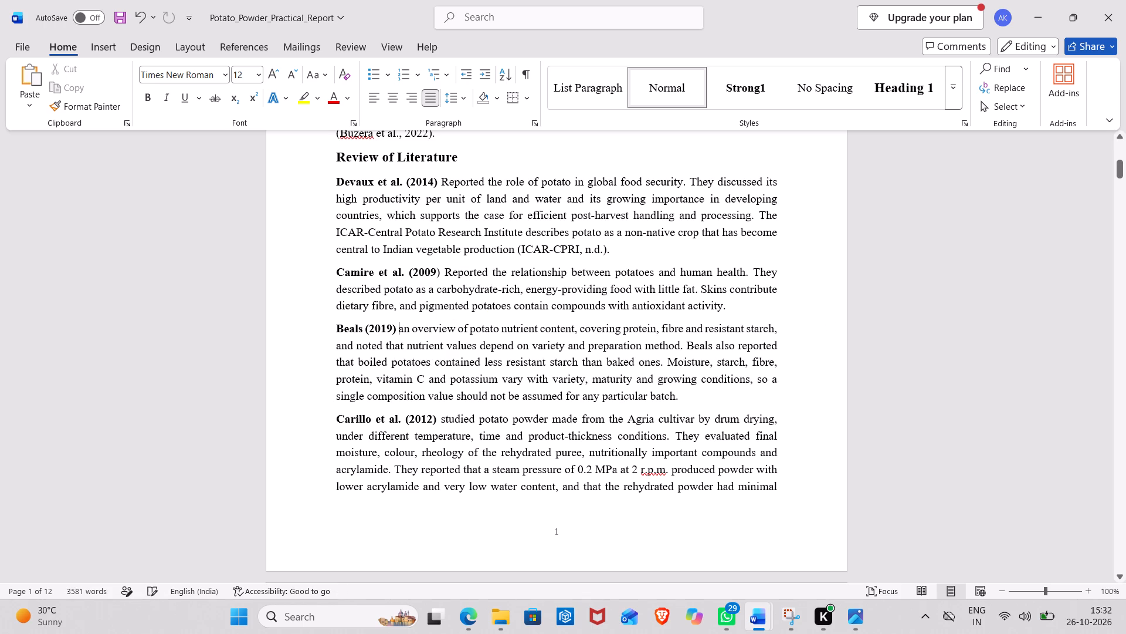
type("Re")
type("ported")
key("space")
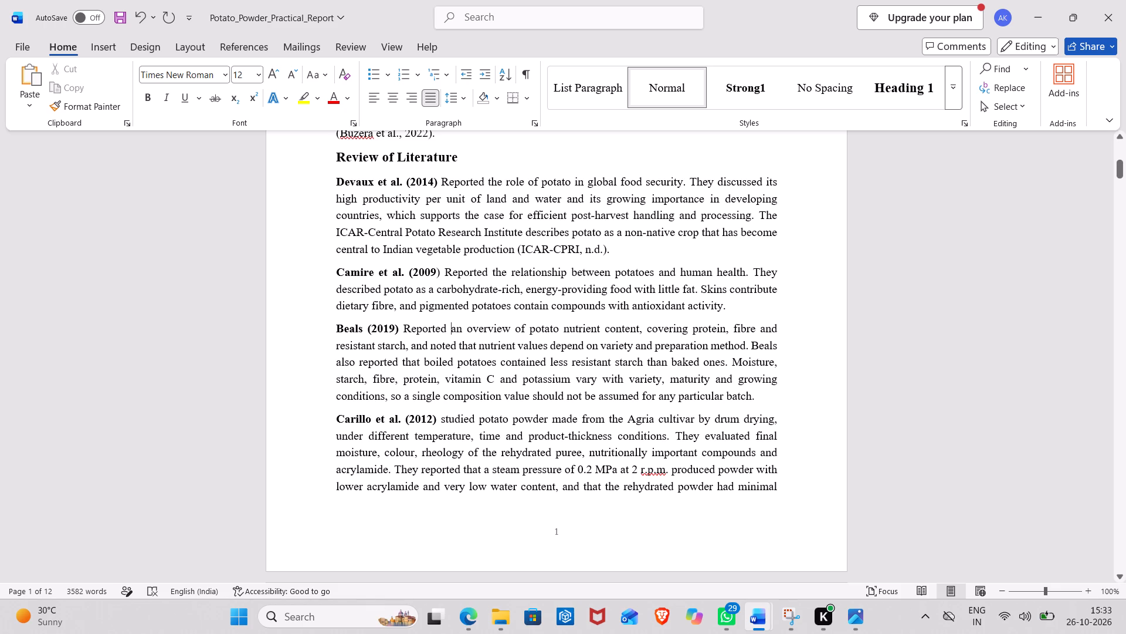
Replace the verb following the "Carillo et al. (2012)" citation with "Estimated".
left_click_drag(474, 419, 439, 419)
key("BackSpace")
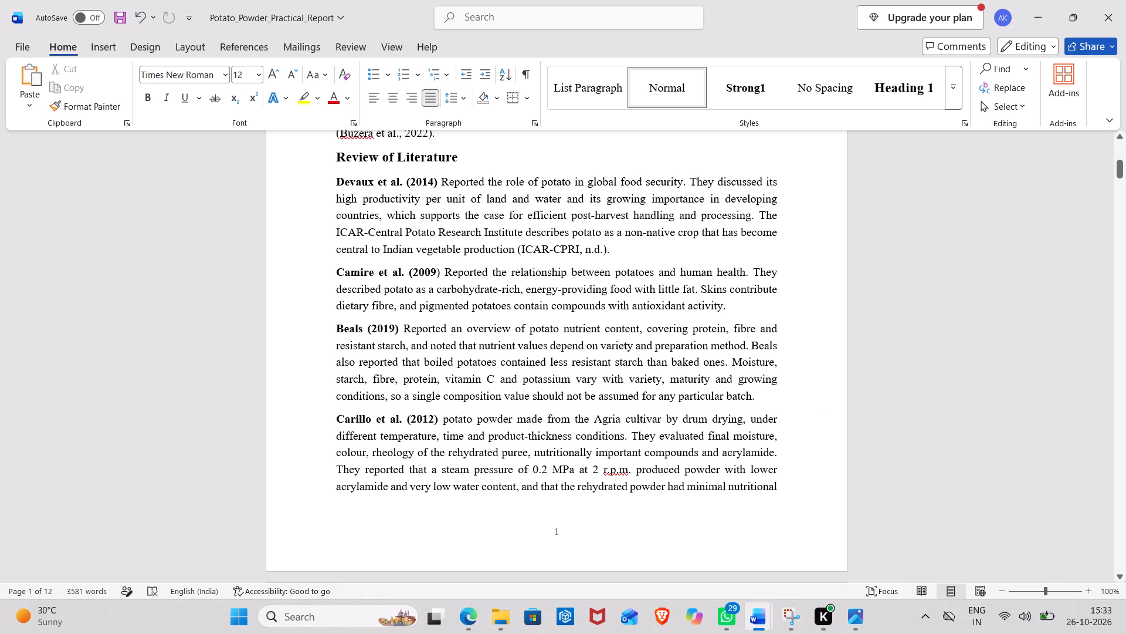
key("shift+e")
type("stimated")
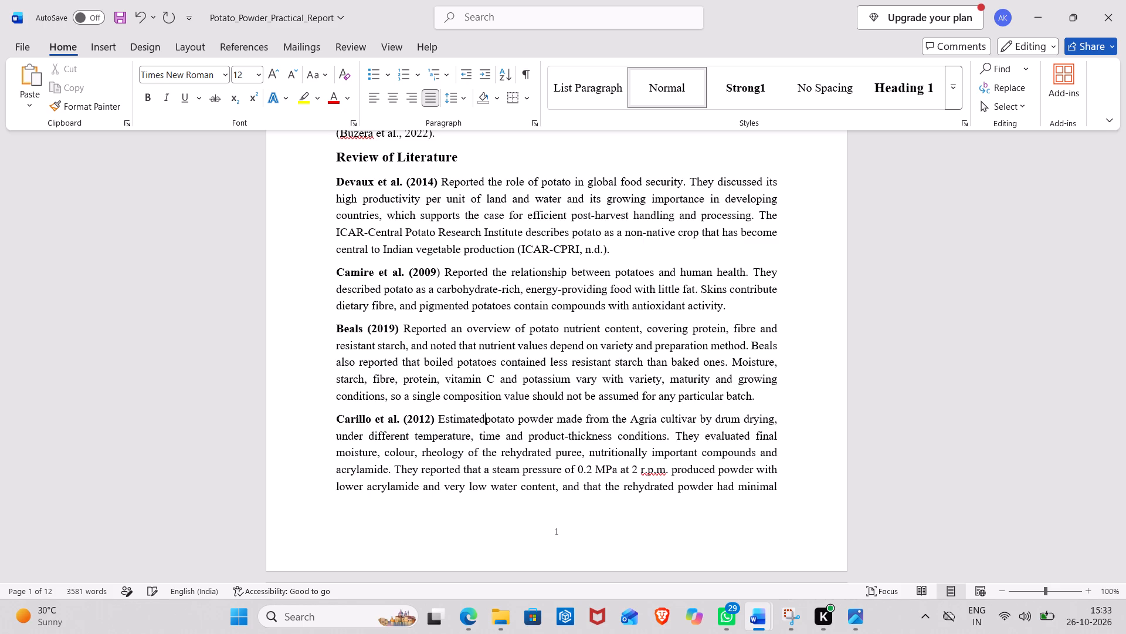
key("space")
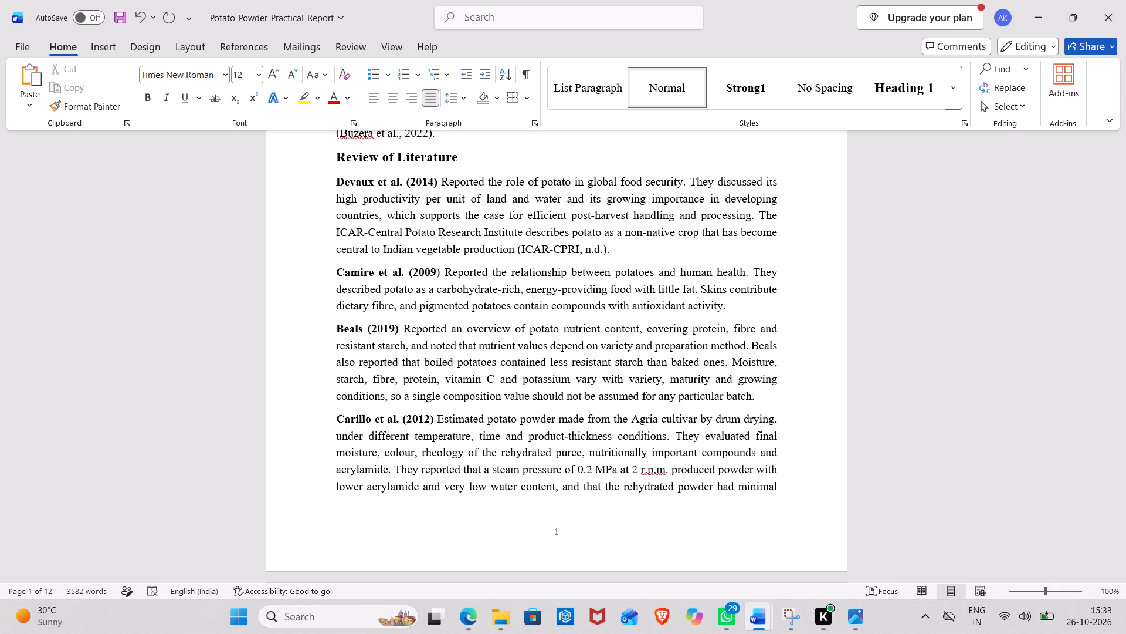
Replace the verb following the "Çoruk and Baltacıoğlu (2022)" citation with "Evaluvated".
scroll(439, 419, "down", 1)
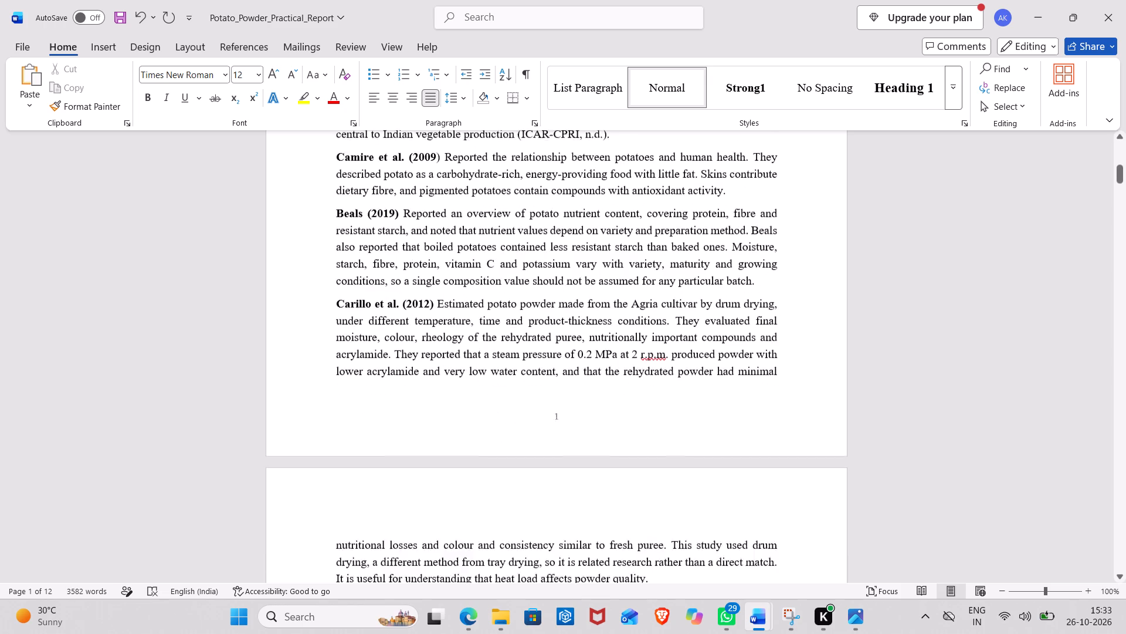
scroll(439, 419, "down", 3)
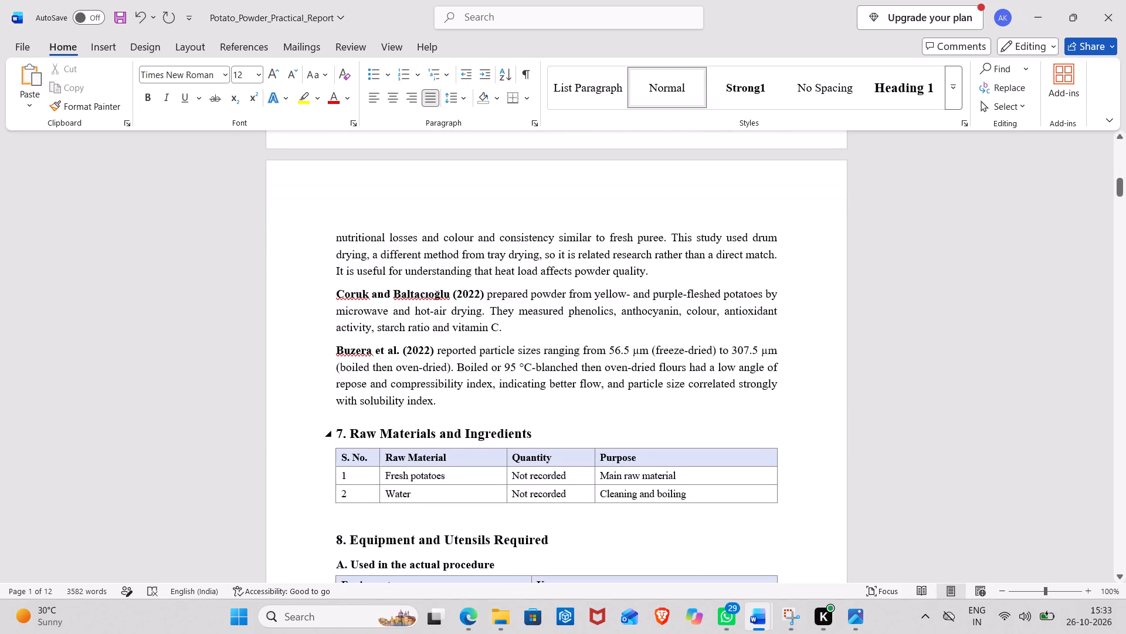
scroll(439, 419, "down", 1)
left_click_drag(527, 293, 487, 297)
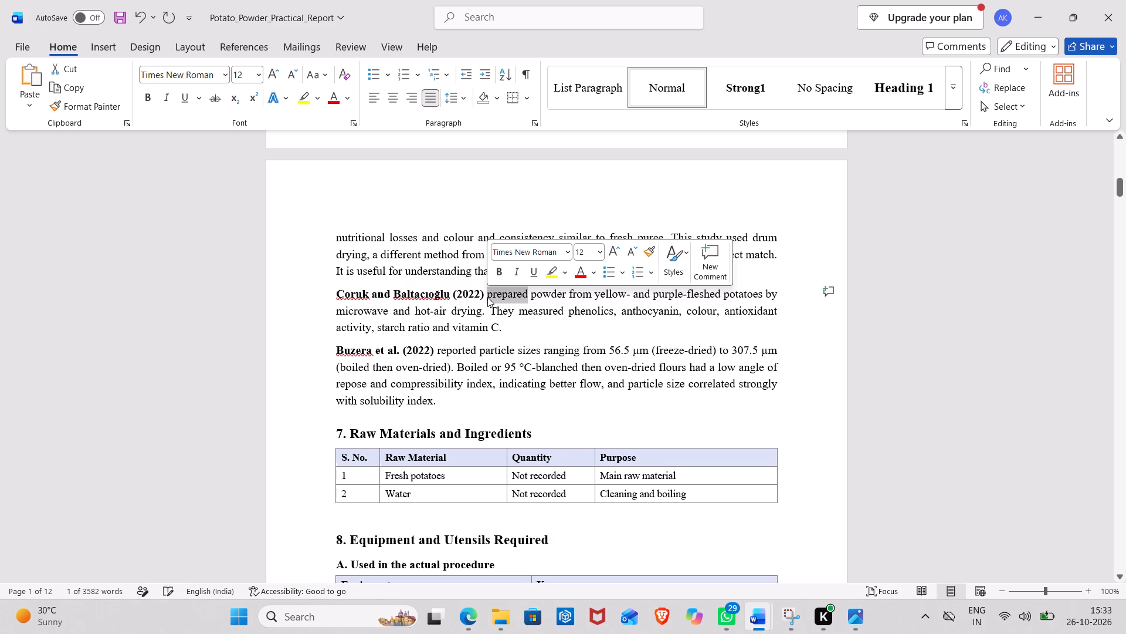
key("BackSpace")
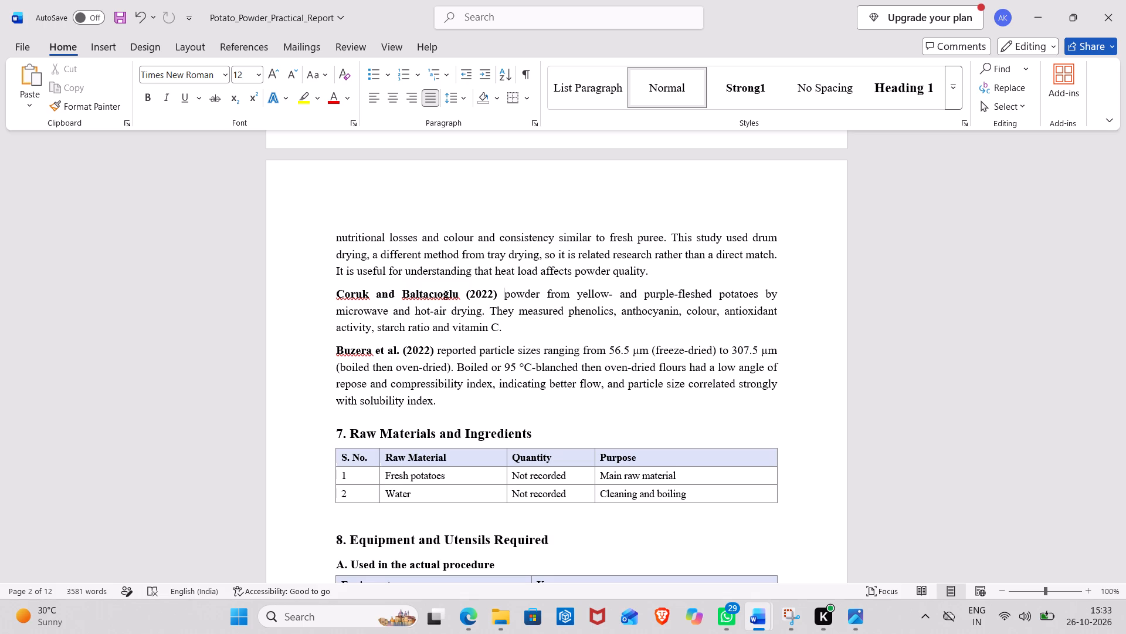
key("shift+e")
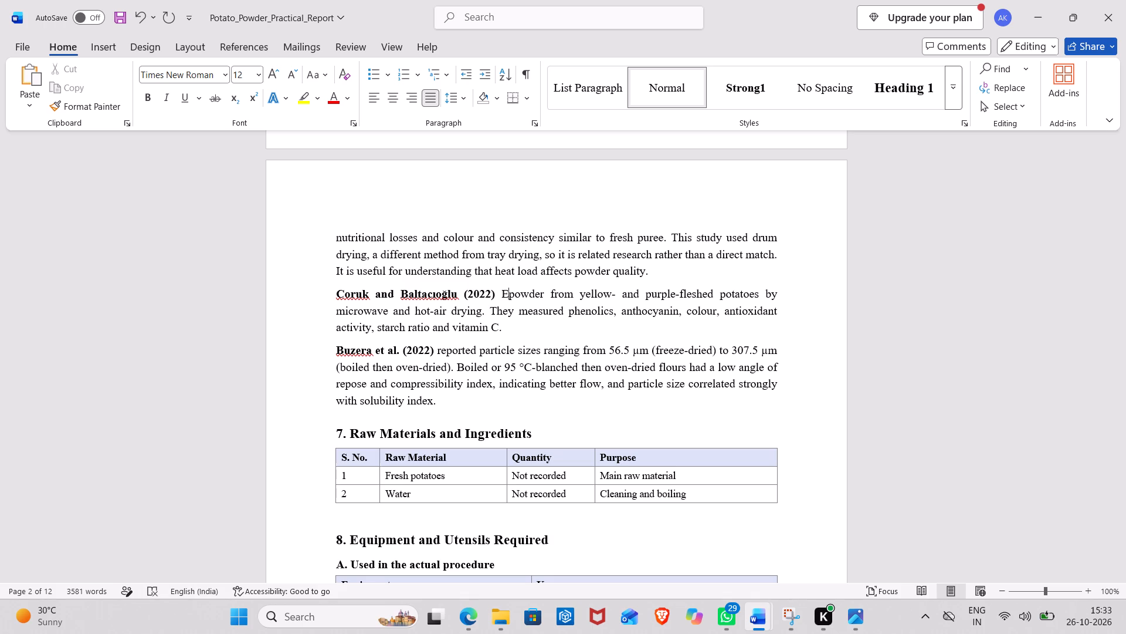
type("valu")
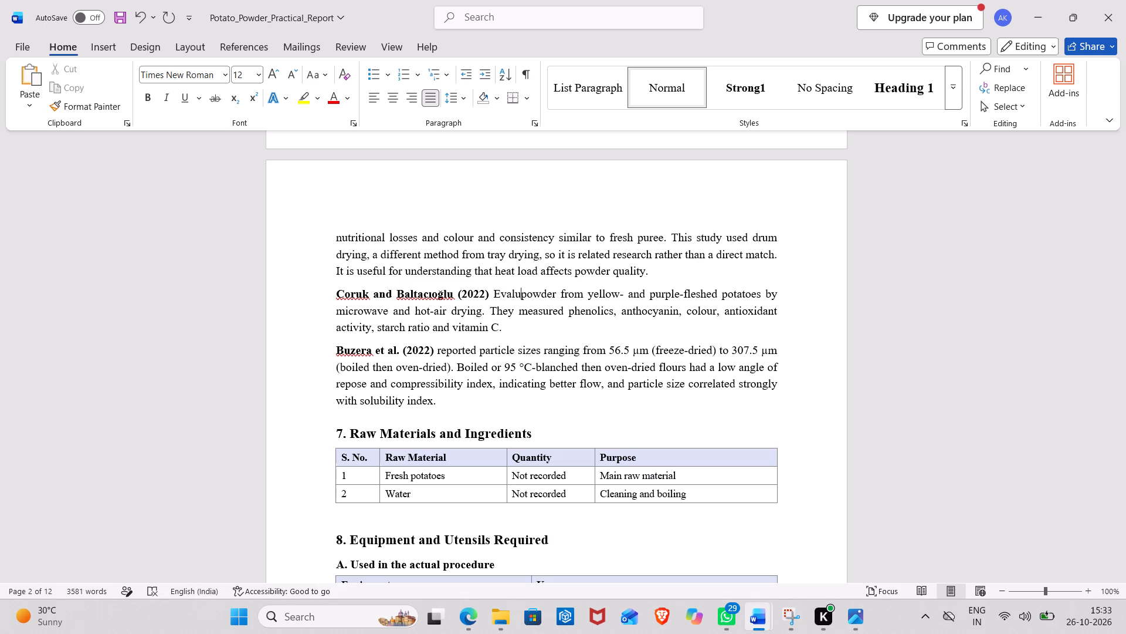
type("vated")
key("space")
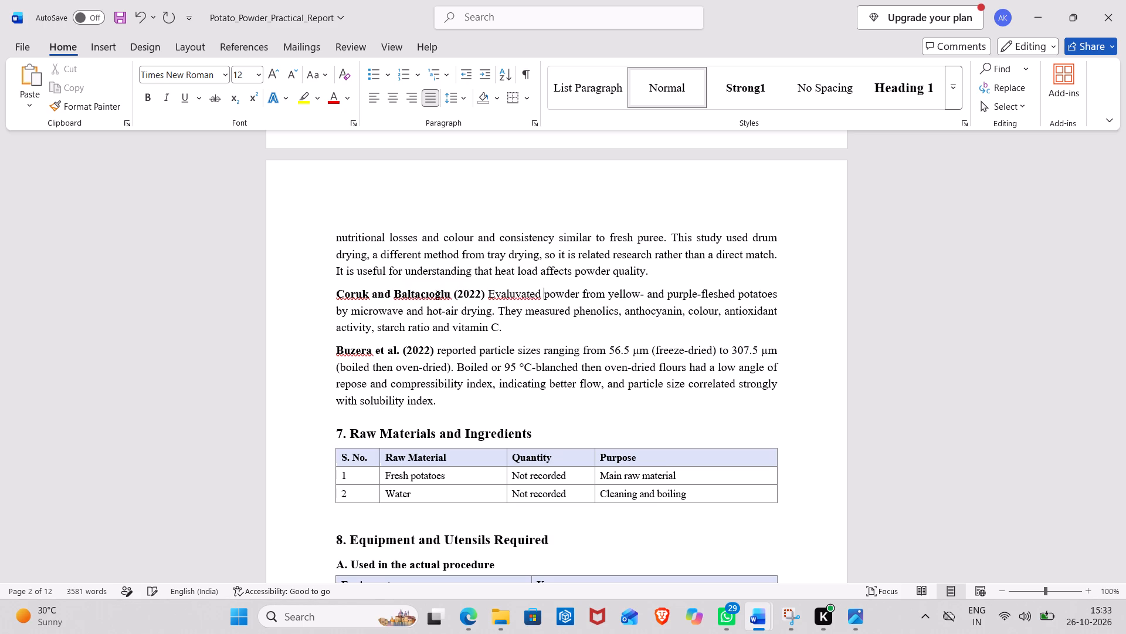
Change the spelling of the verb after the "Çoruk and Baltacıoğlu (2022)" citation to "Evaulvated".
double_click(500, 296)
left_click(563, 331)
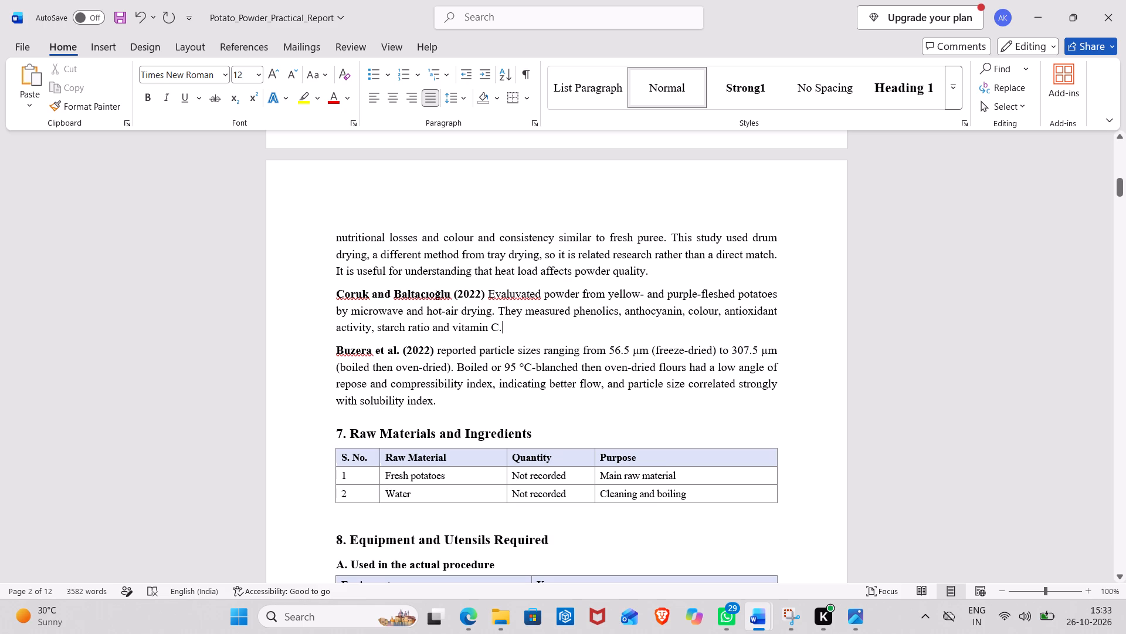
left_click(515, 294)
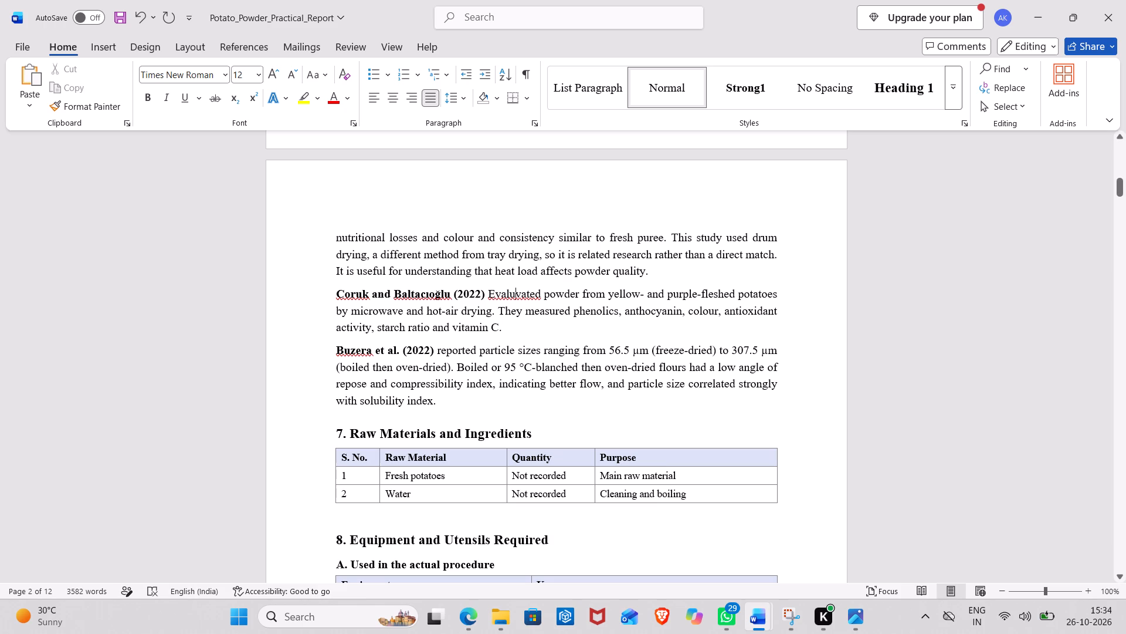
key("BackSpace")
left_click(508, 293)
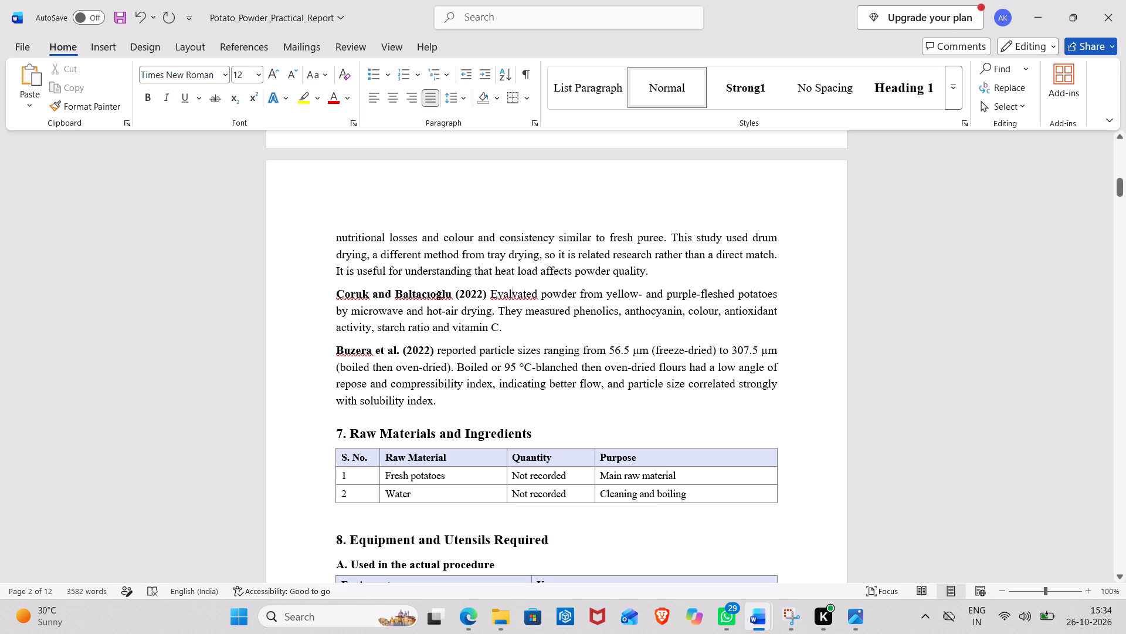
key("u")
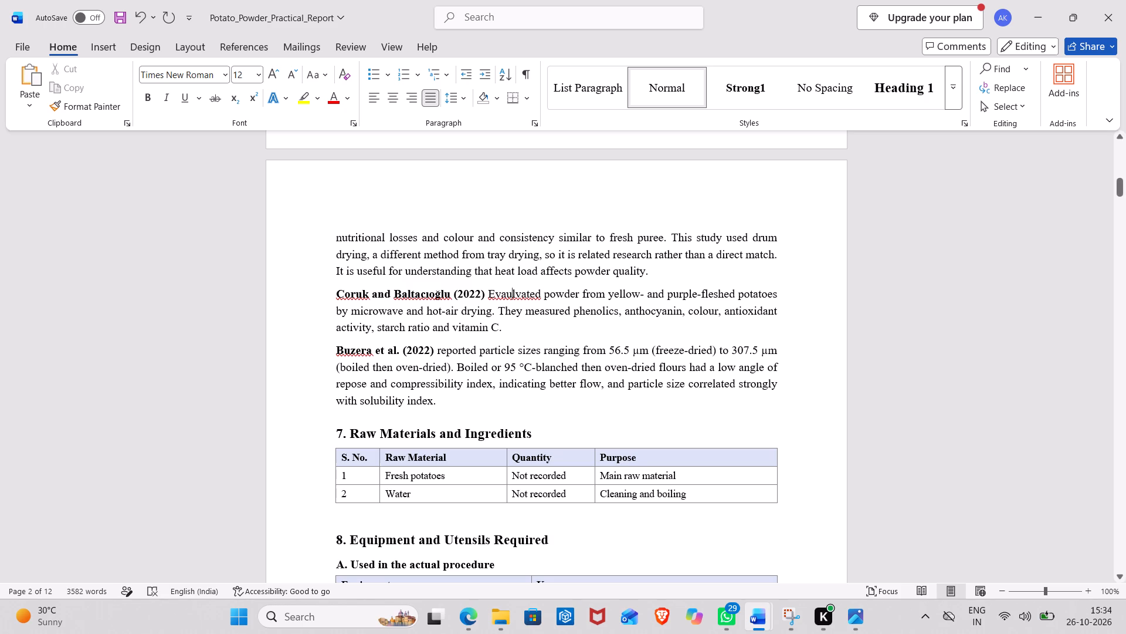
left_click(524, 341)
Delete the Quantity and Purpose columns from the Raw Materials and Ingredients table.
scroll(524, 341, "down", 2)
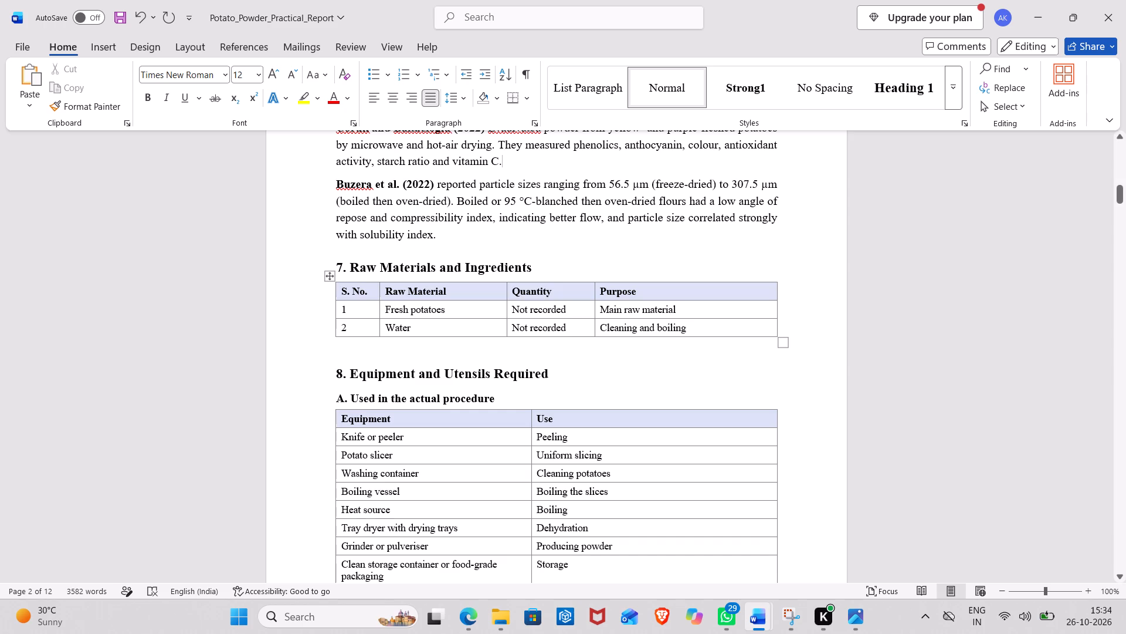
left_click_drag(512, 288, 648, 292)
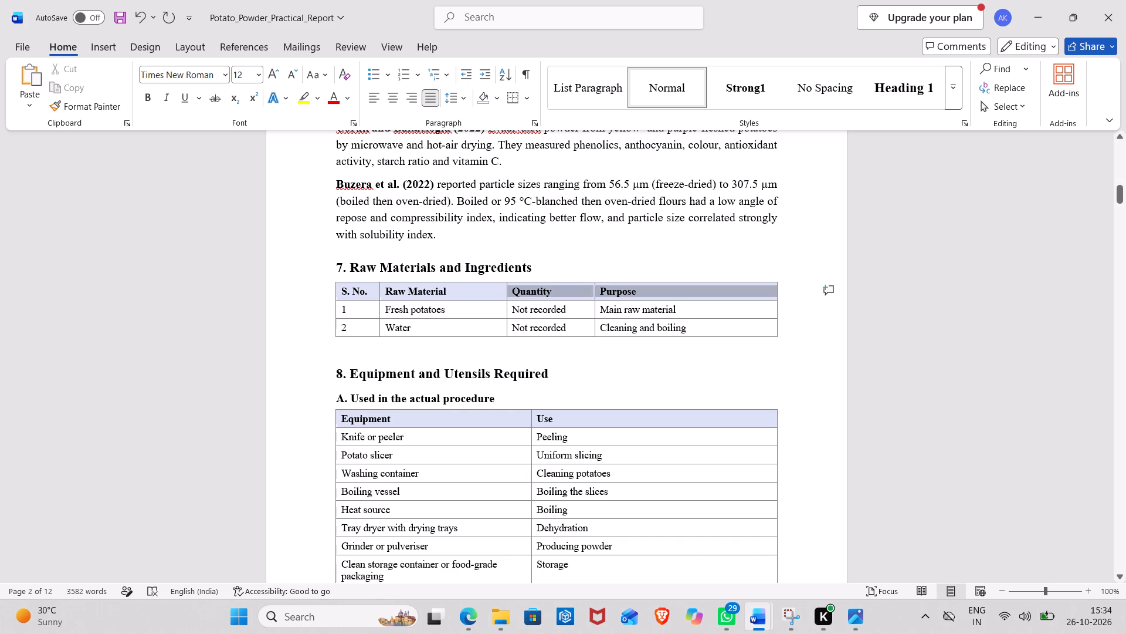
left_click_drag(648, 292, 696, 333)
key("BackSpace")
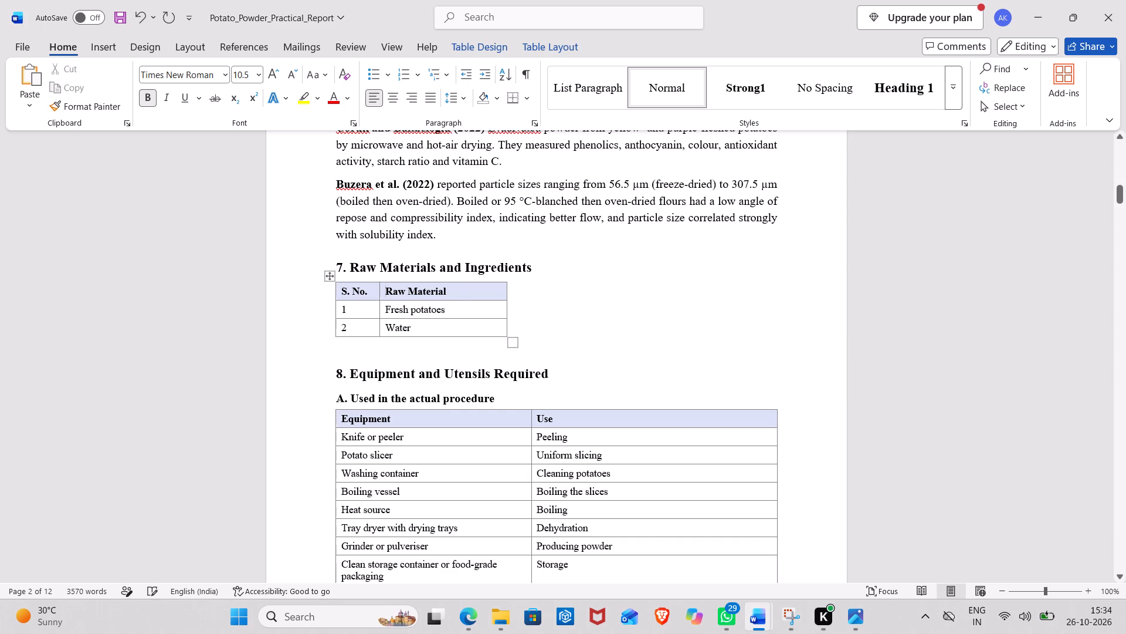
Replace the number "7." in the Raw Materials and Ingredients heading with the word "Table".
left_click(348, 267)
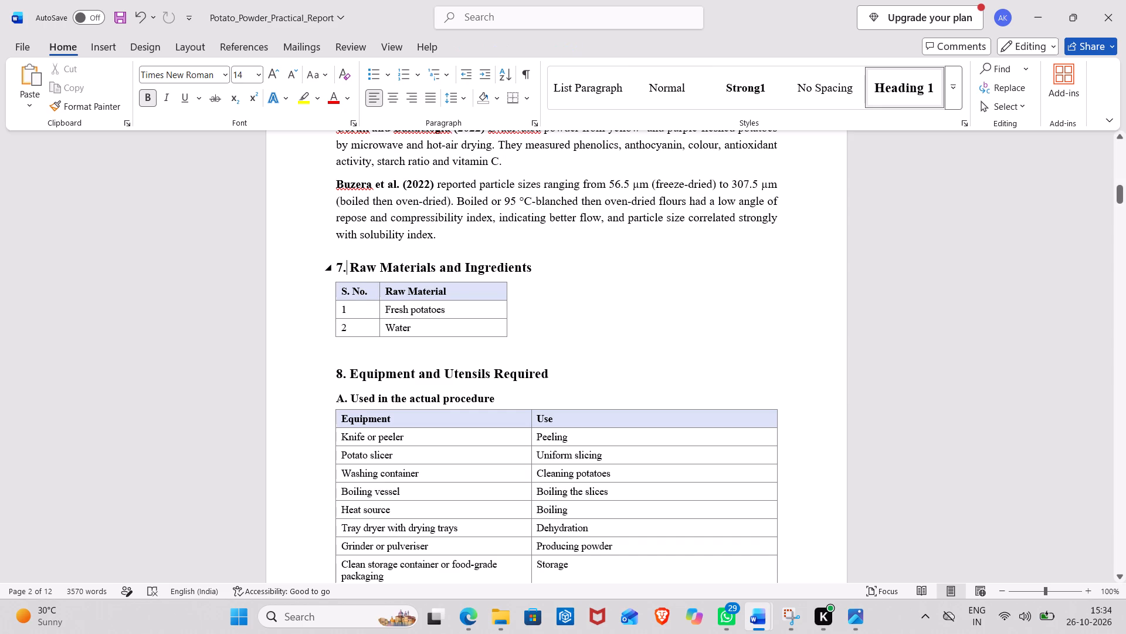
key("BackSpace")
key("BackSpace")
key("shift+t")
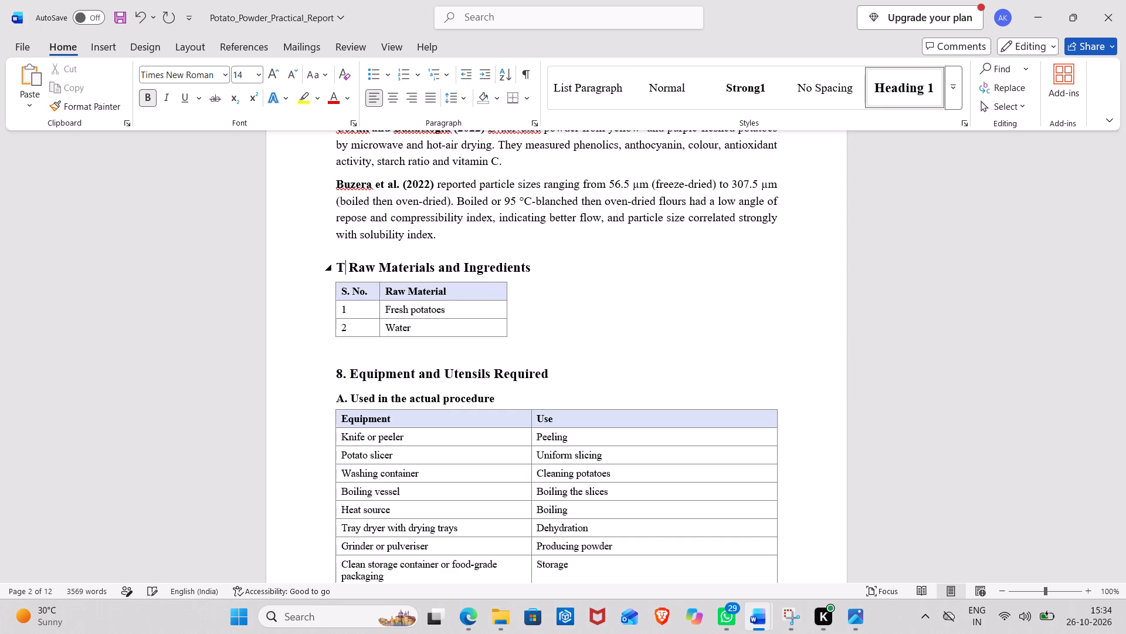
type("ab")
type("le")
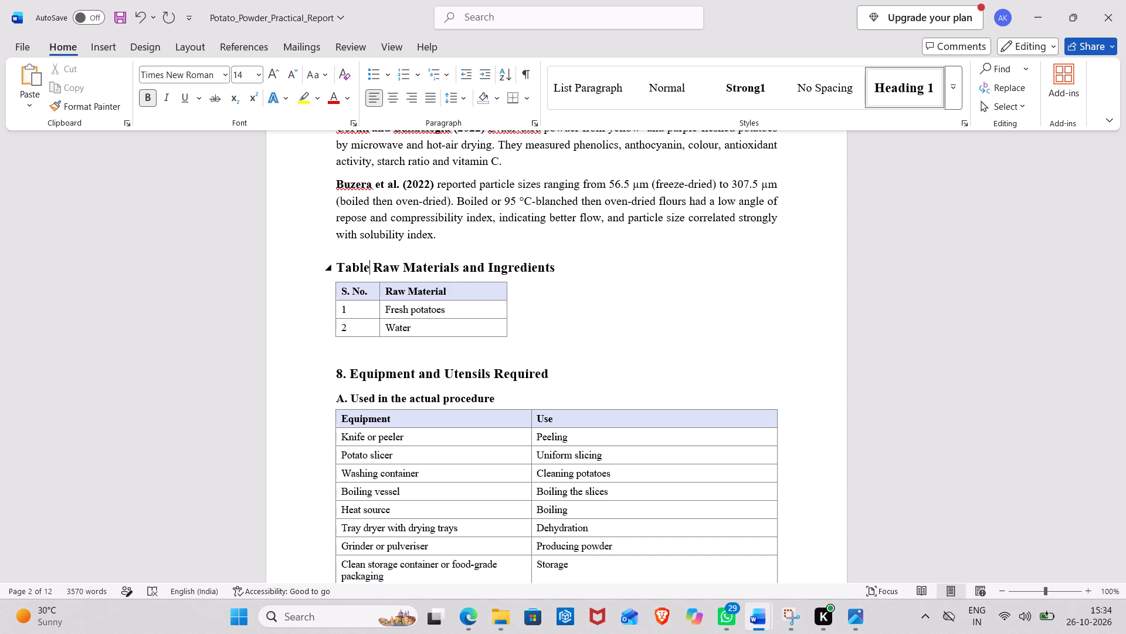
type("13")
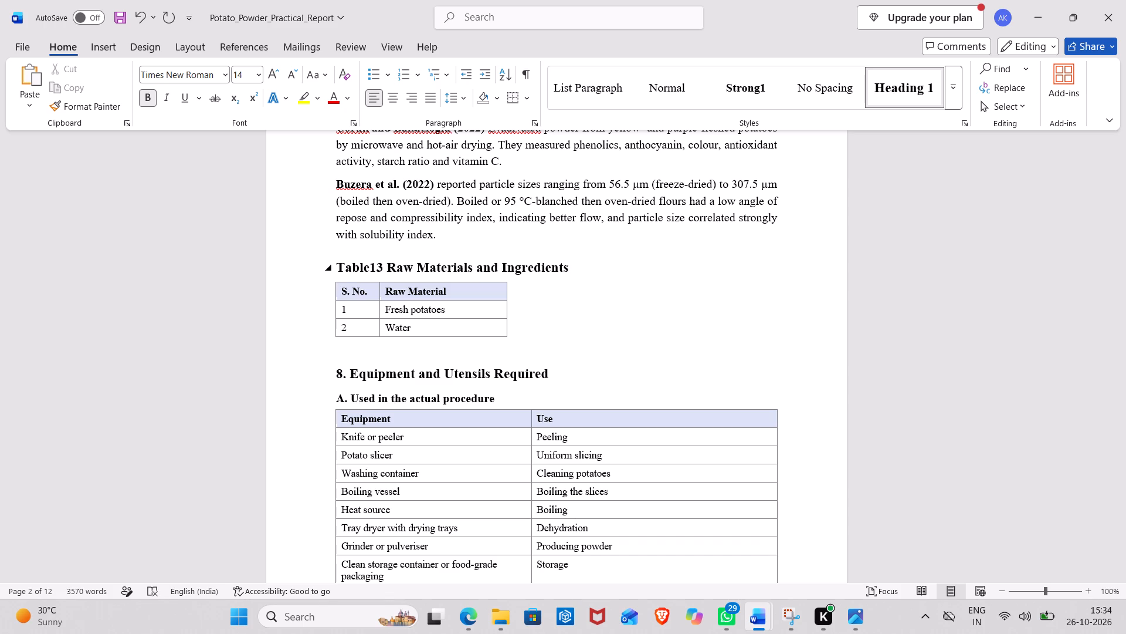
key("BackSpace")
key("BackSpace")
key("space")
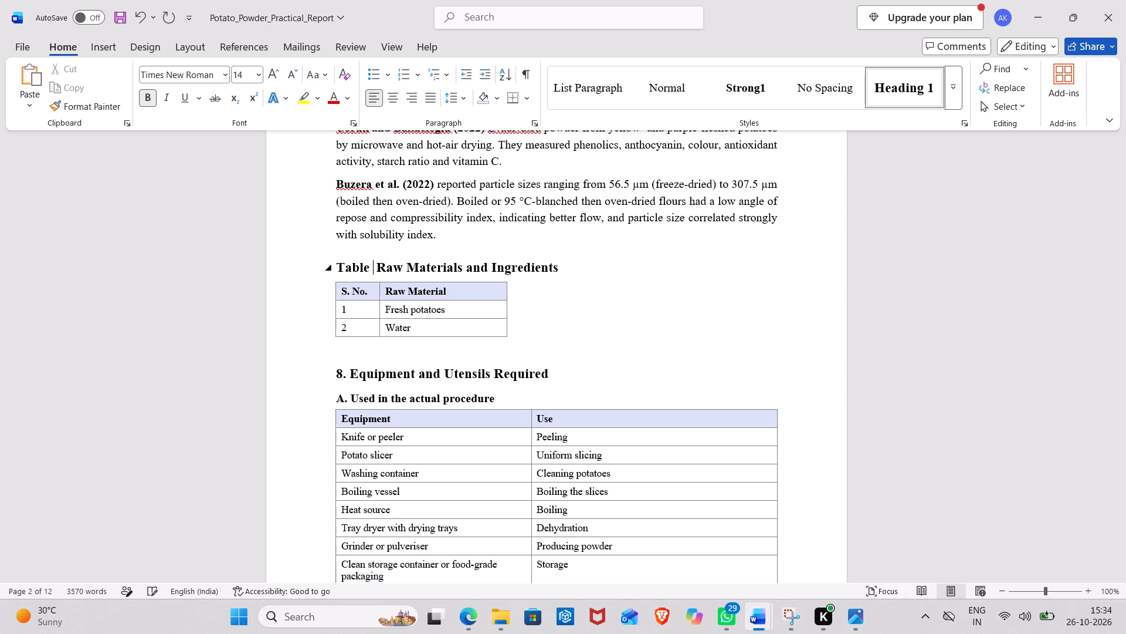
type("13")
key("BackSpace")
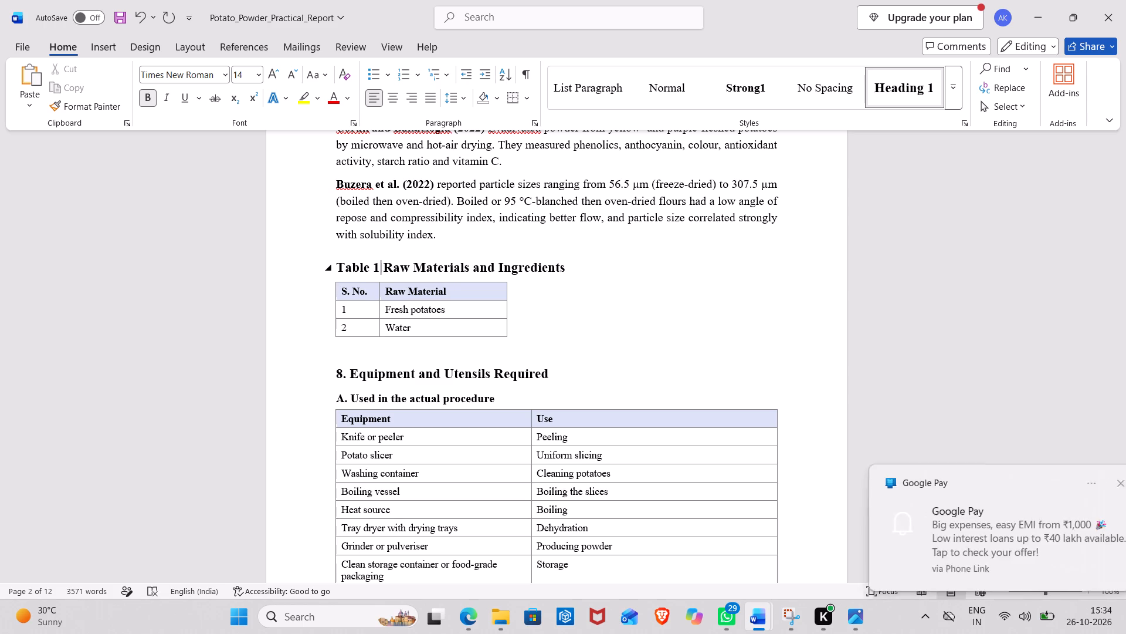
key("BackSpace")
key("BackSpace")
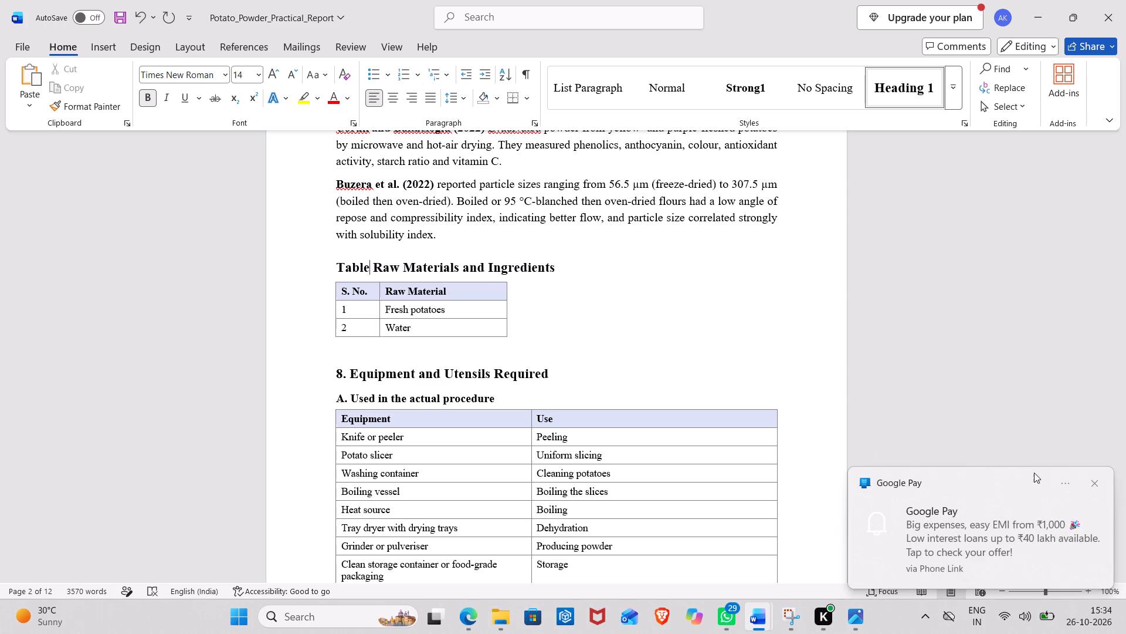
Dismiss the Google Pay notification and turn off the computer's Bluetooth.
left_click(1098, 486)
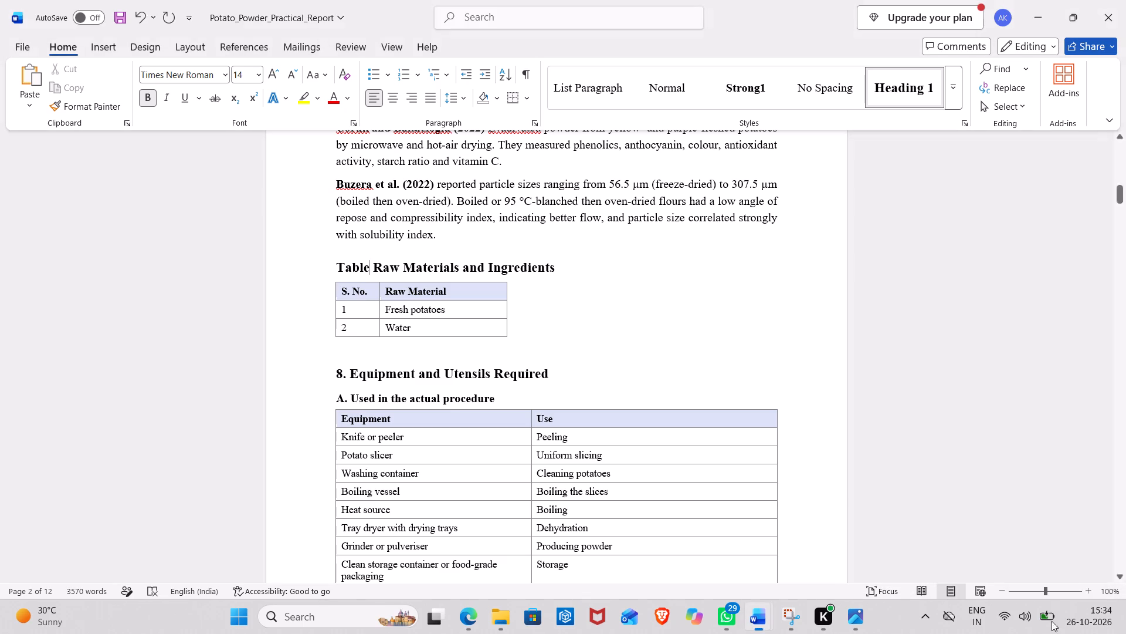
left_click(1046, 630)
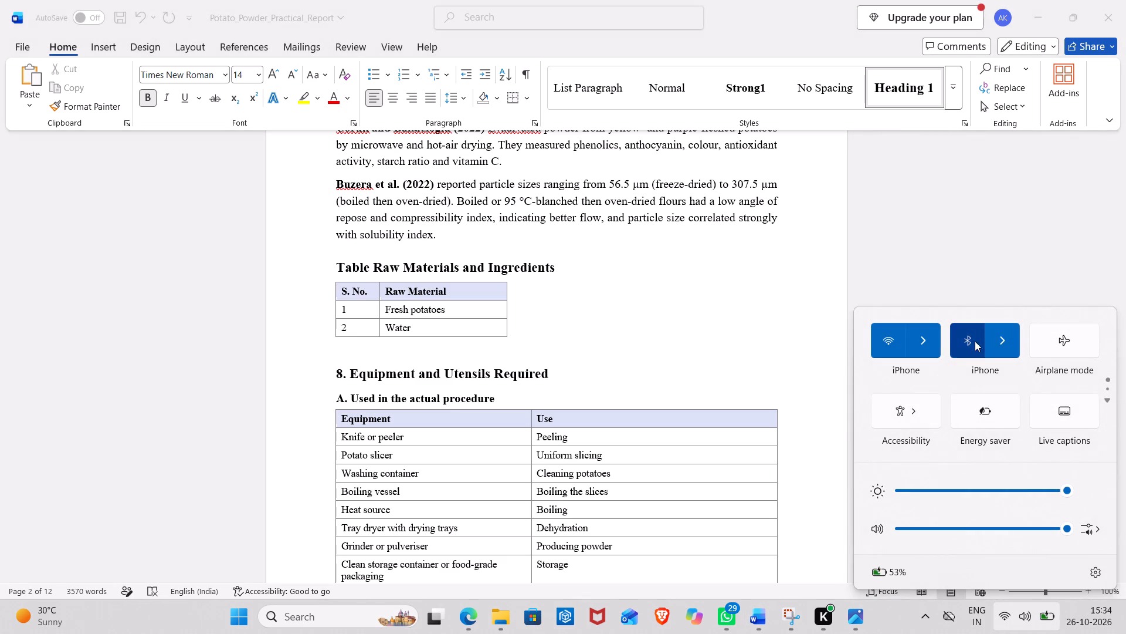
left_click(965, 339)
left_click(966, 255)
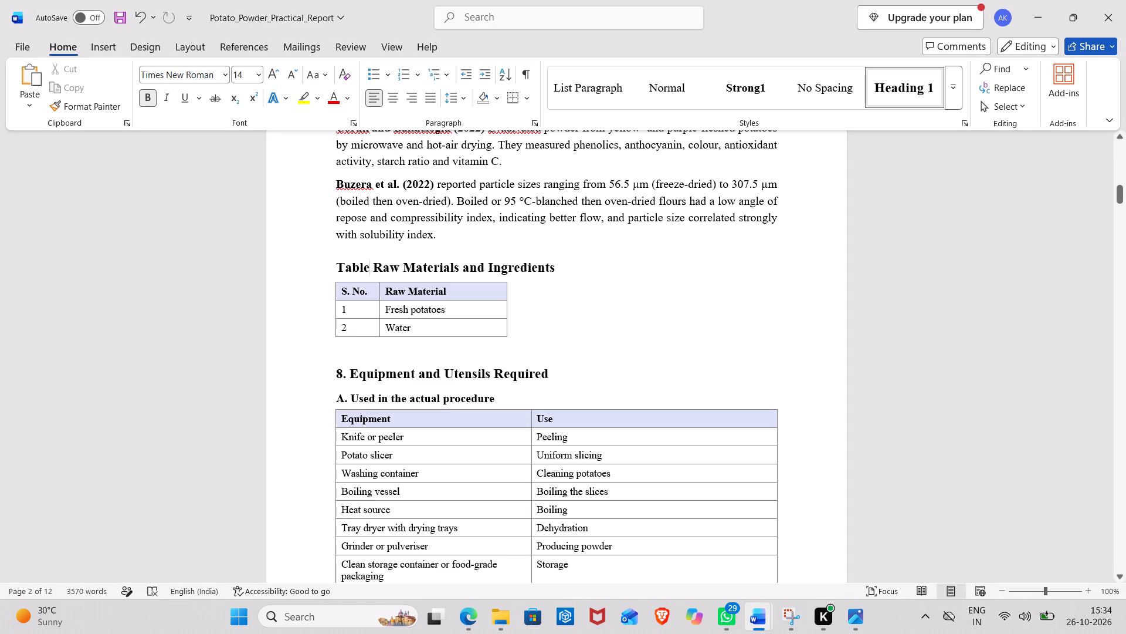
Add the number "13.1." directly after "Table" in the Raw Materials and Ingredients heading.
type("13")
key("period")
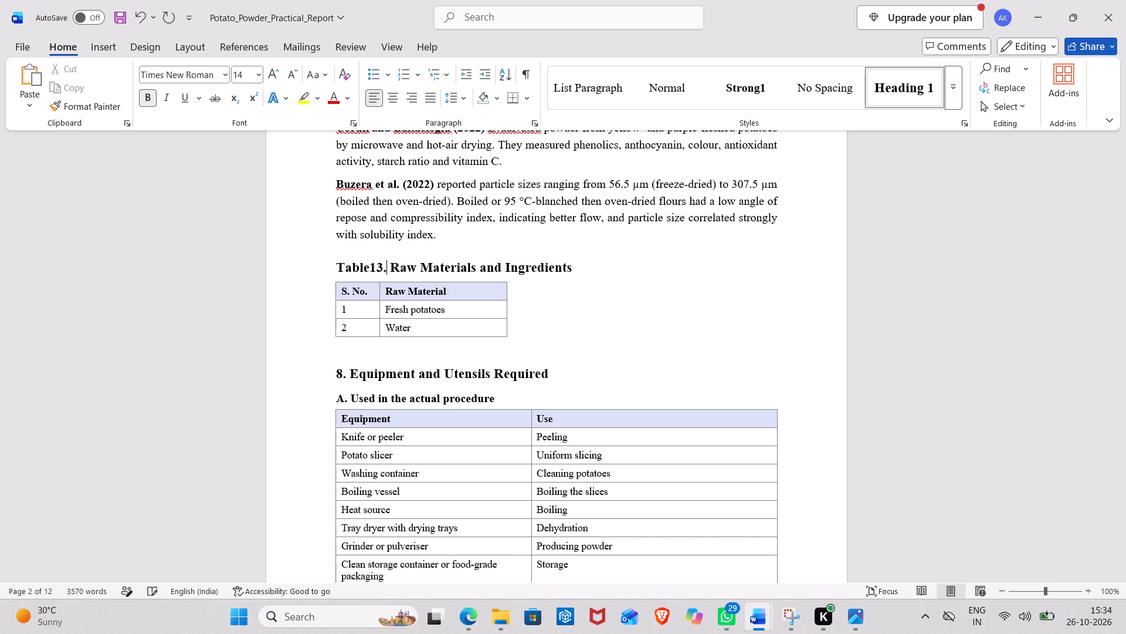
type("1.")
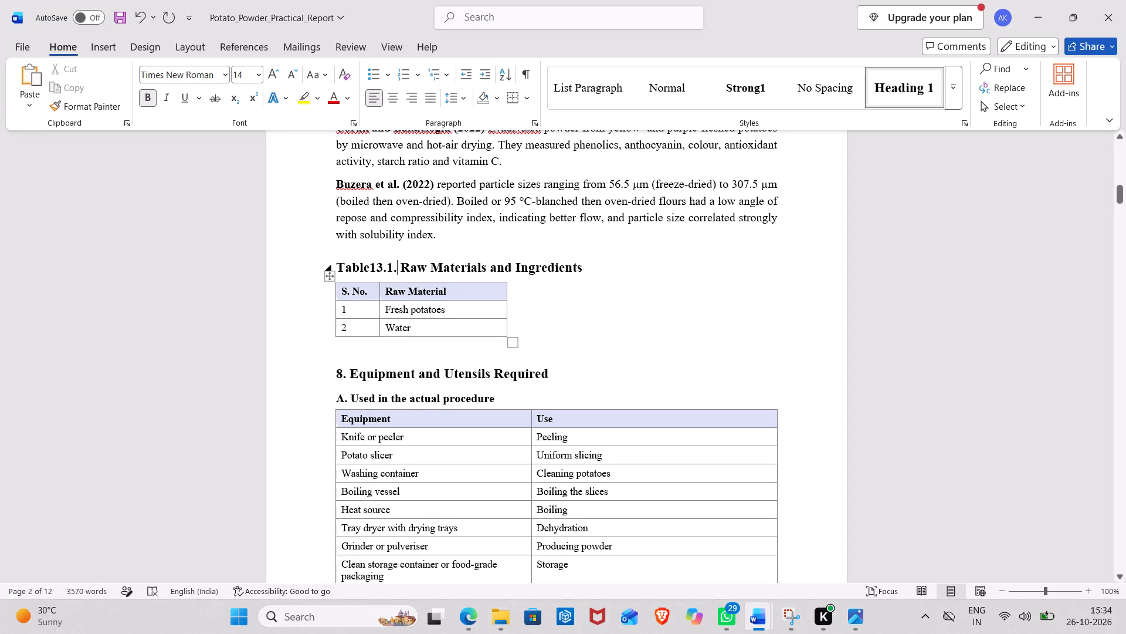
Move the raw materials table to the horizontal centre of the page, beneath its heading.
left_click_drag(328, 275, 472, 280)
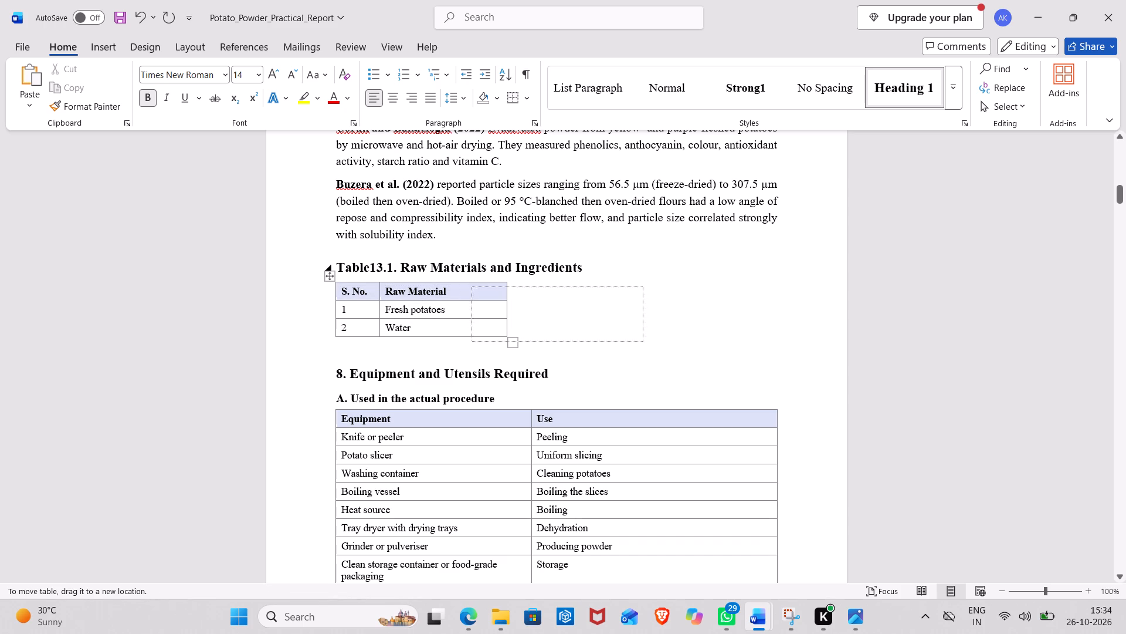
left_click_drag(472, 280, 470, 281)
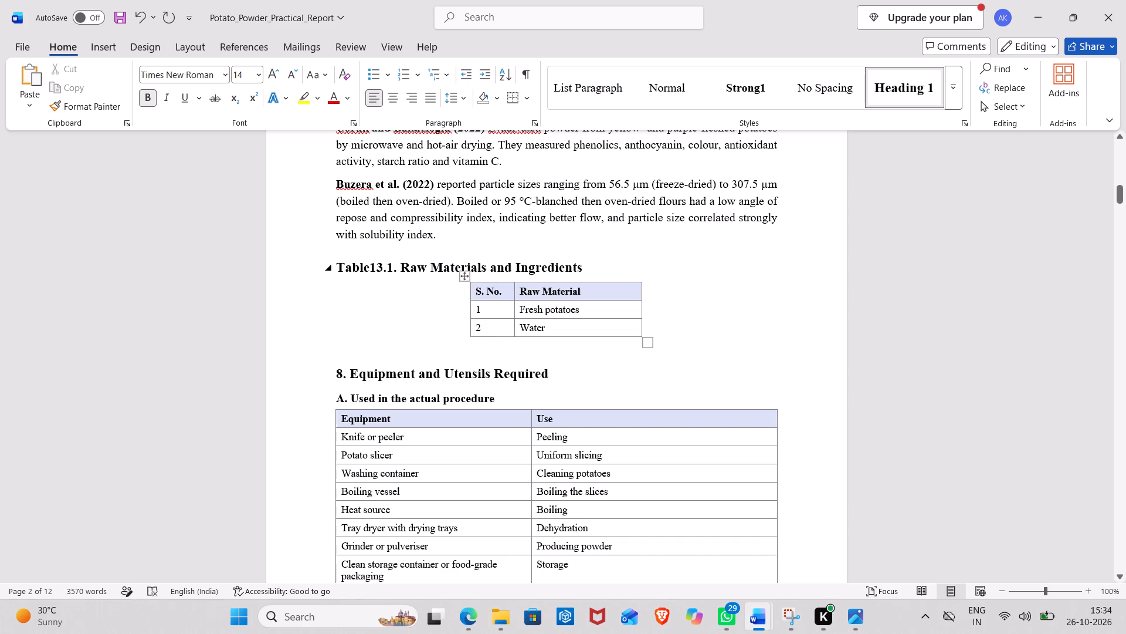
Insert leading spaces before the "Table13.1. Raw Materials and Ingredients" heading to centre it above the table.
left_click(335, 266)
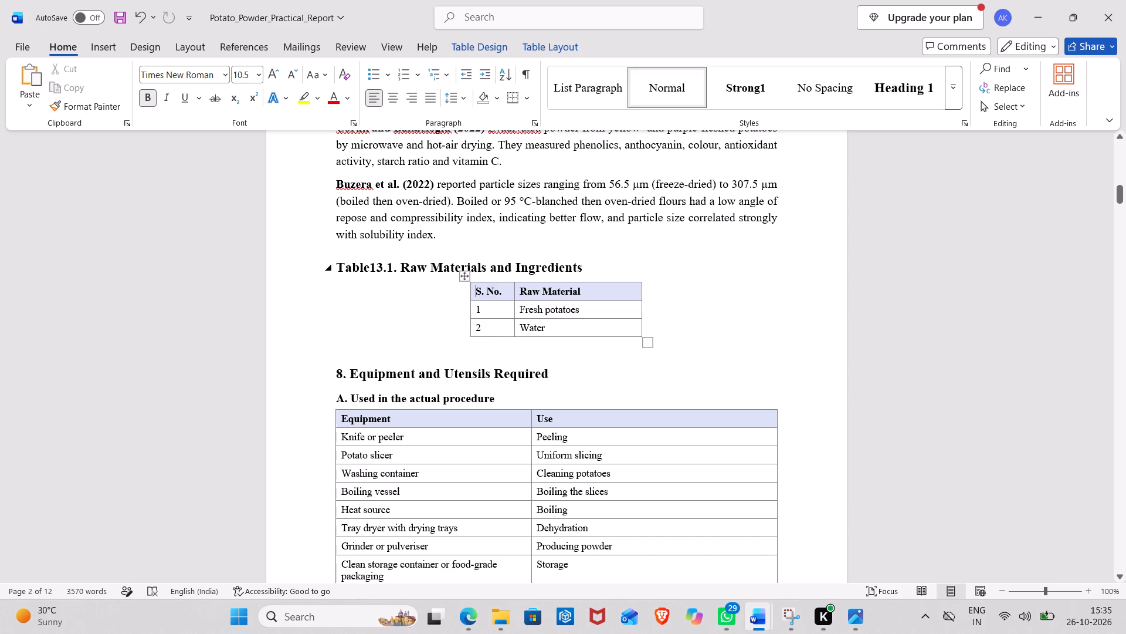
key("space")
key("space")
key("space")
key("space")
key("space")
key("space")
key("space")
key("space")
key("space")
key("space")
key("space")
key("space")
key("space")
key("space")
key("space")
key("space")
key("space")
key("space")
key("space")
key("space")
key("space")
key("space")
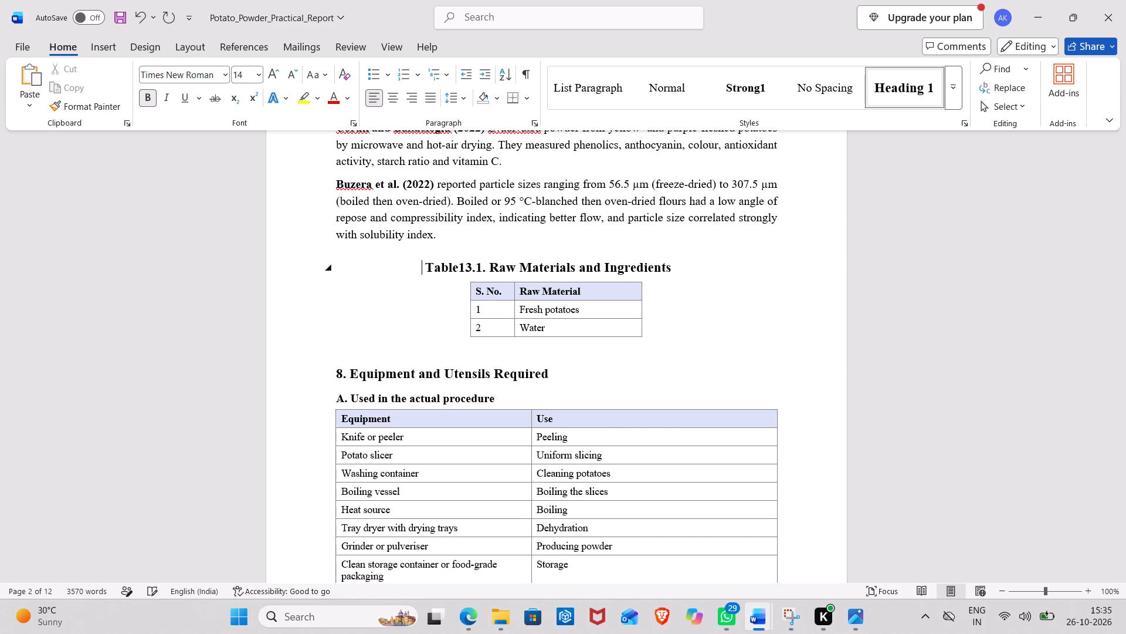
key("space")
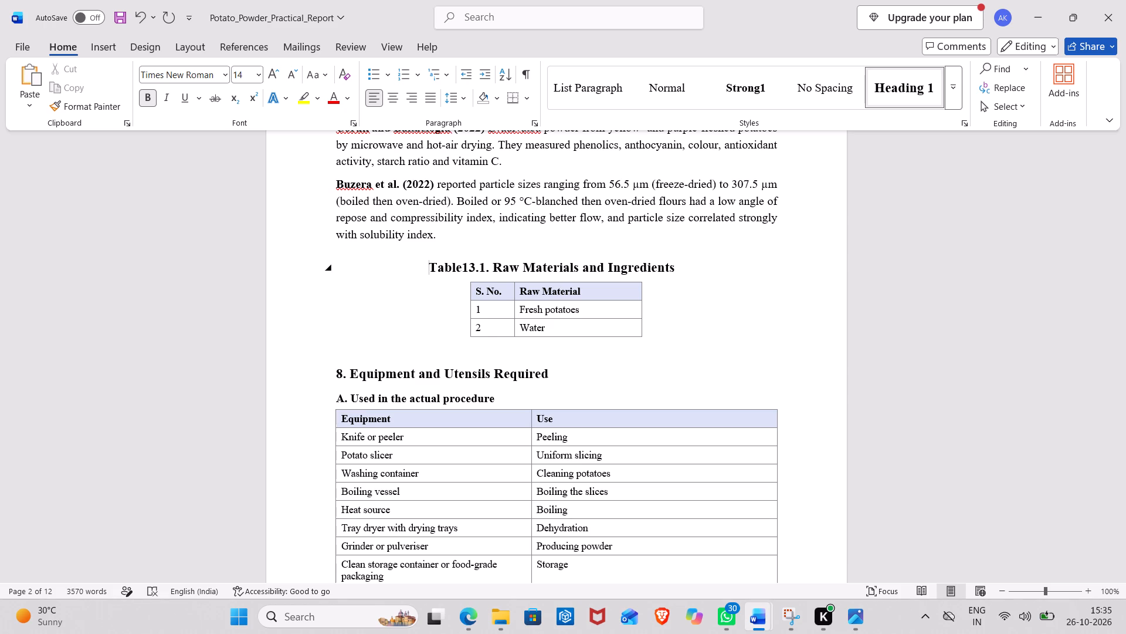
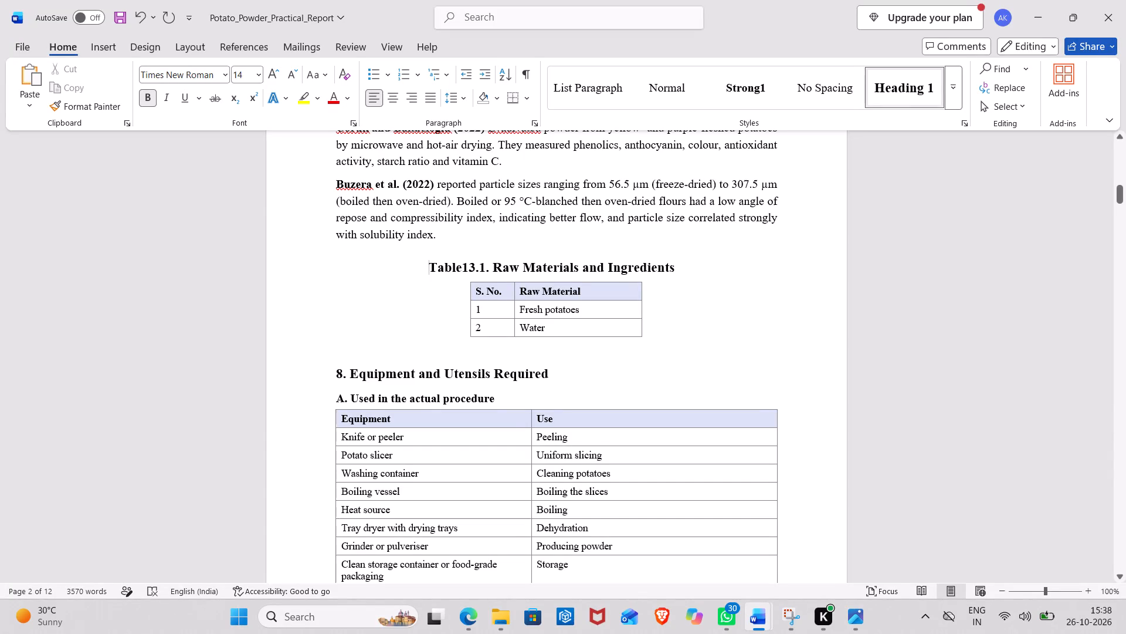
Add a bold "MATERIAL" heading on its own line after the Buzera et al. (2022) paragraph, above Table13.1.
left_click(440, 233)
key("Return")
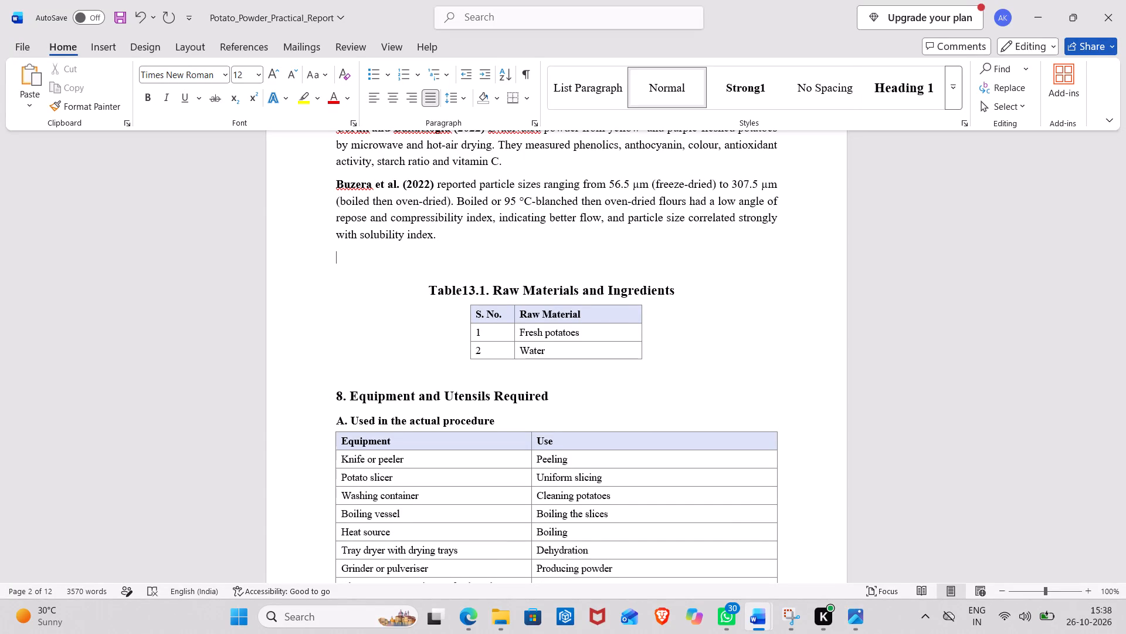
type("MATERIAL")
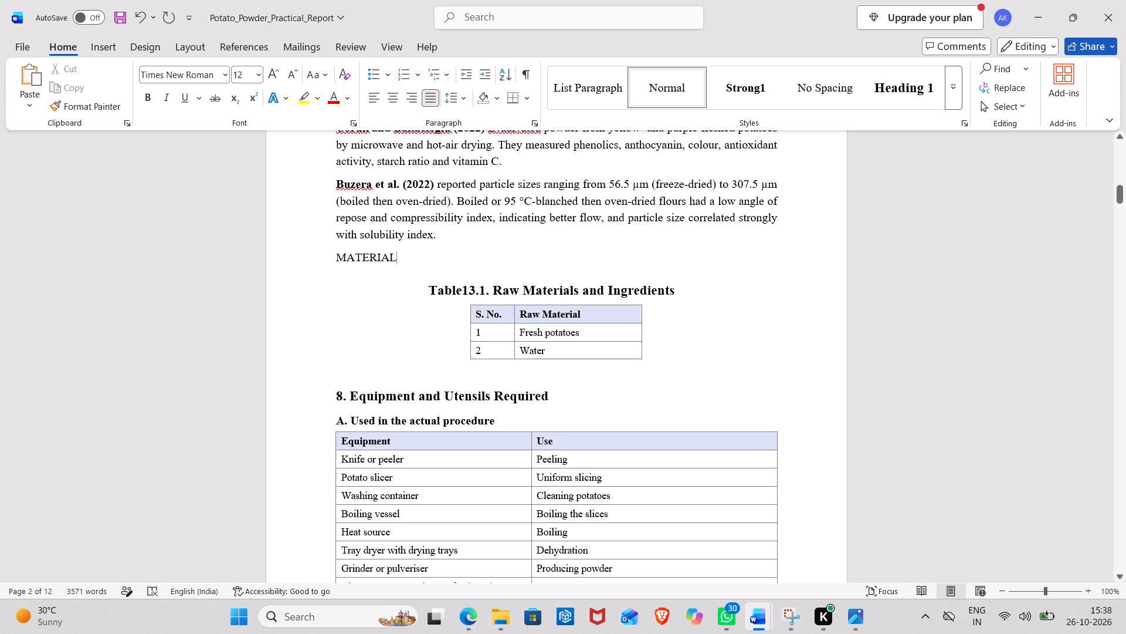
left_click_drag(327, 255, 350, 260)
left_click_drag(350, 260, 399, 256)
left_click(406, 234)
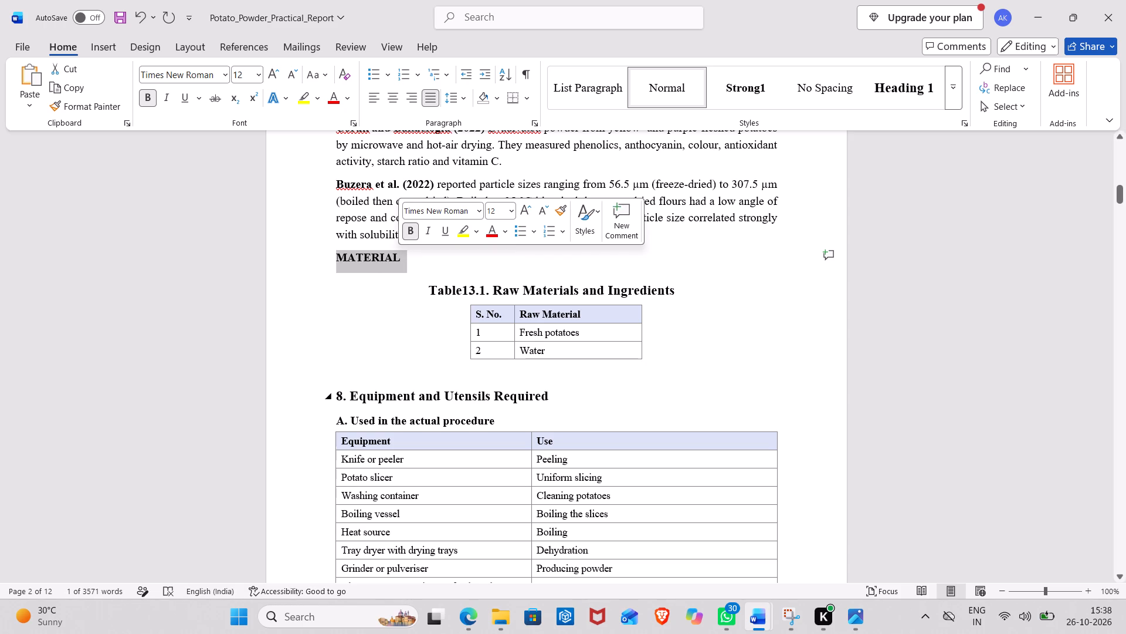
Replace the number "8." in the Equipment and Utensils Required heading with "Table13.2.".
left_click(348, 399)
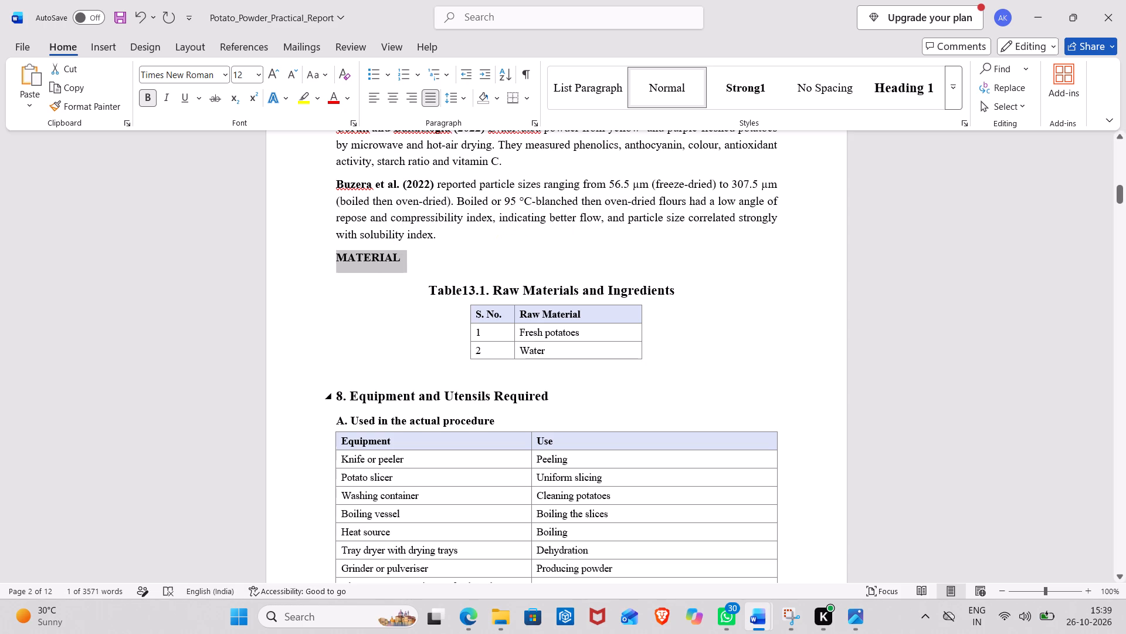
key("BackSpace")
key("BackSpace")
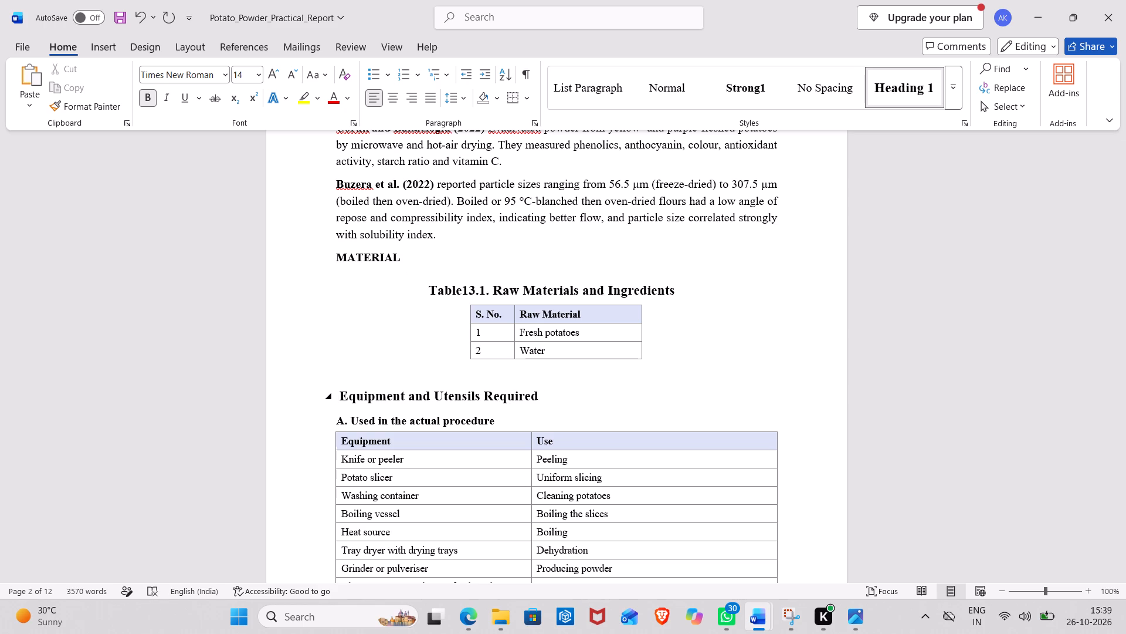
key("shift+t")
type("able")
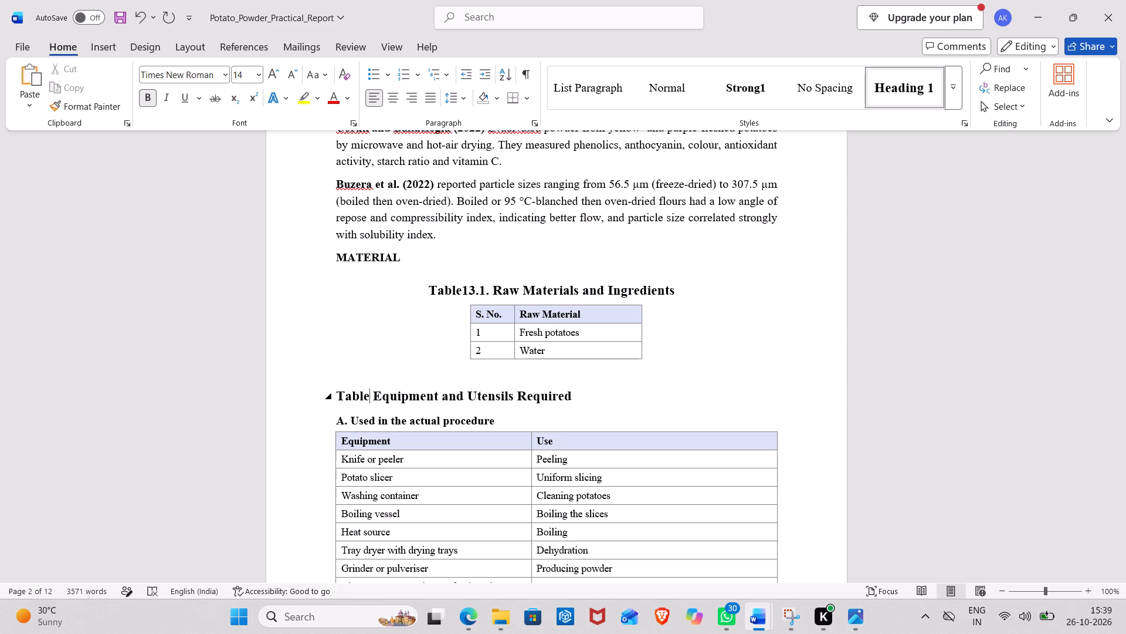
type("13.")
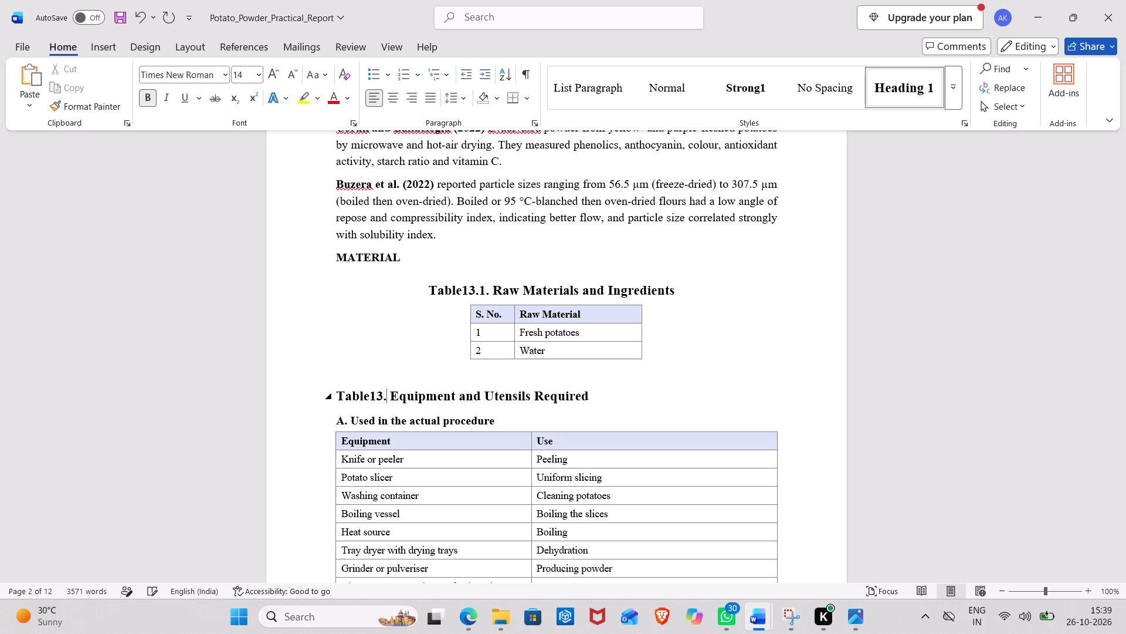
type("2.")
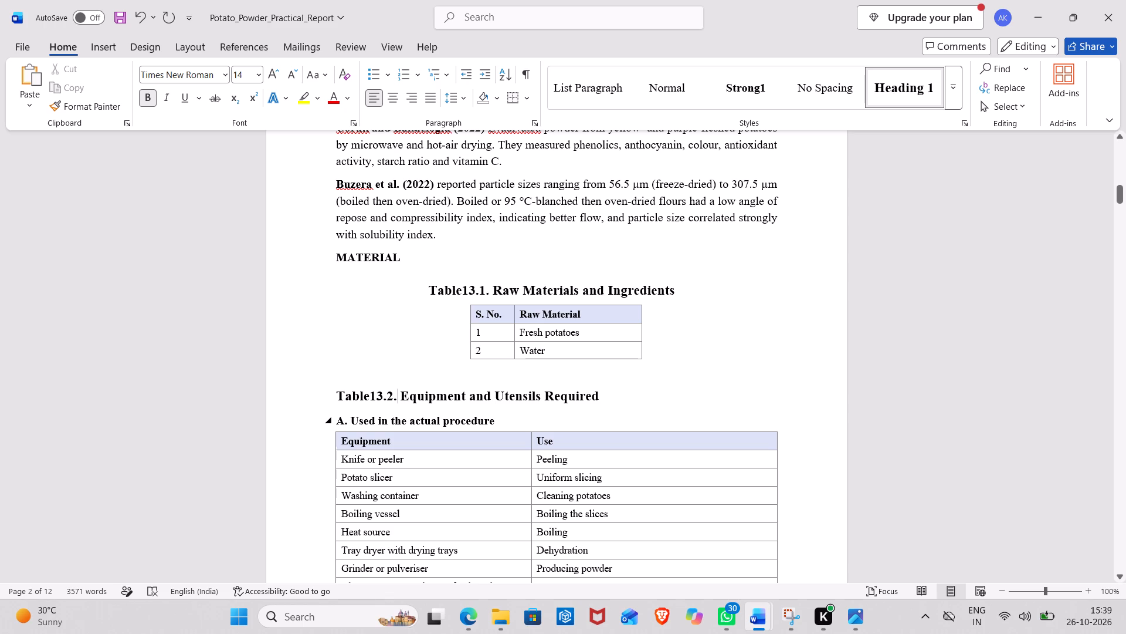
Delete the subheading text "A. Used in the actual procedure" above the equipment table.
left_click_drag(498, 420, 337, 420)
key("BackSpace")
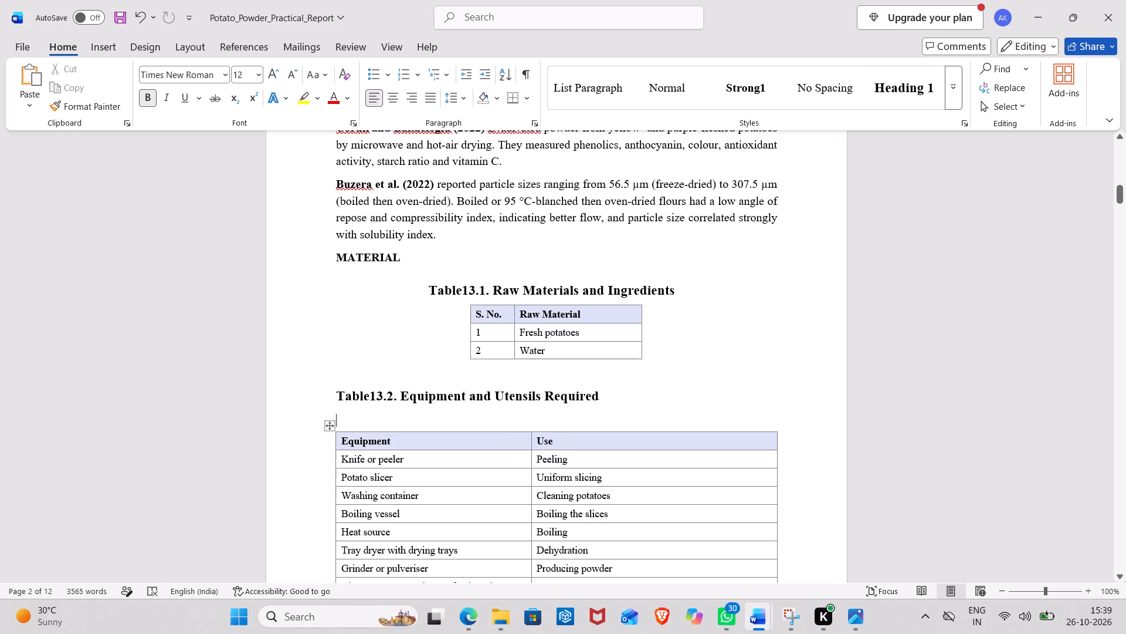
Delete the Use column from the first equipment table, keeping only the Equipment column.
left_click_drag(538, 440, 624, 582)
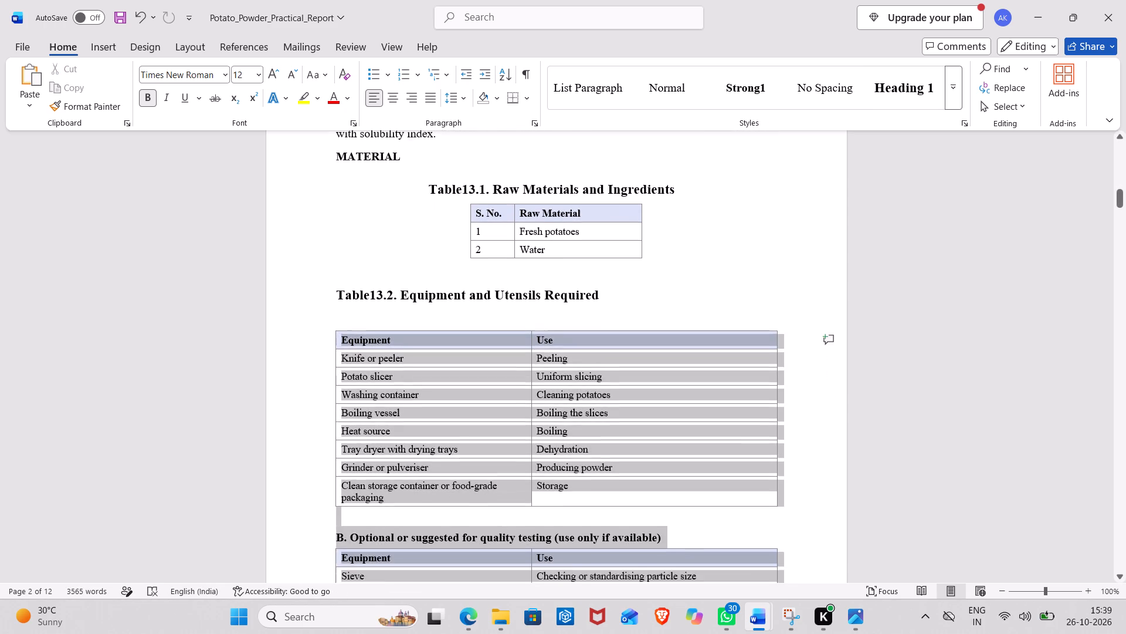
left_click_drag(624, 582, 616, 481)
key("BackSpace")
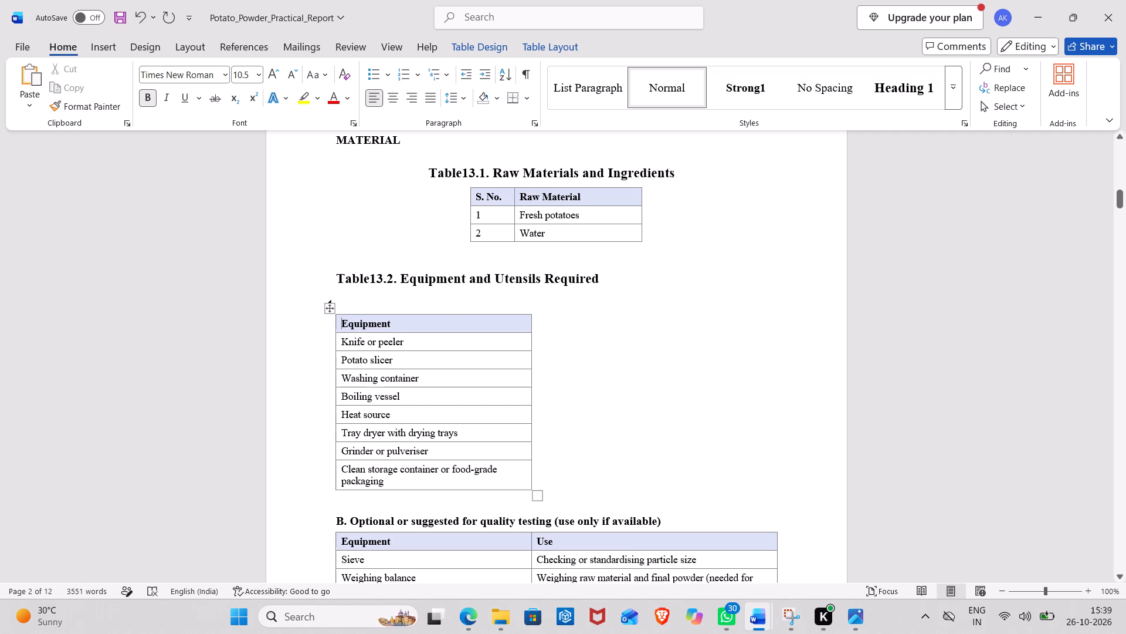
Move the single-column equipment table to the horizontal centre of the page, beneath its heading.
left_click_drag(331, 311, 433, 295)
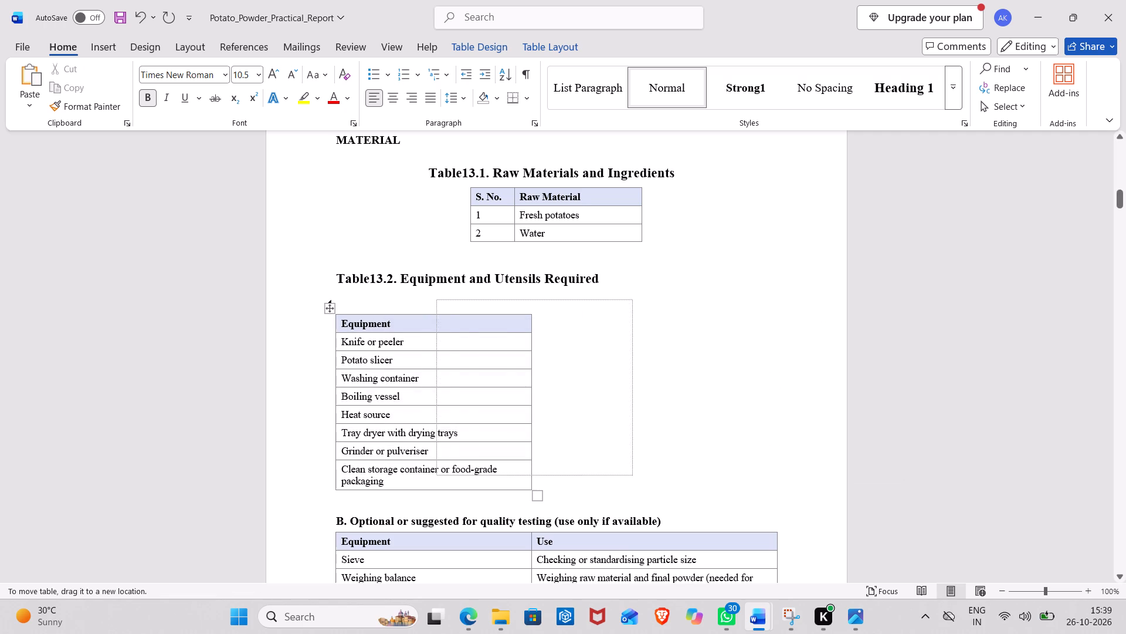
left_click_drag(433, 295, 466, 305)
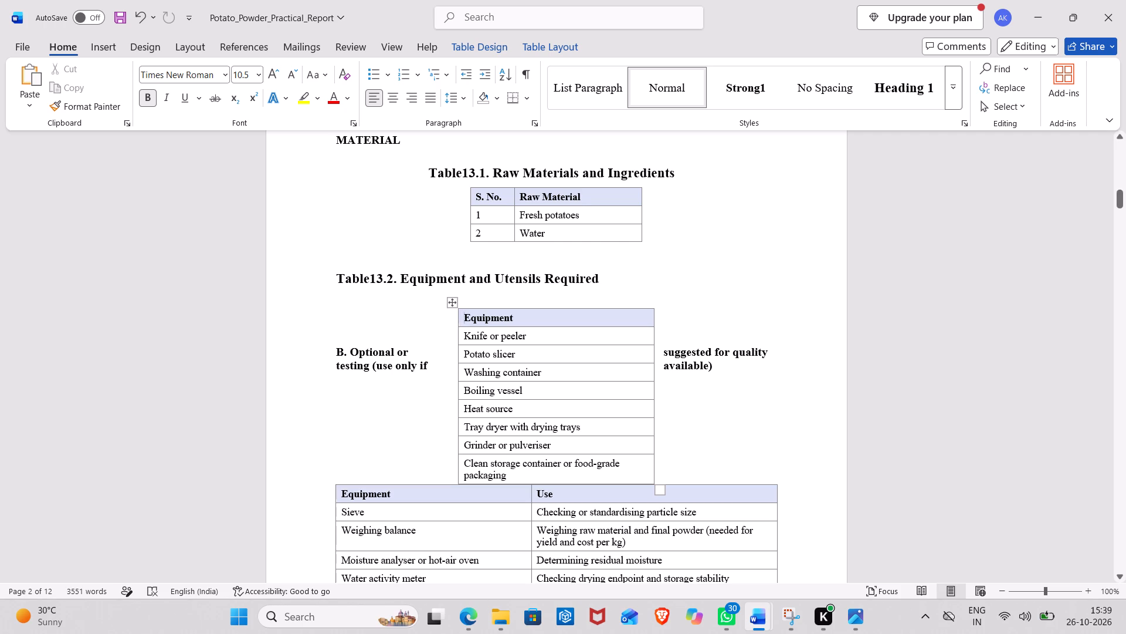
Delete the "B. Optional or suggested for quality testing" subheading text together with its Equipment and Use table.
left_click_drag(340, 348, 425, 370)
key("BackSpace")
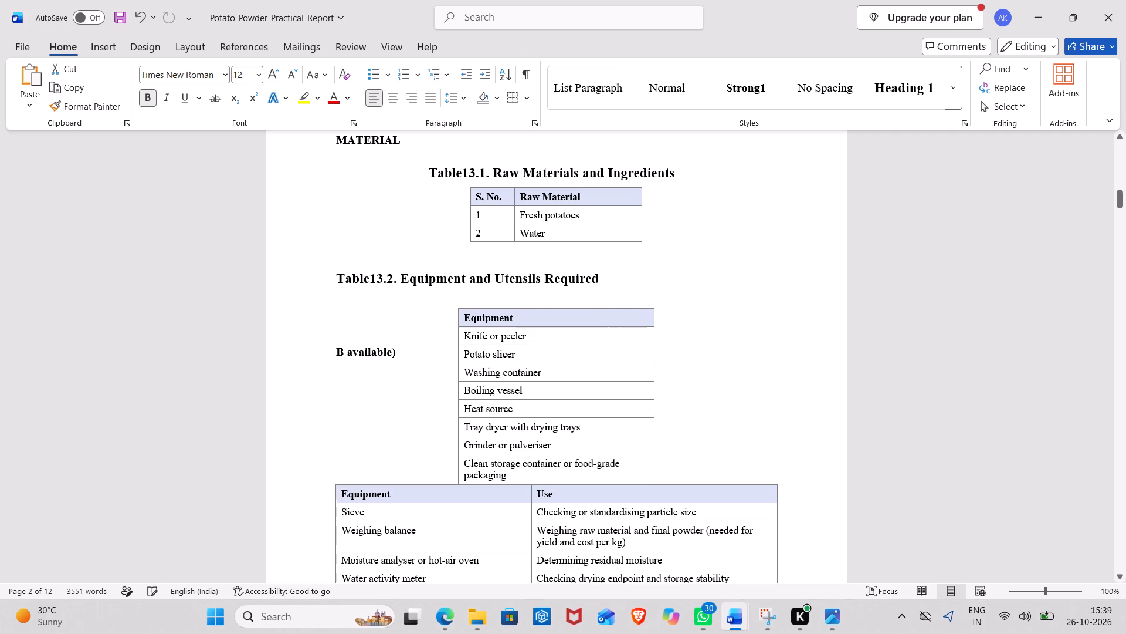
left_click_drag(398, 355, 343, 353)
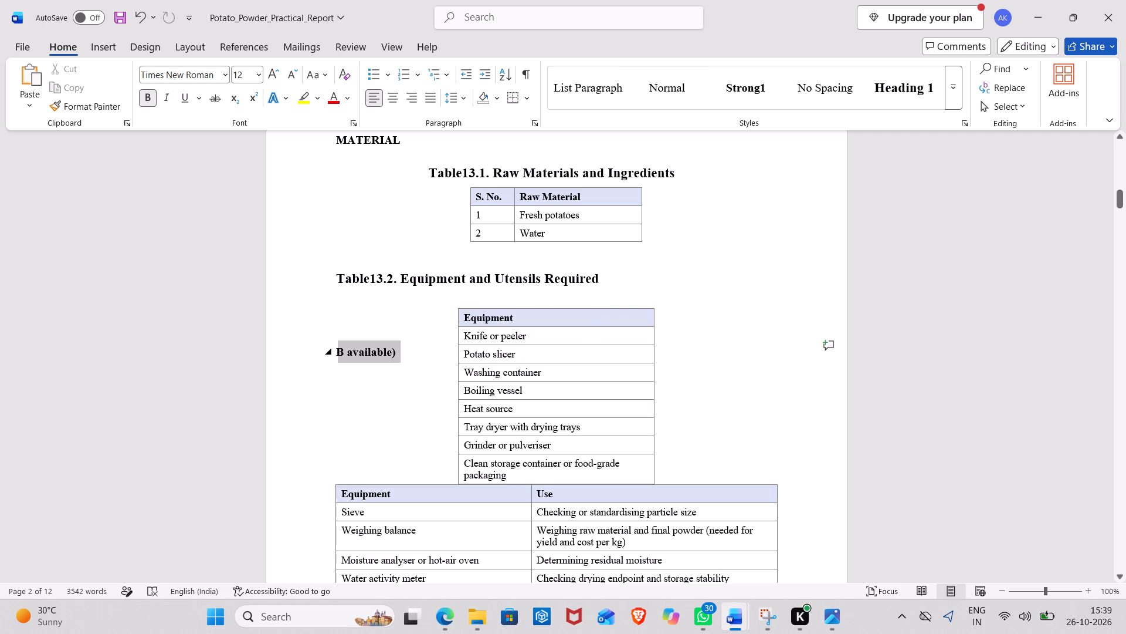
left_click_drag(343, 353, 338, 353)
key("BackSpace")
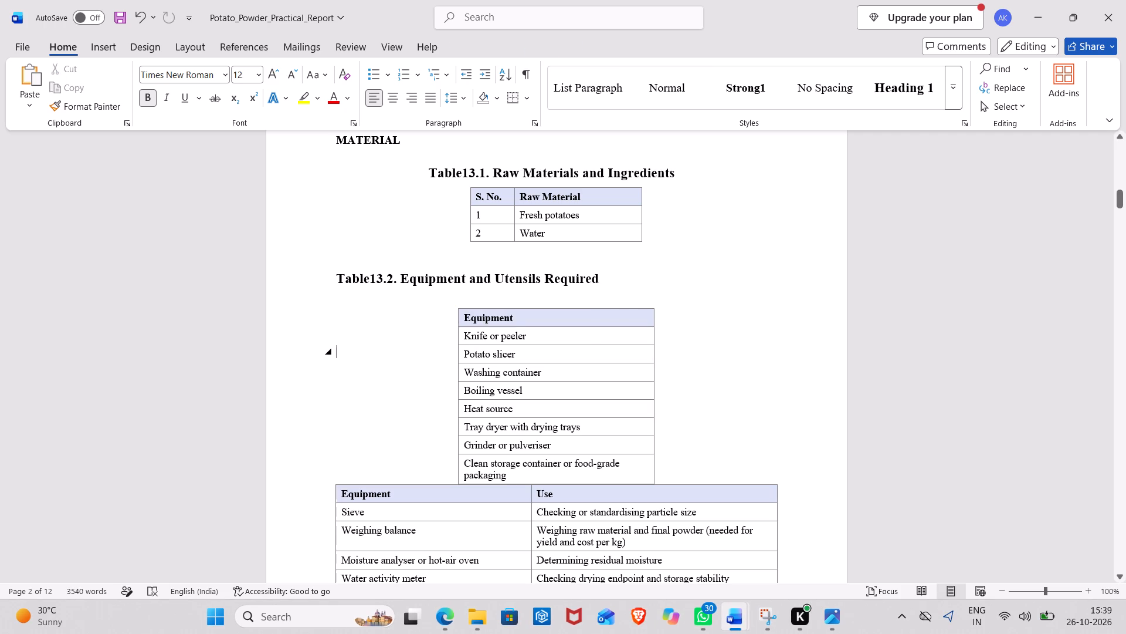
scroll(338, 461, "down", 8)
scroll(338, 461, "up", 2)
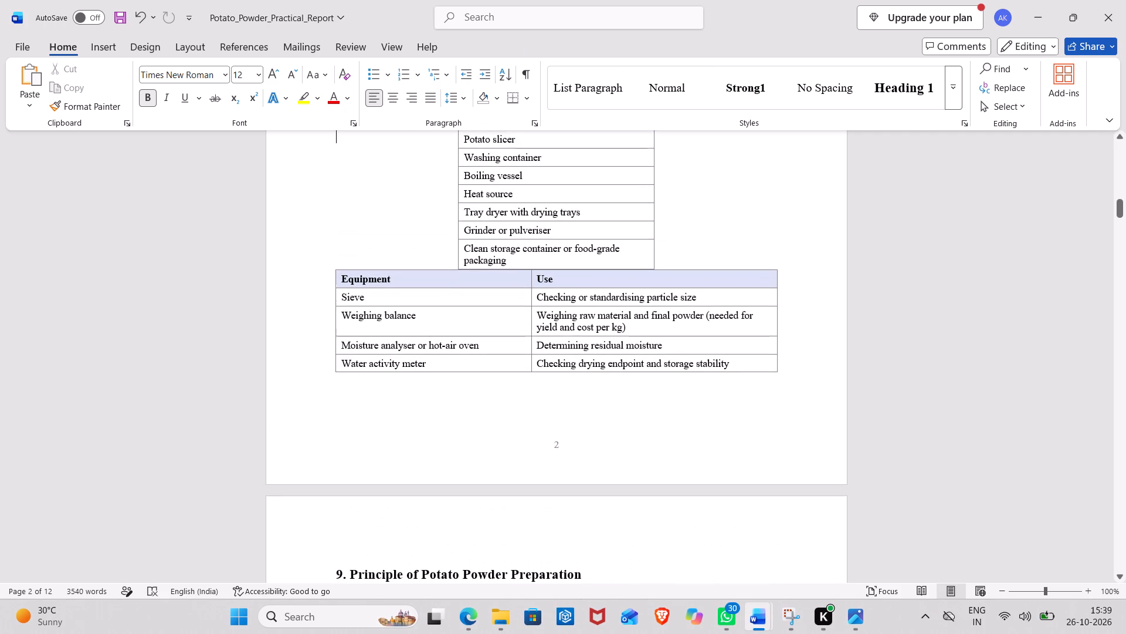
left_click_drag(337, 274, 585, 320)
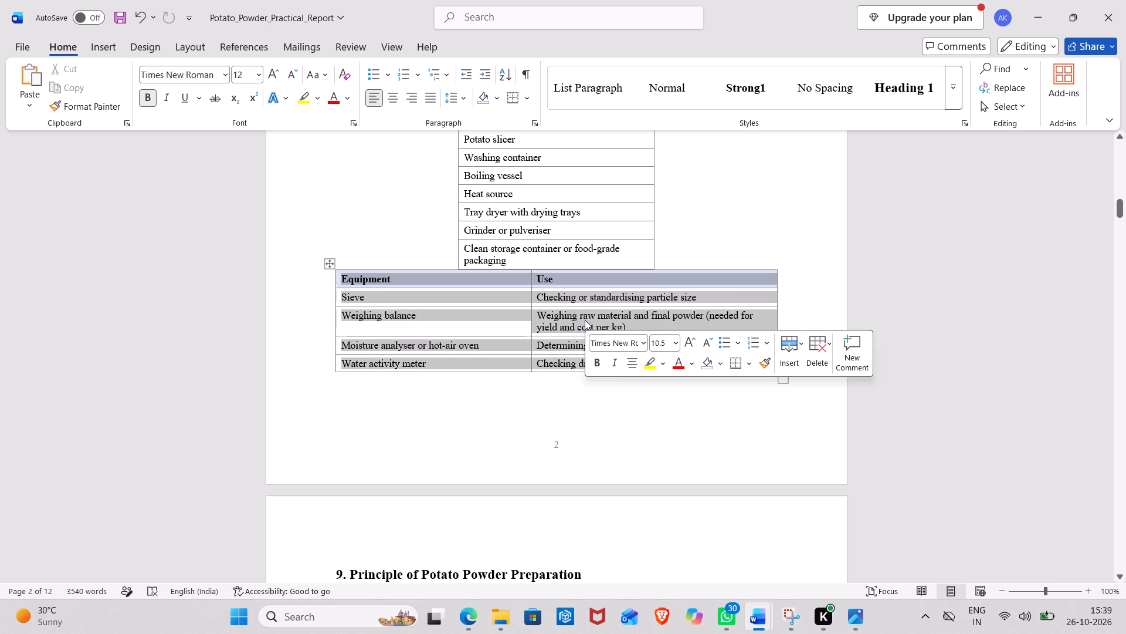
key("BackSpace")
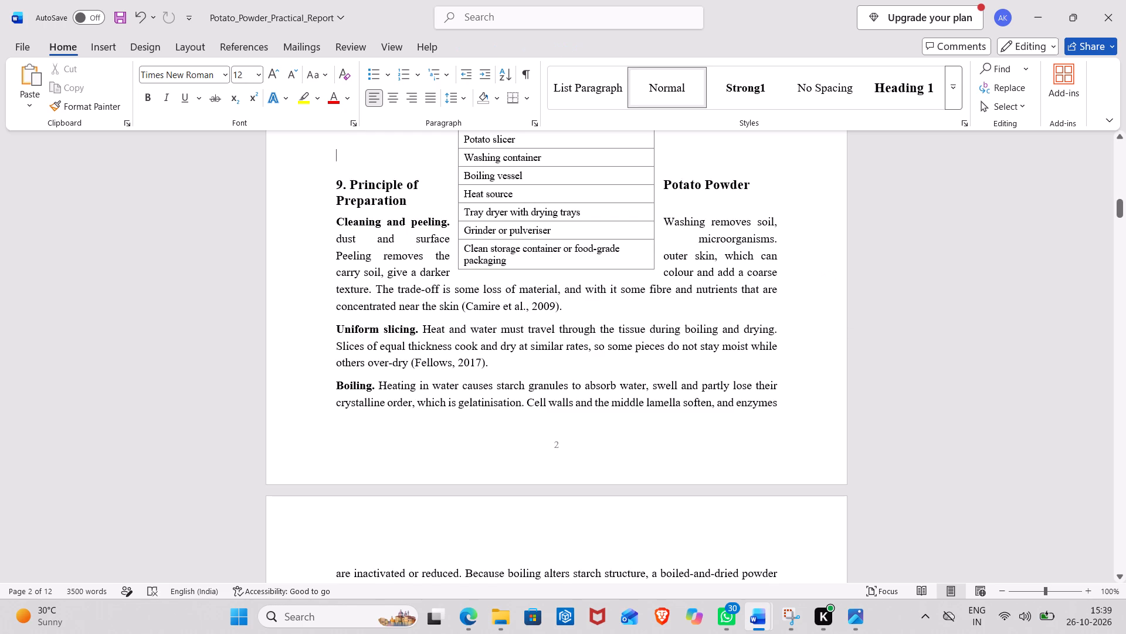
Adjust the blank lines before "9. Principle of Potato Powder Preparation" so the heading starts below the equipment table.
scroll(585, 320, "up", 8)
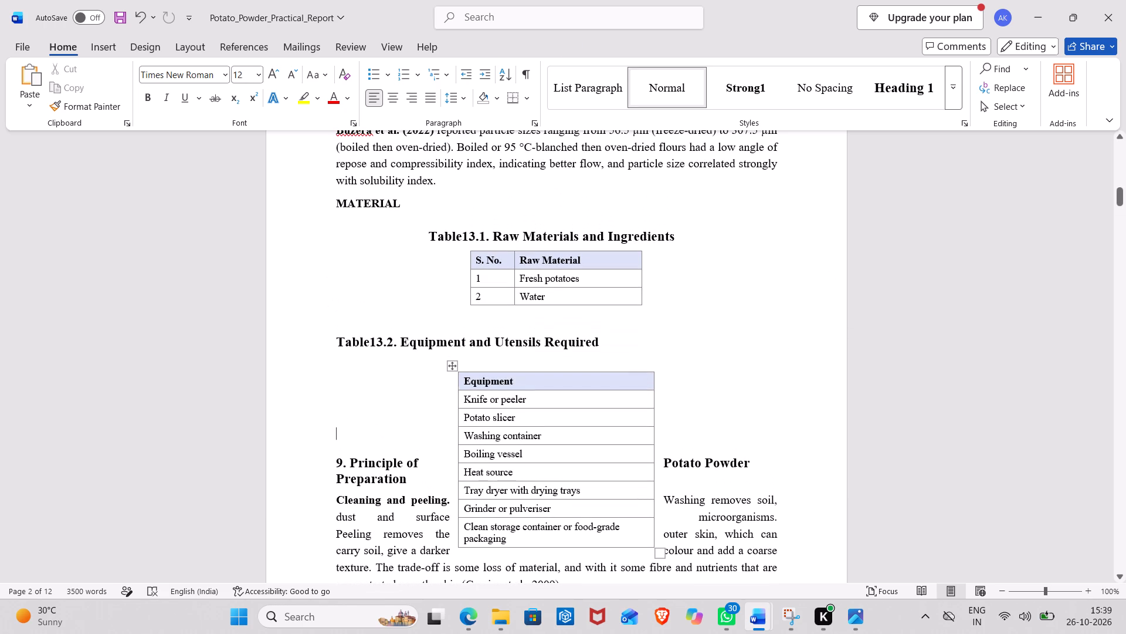
left_click(334, 458)
key("BackSpace")
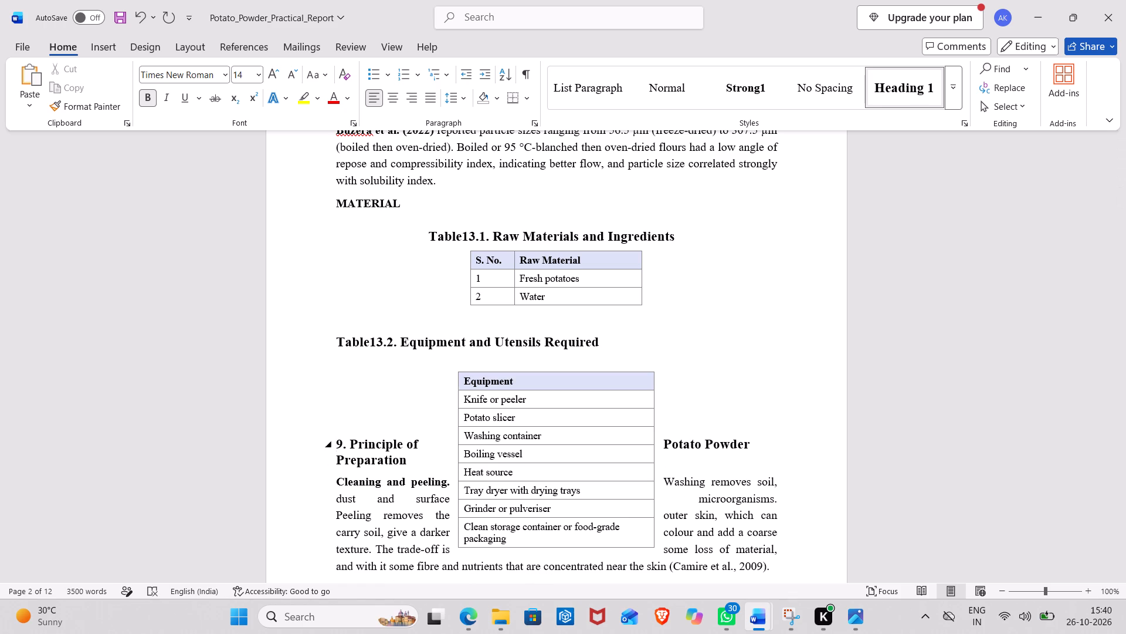
key("Return")
key("Return")
key("Return")
key("Return")
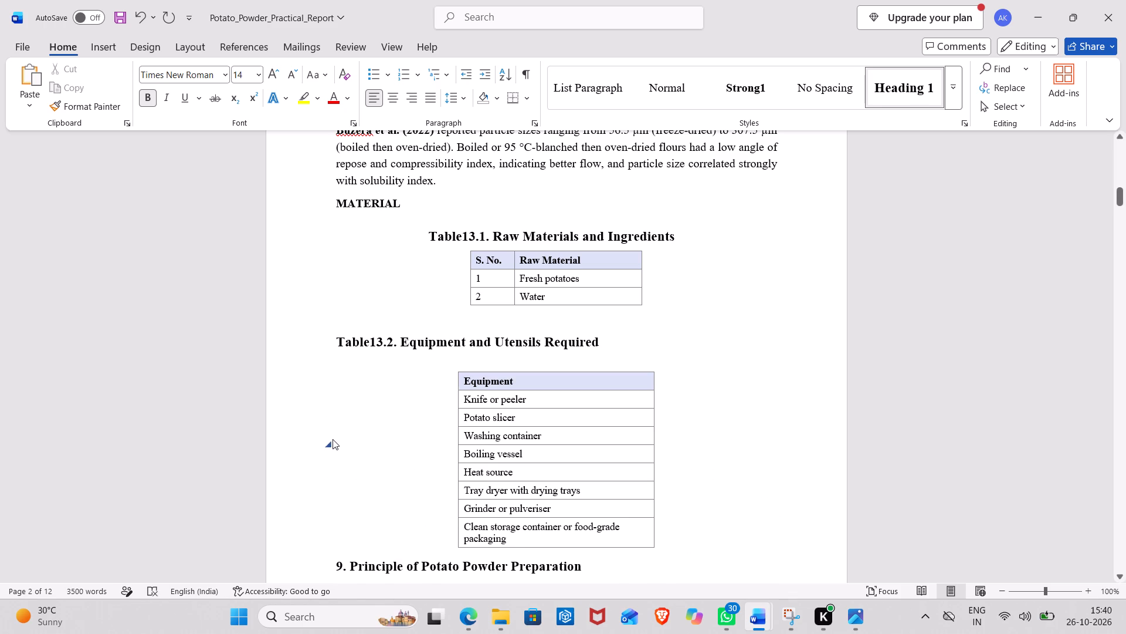
double_click(333, 443)
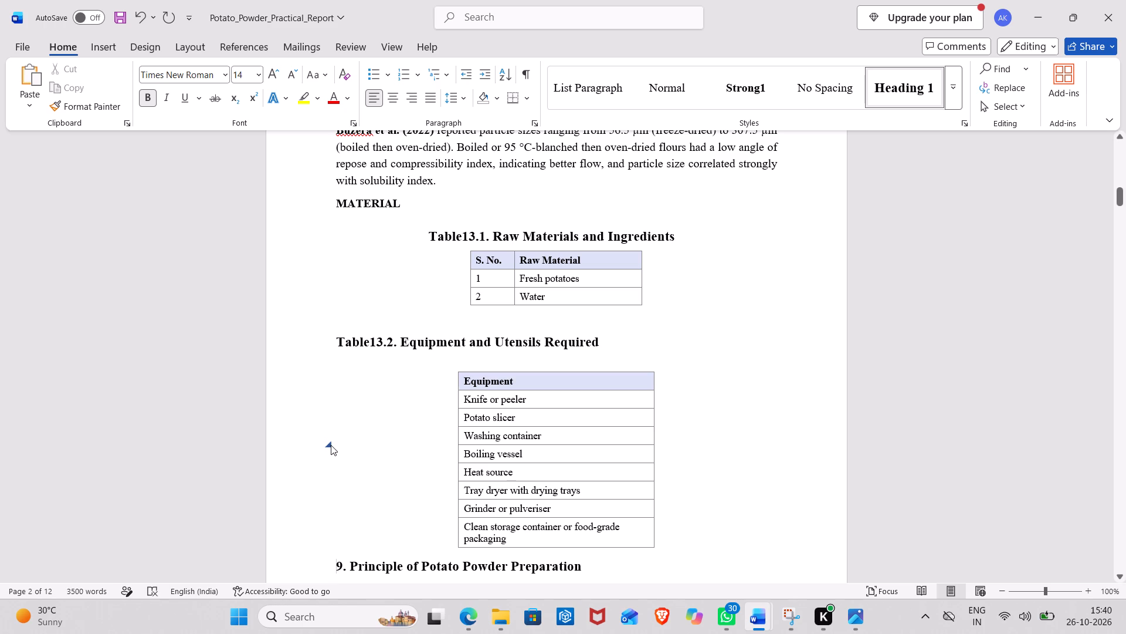
left_click(331, 445)
Insert leading spaces before the "Table13.2. Equipment and Utensils Required" heading to centre it above the table.
scroll(321, 432, "down", 2)
scroll(321, 432, "up", 1)
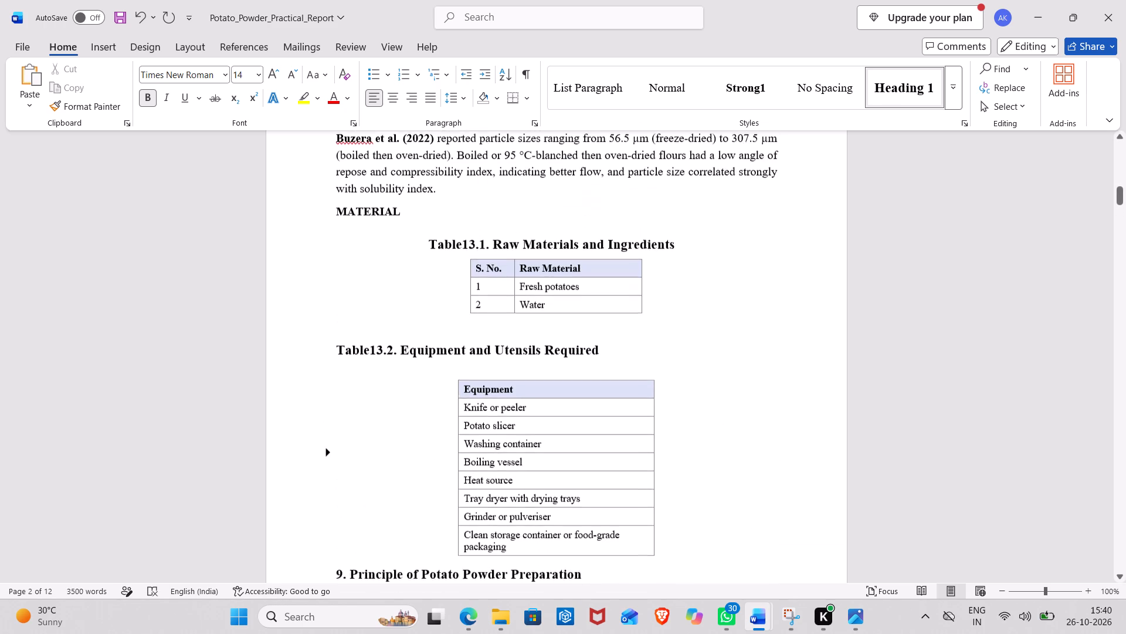
scroll(321, 432, "up", 1)
left_click(336, 360)
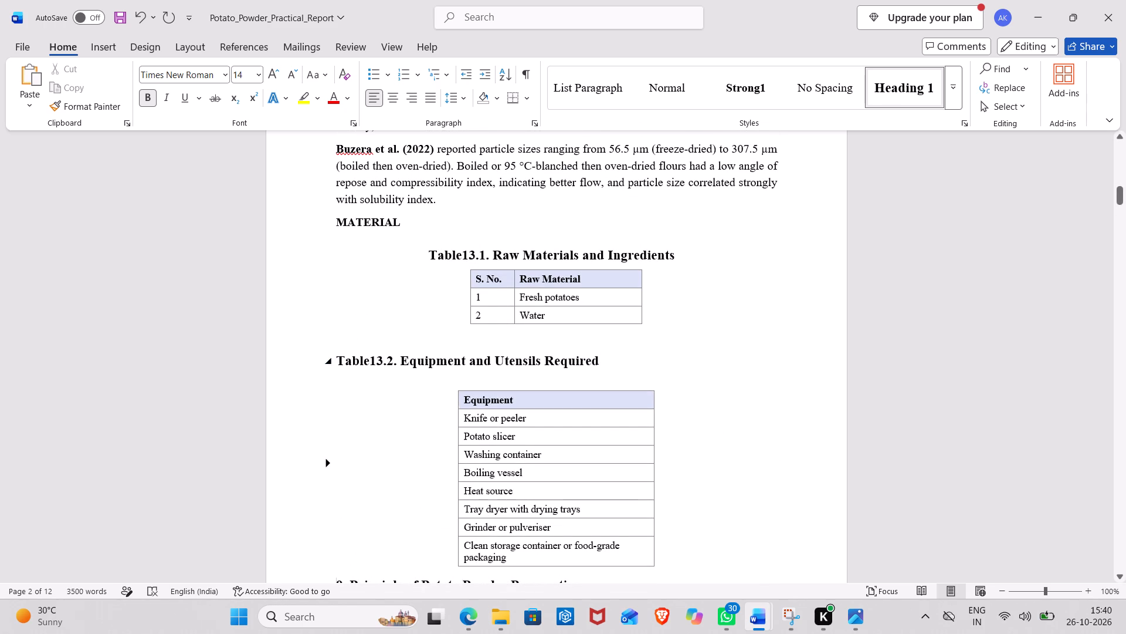
key("space")
key("space")
key("space")
key("space")
key("space")
key("space")
key("space")
key("space")
key("space")
key("space")
key("space")
key("space")
key("space")
key("space")
key("space")
key("space")
key("space")
key("space")
key("space")
key("space")
key("space")
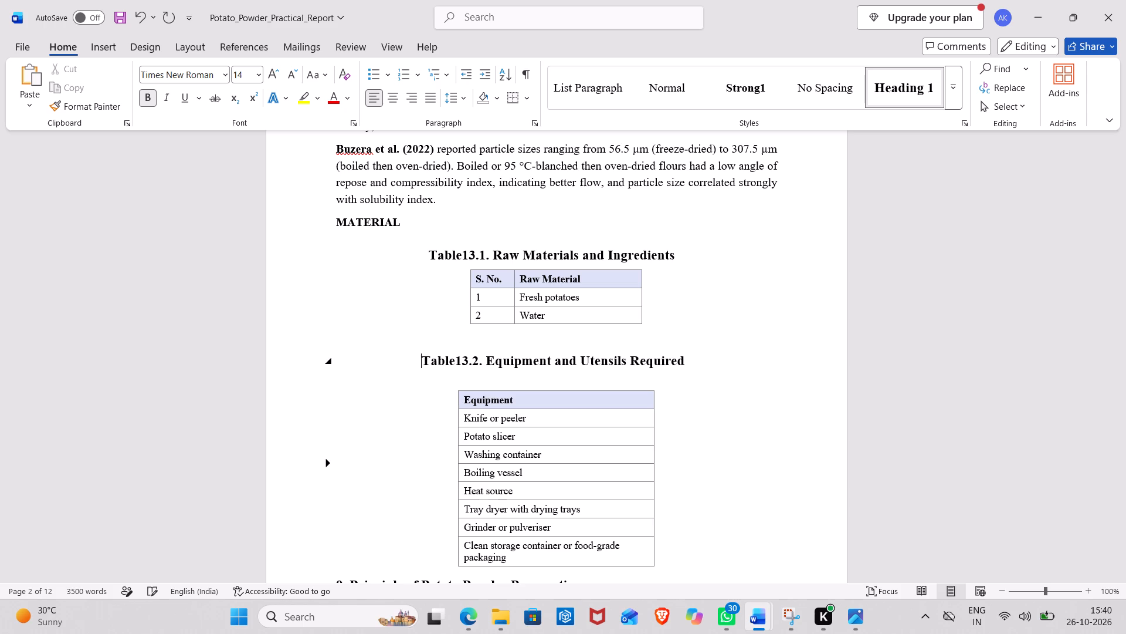
key("space")
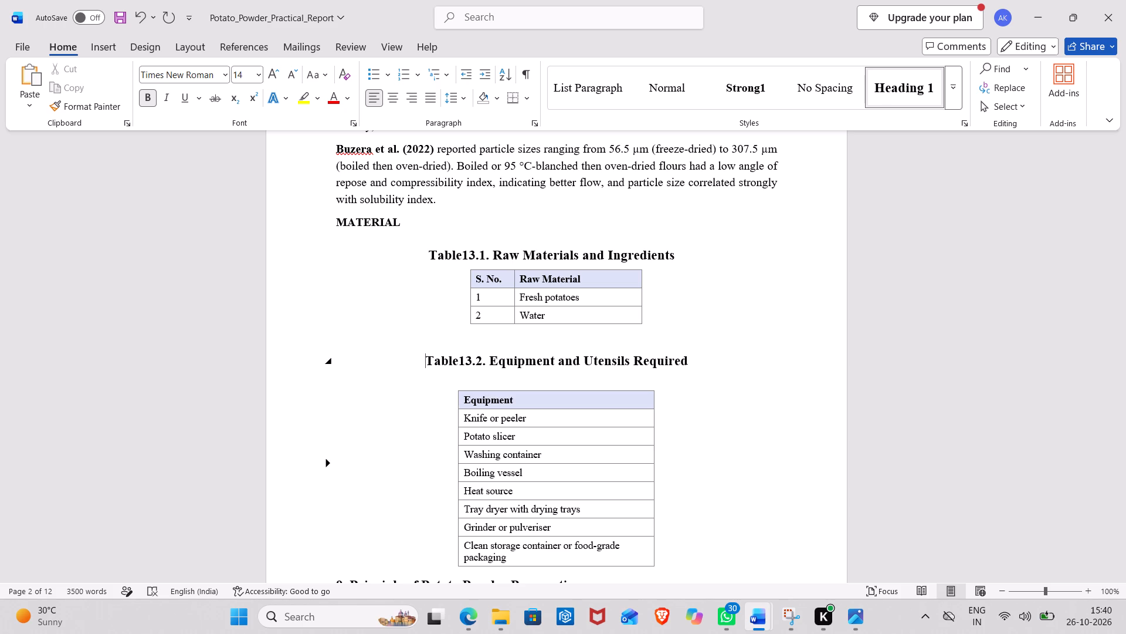
Delete the "9. Principle of Potato Powder Preparation" heading and its "Cleaning and peeling" paragraph.
scroll(352, 385, "down", 2)
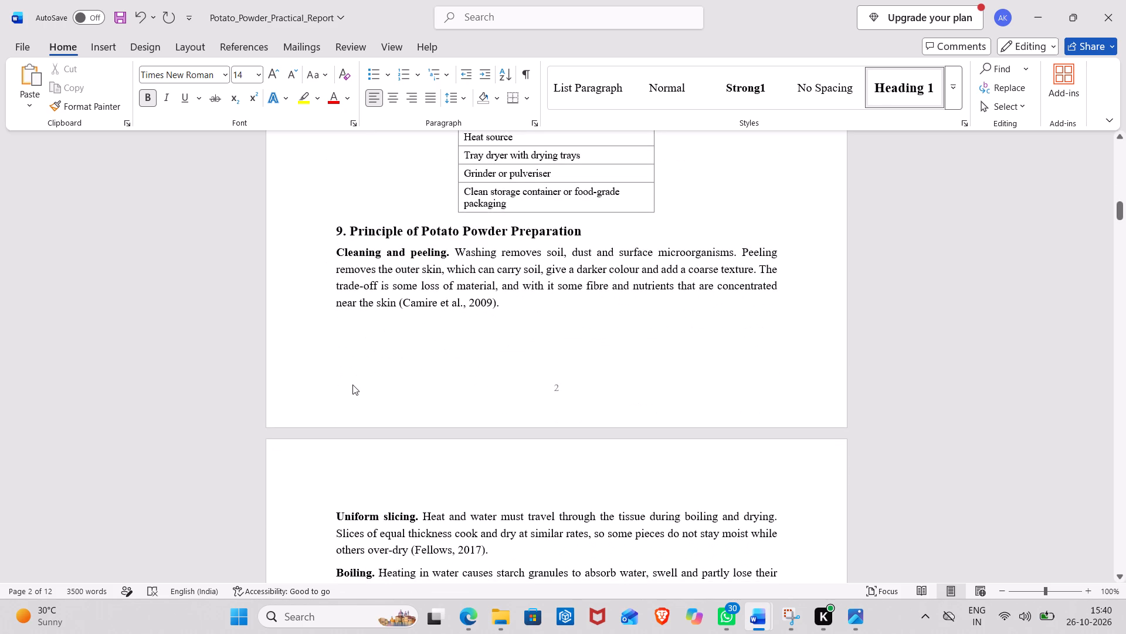
left_click_drag(335, 235, 345, 230)
left_click_drag(345, 230, 541, 440)
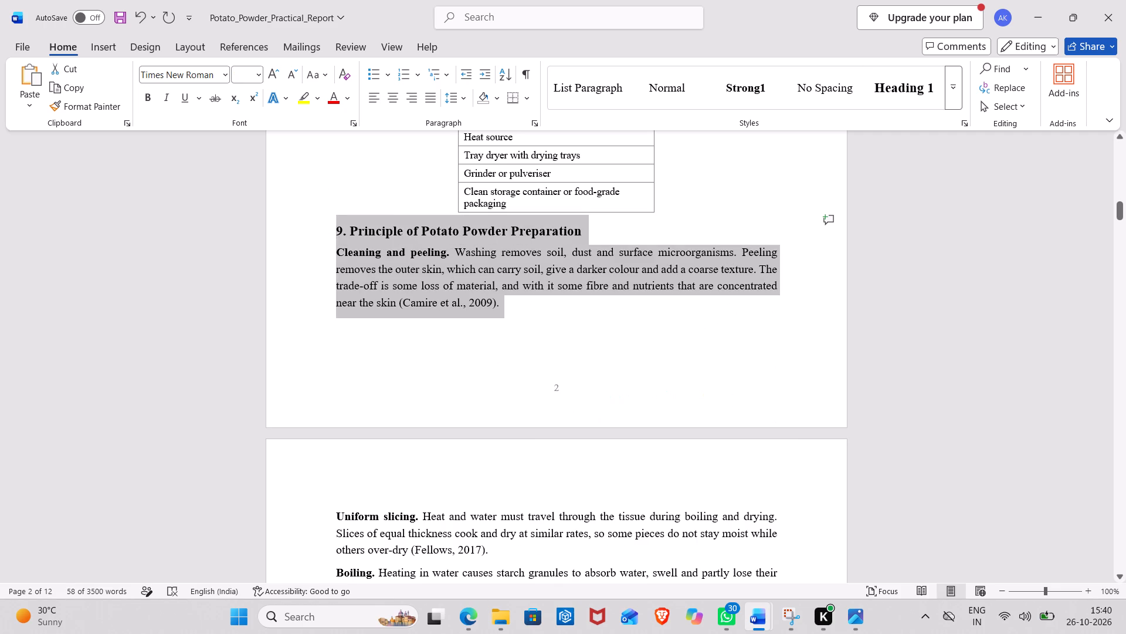
key("BackSpace")
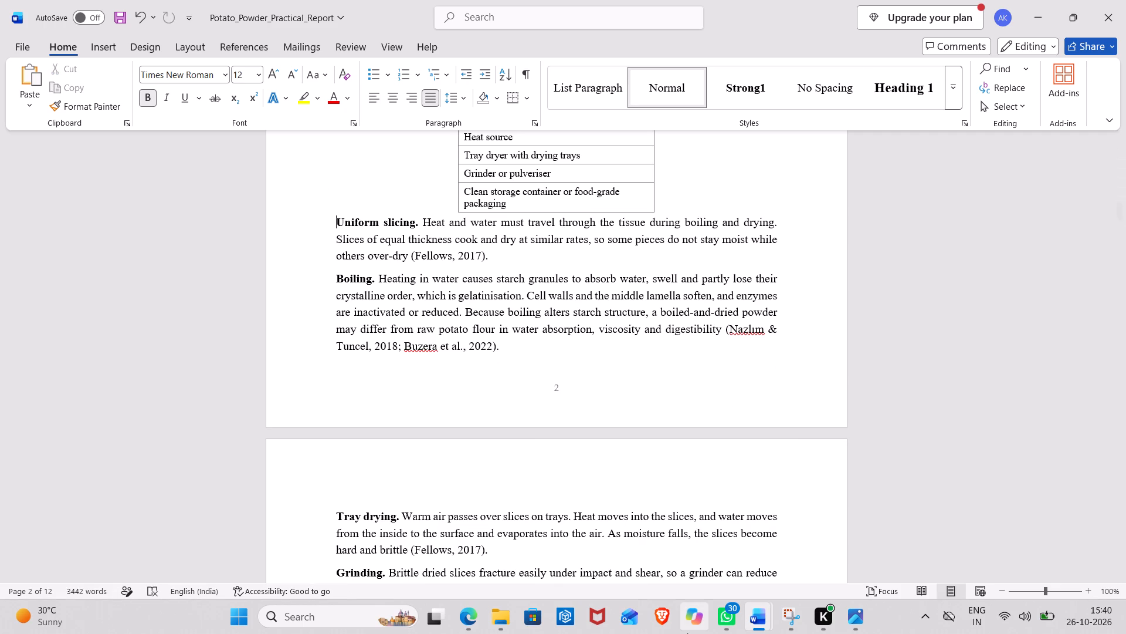
Delete the remaining principle paragraphs from "Uniform slicing" down to the "10. Detailed Methodology" heading.
left_click_drag(502, 348, 352, 346)
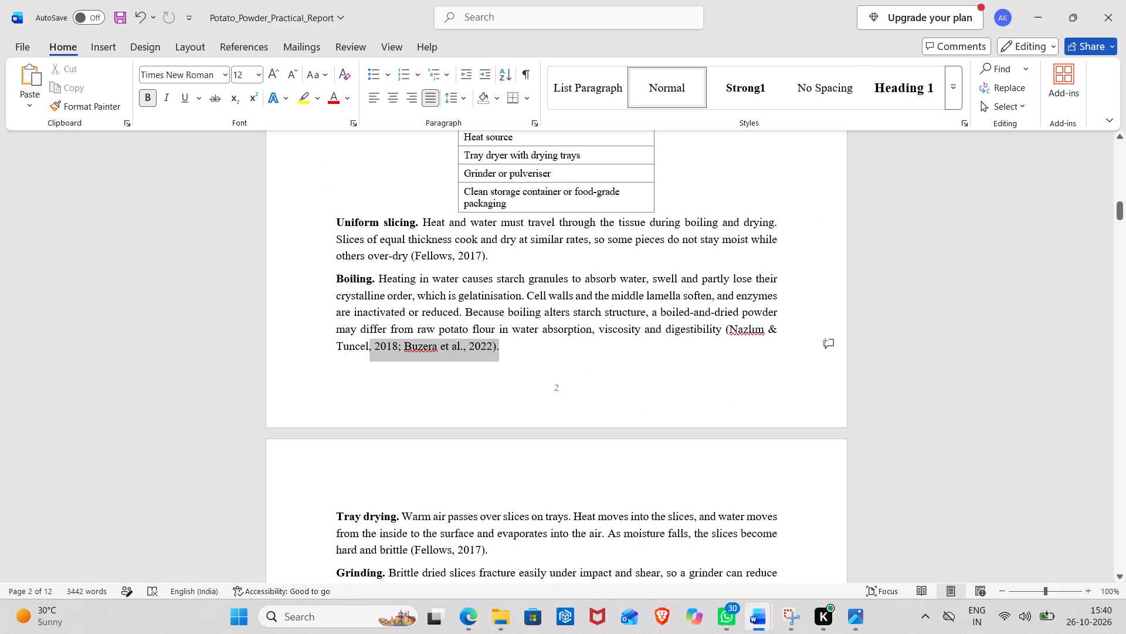
left_click_drag(352, 346, 335, 153)
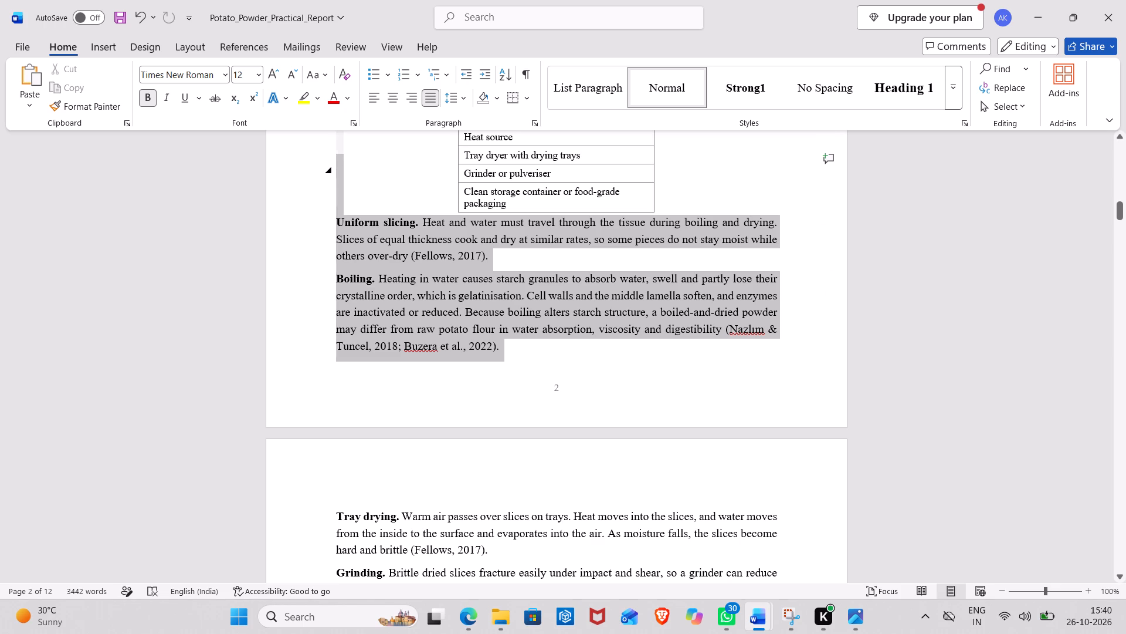
left_click_drag(335, 153, 334, 141)
key("BackSpace")
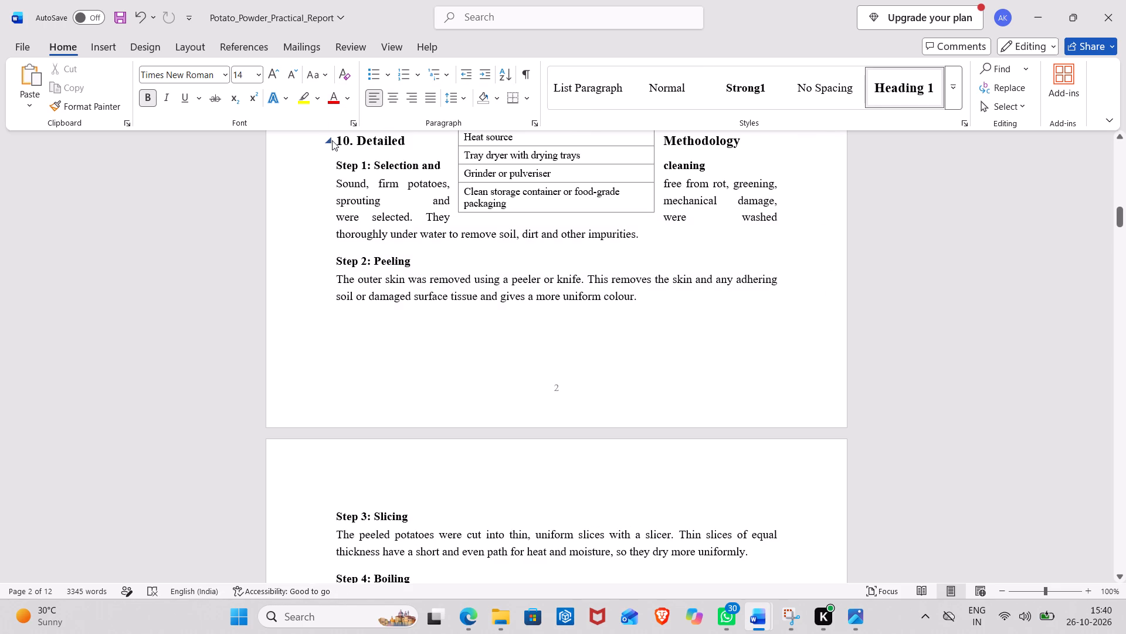
Insert three blank lines before the "10. Detailed Methodology" heading so it starts below the equipment table.
key("Return")
key("Return")
key("Return")
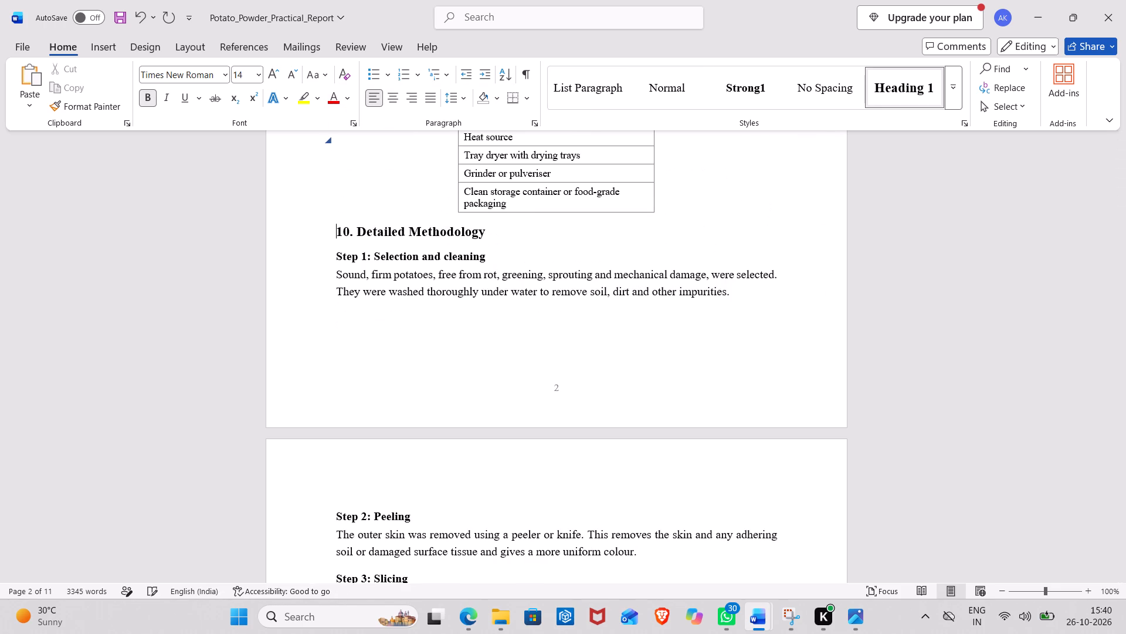
Shorten the "10. Detailed Methodology" heading to "Methodology".
scroll(332, 140, "right", 1)
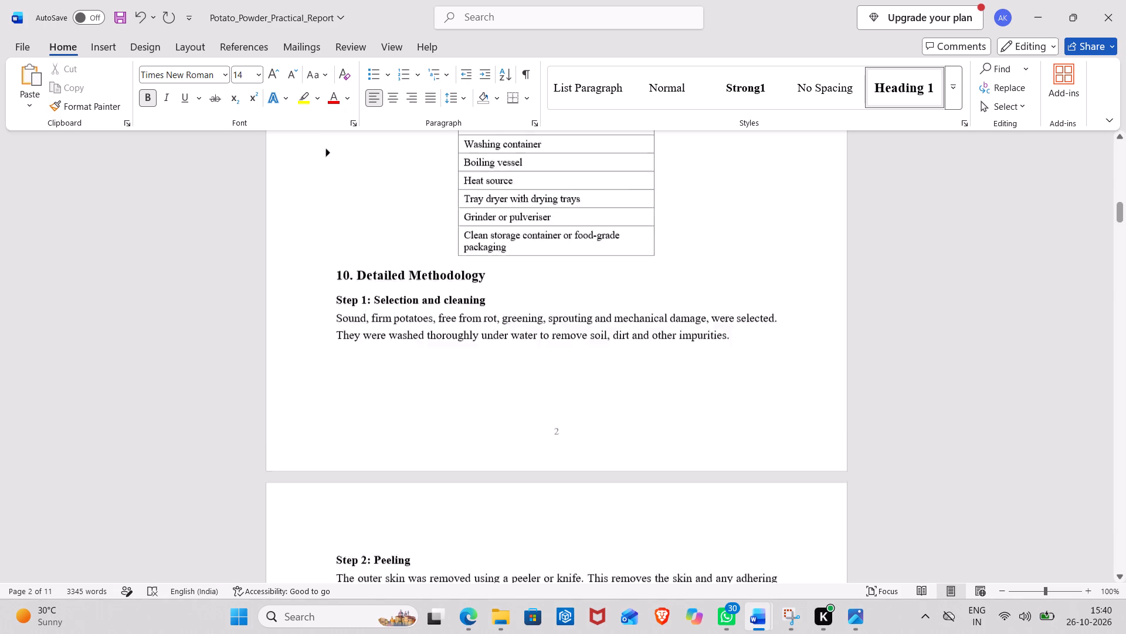
scroll(332, 140, "right", 3)
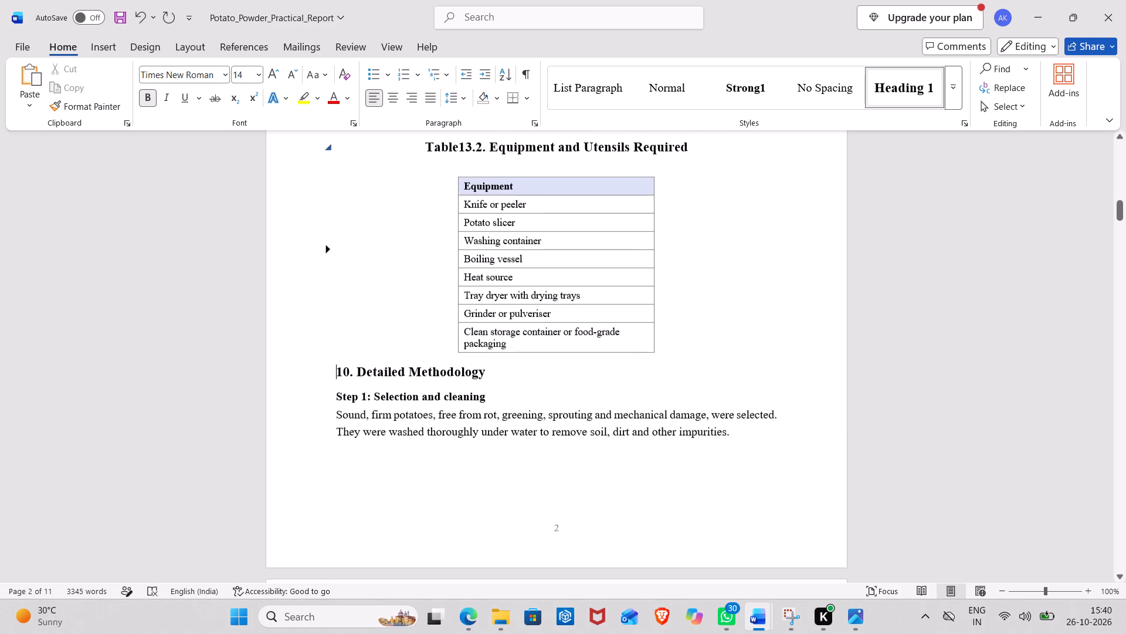
scroll(332, 140, "right", 2)
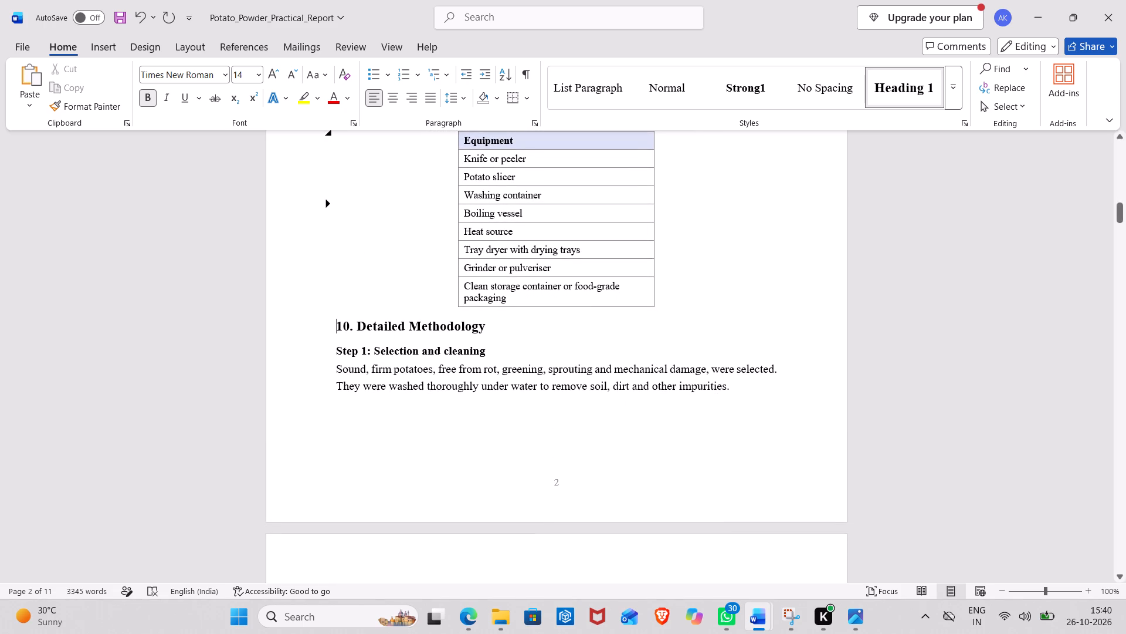
scroll(332, 140, "right", 1)
left_click_drag(404, 323, 331, 323)
key("BackSpace")
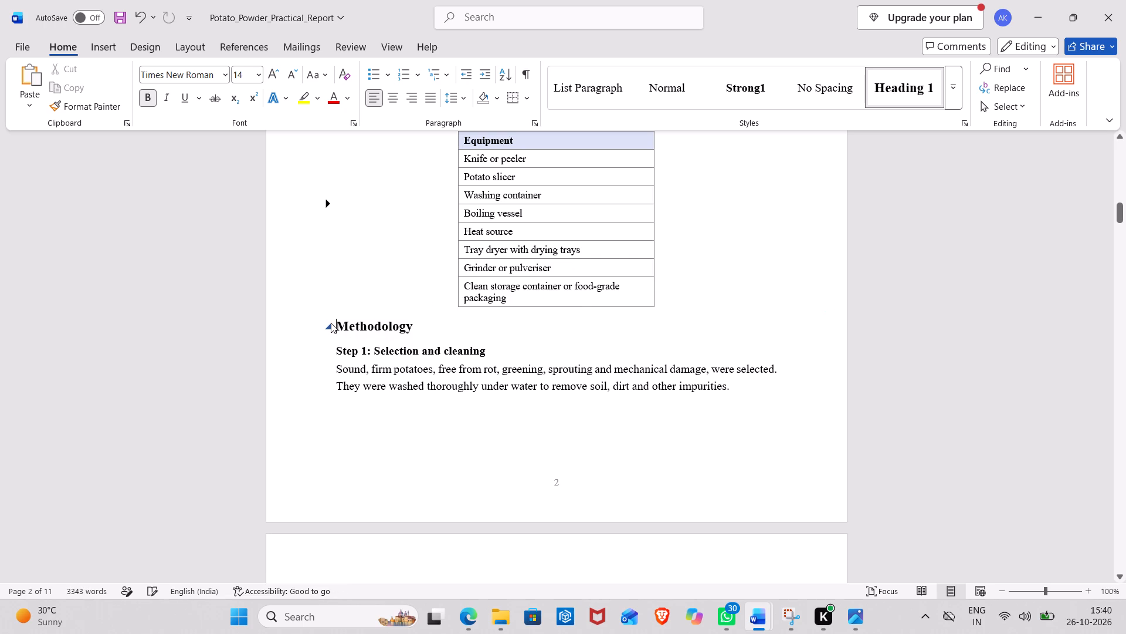
Review the Methodology steps and the Process Flow Chart section to see which processing steps can be combined.
scroll(331, 323, "down", 3)
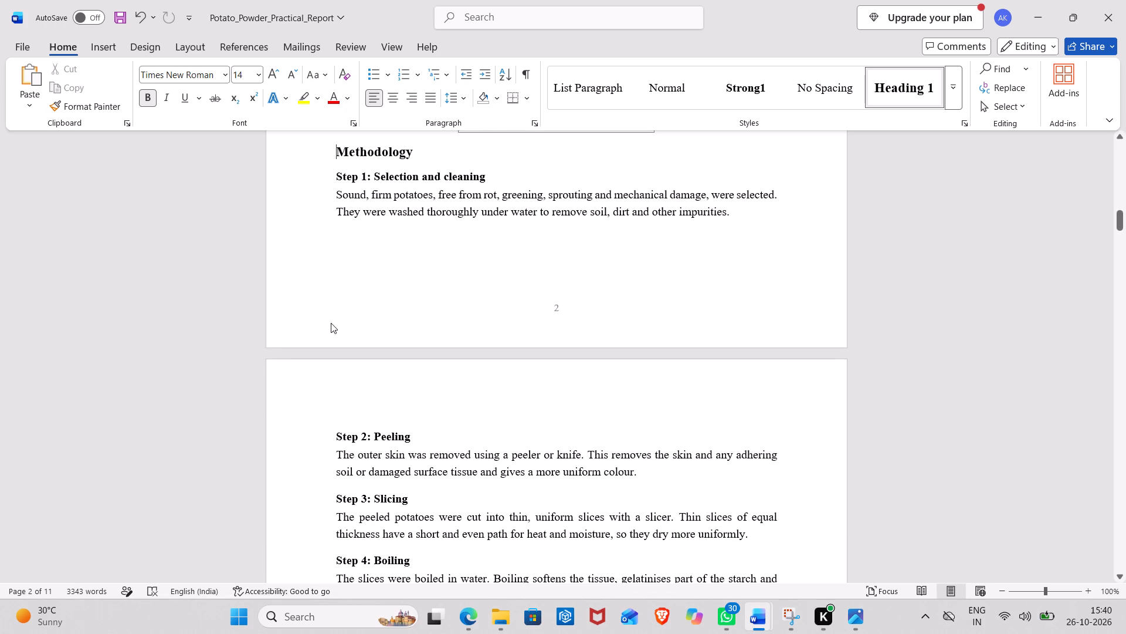
scroll(331, 323, "down", 3)
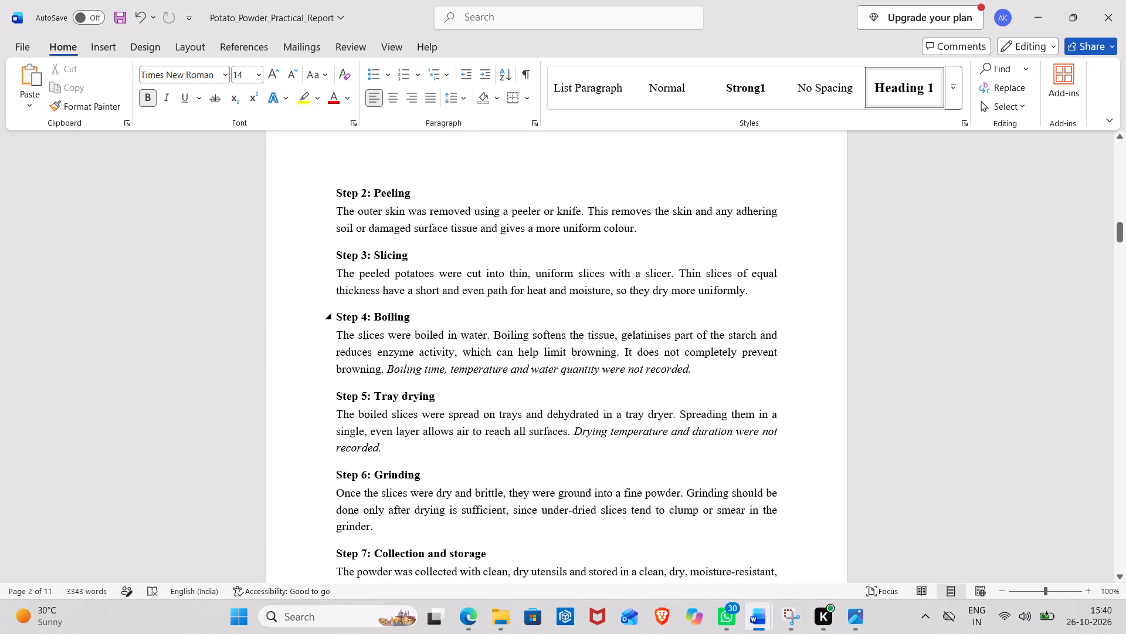
scroll(331, 323, "down", 4)
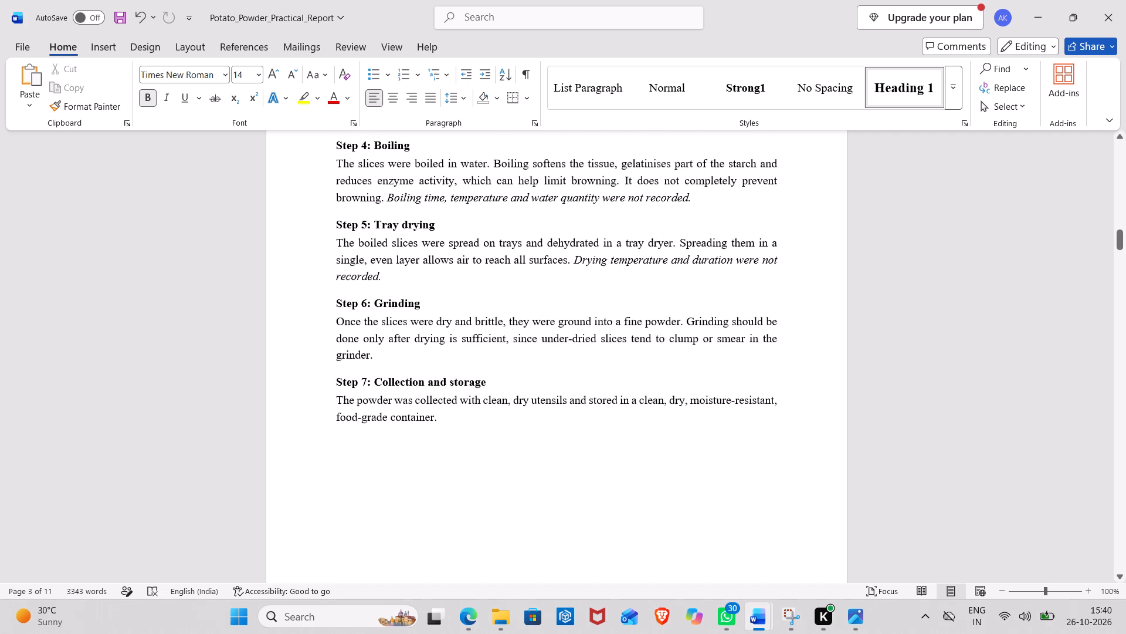
scroll(331, 323, "down", 3)
scroll(331, 323, "up", 1)
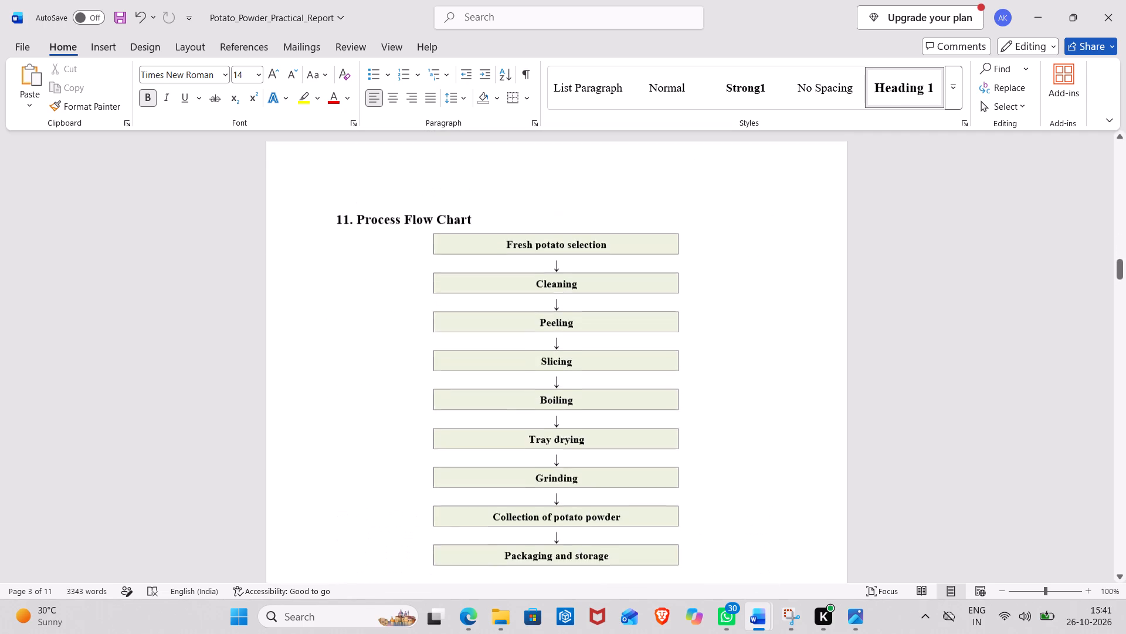
scroll(331, 323, "up", 2)
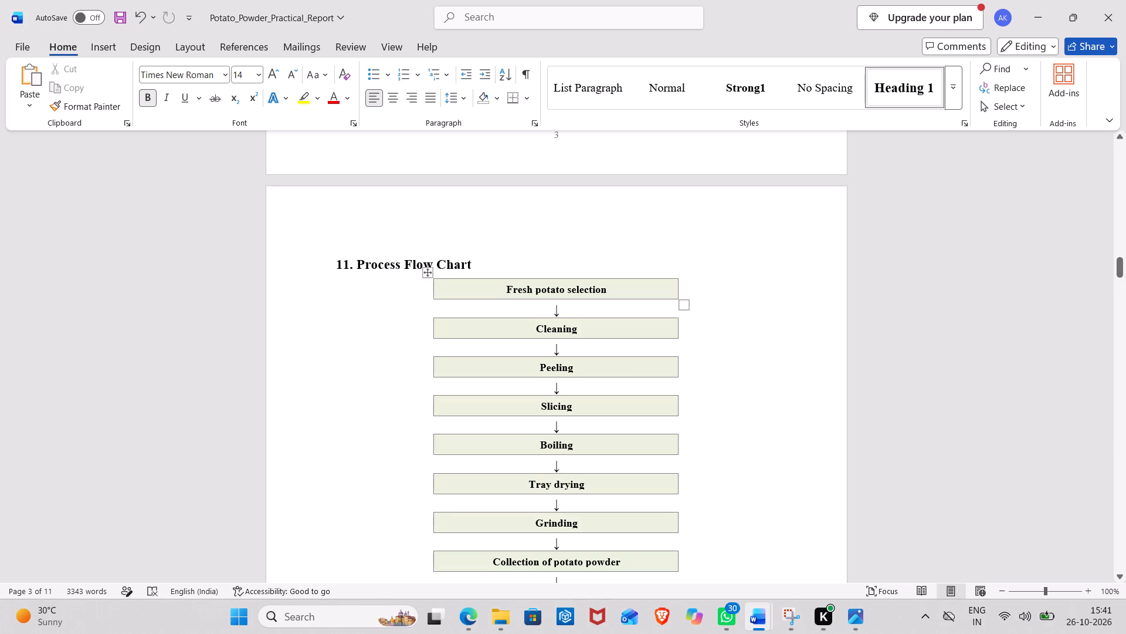
scroll(572, 510, "up", 1)
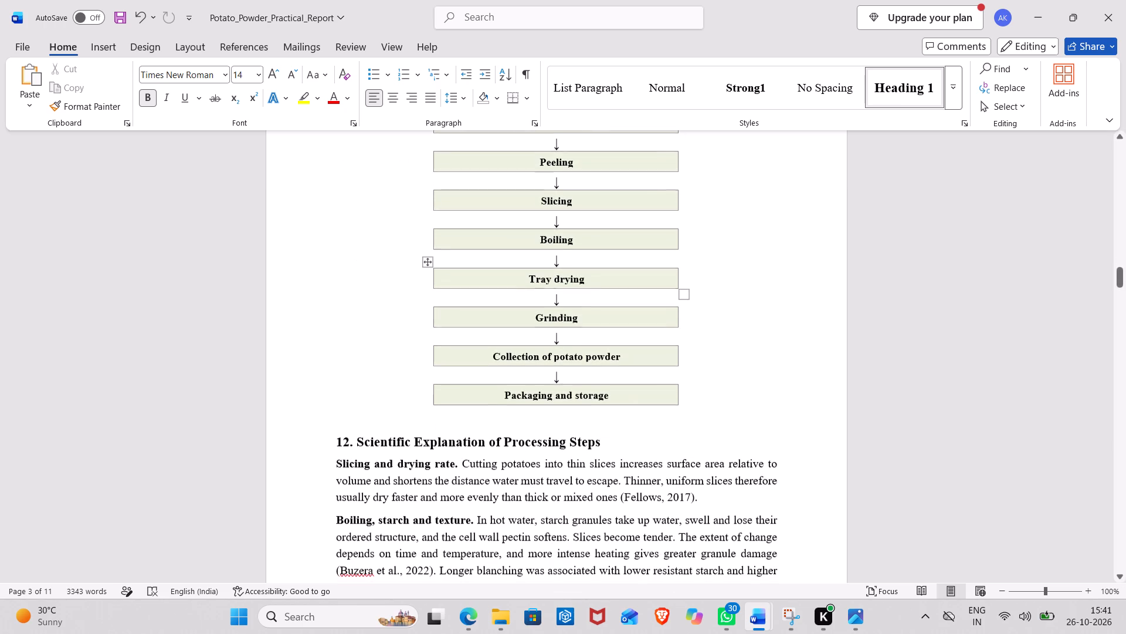
scroll(572, 510, "up", 2)
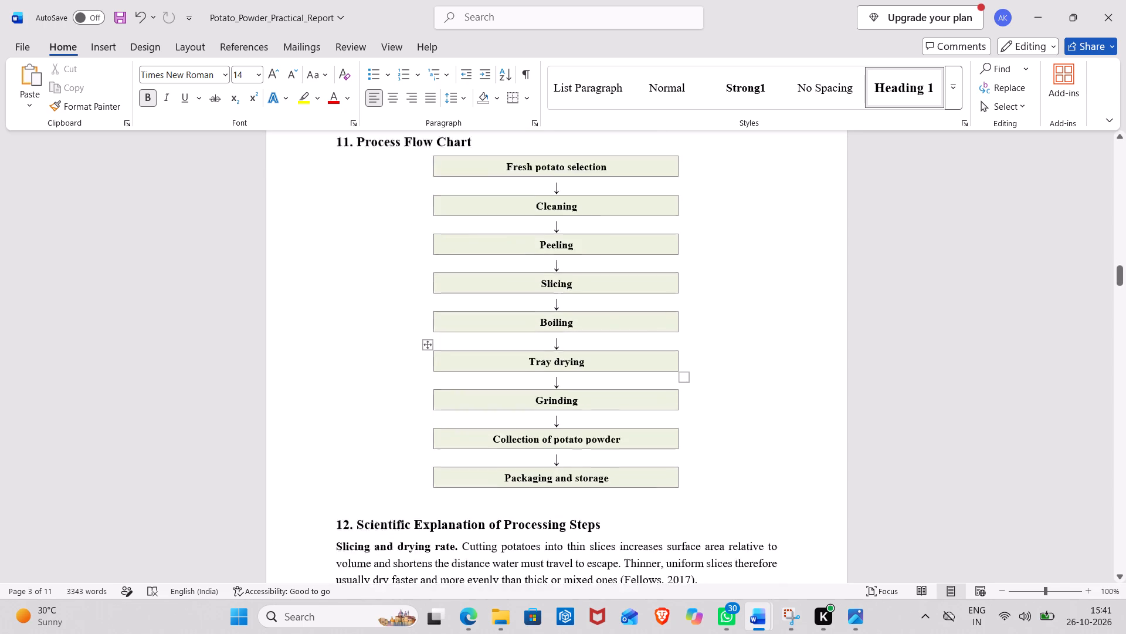
scroll(572, 510, "up", 5)
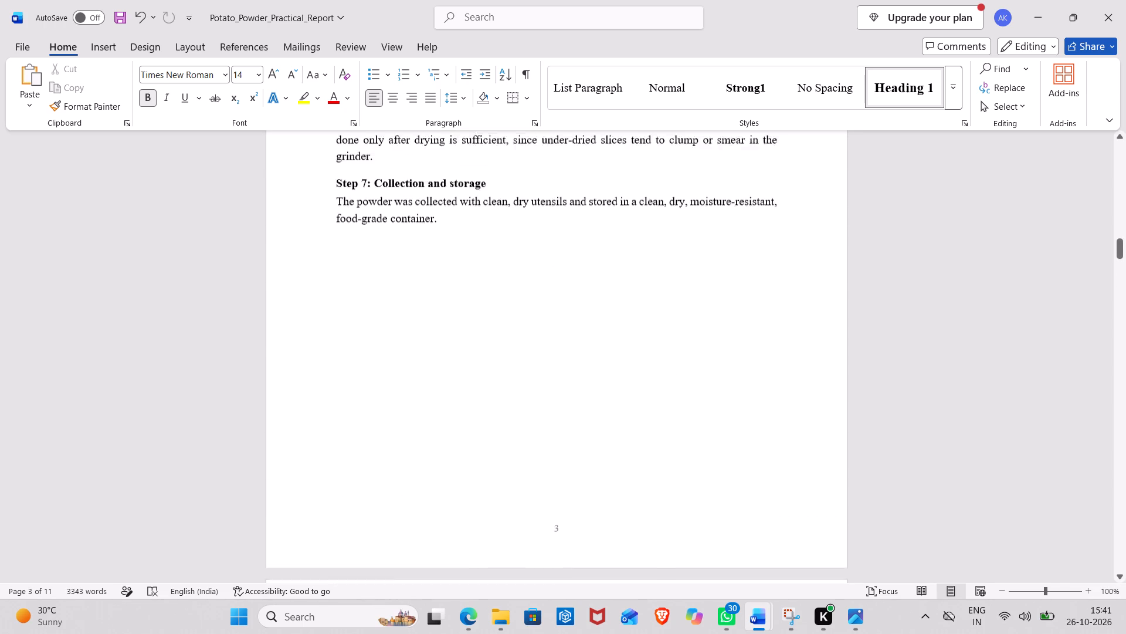
scroll(572, 510, "up", 2)
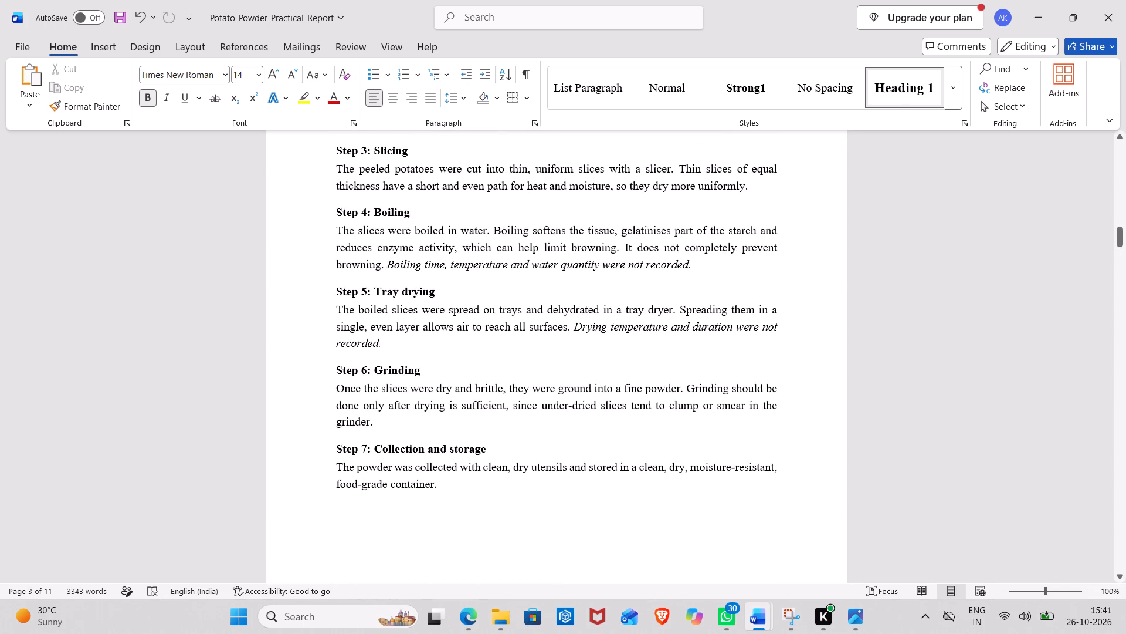
scroll(572, 510, "up", 3)
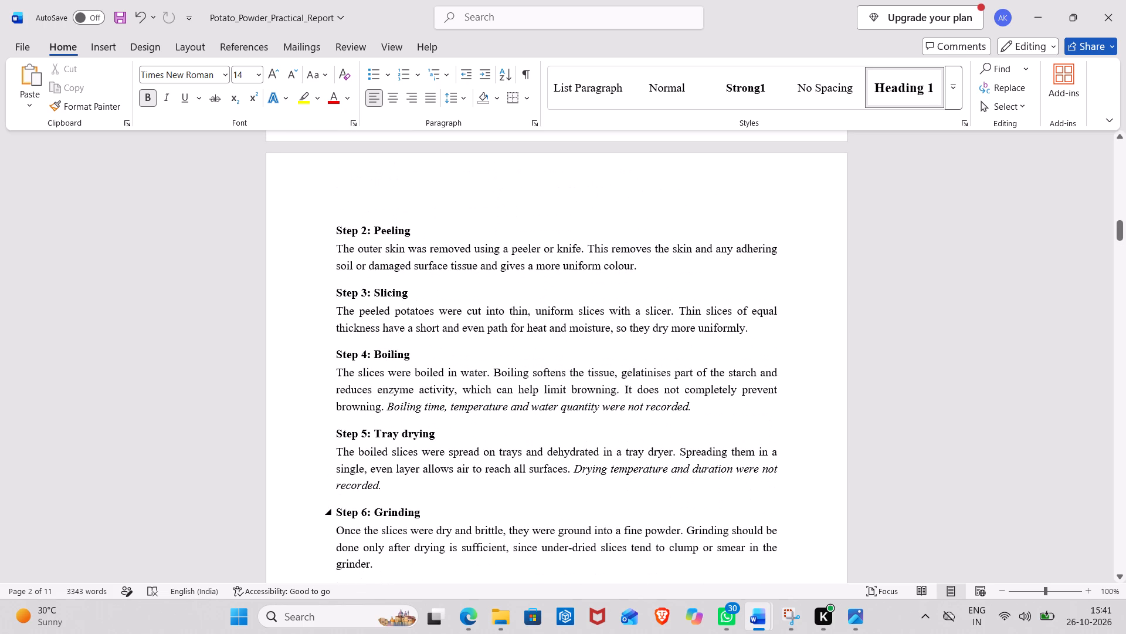
scroll(572, 510, "up", 3)
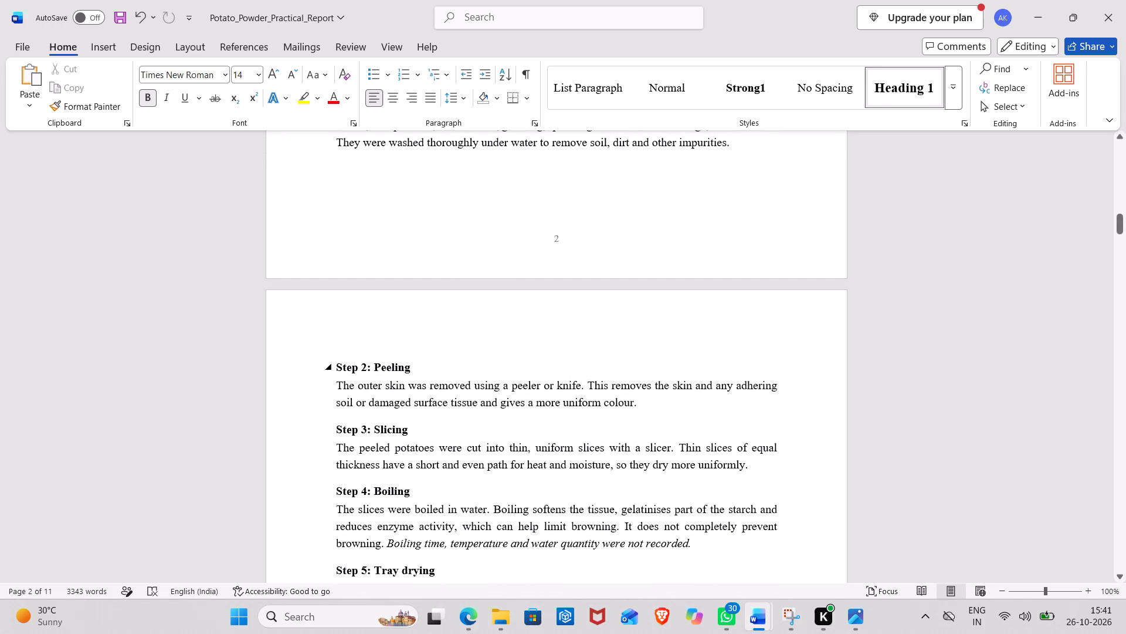
Move the word "Slicing" from the Step 3 heading into the Step 2 heading so it reads "Step 2: Peeling and Slicing".
left_click(410, 367)
left_click_drag(374, 426, 409, 429)
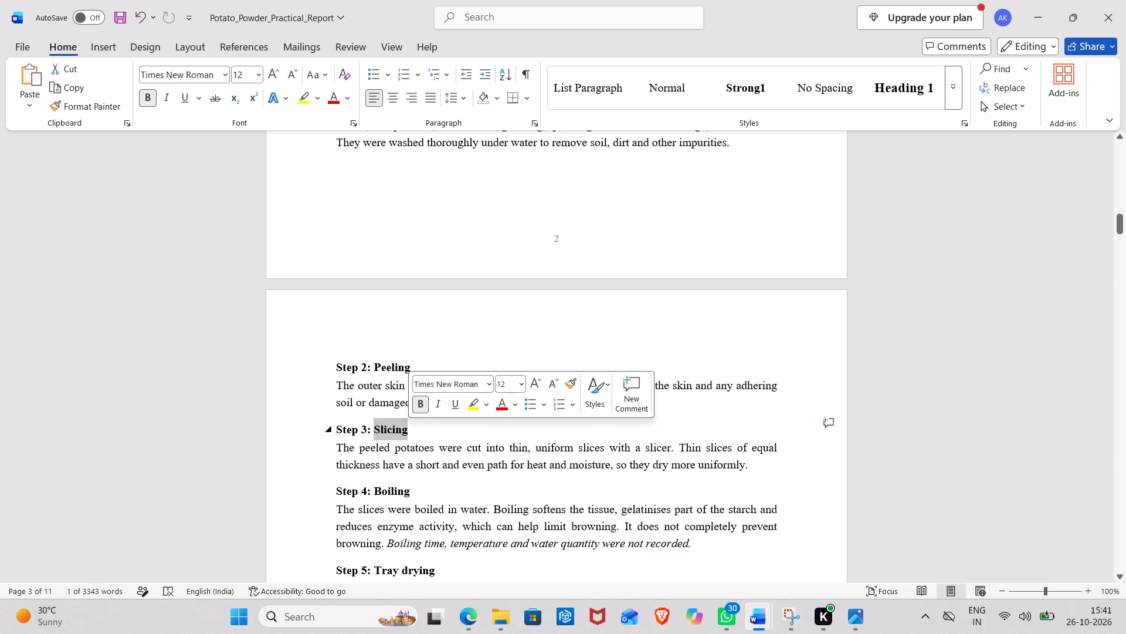
key("ctrl+x")
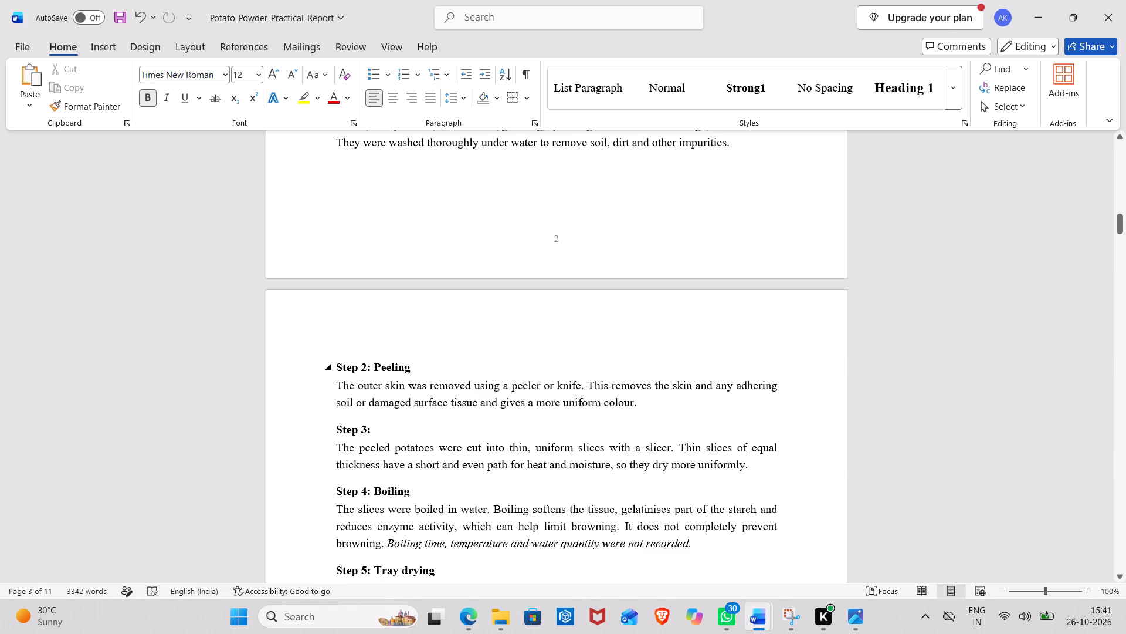
left_click(412, 375)
key("space")
type("and")
key("space")
key("ctrl+v")
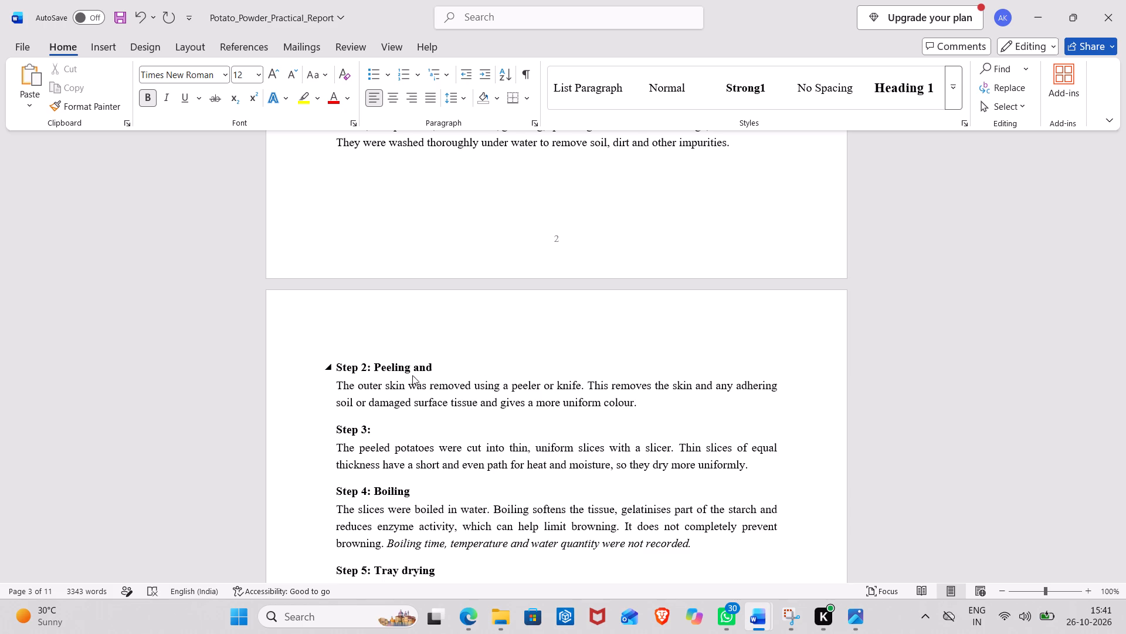
Delete the leftover "Step 3:" heading and join its slicing paragraph to the end of the Step 2 paragraph.
left_click_drag(373, 431, 334, 431)
key("BackSpace")
key("BackSpace")
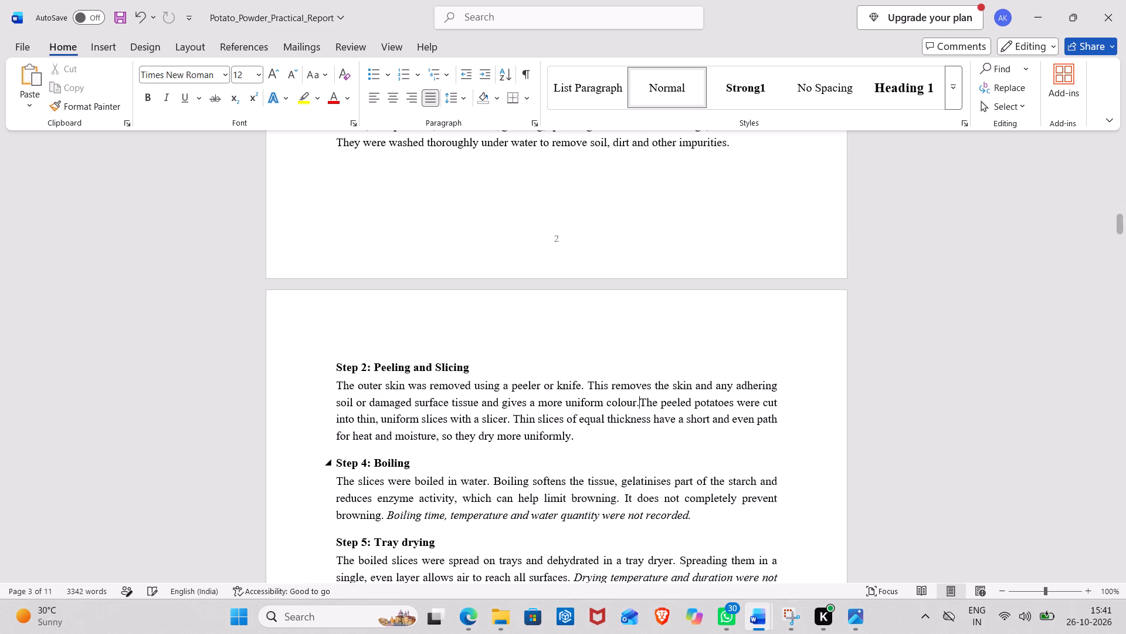
Delete "Step 7: Collection and" from the last methodology heading, keeping only "storage".
scroll(334, 431, "down", 1)
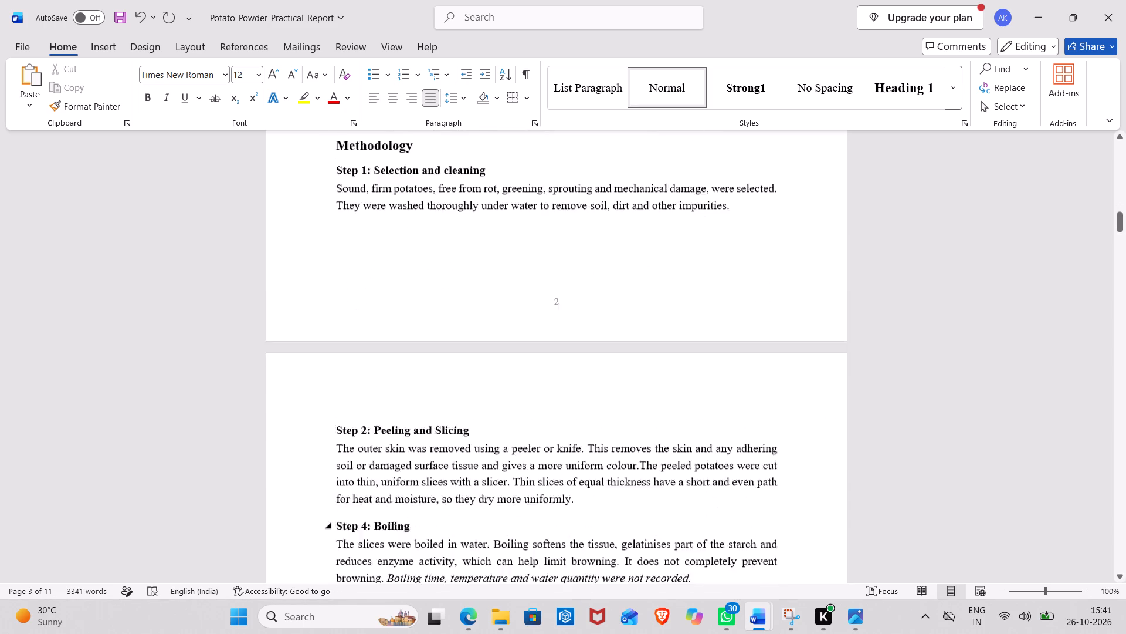
scroll(334, 431, "down", 3)
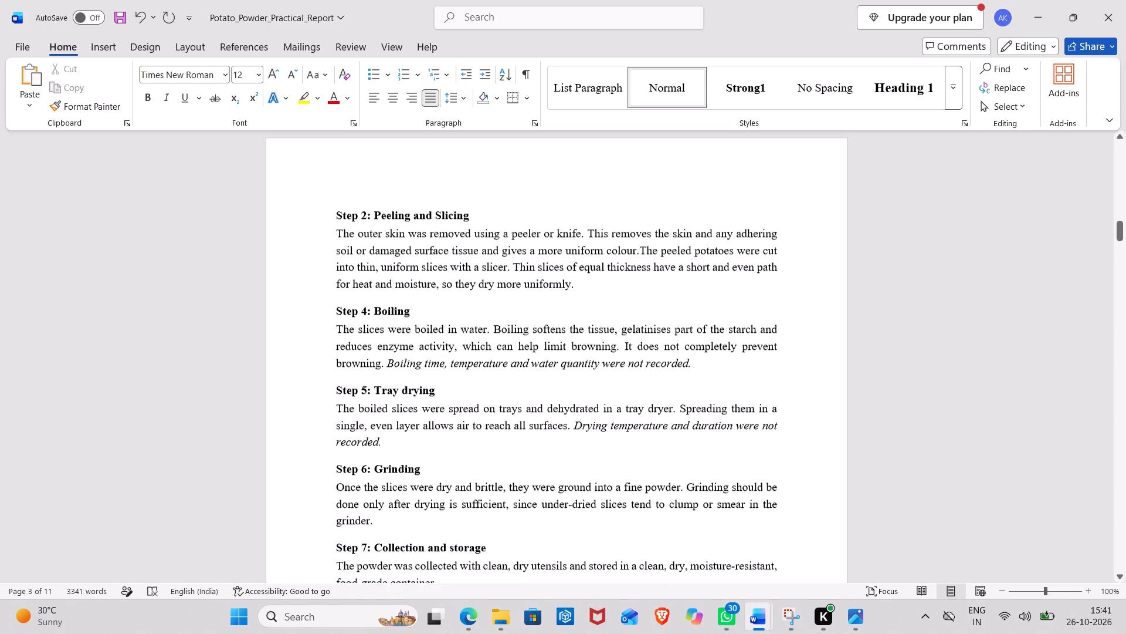
scroll(334, 431, "down", 1)
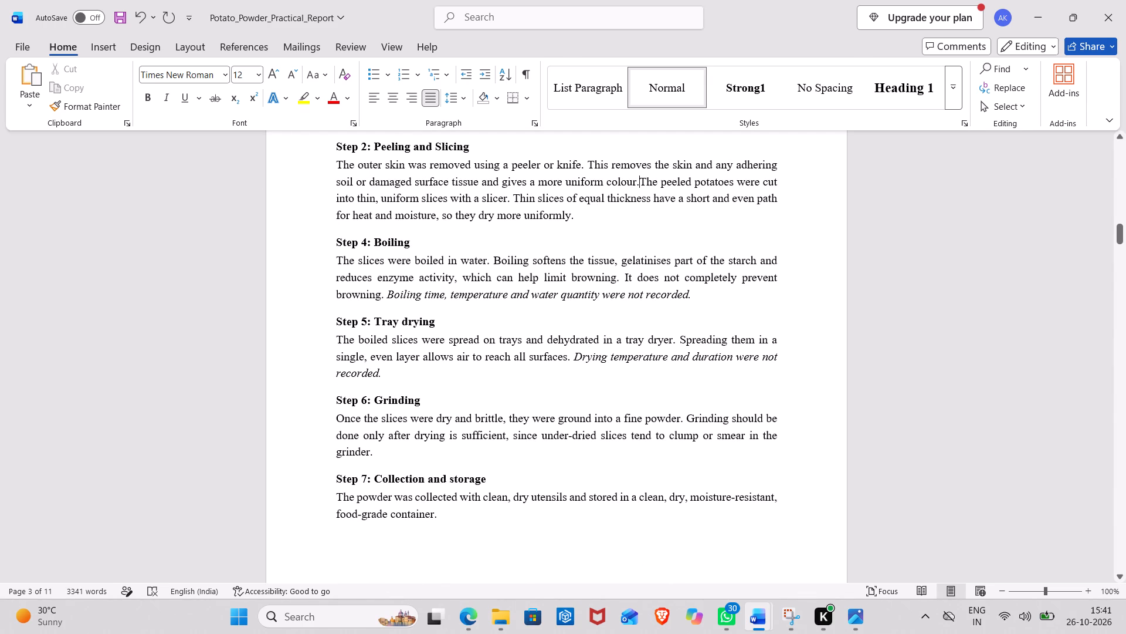
left_click_drag(444, 480, 391, 477)
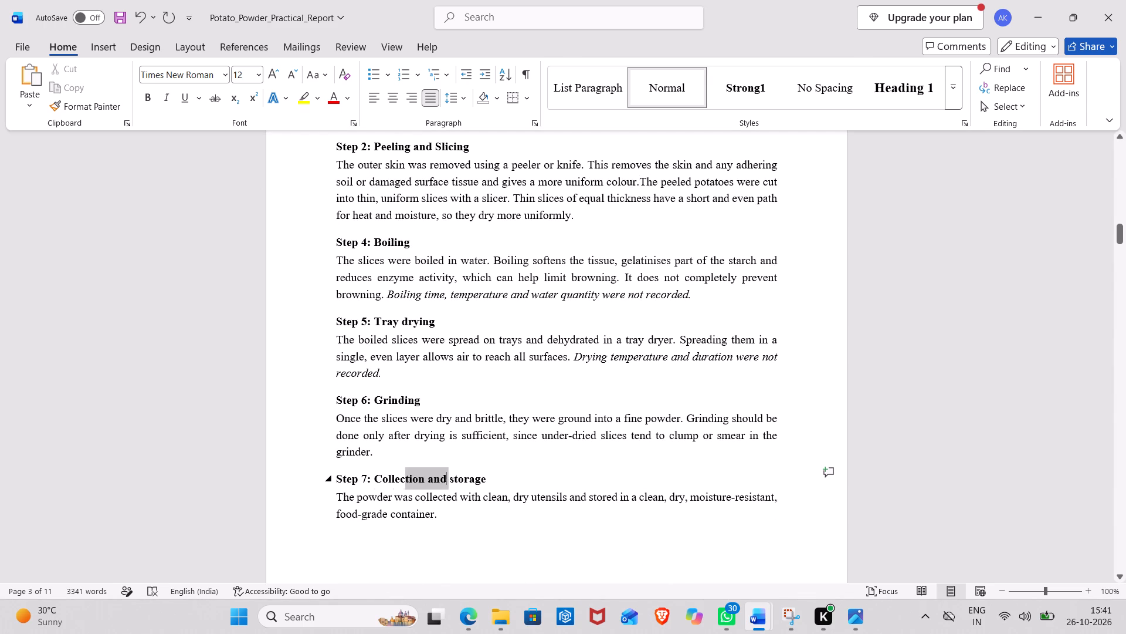
left_click_drag(391, 477, 347, 488)
key("BackSpace")
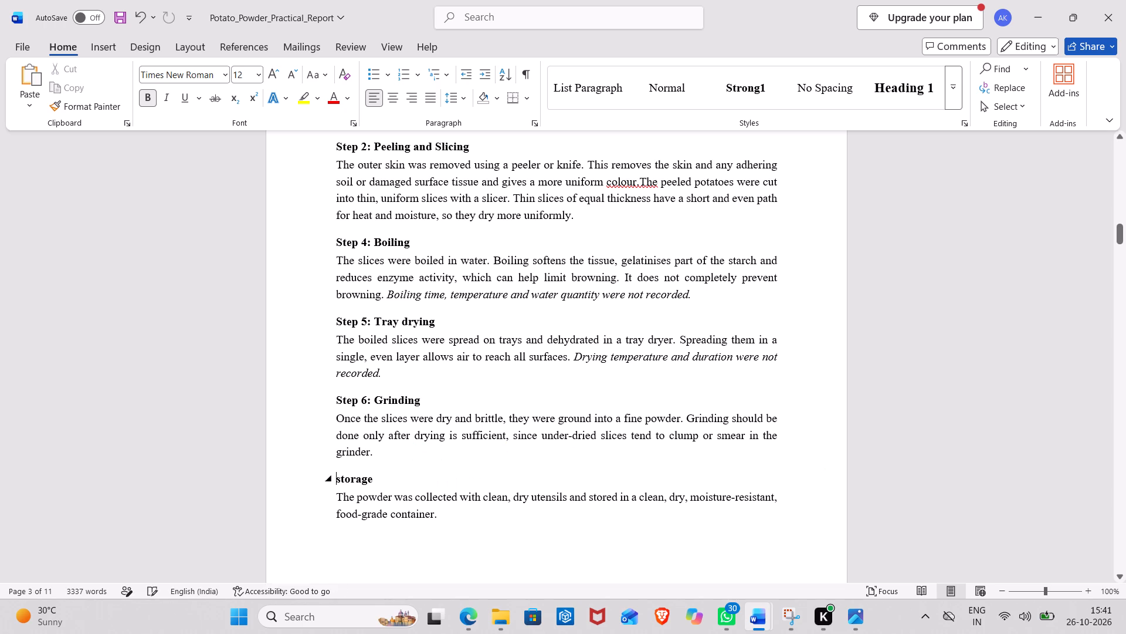
Extend the Step 6 heading to "Step 6: Grinding and storage", moving the word "storage" up from its own heading without leaving a blank line.
left_click(430, 399)
key("space")
type("an")
key("d")
key("space")
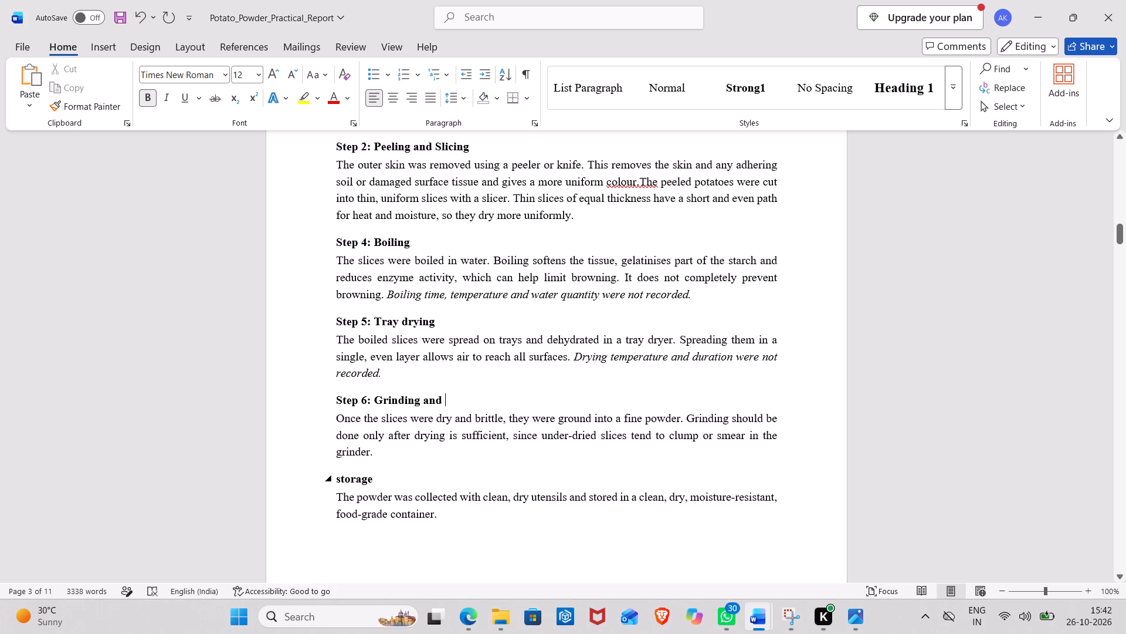
left_click_drag(379, 481, 335, 480)
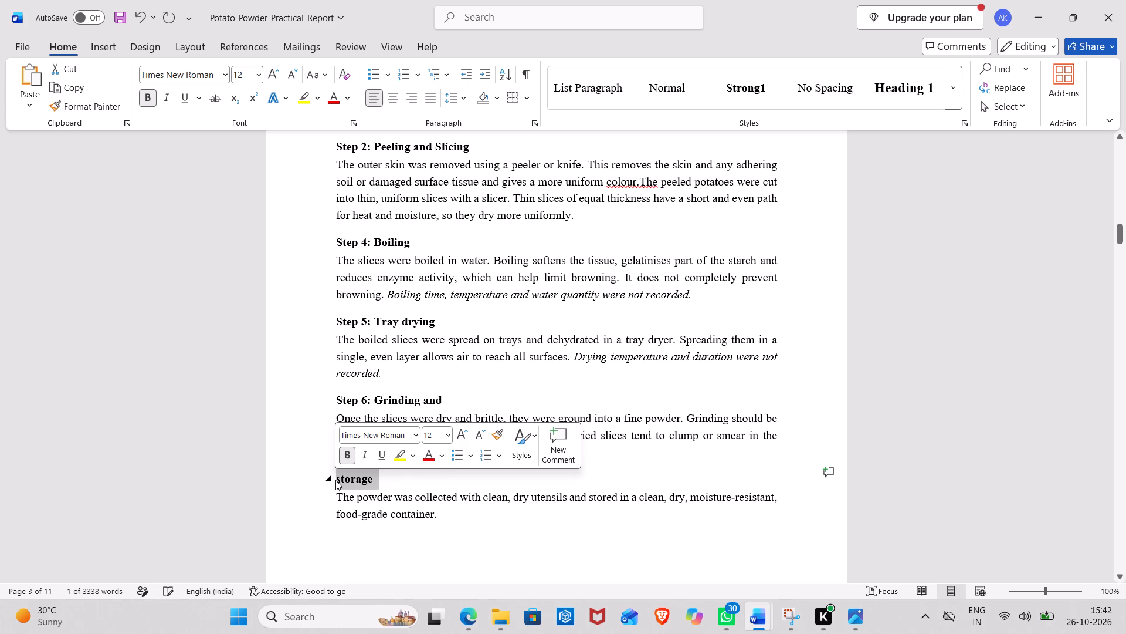
key("ctrl+x")
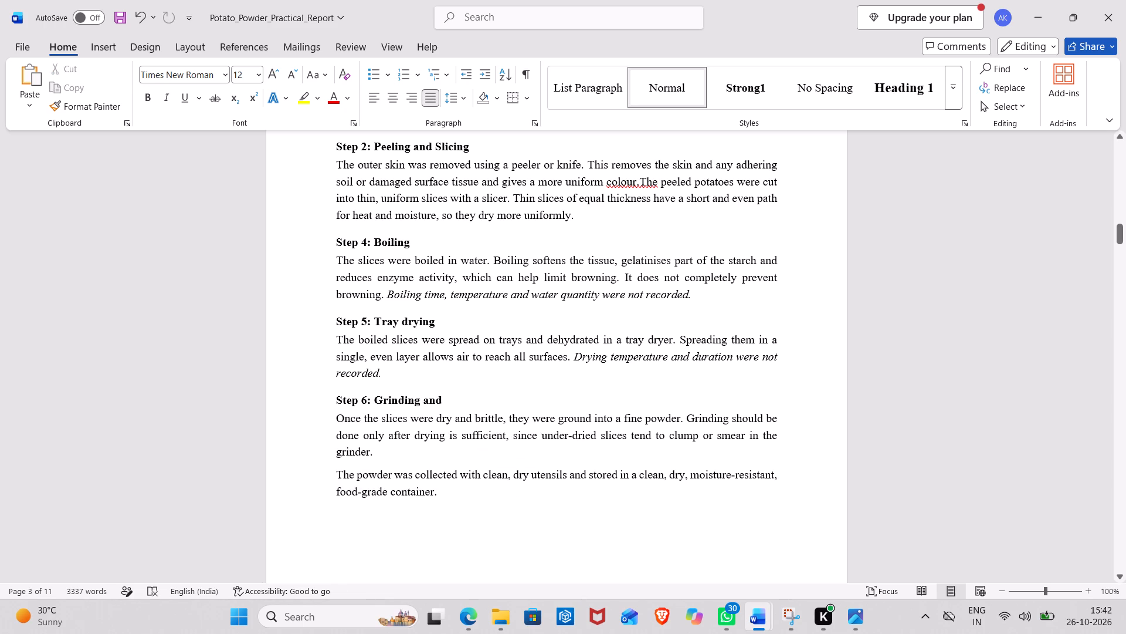
left_click(447, 407)
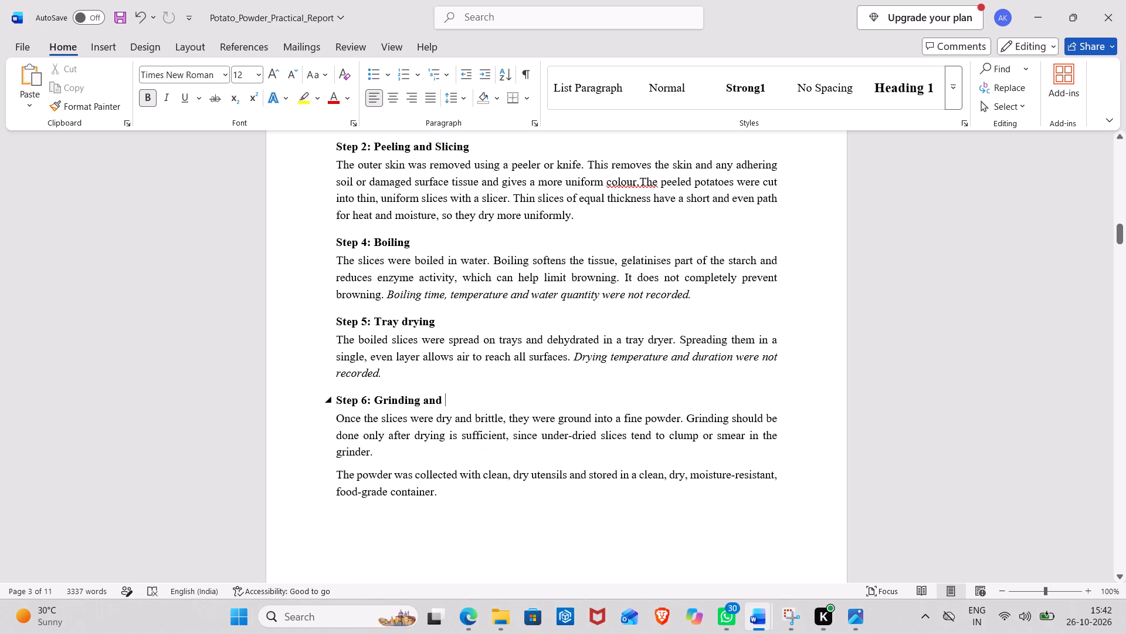
key("ctrl+v")
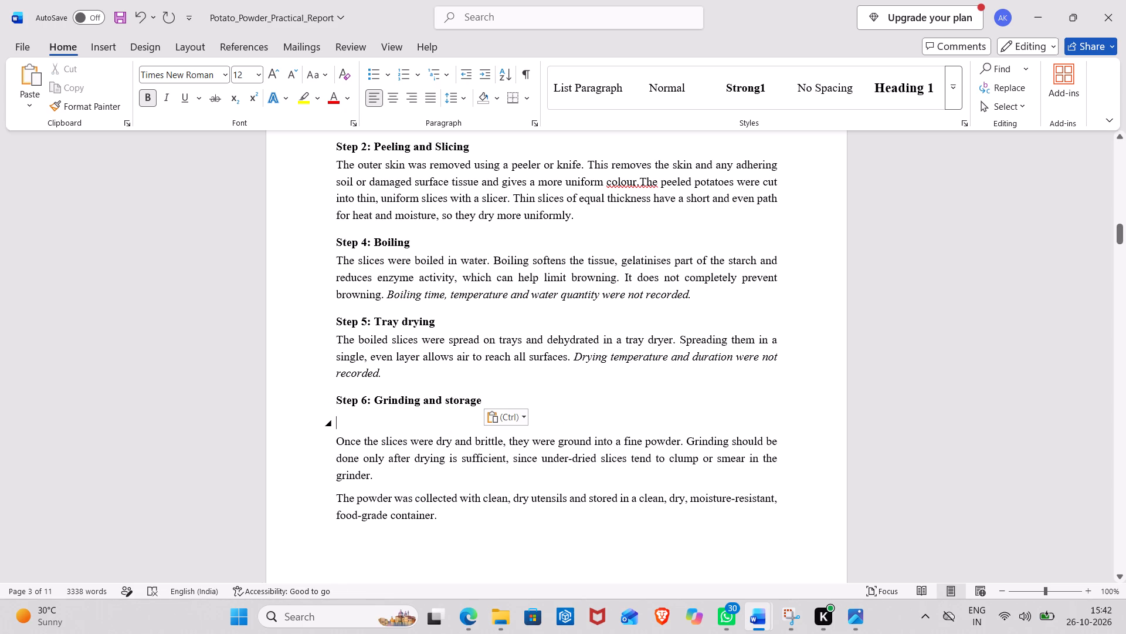
left_click(335, 441)
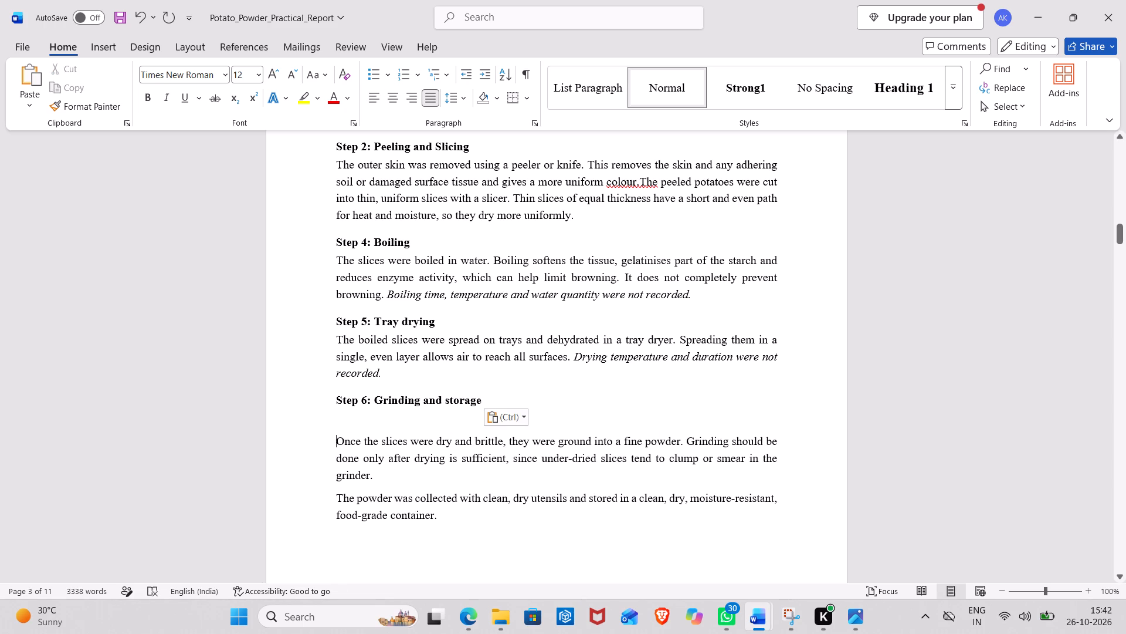
key("BackSpace")
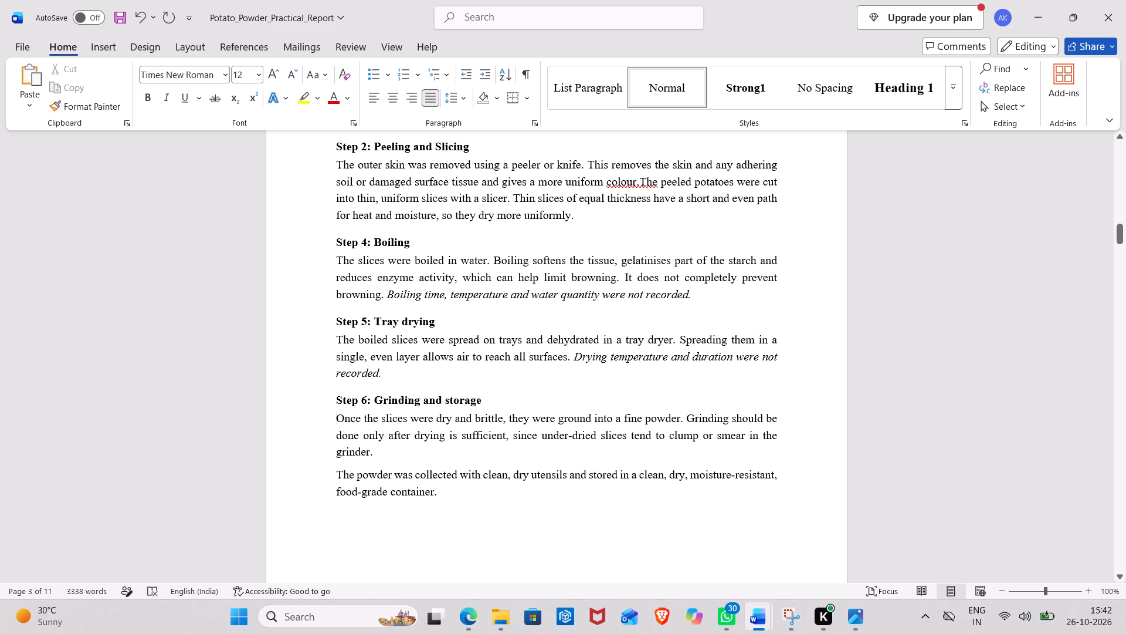
Join the powder collection and storage paragraph to the end of the Step 6 grinding paragraph.
left_click(330, 471)
key("BackSpace")
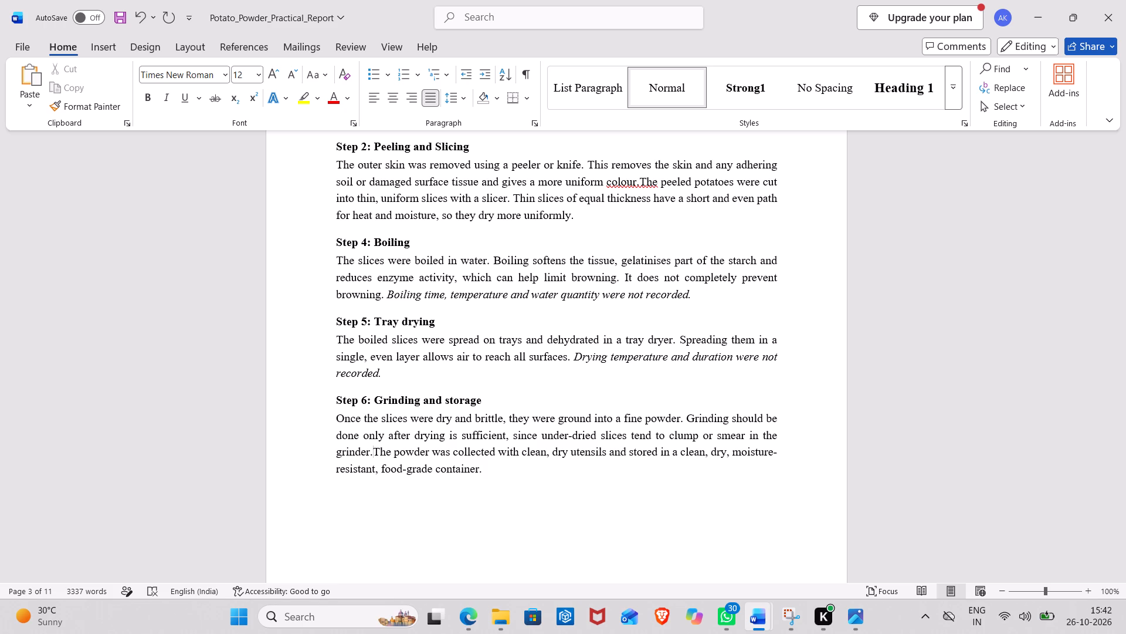
Delete section 12, Scientific Explanation of Processing Steps, and section 13, Observations, including the observations table.
scroll(385, 481, "down", 1)
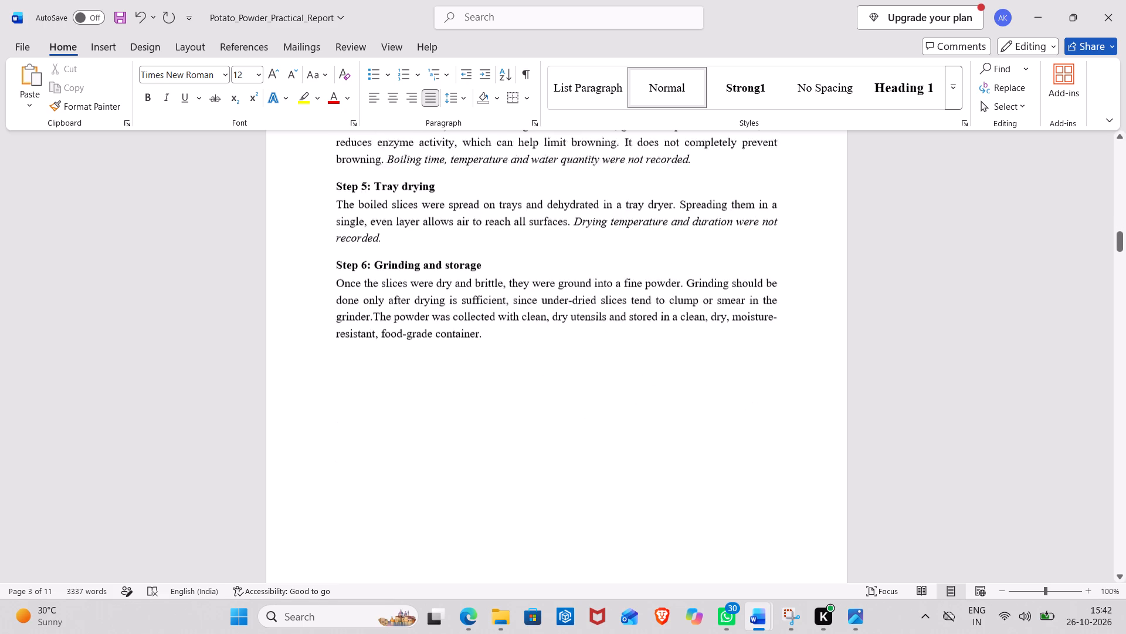
scroll(385, 481, "down", 2)
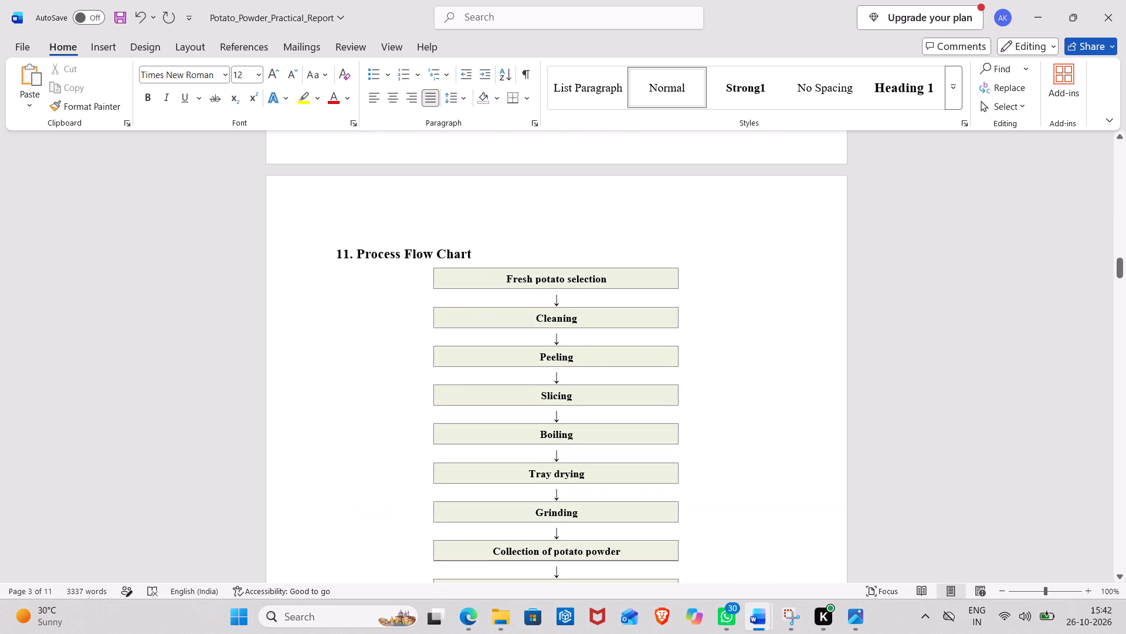
scroll(385, 481, "down", 1)
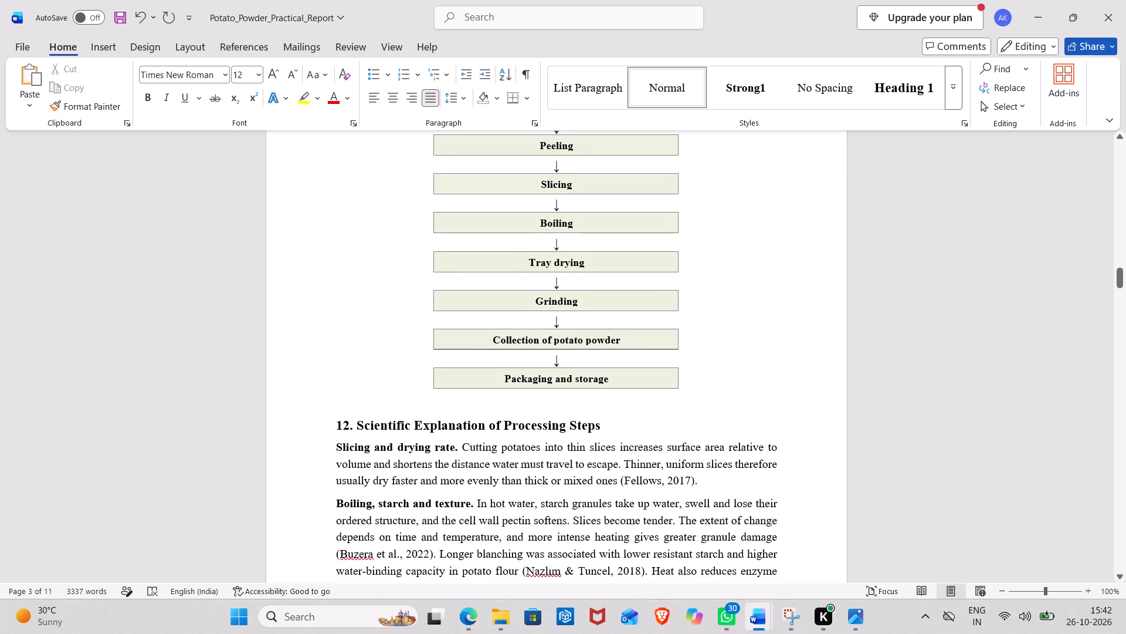
scroll(385, 481, "down", 2)
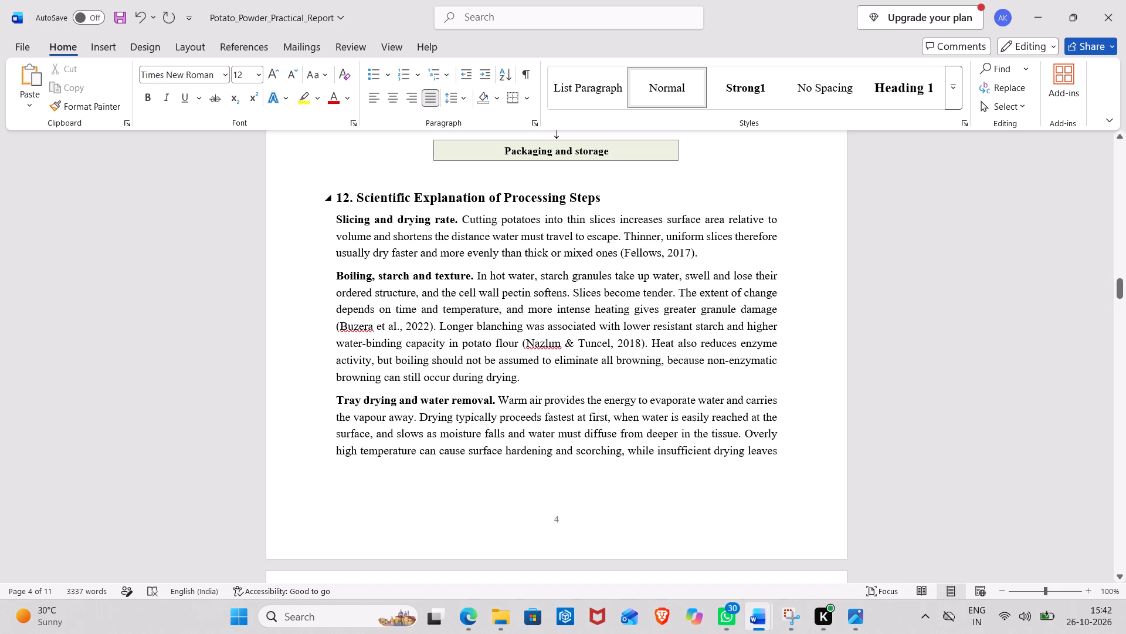
left_click_drag(336, 199, 676, 429)
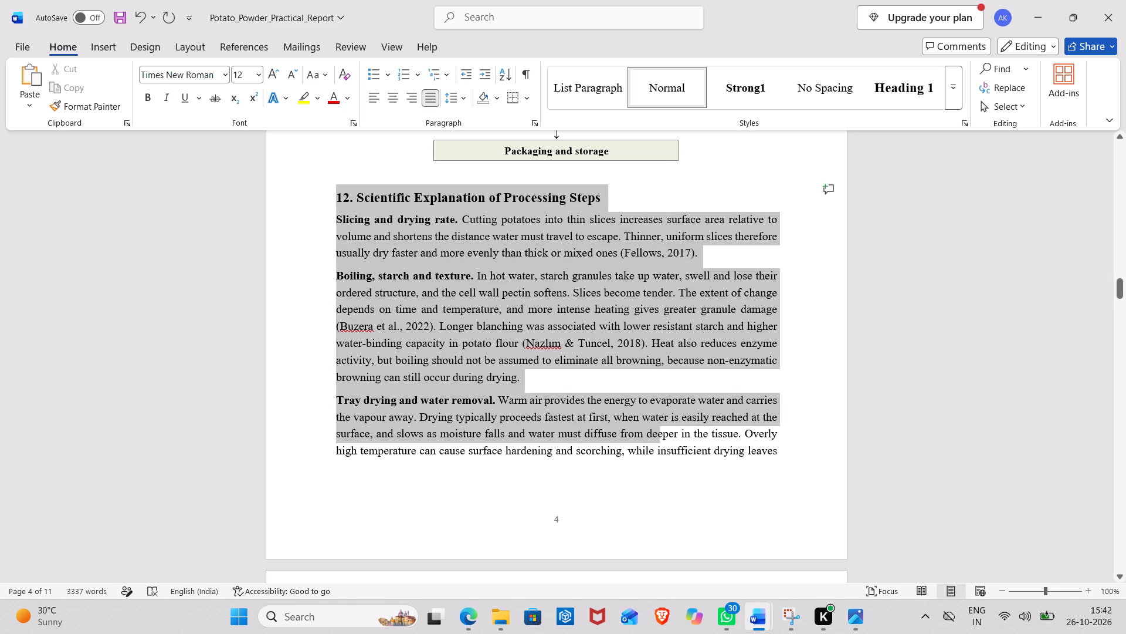
left_click_drag(676, 429, 701, 430)
key("BackSpace")
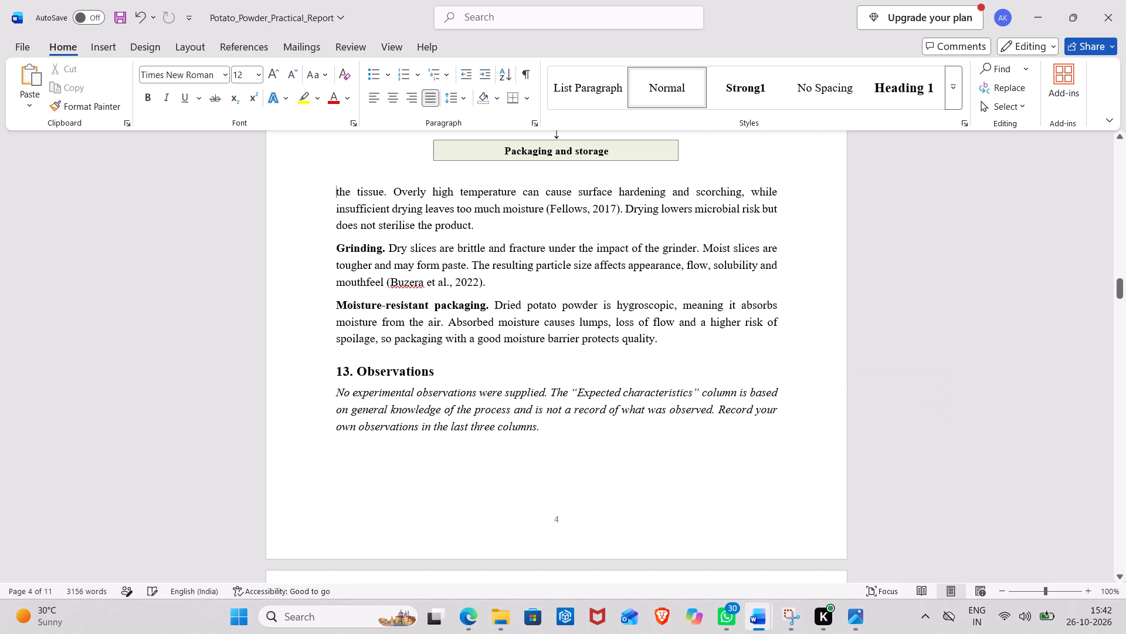
left_click_drag(335, 188, 721, 438)
key("BackSpace")
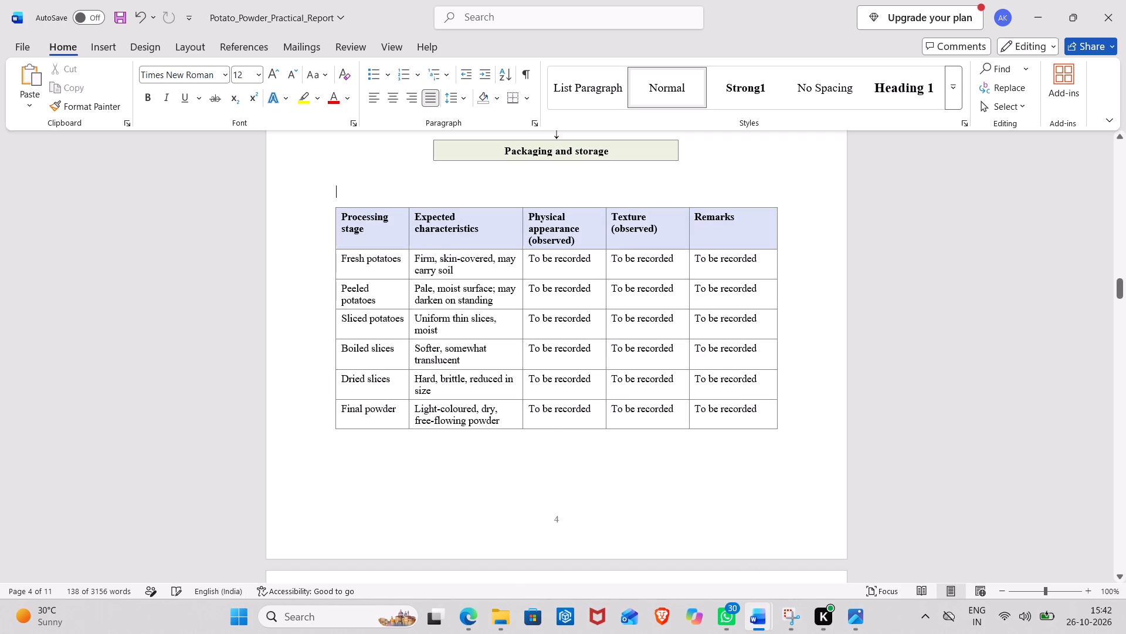
left_click_drag(335, 213, 853, 380)
key("BackSpace")
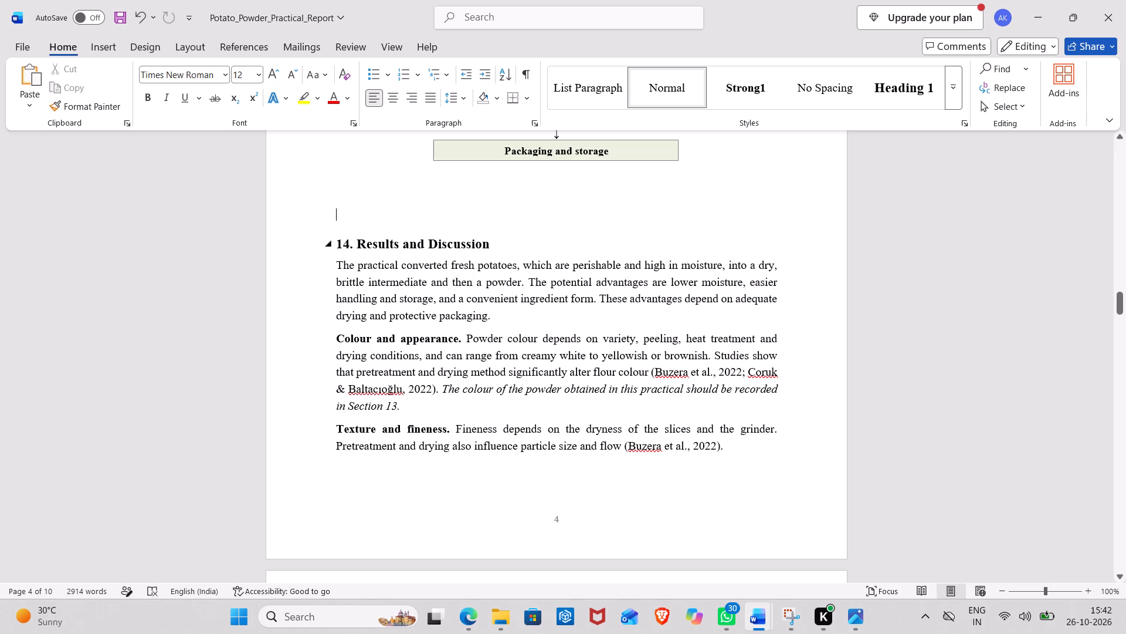
Delete the whole of section 14, Results and Discussion, from its heading through the "Not determined experimentally" paragraph.
left_click_drag(339, 240, 728, 433)
key("BackSpace")
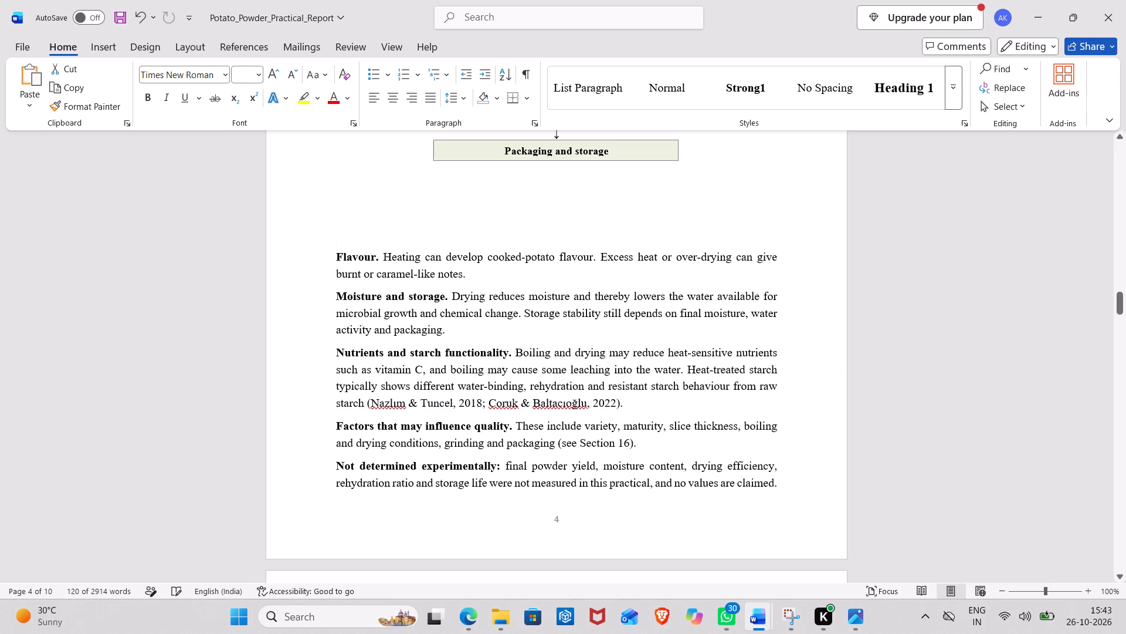
left_click_drag(335, 232, 823, 535)
key("BackSpace")
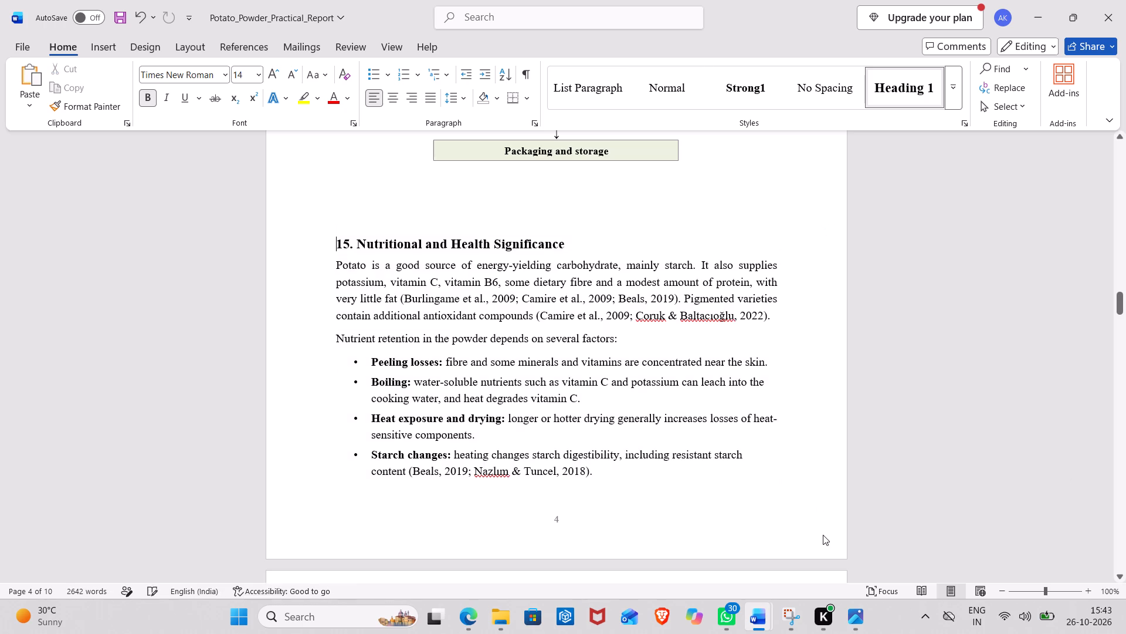
Delete section 15 on nutritional significance and section 16 with its quality factors table, continuing through the second item of section 17, Precautions.
left_click_drag(334, 240, 706, 526)
key("BackSpace")
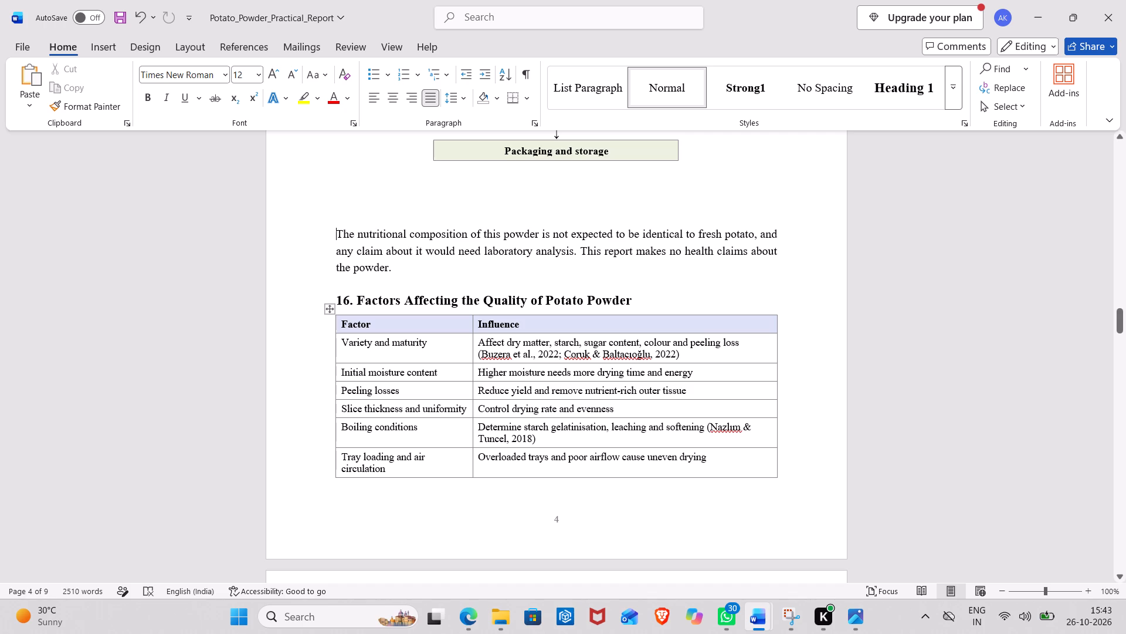
left_click_drag(337, 229, 774, 486)
key("BackSpace")
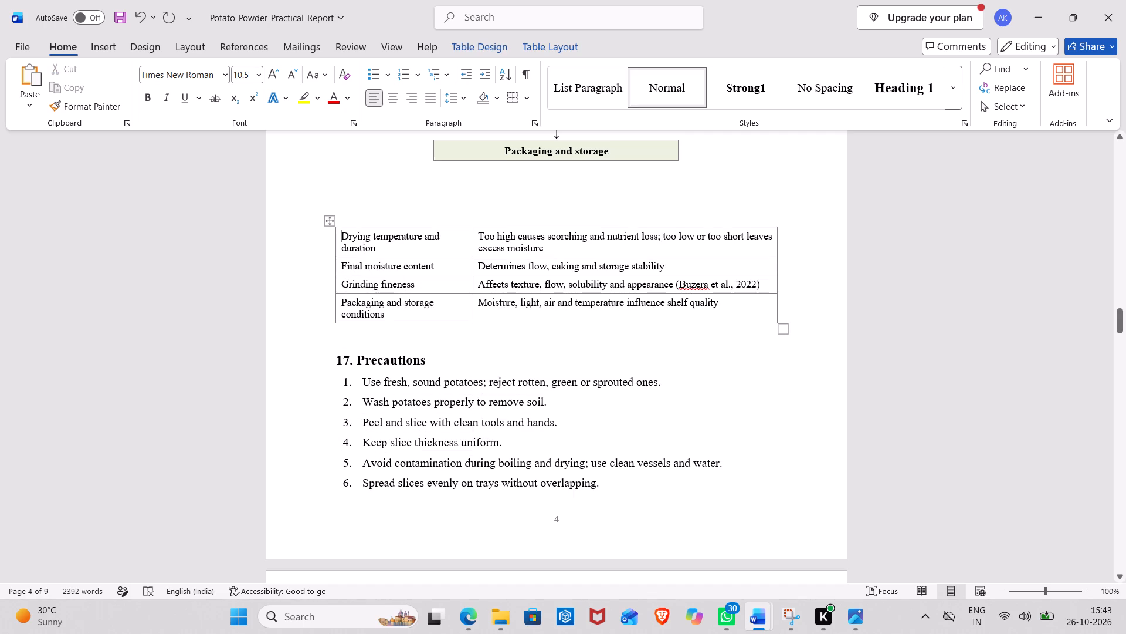
left_click_drag(340, 242, 674, 394)
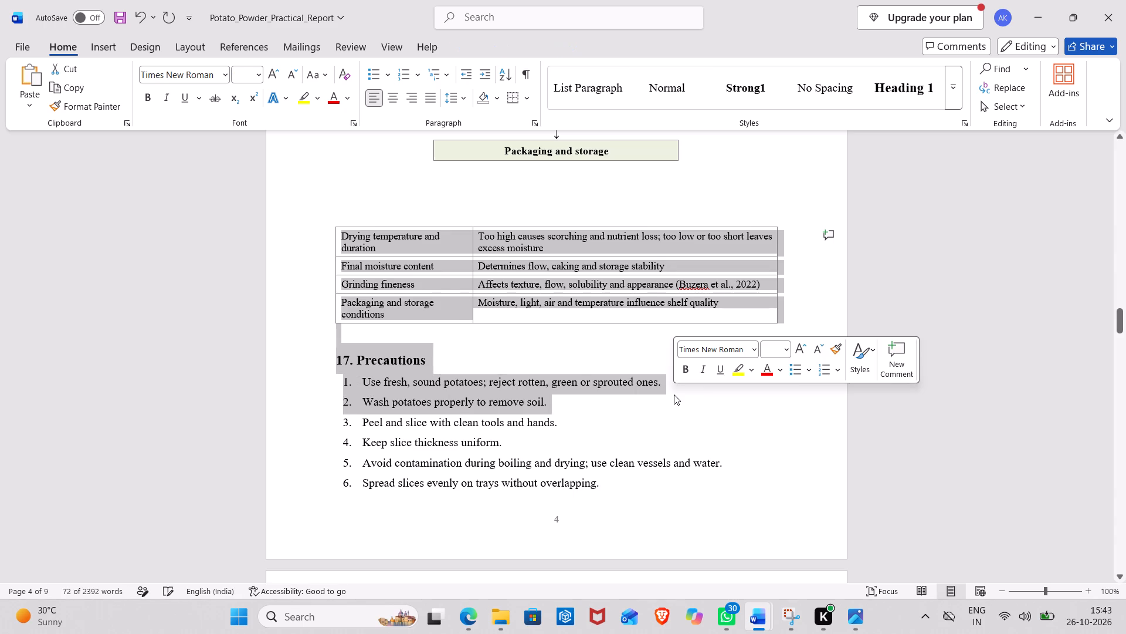
key("BackSpace")
Delete the remaining precautions and section 18 with its defects table, continuing through "Aroma" in section 19's sensory parameters.
left_click_drag(337, 238, 515, 281)
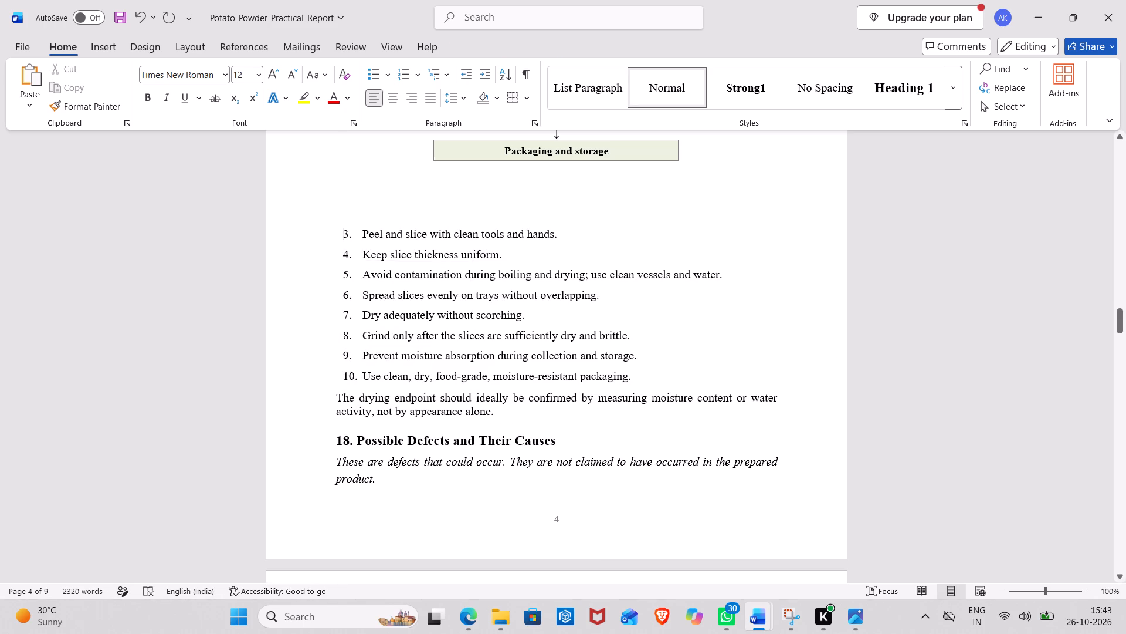
left_click_drag(515, 281, 644, 522)
key("BackSpace")
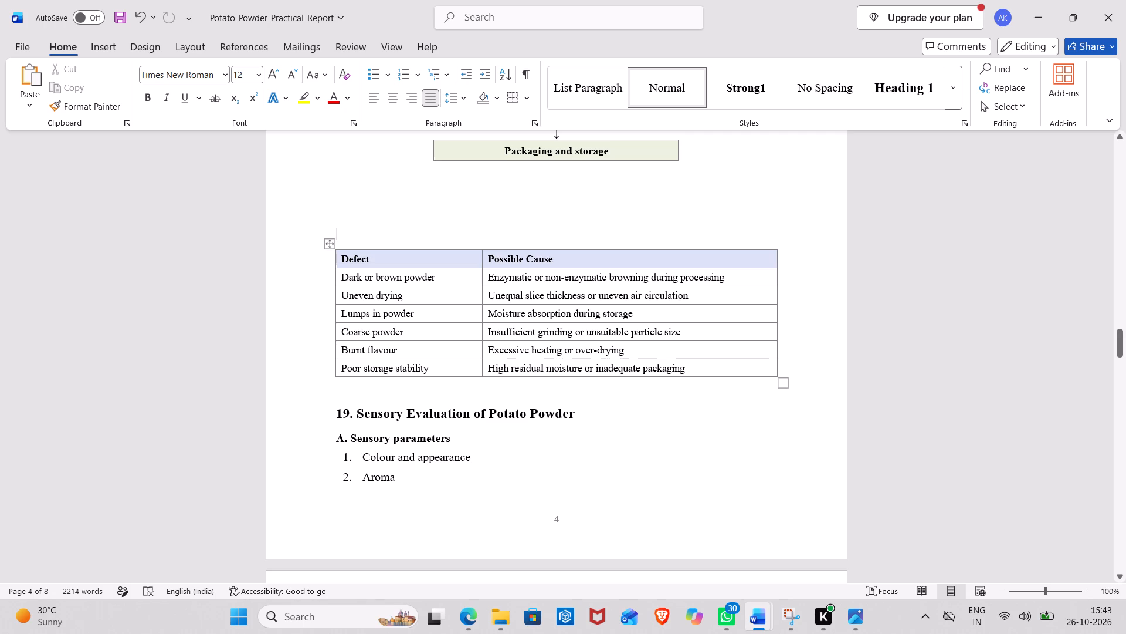
left_click_drag(339, 258, 575, 421)
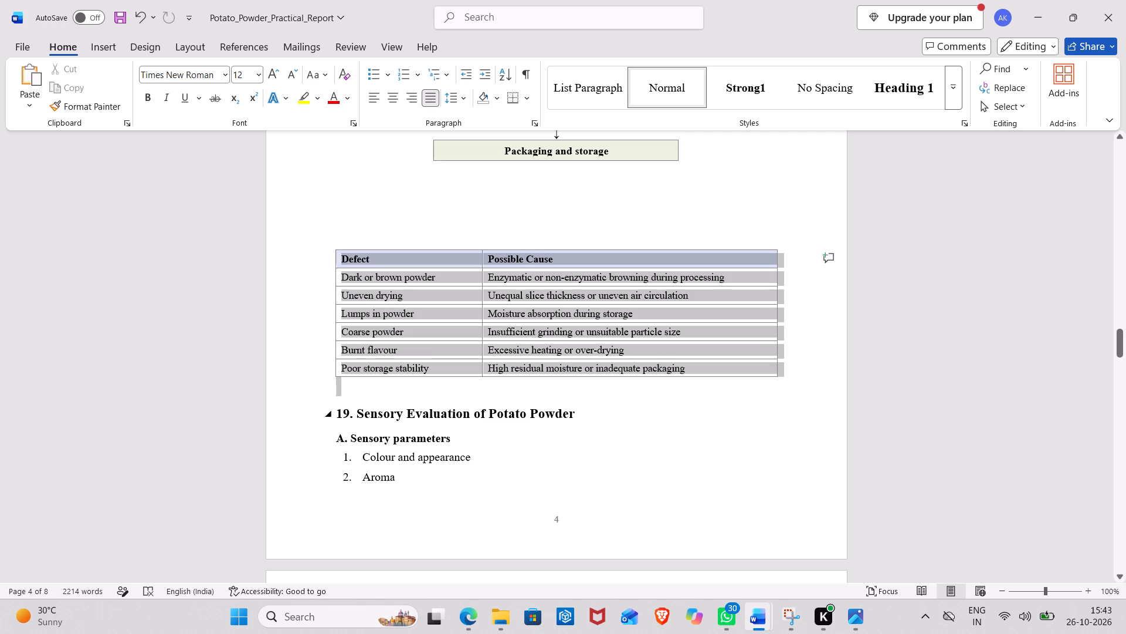
left_click_drag(575, 421, 555, 512)
key("BackSpace")
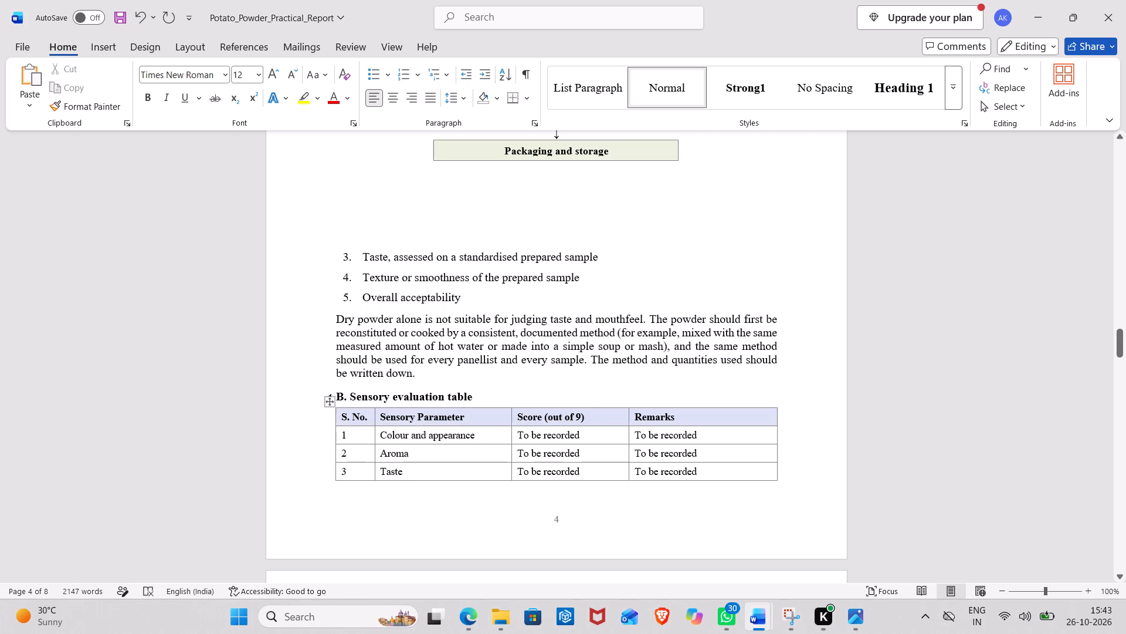
Delete the section 19 sensory evaluation content from parameter 3 through item 4 of the method, including the score and 9-point hedonic scale tables.
left_click_drag(341, 255, 774, 522)
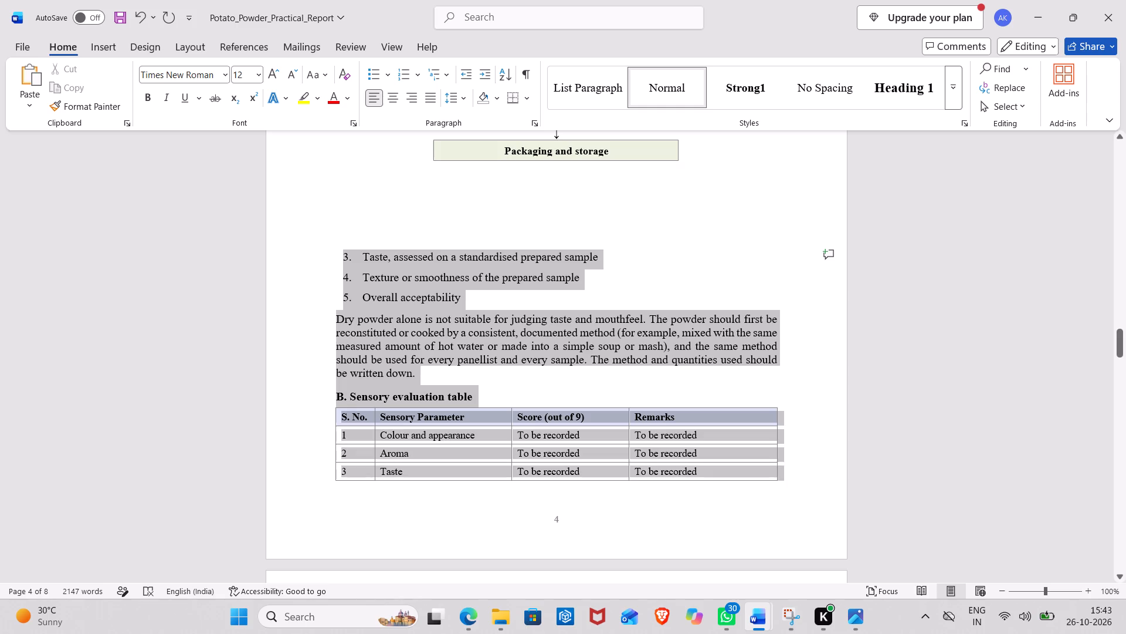
key("BackSpace")
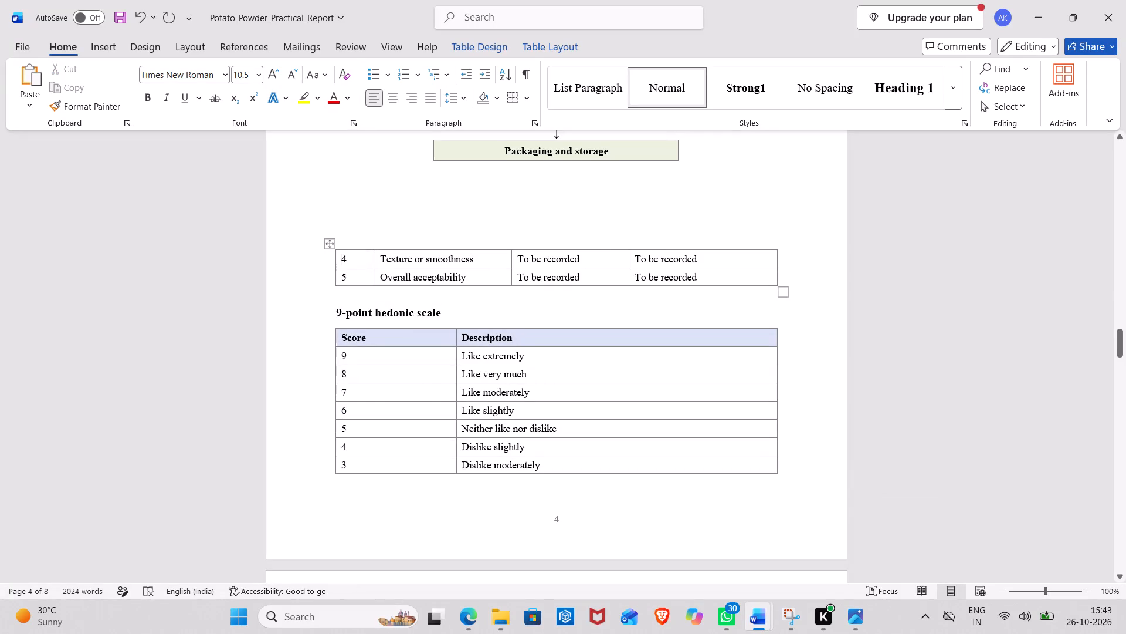
left_click_drag(344, 259, 887, 493)
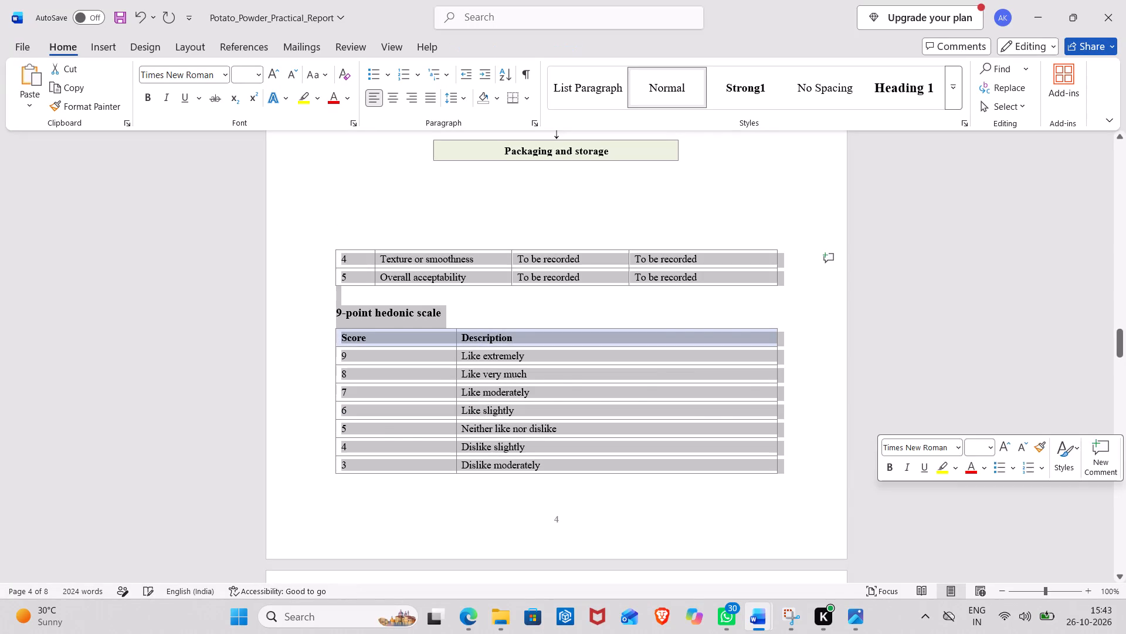
key("BackSpace")
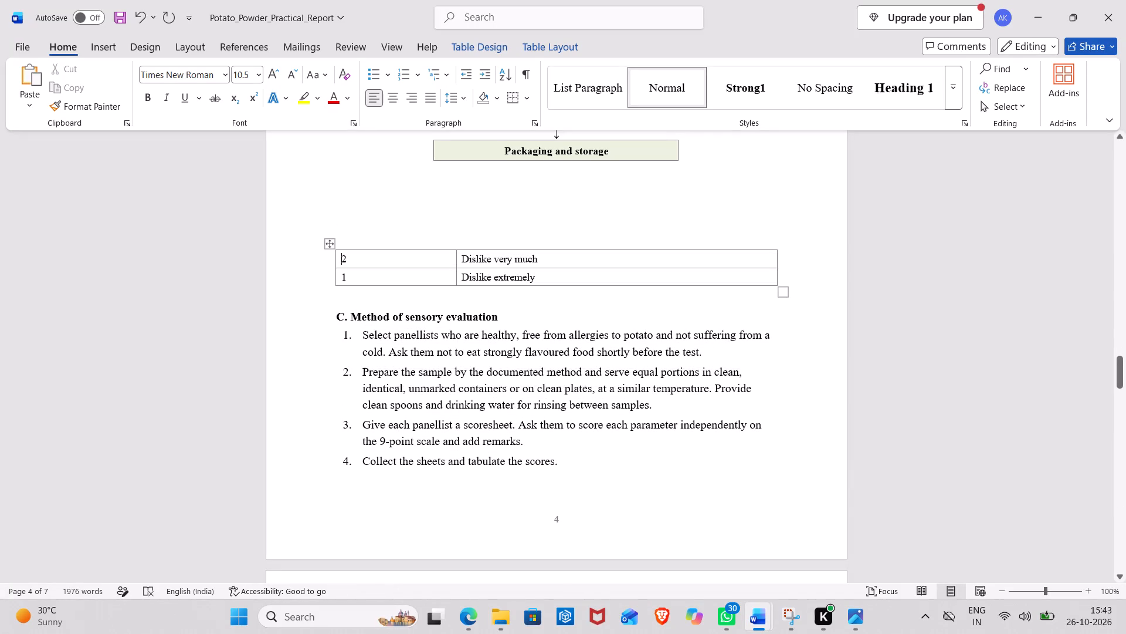
left_click_drag(342, 259, 713, 537)
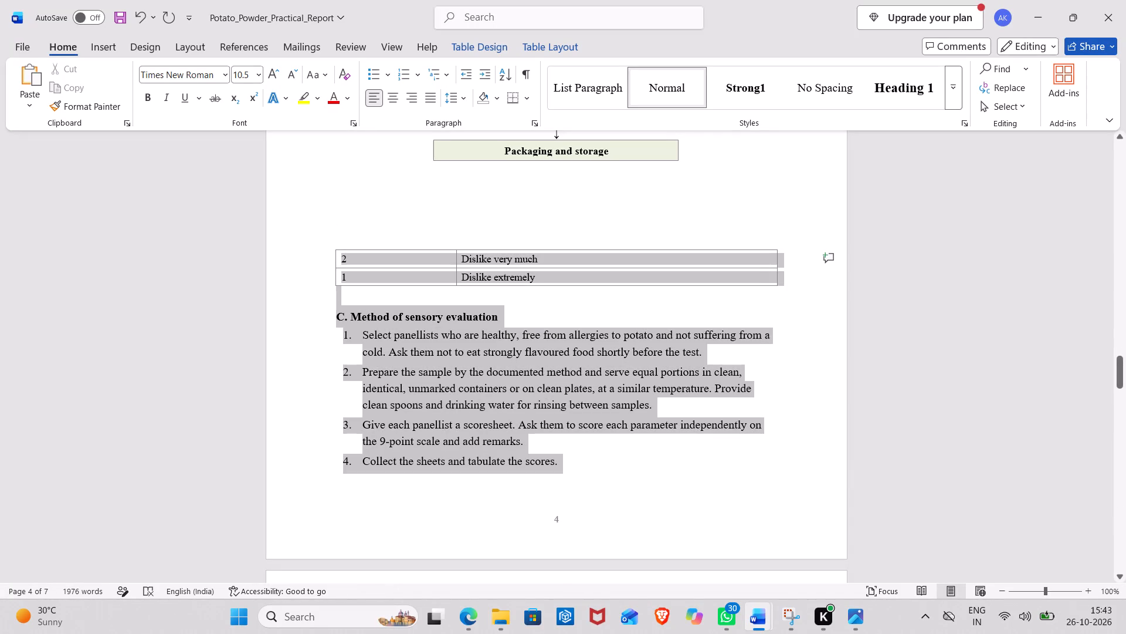
left_click_drag(713, 537, 712, 537)
key("BackSpace")
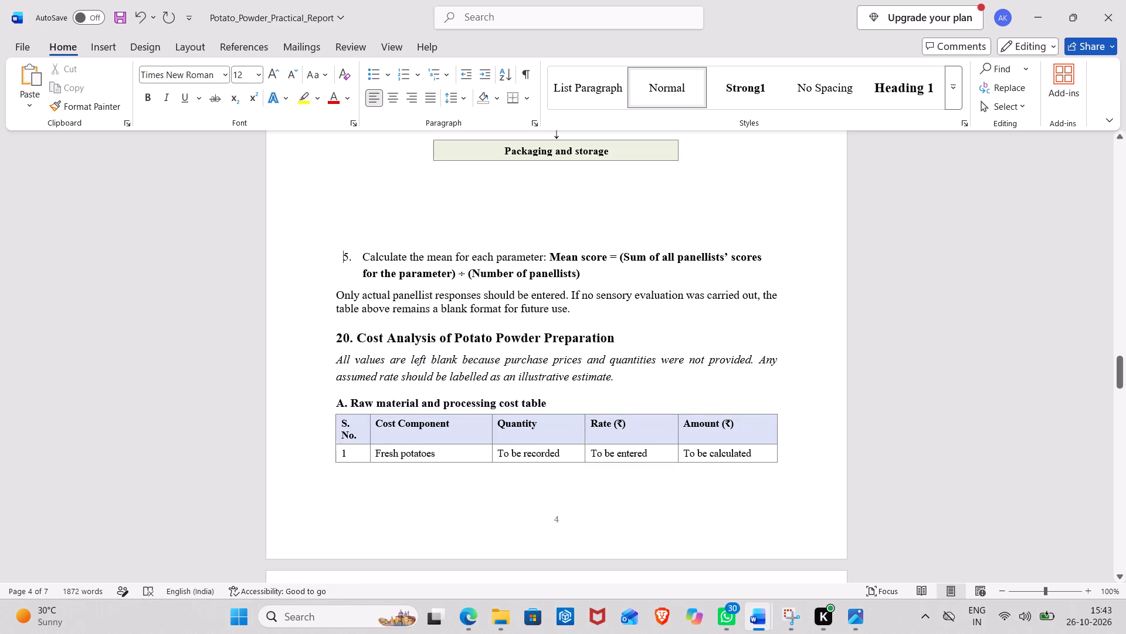
Review the remaining content from the panellist mean-score item through the cost analysis and conclusion sections.
scroll(487, 371, "down", 1)
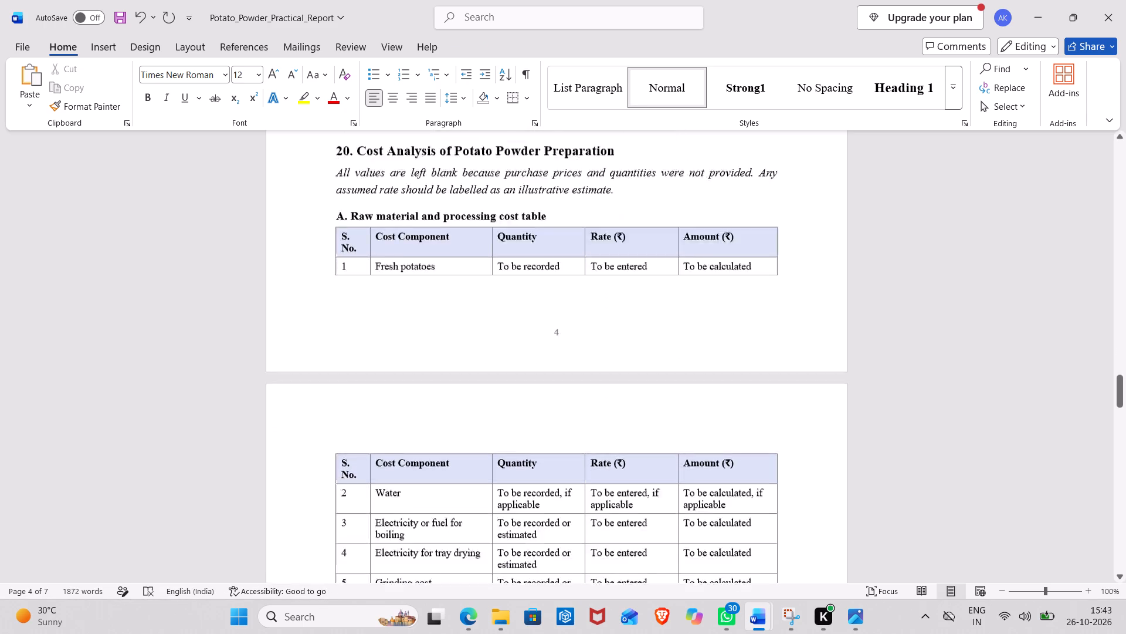
scroll(487, 371, "down", 4)
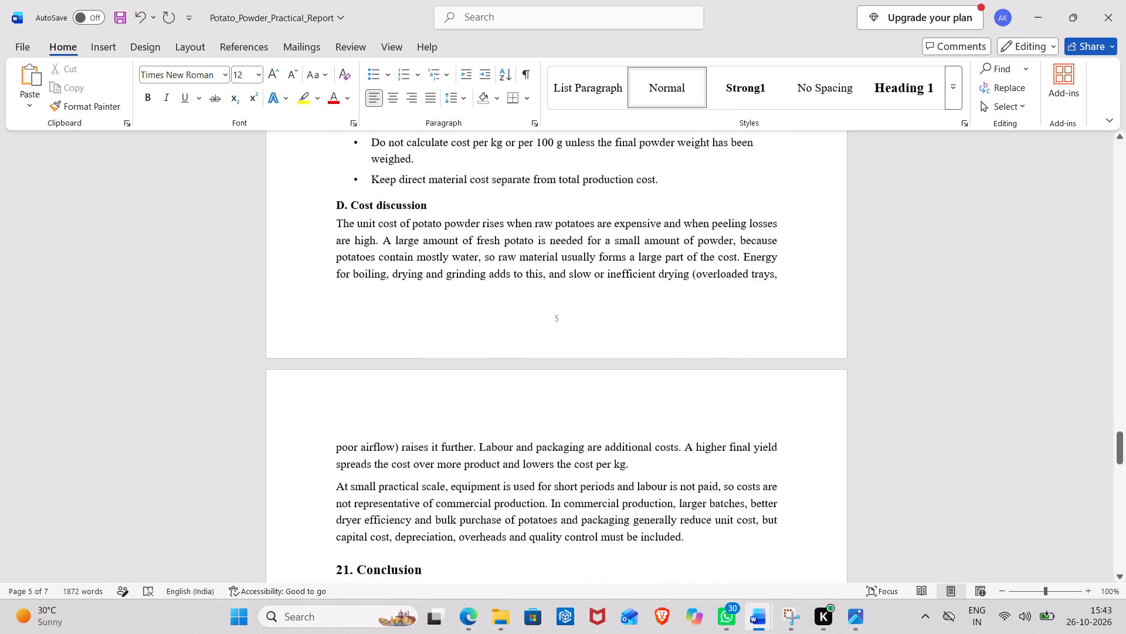
scroll(487, 371, "down", 3)
scroll(487, 371, "up", 1)
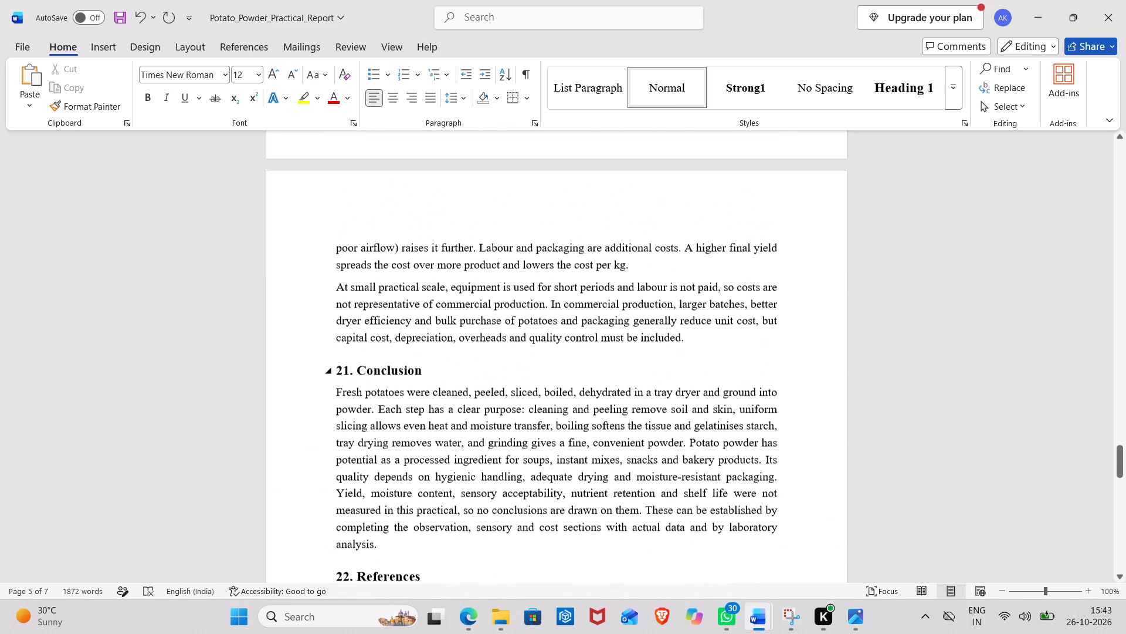
scroll(487, 371, "up", 9)
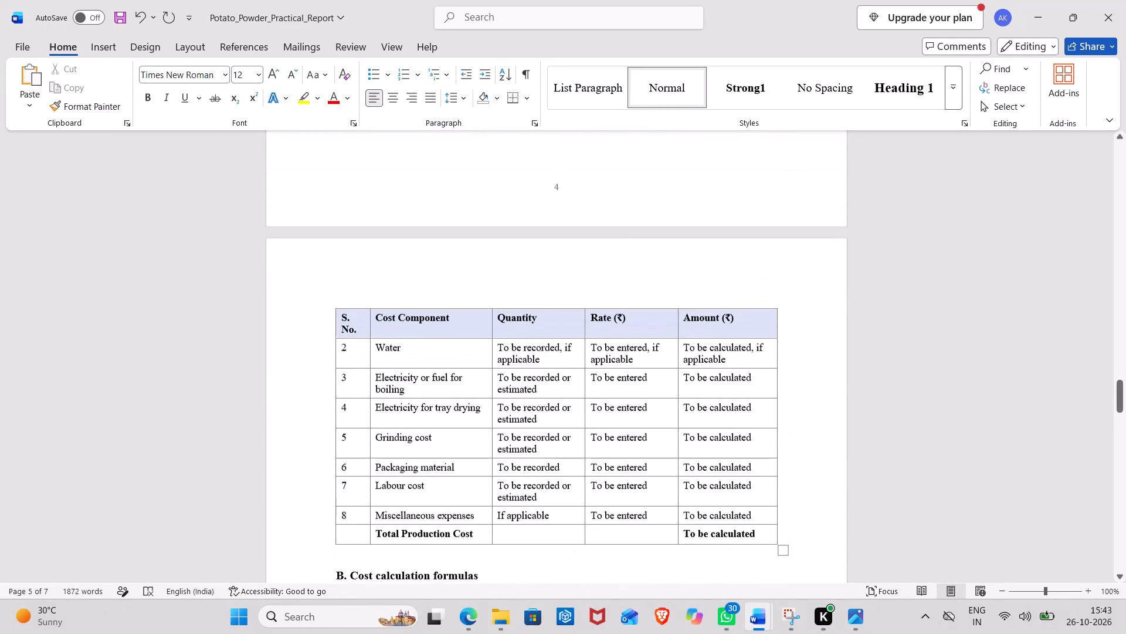
scroll(487, 371, "up", 2)
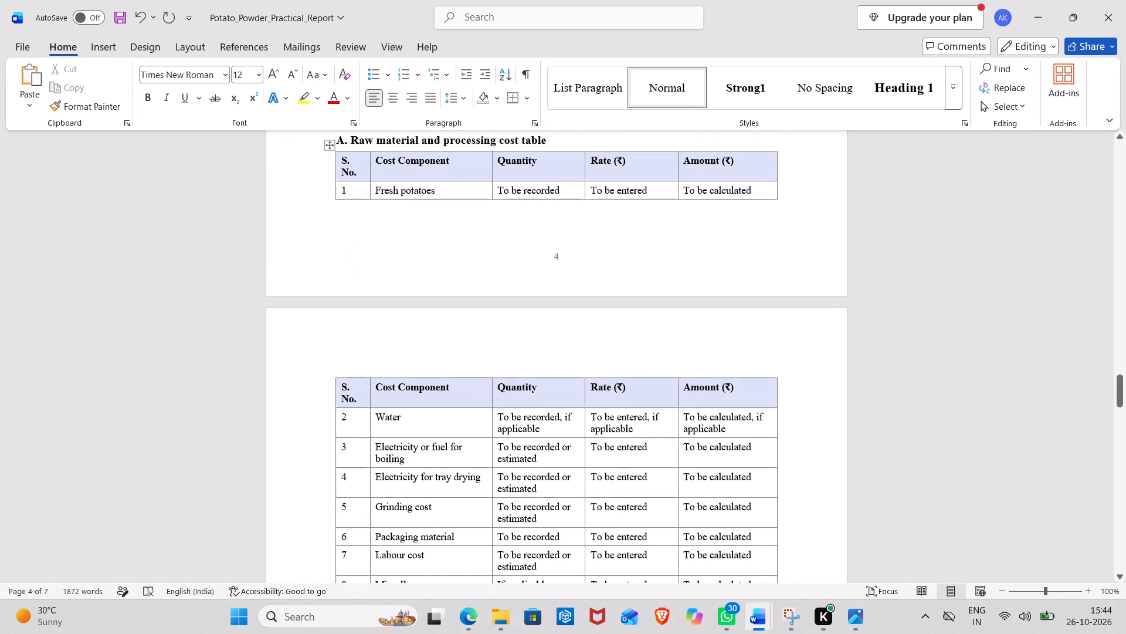
scroll(487, 371, "up", 1)
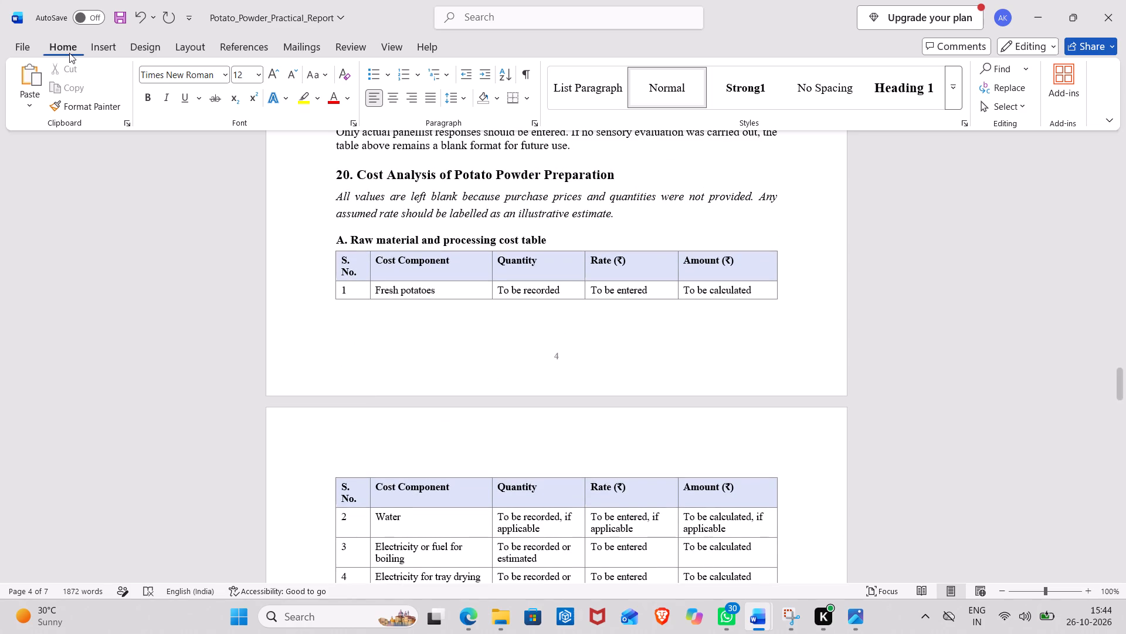
Undo the recent section 19 deletions back to sensory parameter 3, restoring the sensory evaluation and hedonic scale tables.
left_click(143, 9)
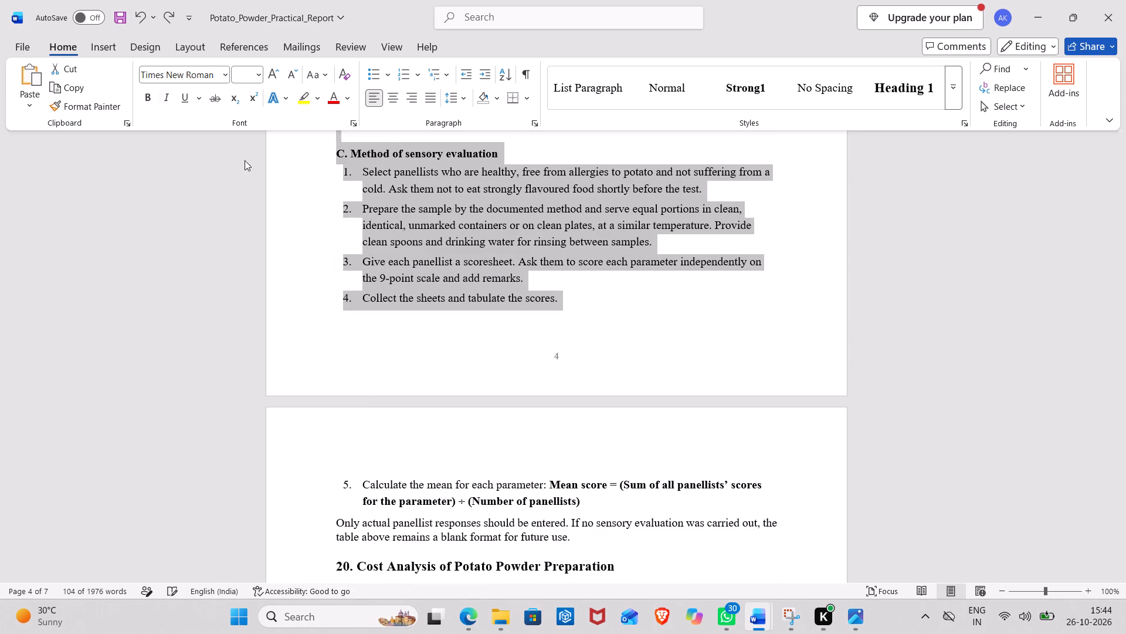
scroll(309, 228, "up", 2)
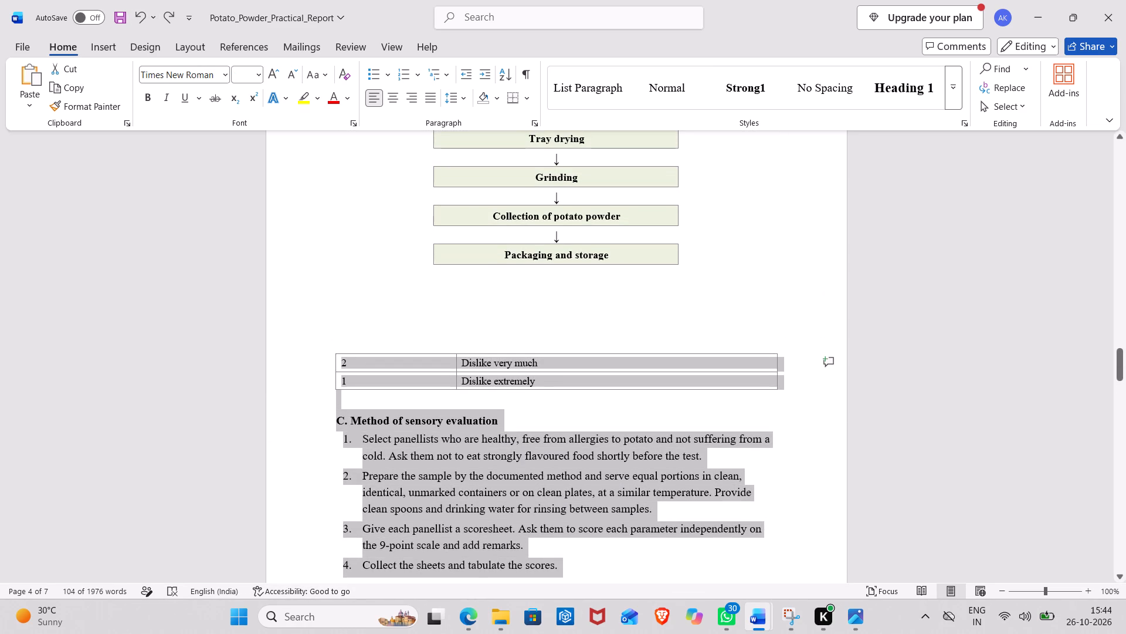
left_click(138, 22)
left_click(138, 22)
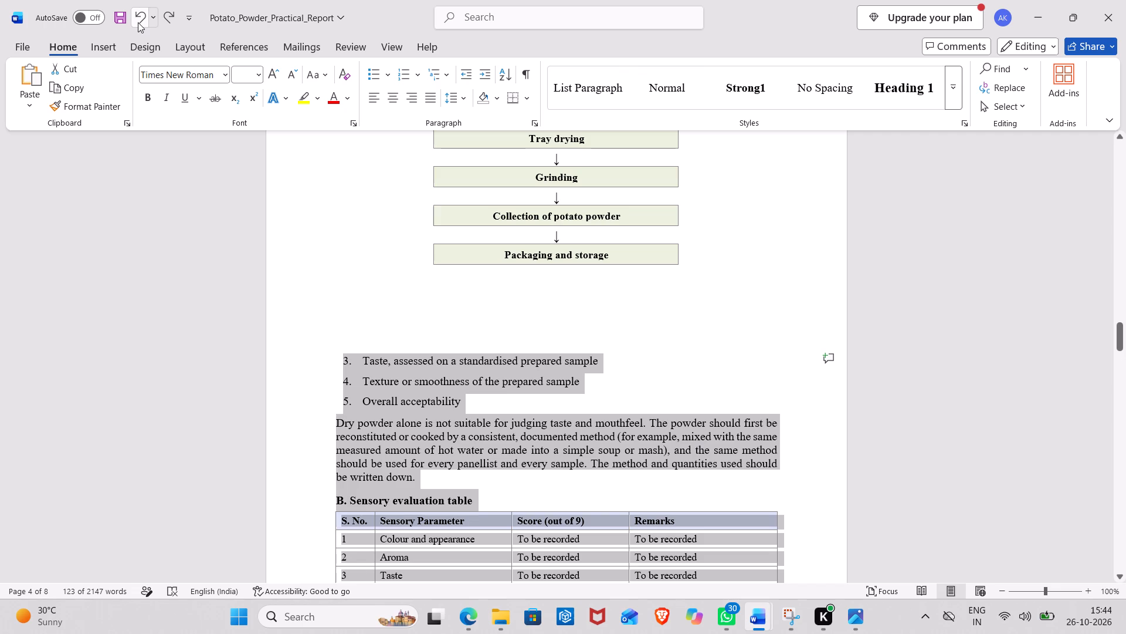
Delete sensory parameters 3 to 5 and the dry powder paragraph above the "B. Sensory evaluation table" heading.
left_click(311, 270)
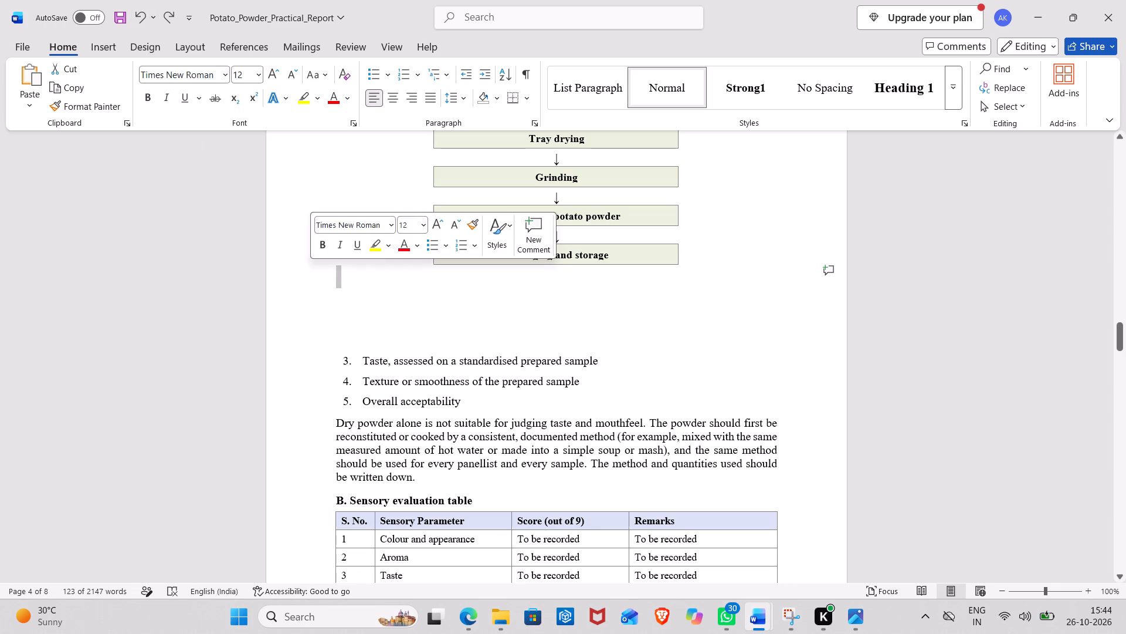
left_click_drag(341, 362, 494, 463)
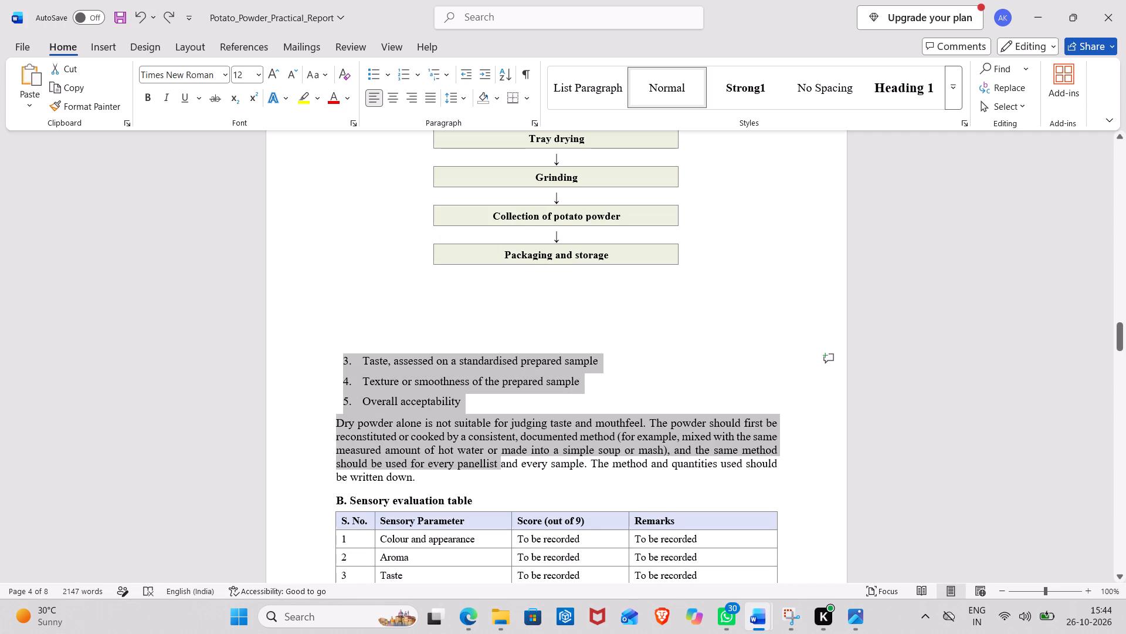
left_click_drag(494, 463, 496, 480)
key("BackSpace")
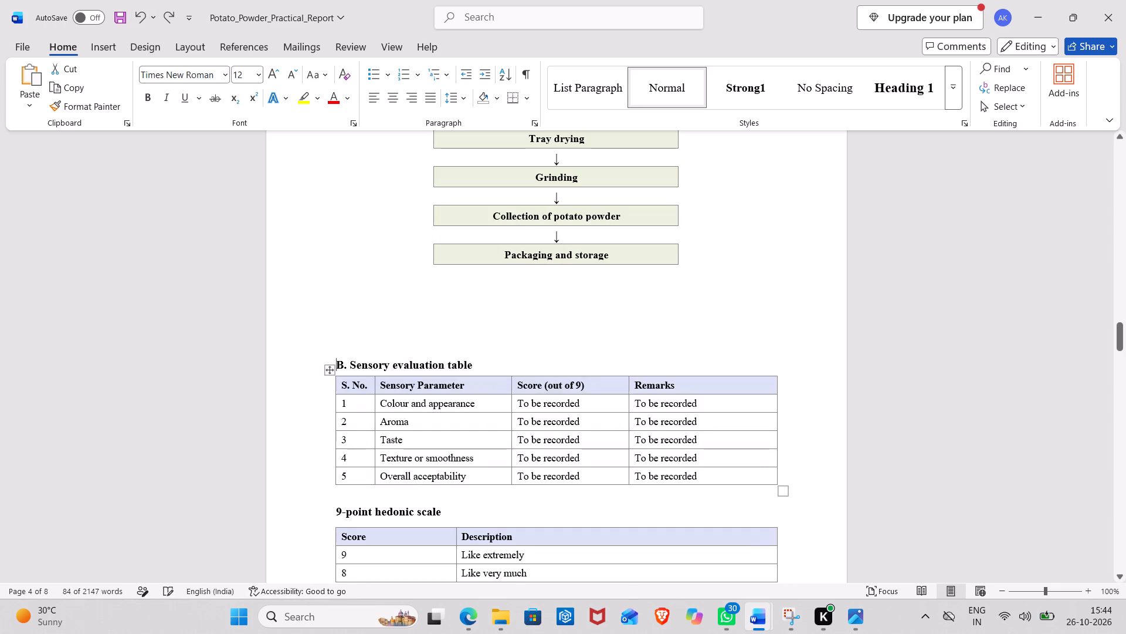
Delete the "9-point hedonic scale" heading and the first part of its table, through the score 7 row.
scroll(496, 480, "down", 1)
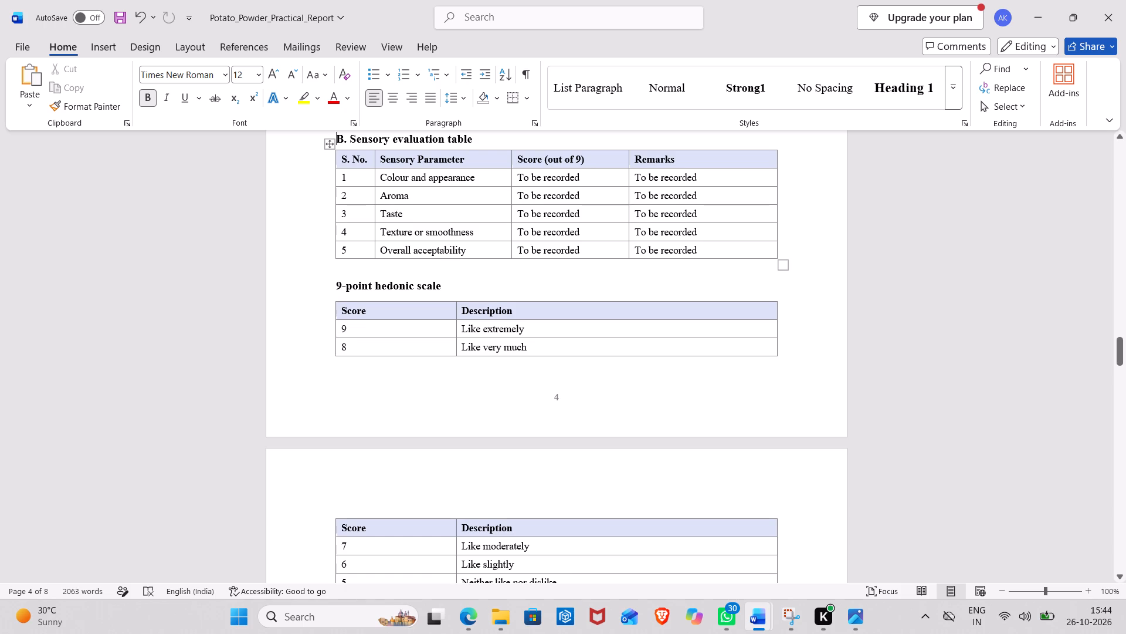
scroll(496, 480, "down", 2)
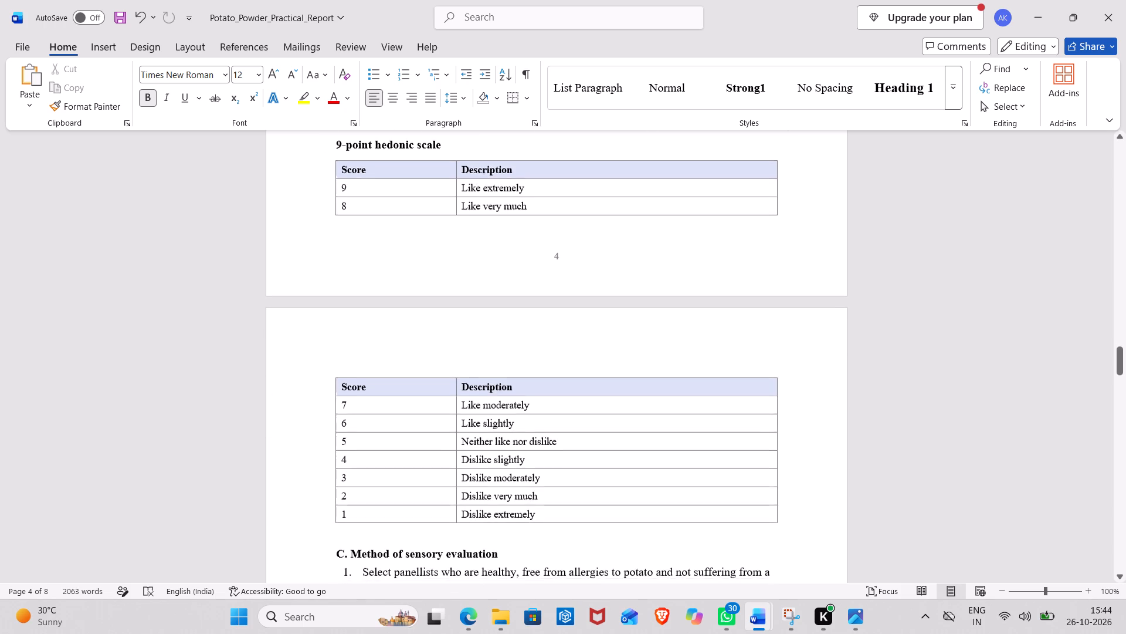
scroll(496, 480, "down", 2)
scroll(496, 480, "up", 2)
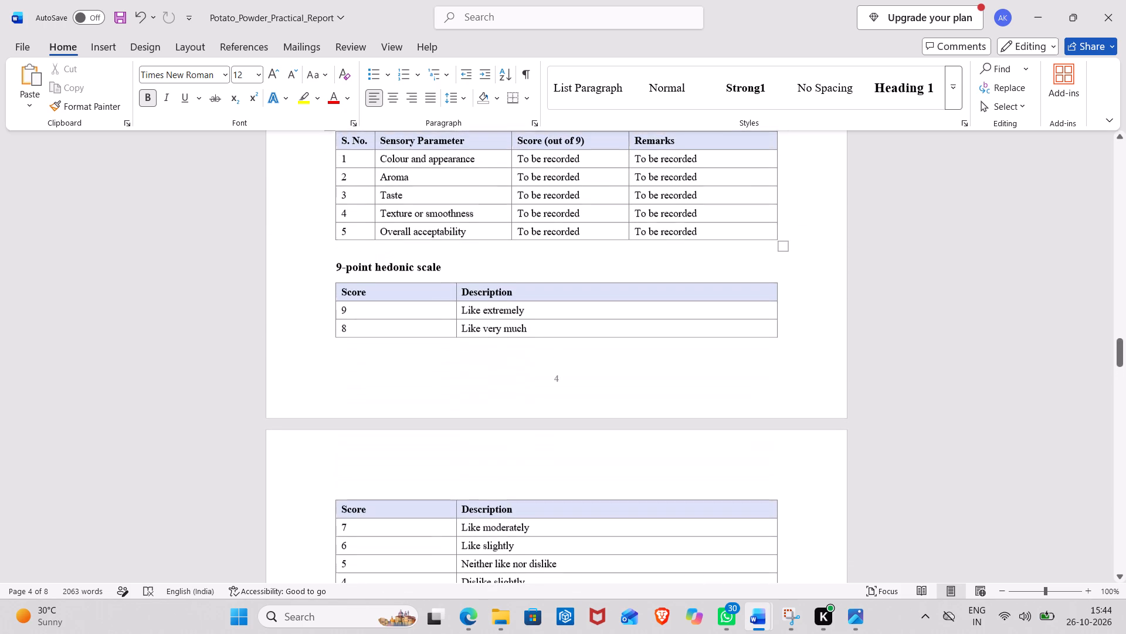
left_click_drag(336, 259, 403, 275)
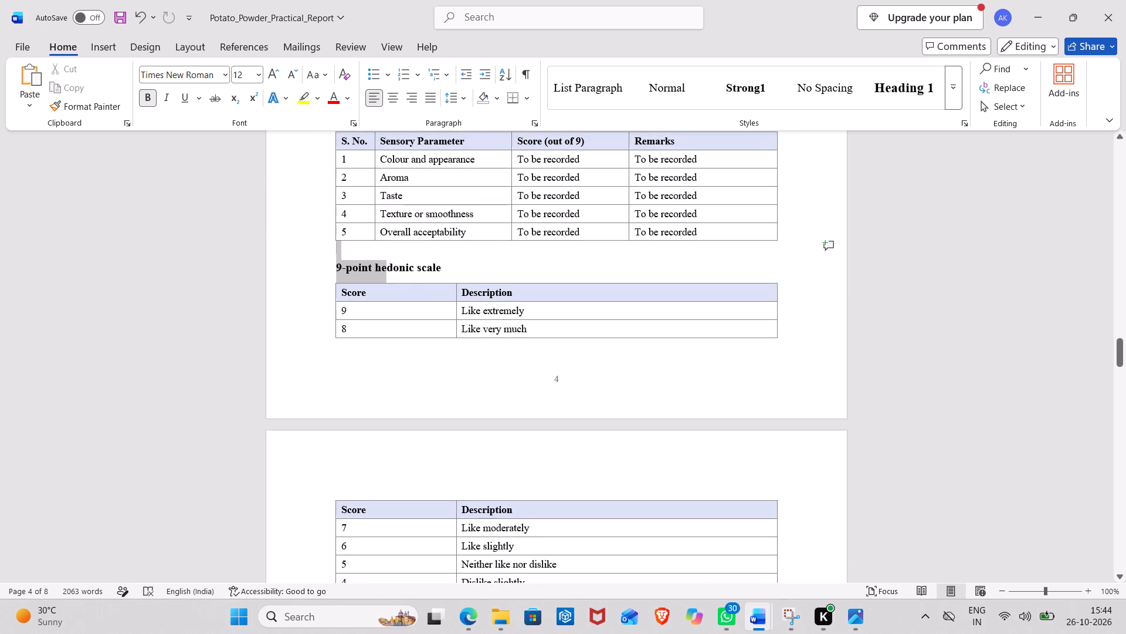
left_click_drag(403, 275, 666, 545)
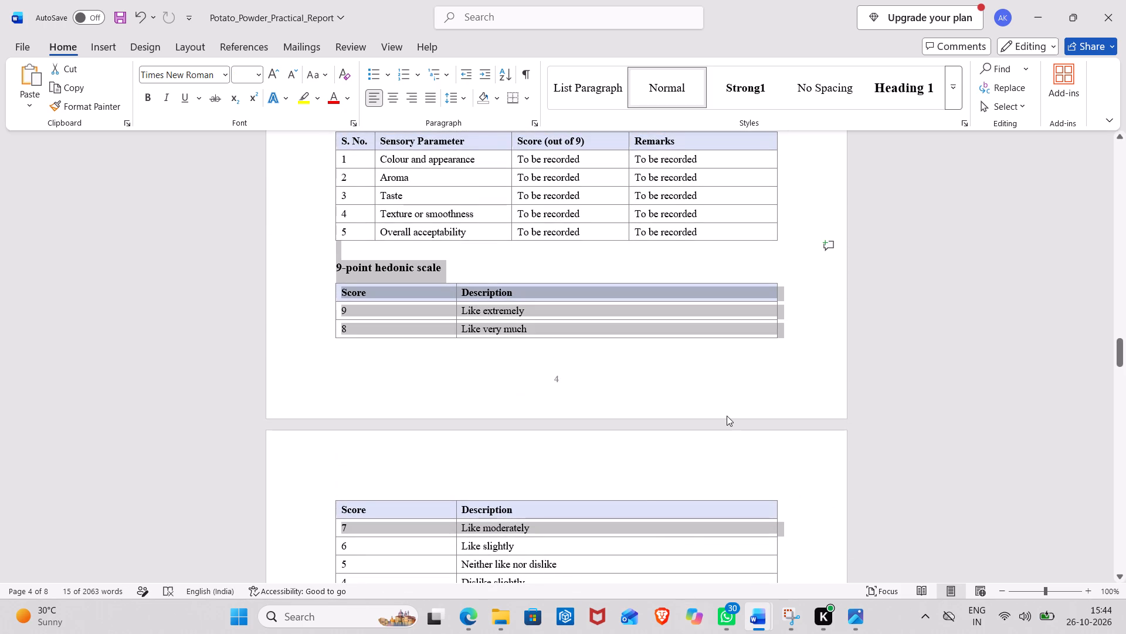
key("BackSpace")
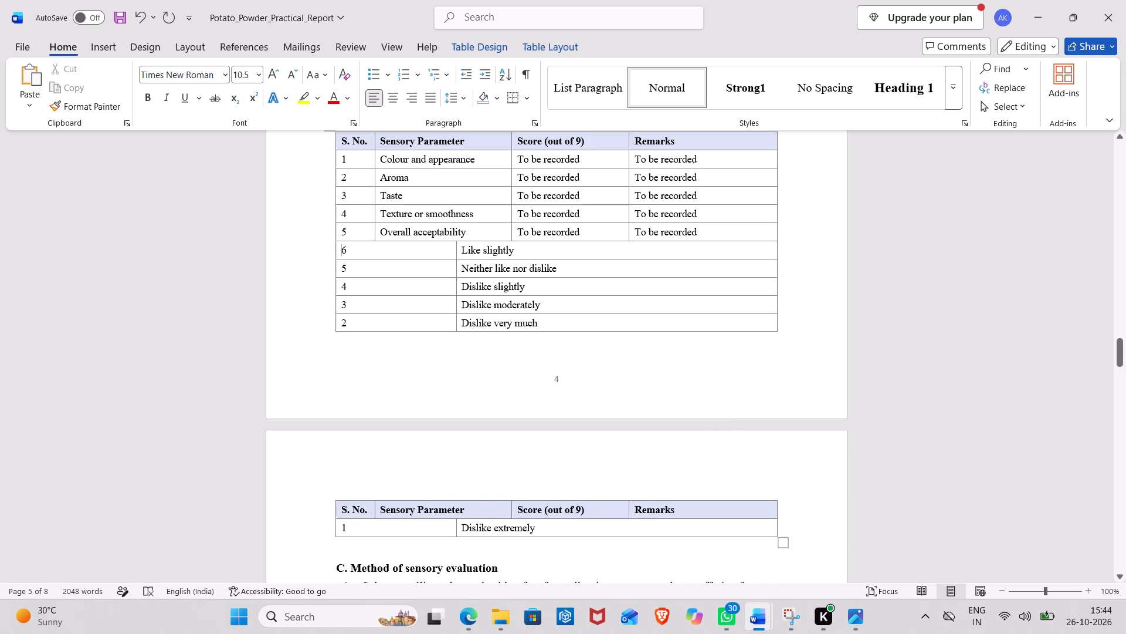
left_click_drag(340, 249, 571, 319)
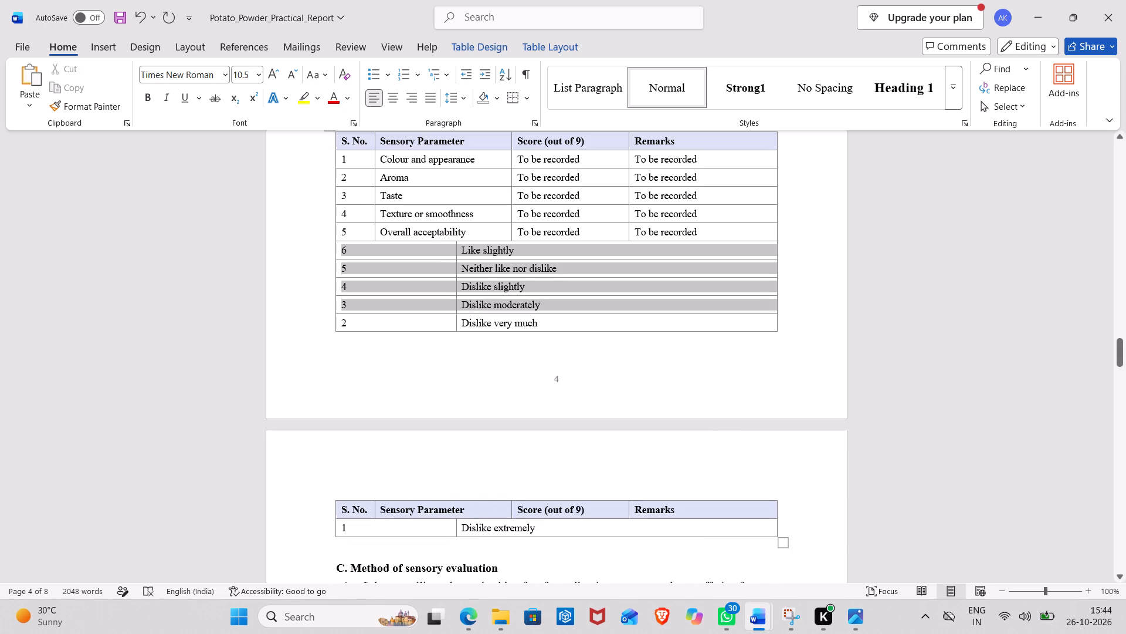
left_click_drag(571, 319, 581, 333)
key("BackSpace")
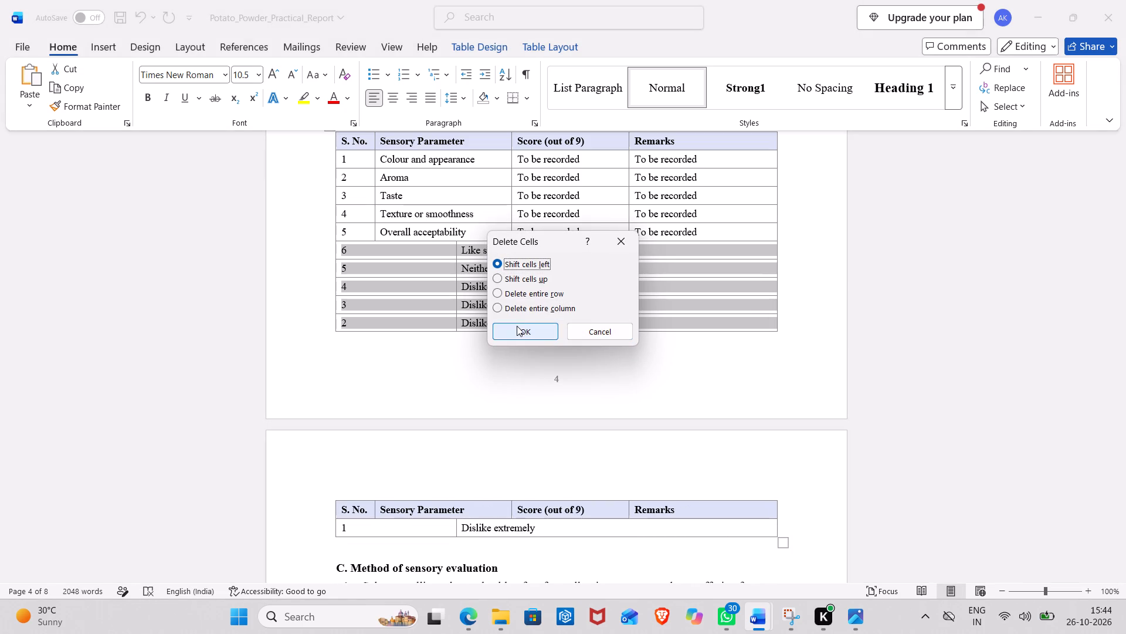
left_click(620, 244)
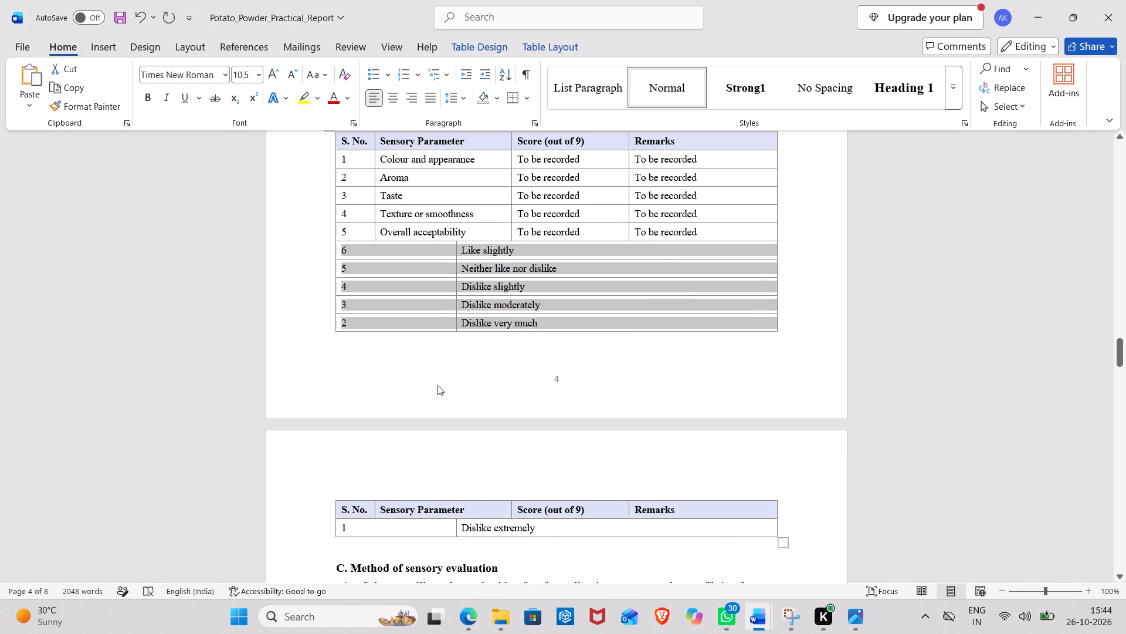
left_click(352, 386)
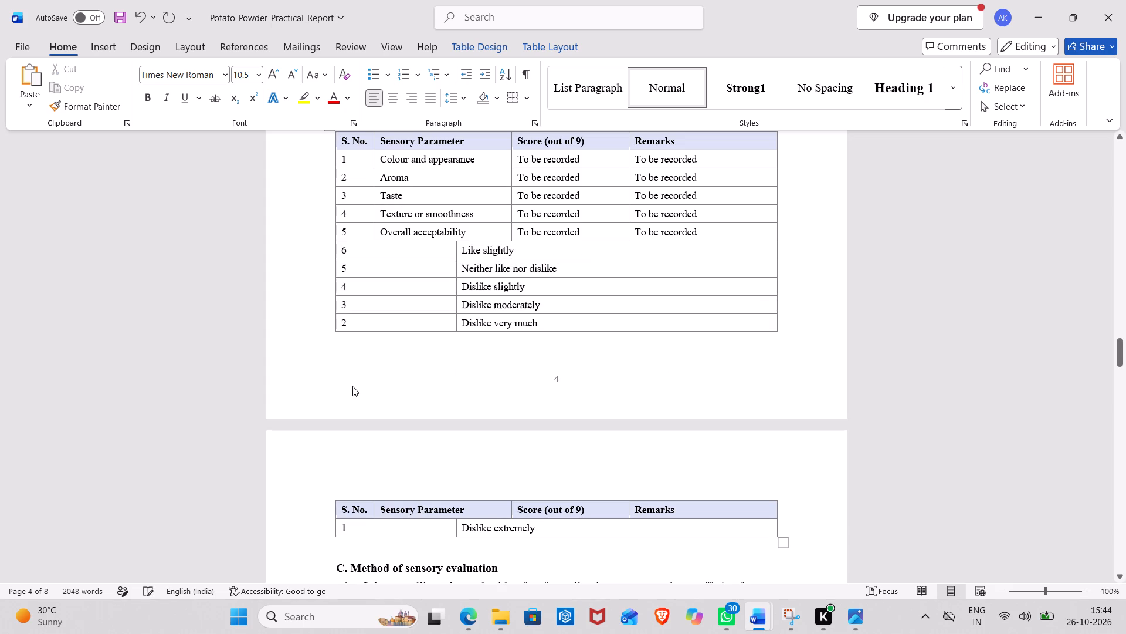
Delete the leftover hedonic scale rows, scores 6 down to 1, beneath the sensory evaluation table.
left_click_drag(344, 251, 530, 332)
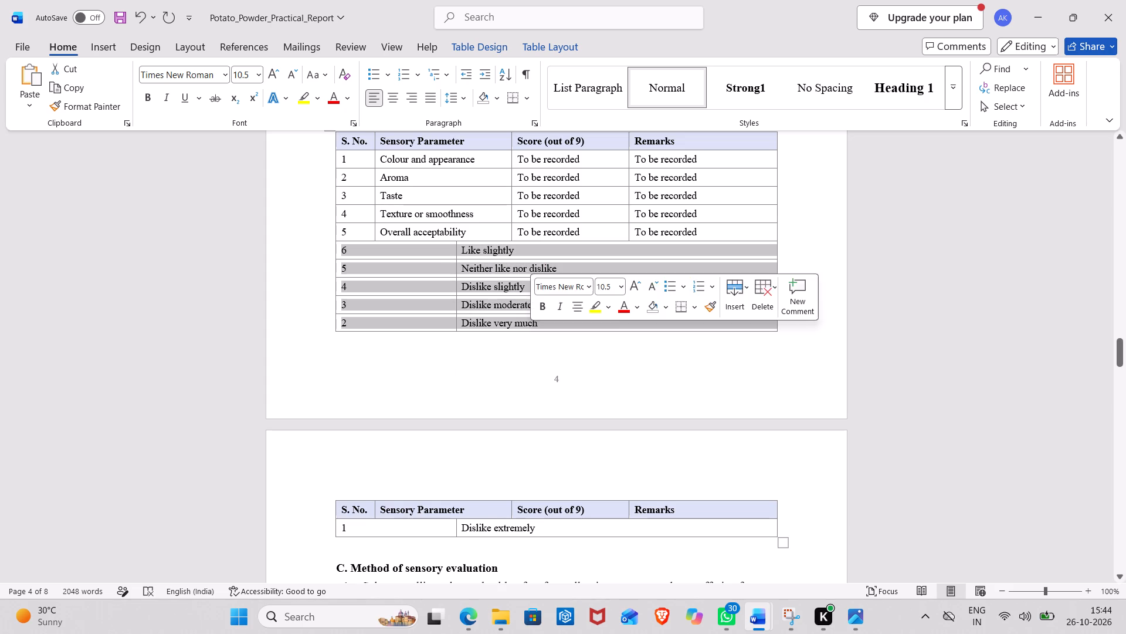
key("BackSpace")
left_click(530, 332)
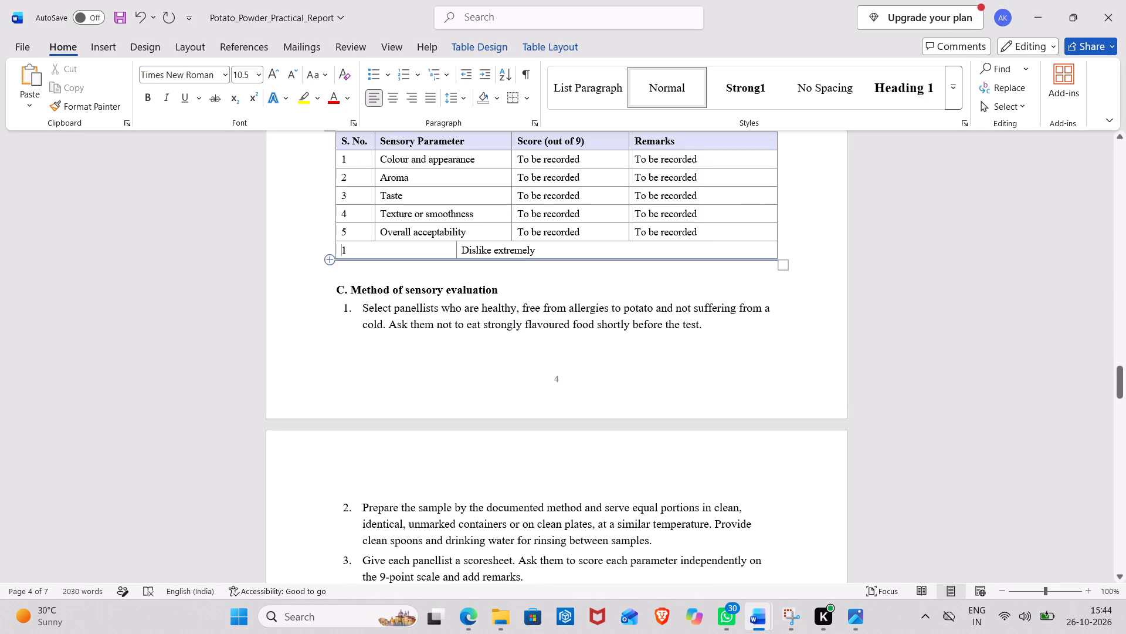
left_click_drag(341, 248, 521, 255)
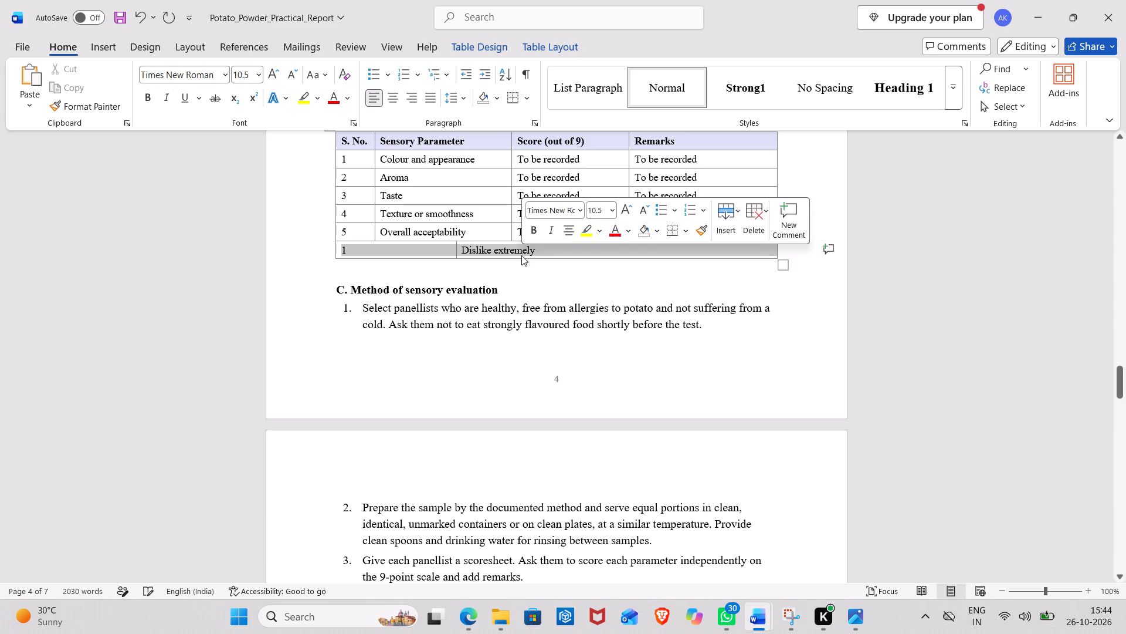
key("BackSpace")
left_click(516, 335)
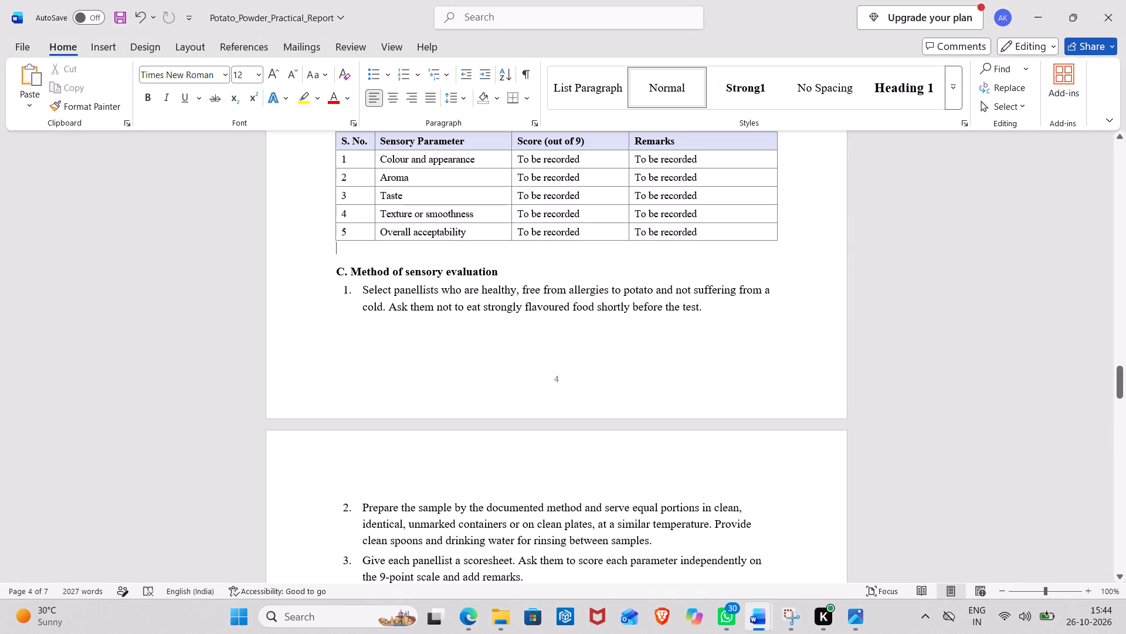
Delete "C. Method of sensory evaluation" from its heading through the paragraph about actual panellist responses before section 20.
scroll(516, 335, "down", 1)
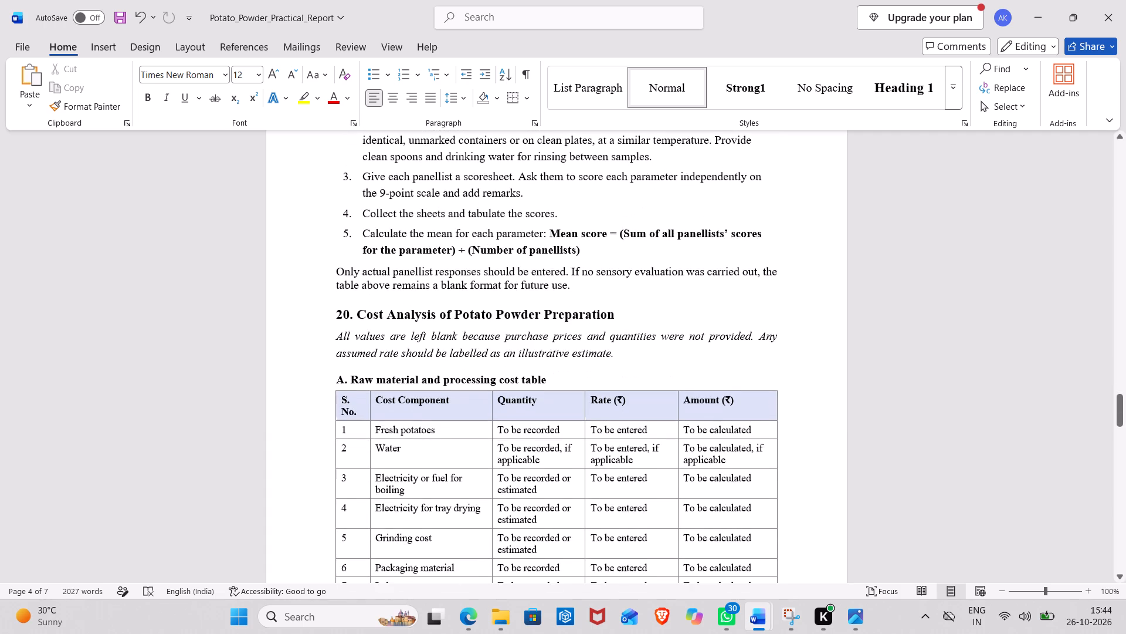
scroll(516, 335, "down", 2)
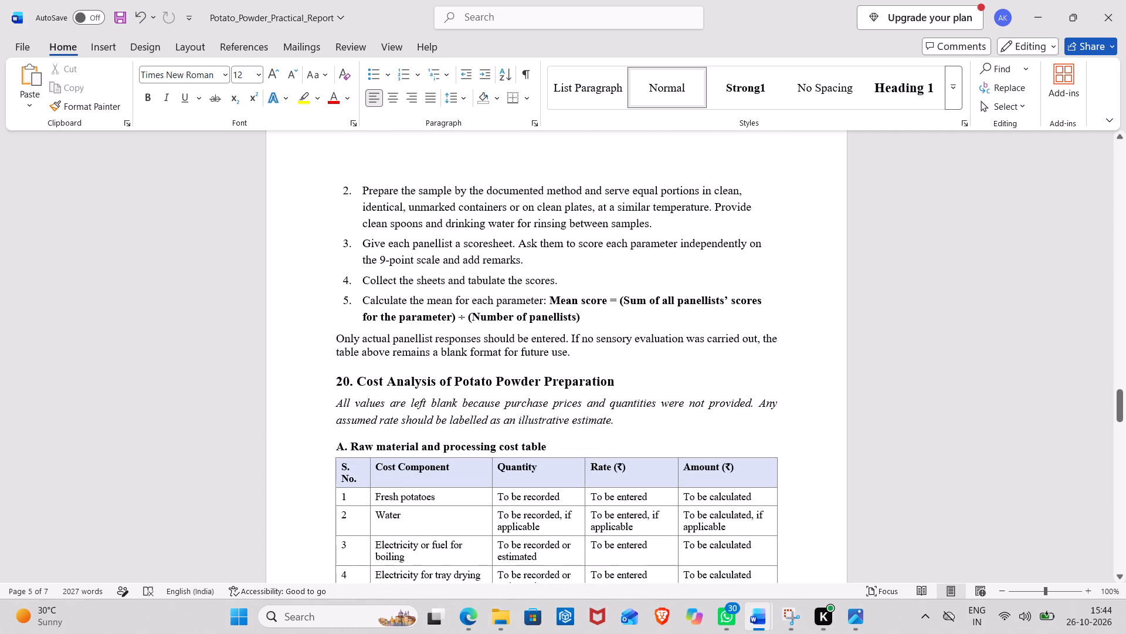
left_click_drag(568, 357, 343, 106)
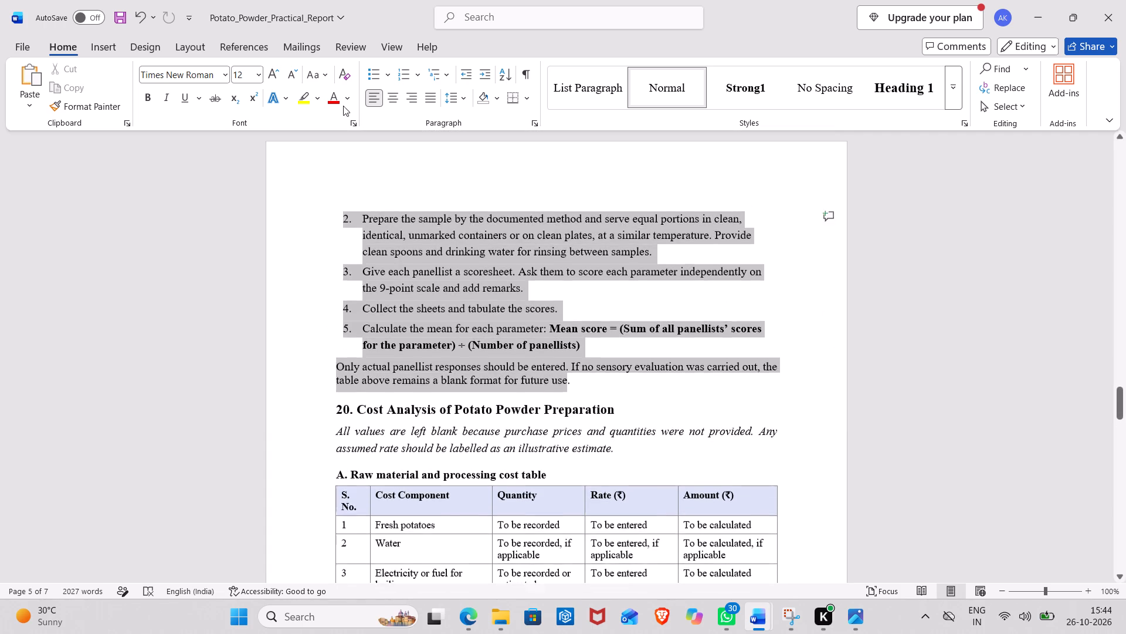
left_click_drag(343, 106, 338, 416)
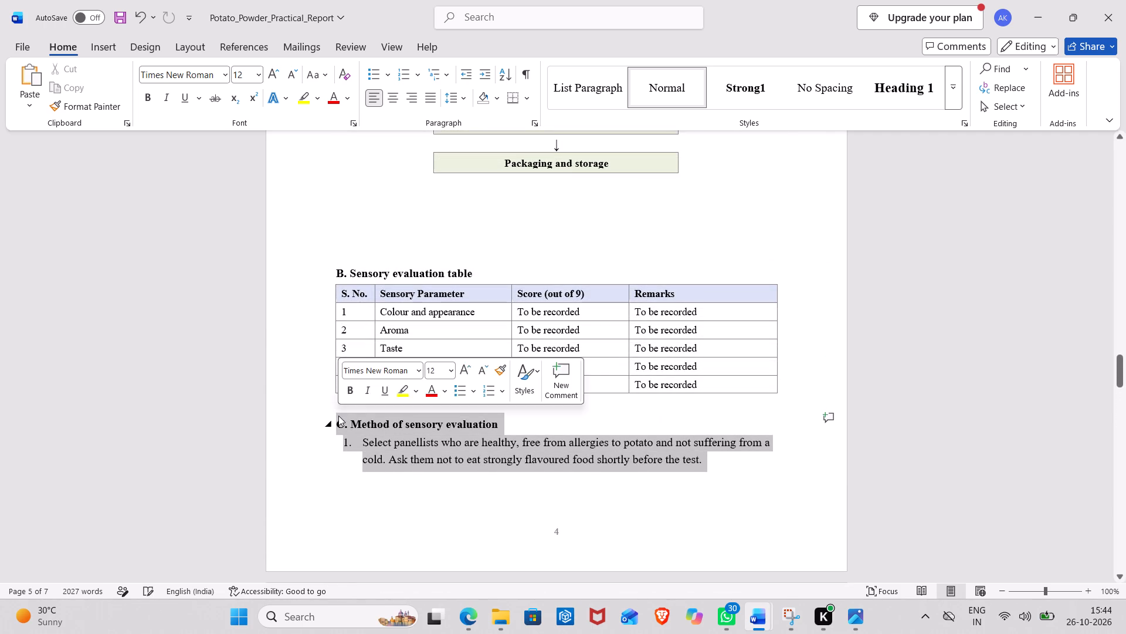
key("BackSpace")
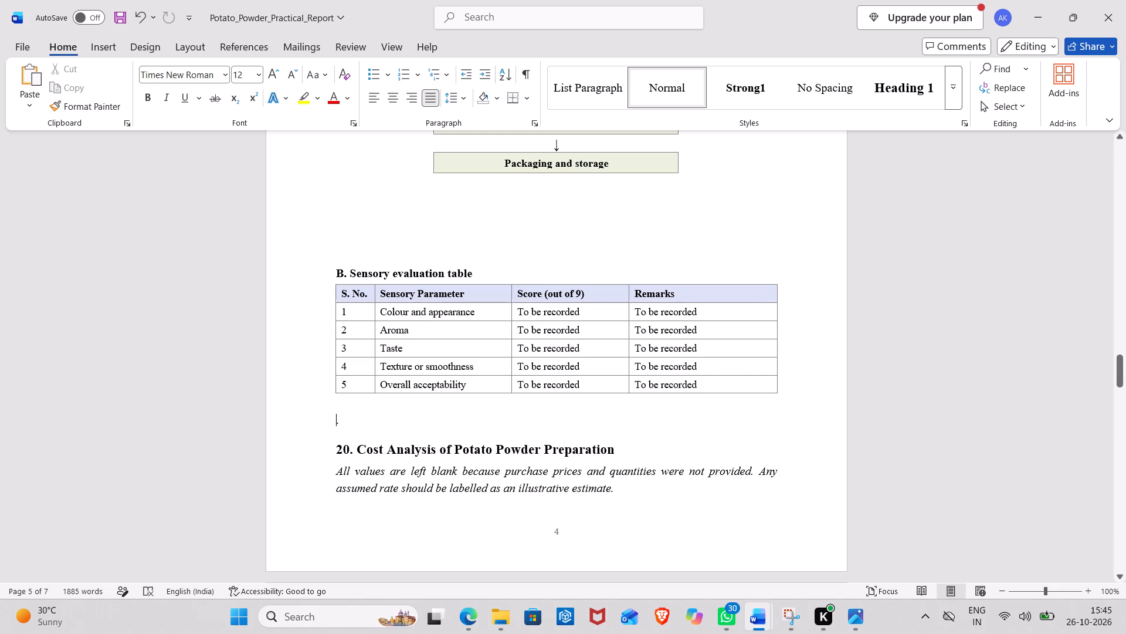
Replace the "B." prefix in the sensory evaluation table's heading with "Table13.".
left_click(348, 272)
key("BackSpace")
key("BackSpace")
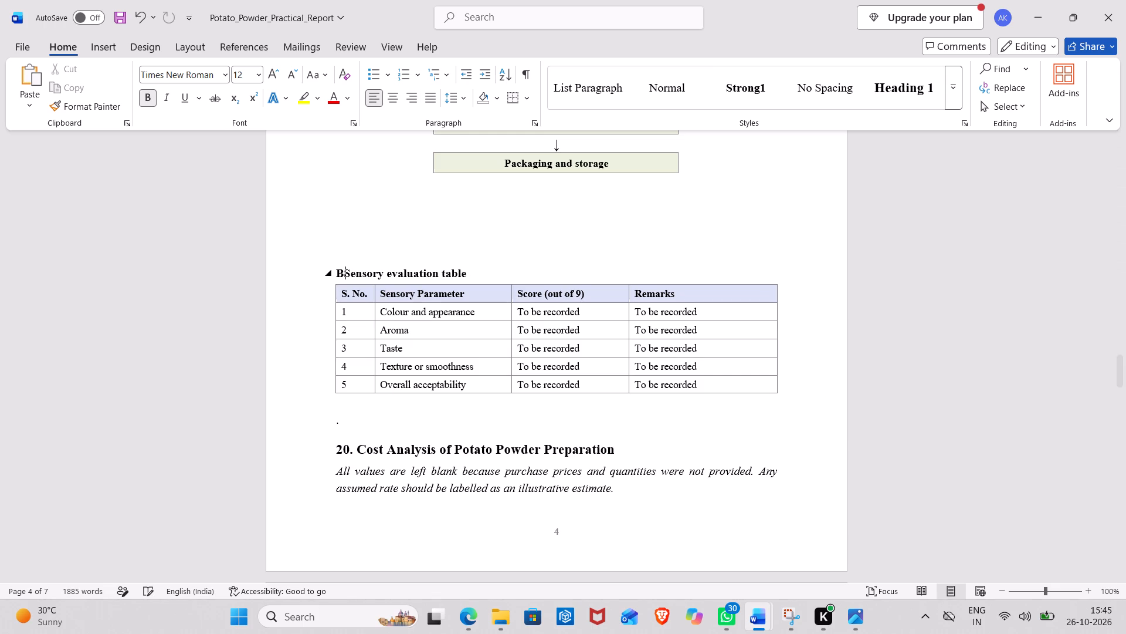
key("BackSpace")
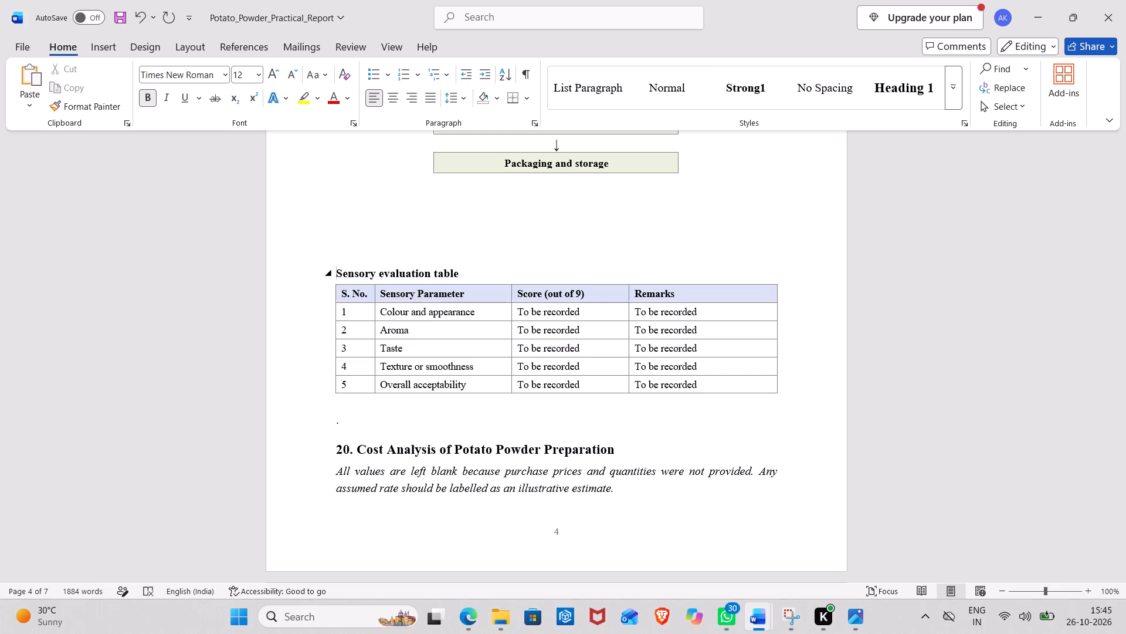
key("shift+t")
type("able")
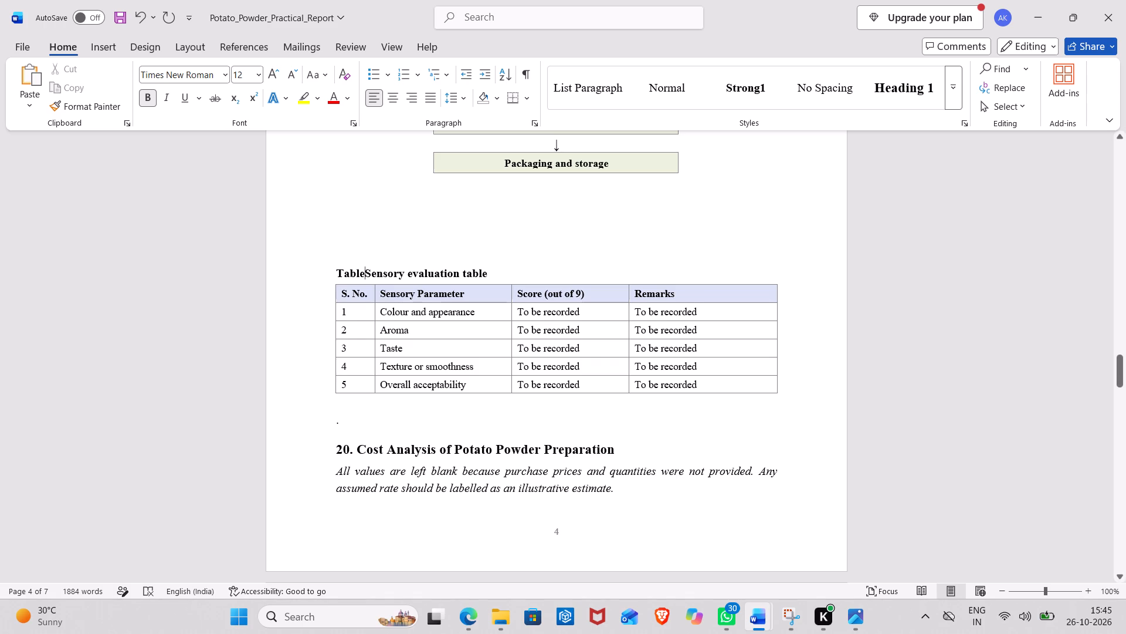
type("13")
key("period")
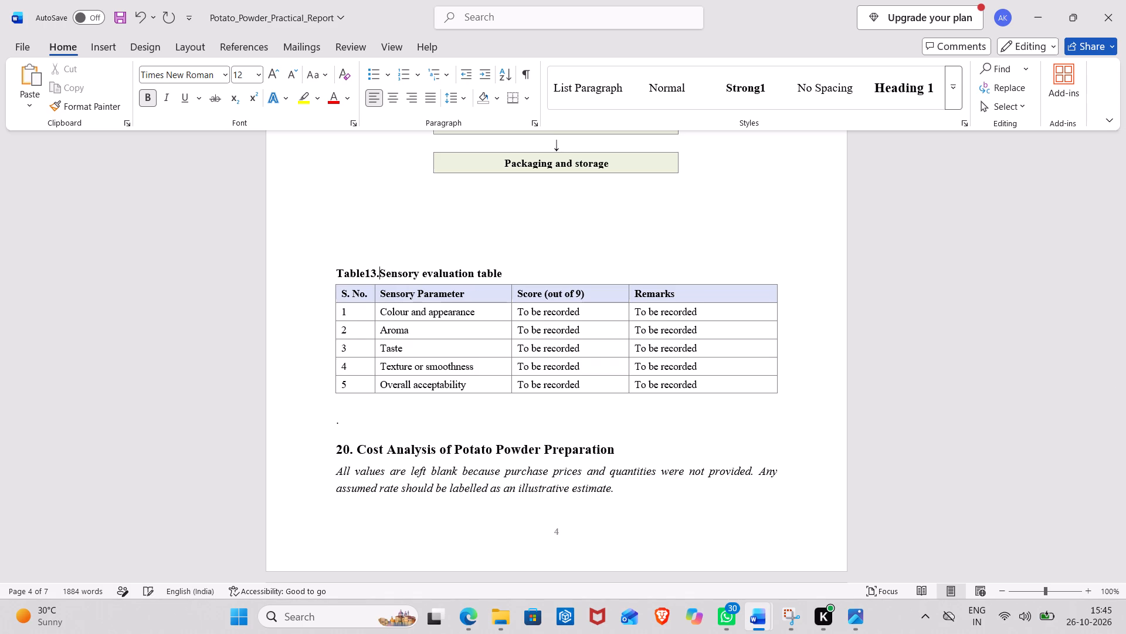
Complete the sensory evaluation table caption's number as "Table13.3.", with a space before the title.
type("3.")
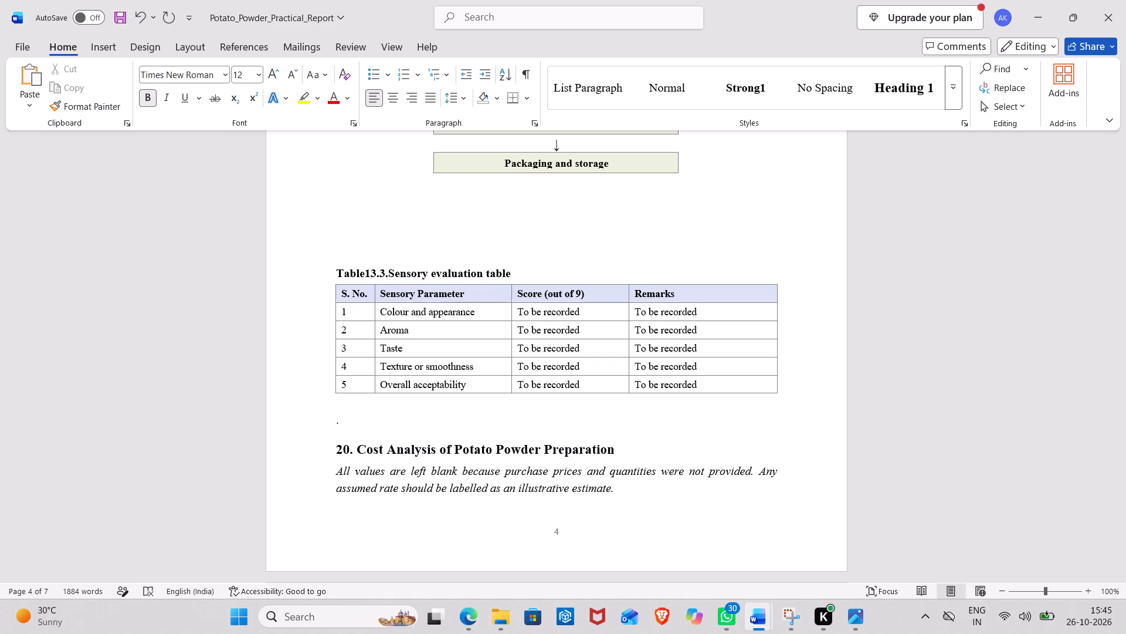
key("space")
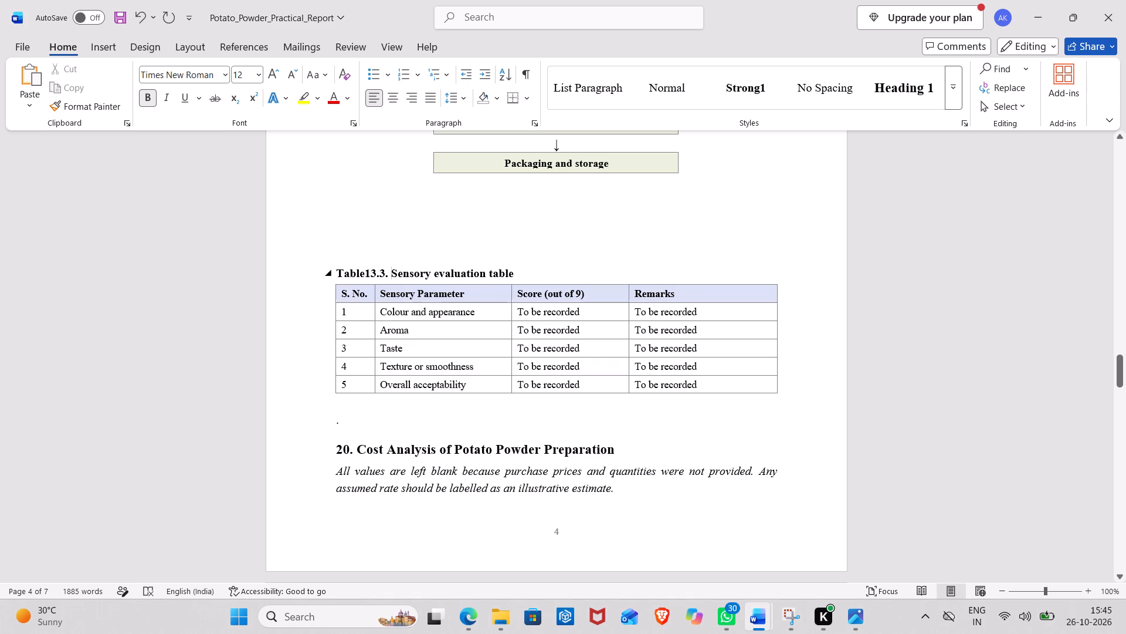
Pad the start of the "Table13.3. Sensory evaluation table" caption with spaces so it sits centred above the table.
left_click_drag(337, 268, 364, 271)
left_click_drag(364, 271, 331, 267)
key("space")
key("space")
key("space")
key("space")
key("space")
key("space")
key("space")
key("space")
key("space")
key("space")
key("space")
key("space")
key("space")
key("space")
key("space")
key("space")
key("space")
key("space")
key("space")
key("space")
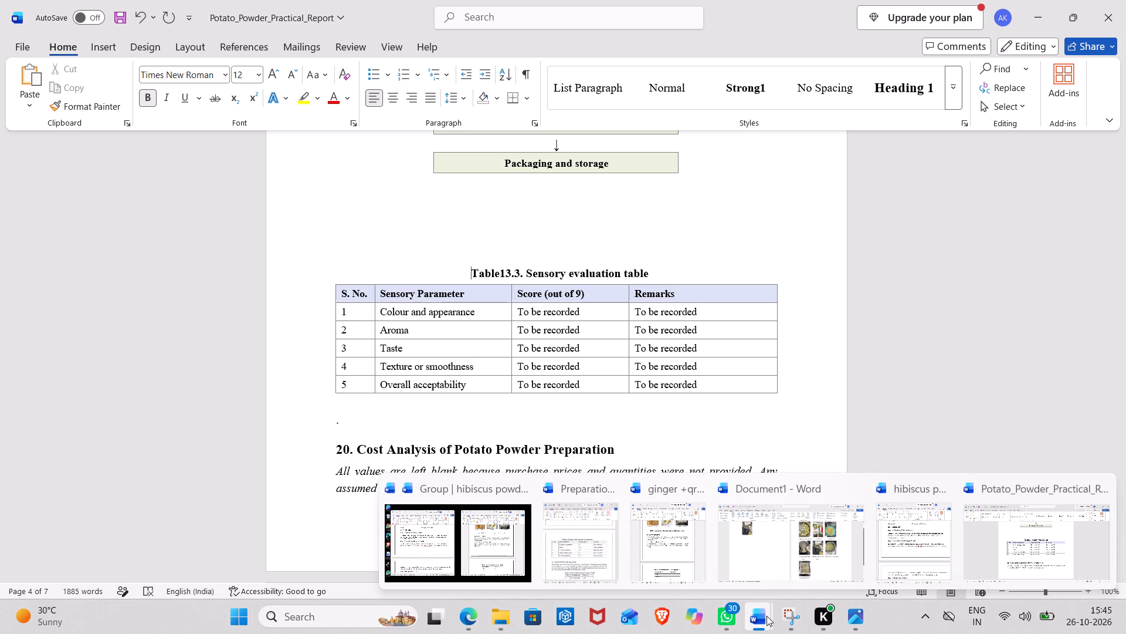
Bring up the ginger report and place the potato powder report side by side with it.
left_click(670, 557)
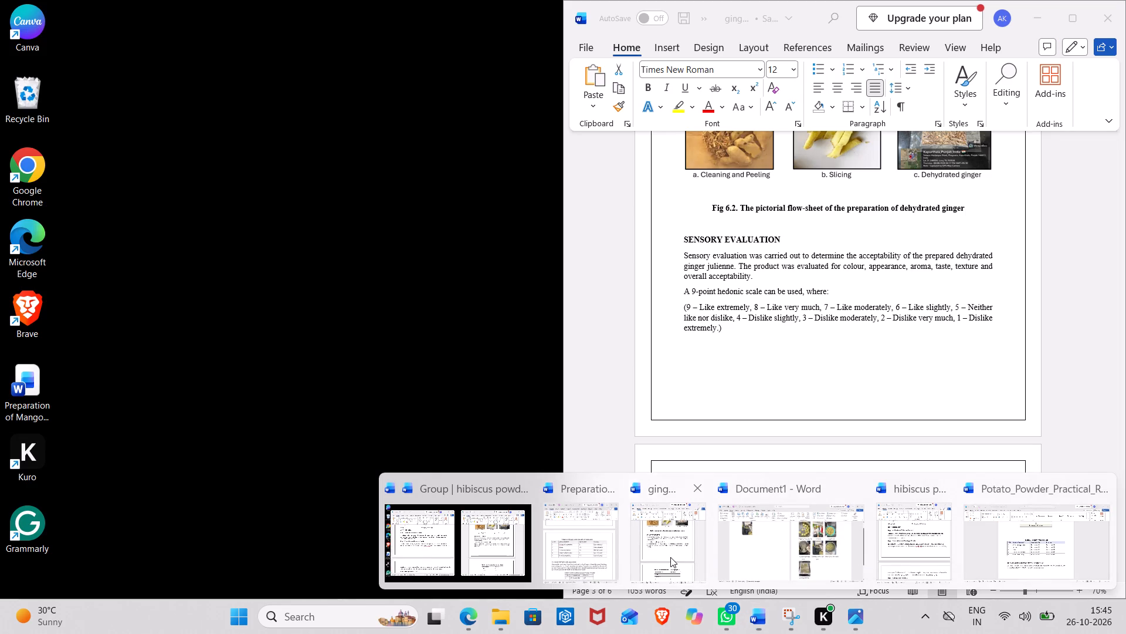
left_click(419, 443)
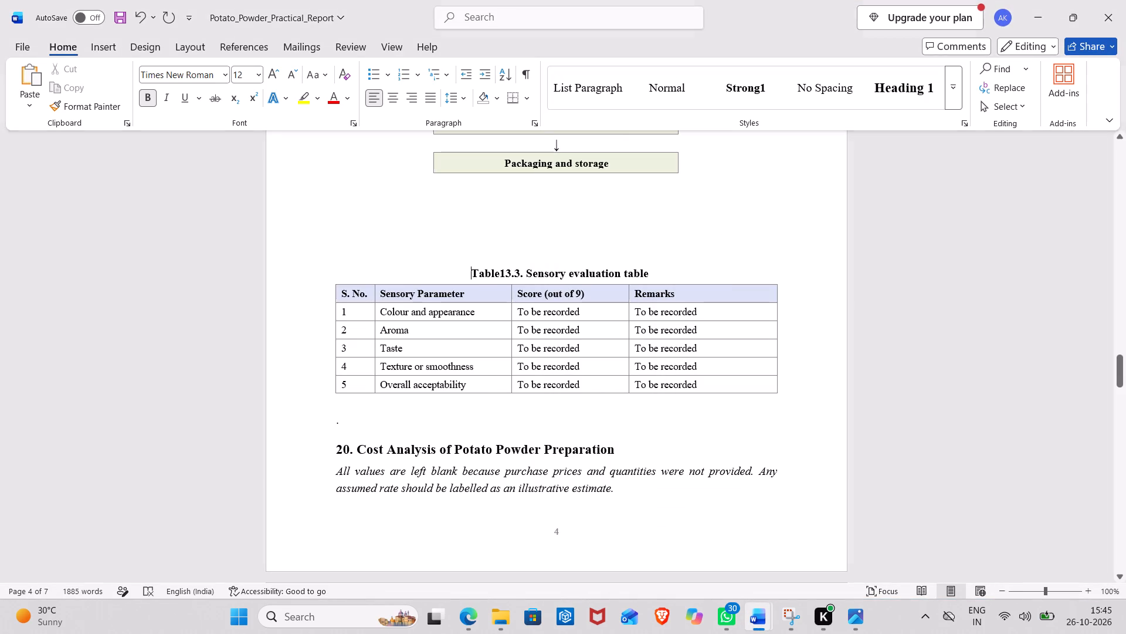
key("super+Left")
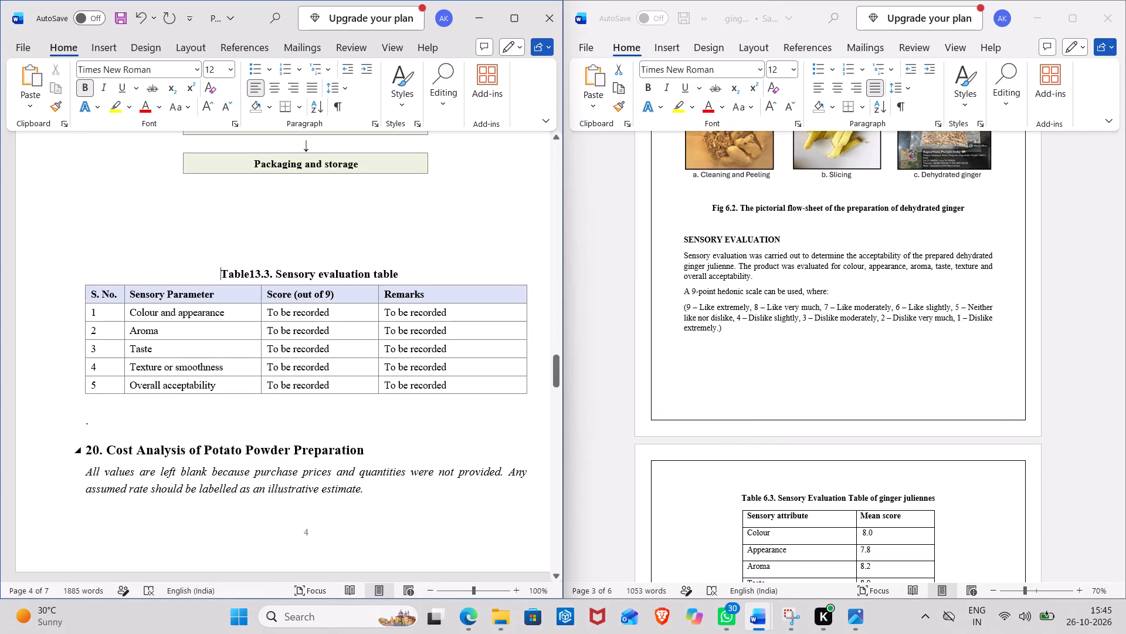
Copy the sensory evaluation paragraphs and 9-point hedonic scale text from the ginger report to below the potato report's Table13.3 caption.
scroll(710, 391, "down", 2)
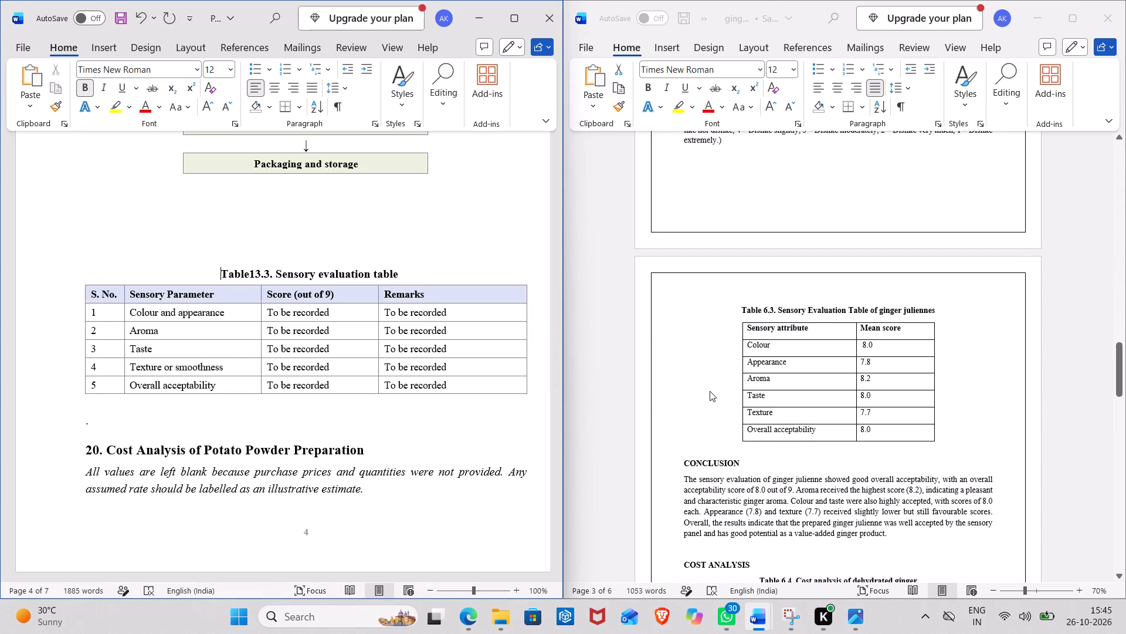
scroll(710, 391, "down", 1)
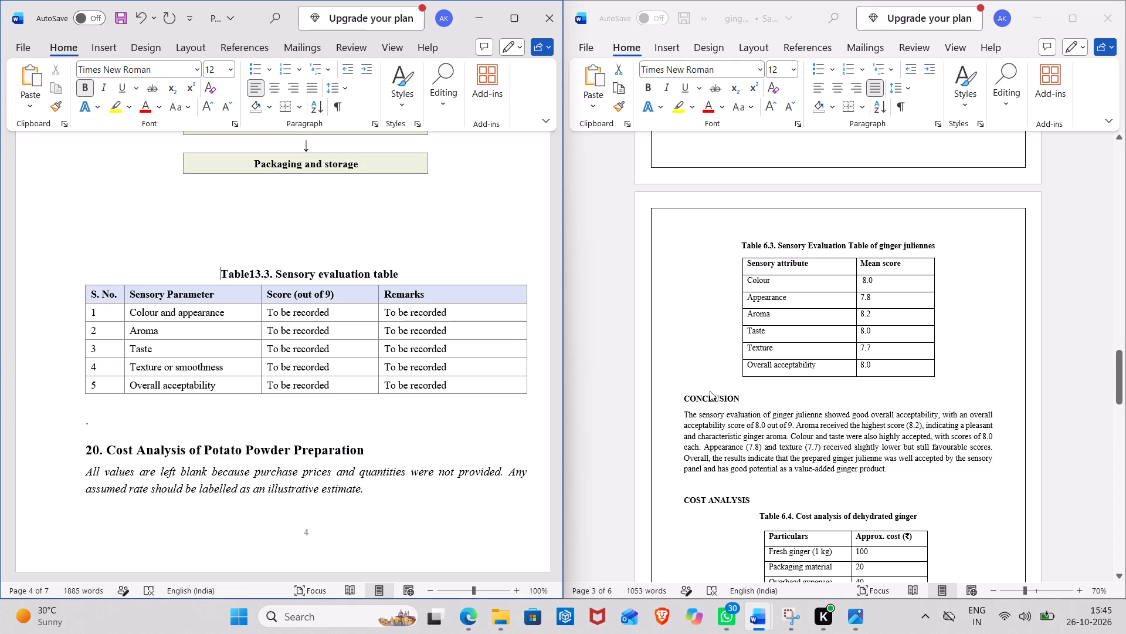
scroll(710, 391, "down", 1)
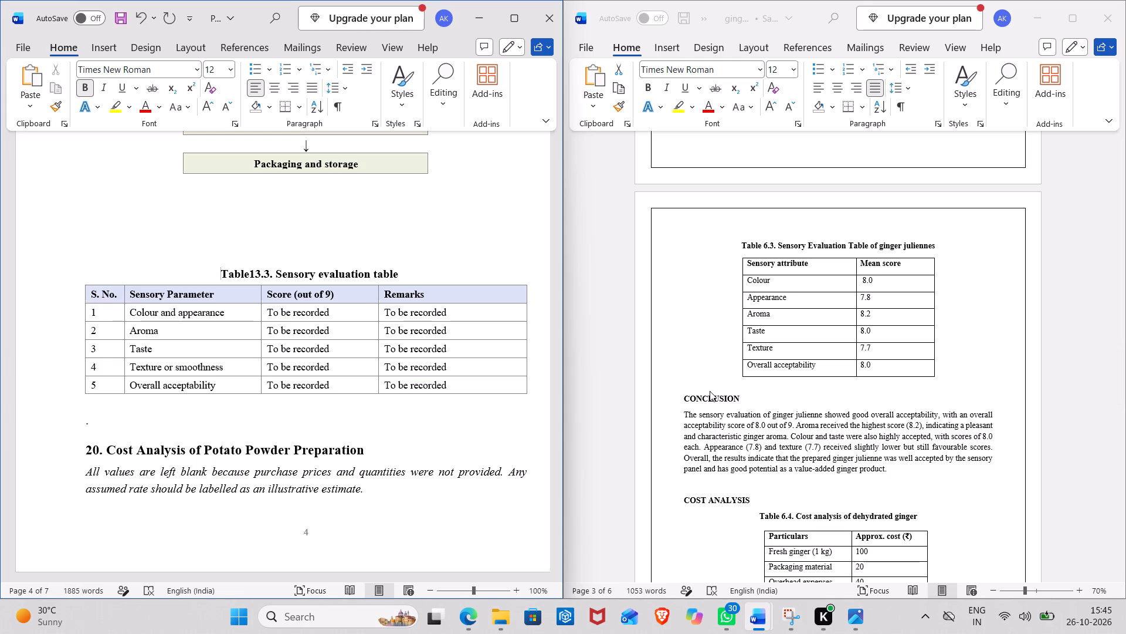
scroll(710, 391, "up", 2)
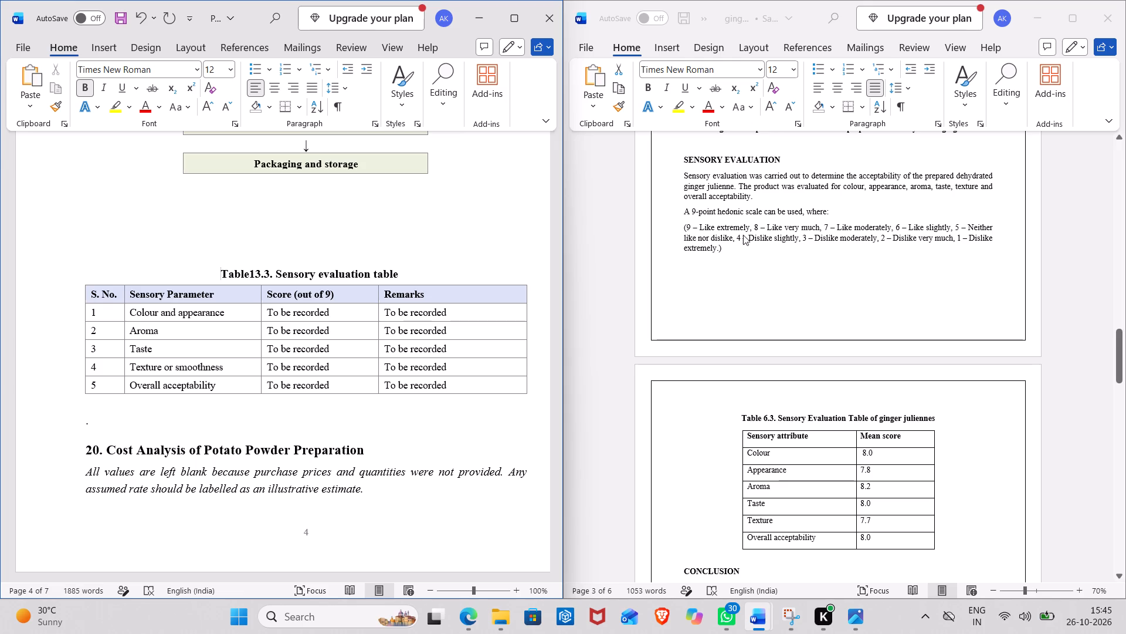
left_click(721, 247)
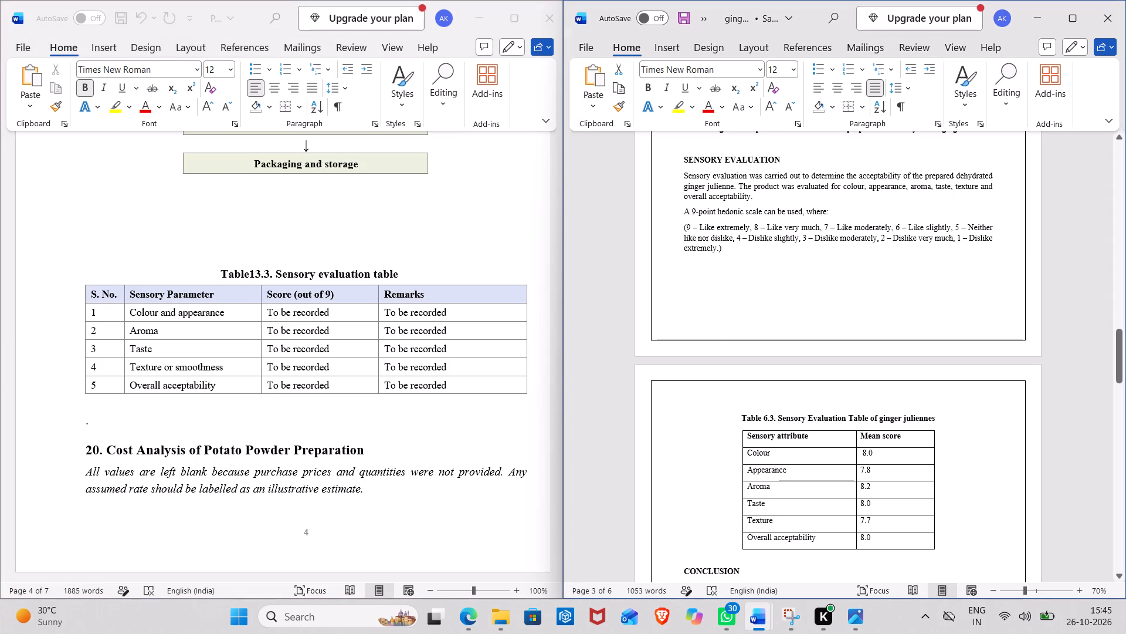
left_click_drag(722, 251, 681, 158)
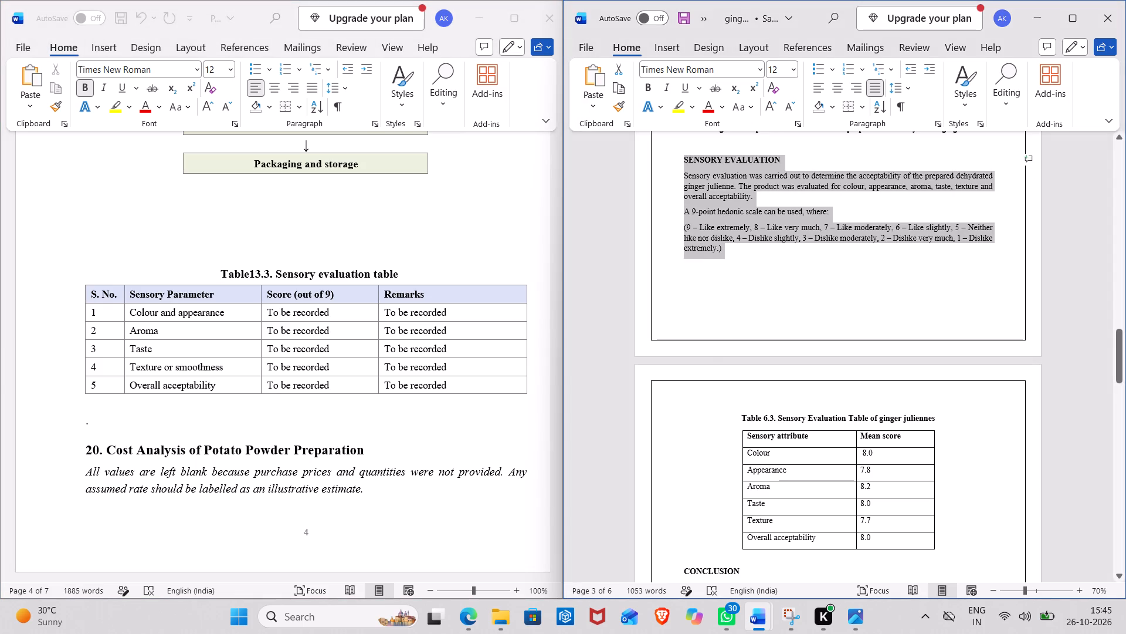
left_click_drag(681, 158, 685, 175)
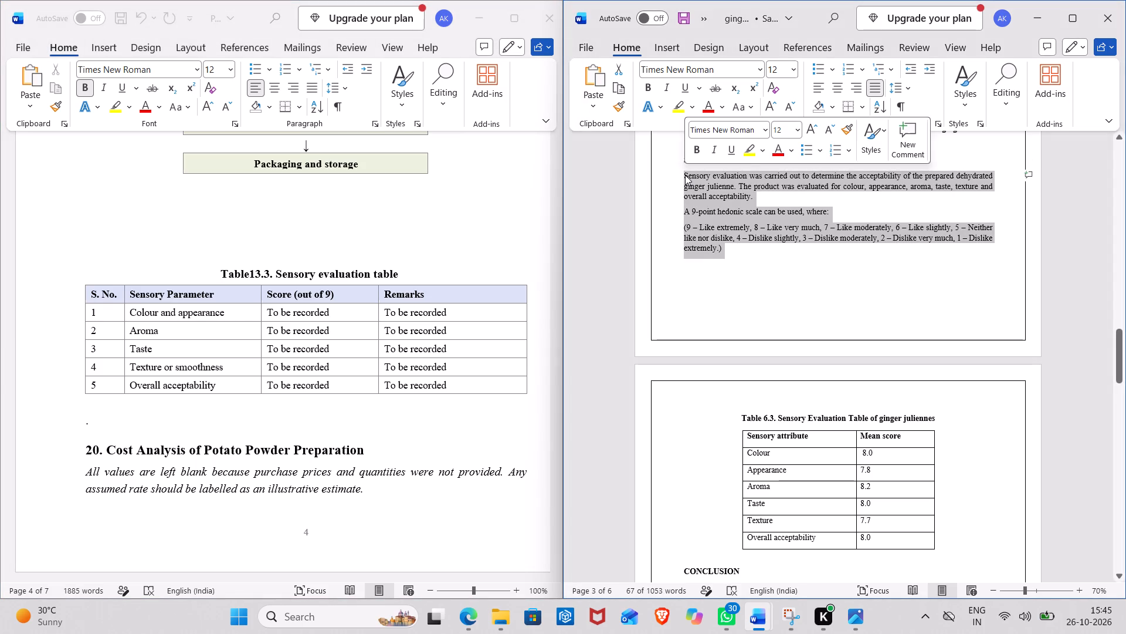
key("ctrl+c")
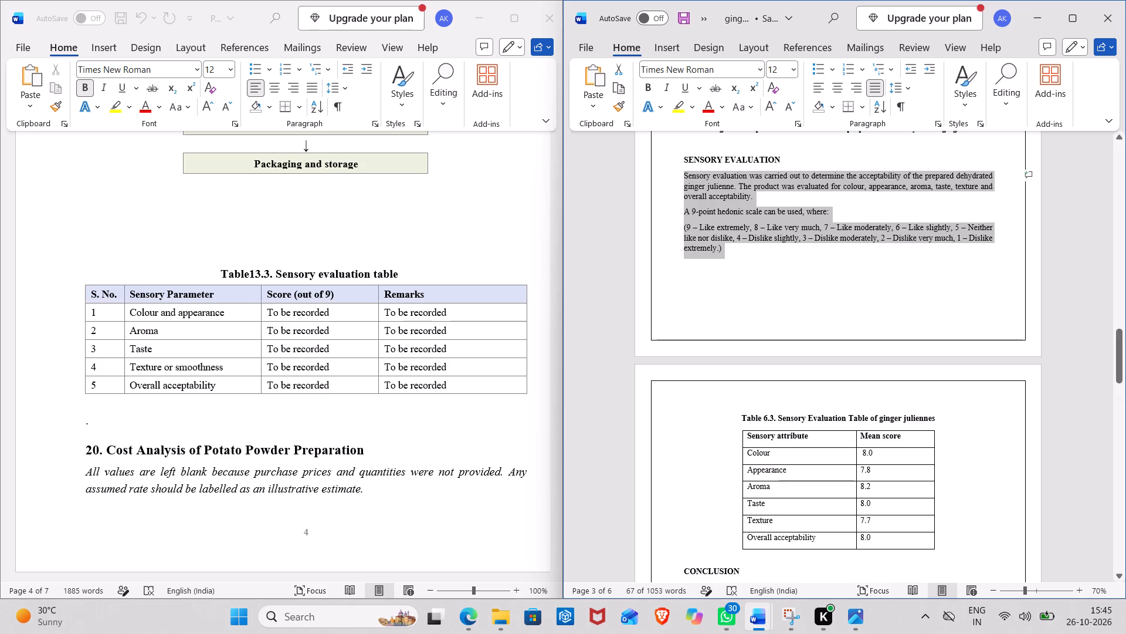
left_click(407, 269)
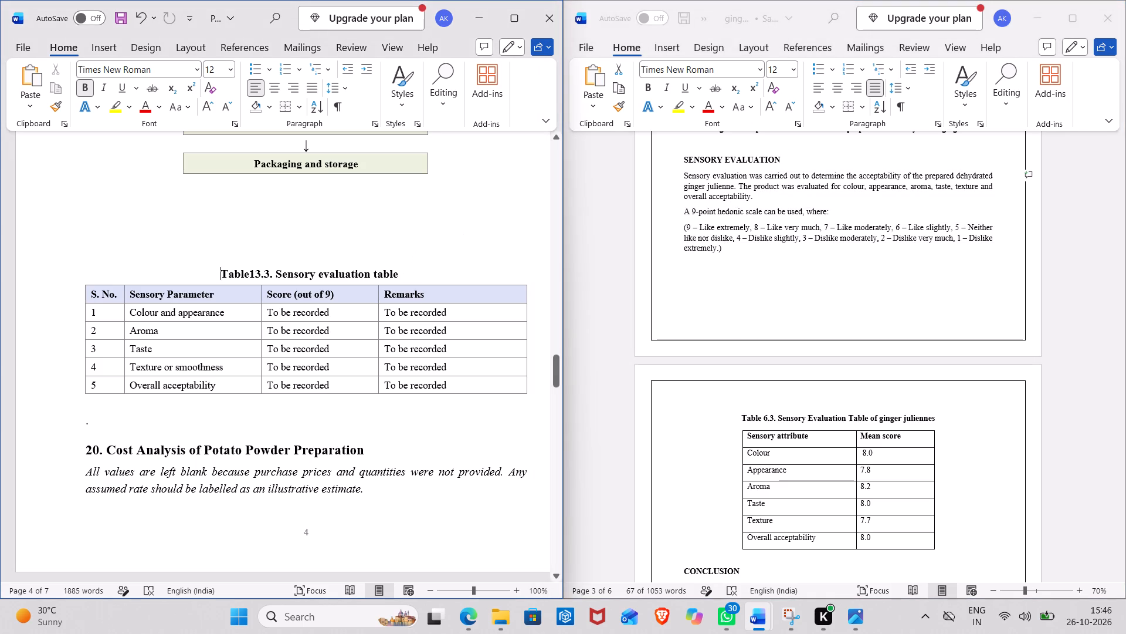
left_click(407, 269)
key("Return")
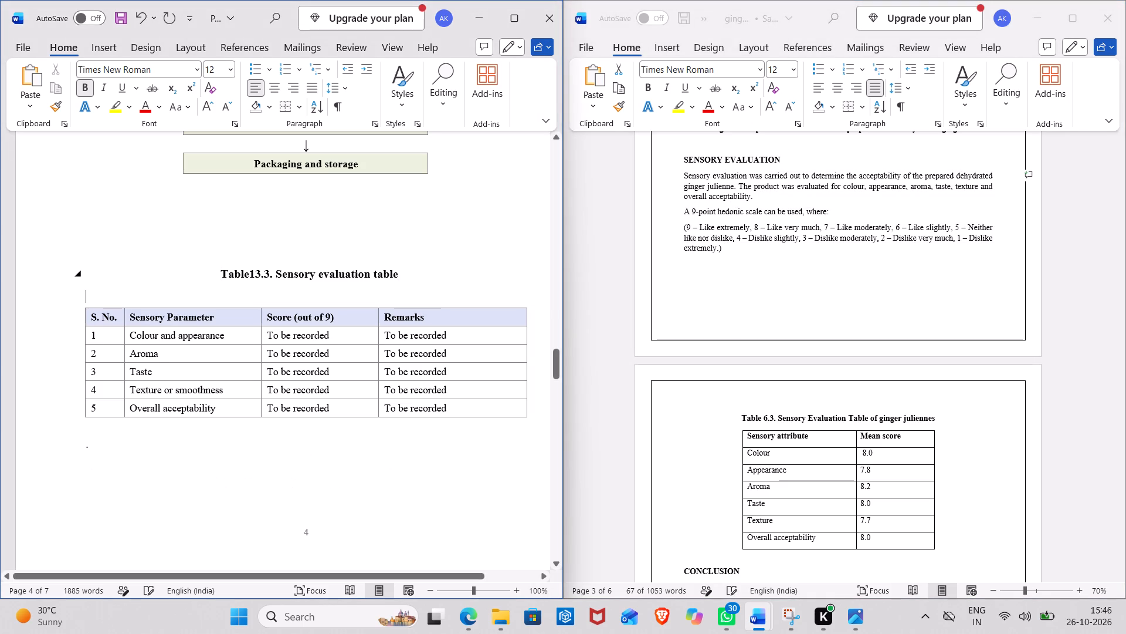
key("ctrl+v")
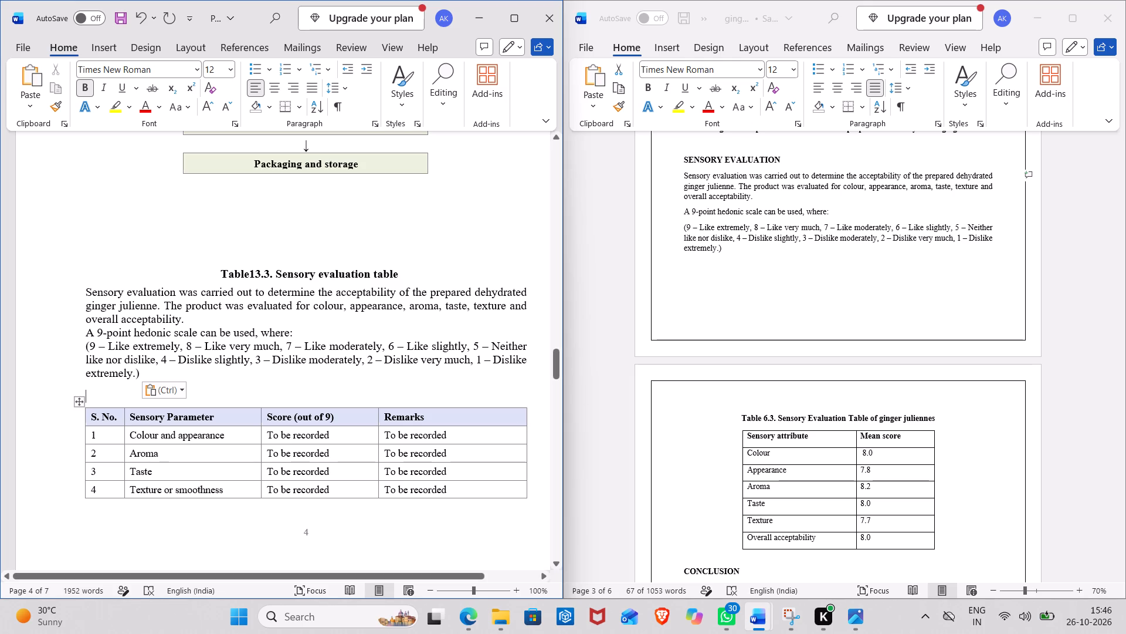
Clear the score cell of the "Colour and appearance" row in the sensory evaluation table.
left_click_drag(331, 437, 266, 431)
key("BackSpace")
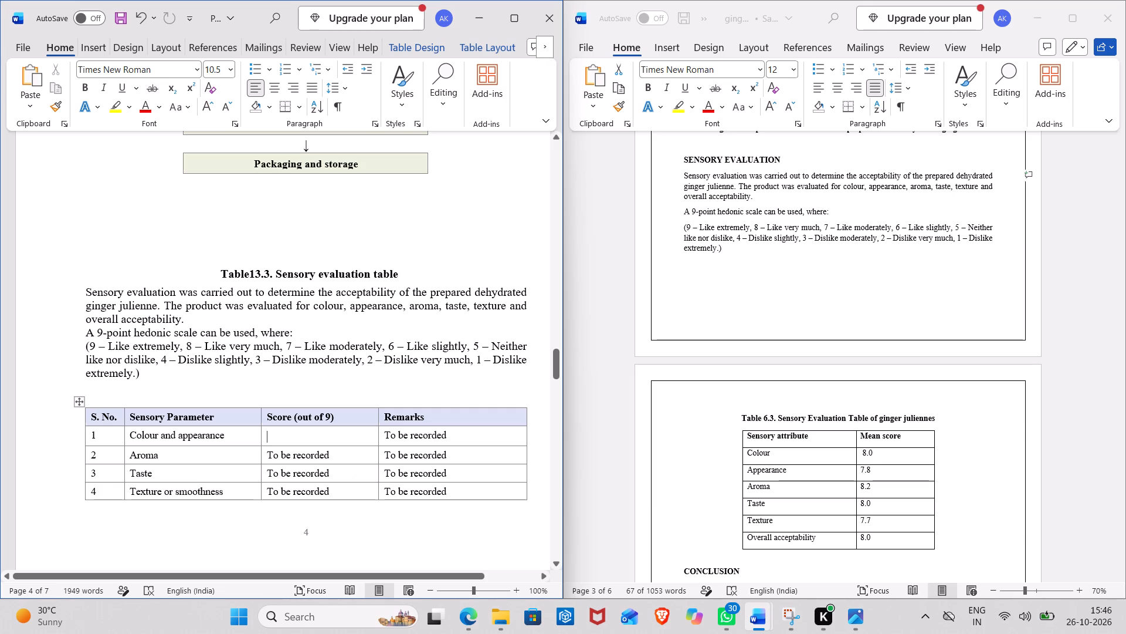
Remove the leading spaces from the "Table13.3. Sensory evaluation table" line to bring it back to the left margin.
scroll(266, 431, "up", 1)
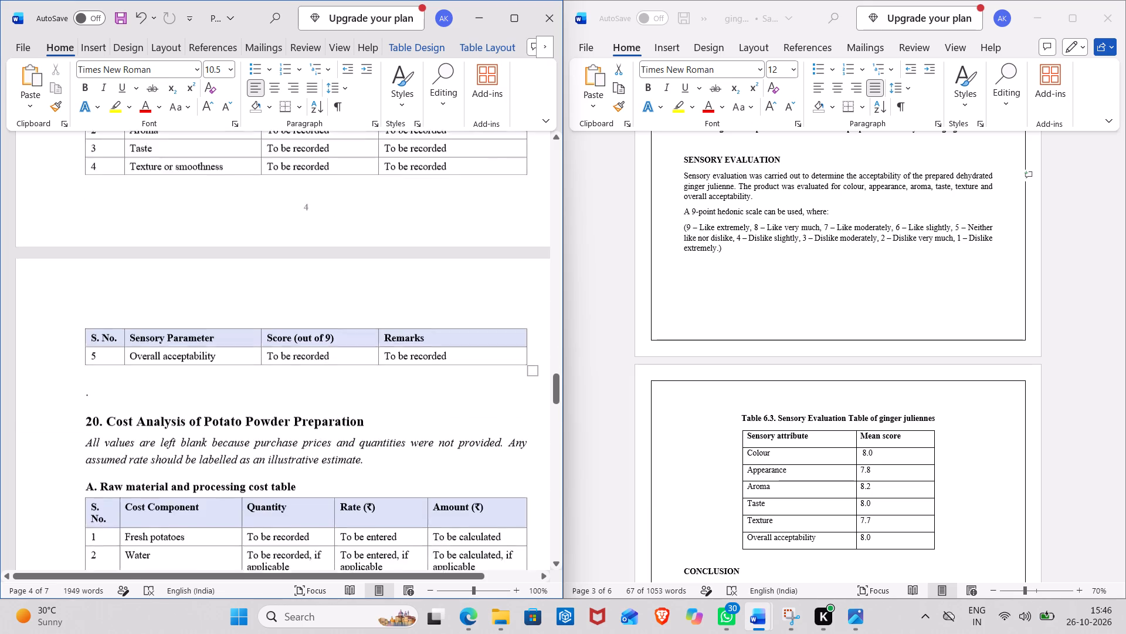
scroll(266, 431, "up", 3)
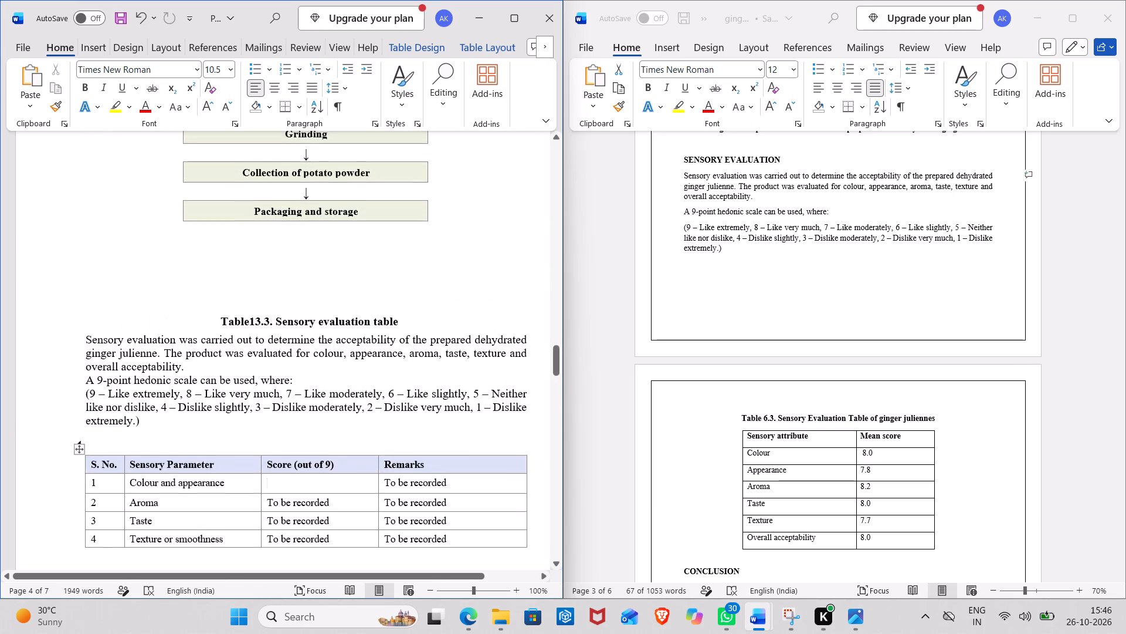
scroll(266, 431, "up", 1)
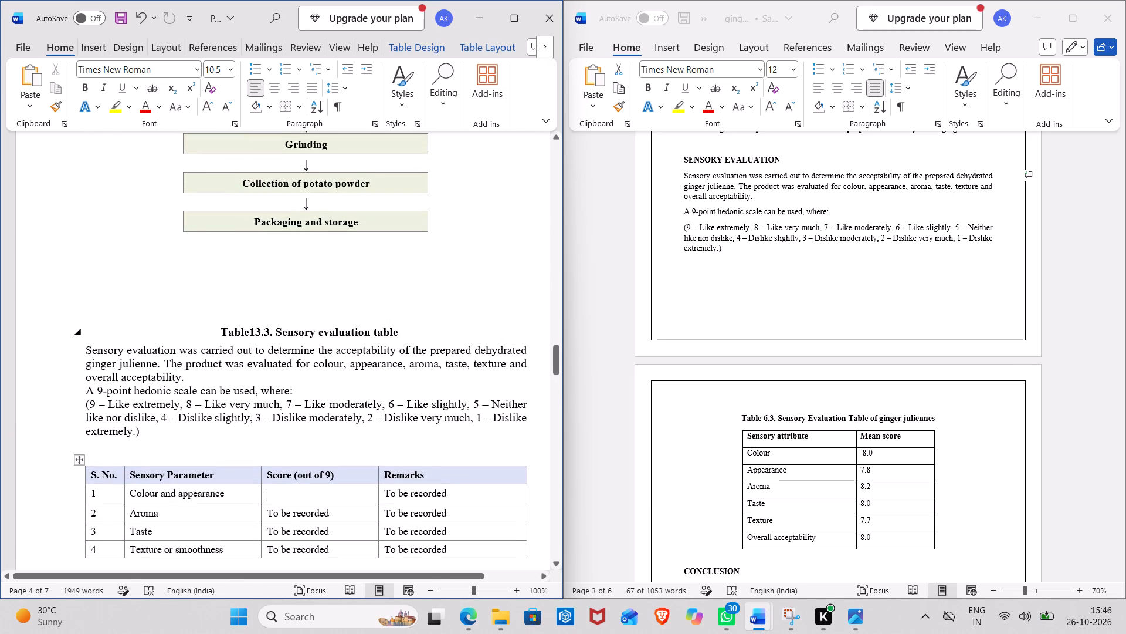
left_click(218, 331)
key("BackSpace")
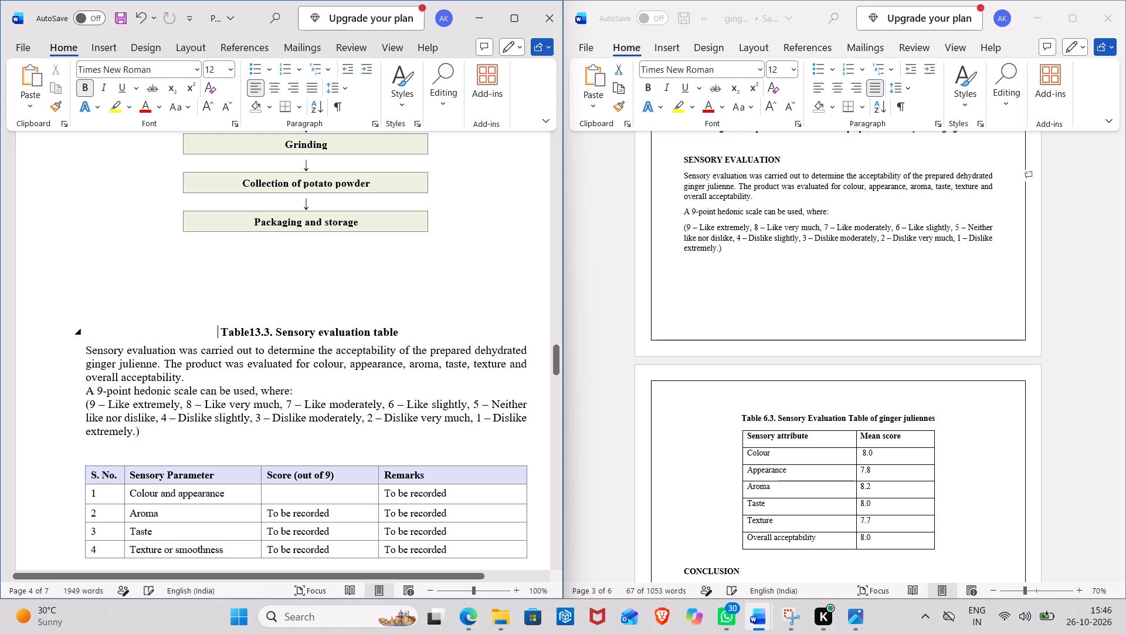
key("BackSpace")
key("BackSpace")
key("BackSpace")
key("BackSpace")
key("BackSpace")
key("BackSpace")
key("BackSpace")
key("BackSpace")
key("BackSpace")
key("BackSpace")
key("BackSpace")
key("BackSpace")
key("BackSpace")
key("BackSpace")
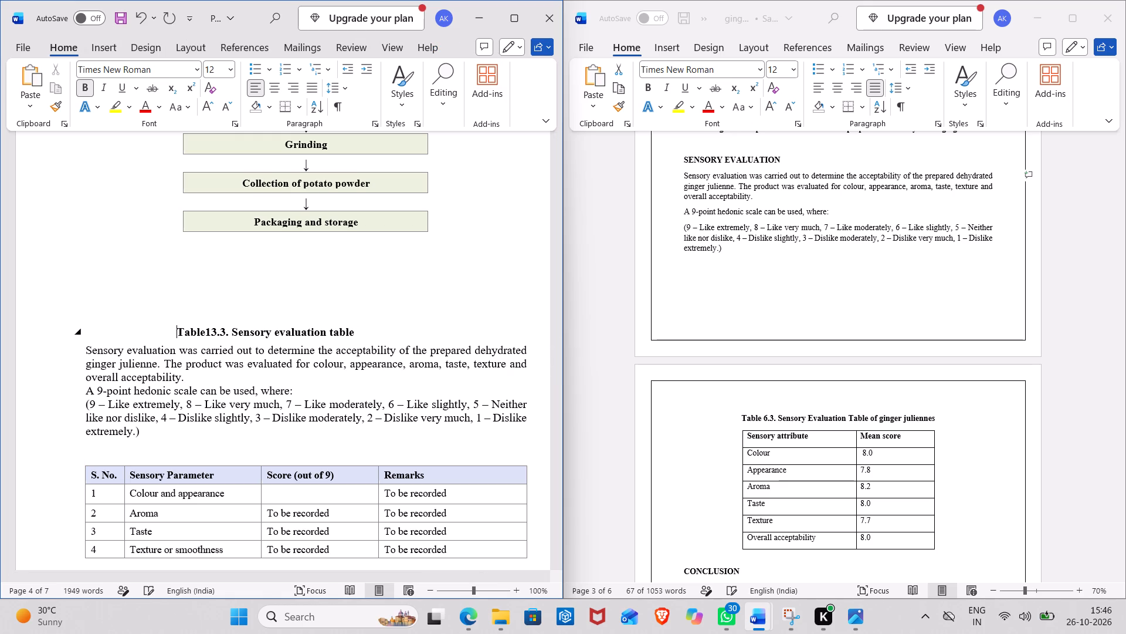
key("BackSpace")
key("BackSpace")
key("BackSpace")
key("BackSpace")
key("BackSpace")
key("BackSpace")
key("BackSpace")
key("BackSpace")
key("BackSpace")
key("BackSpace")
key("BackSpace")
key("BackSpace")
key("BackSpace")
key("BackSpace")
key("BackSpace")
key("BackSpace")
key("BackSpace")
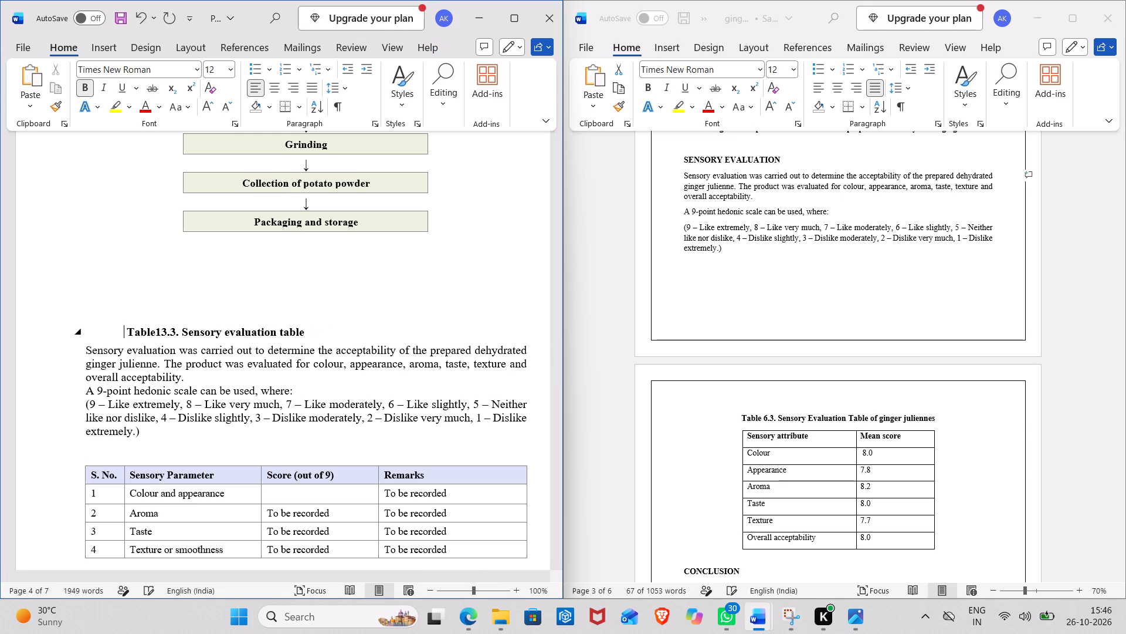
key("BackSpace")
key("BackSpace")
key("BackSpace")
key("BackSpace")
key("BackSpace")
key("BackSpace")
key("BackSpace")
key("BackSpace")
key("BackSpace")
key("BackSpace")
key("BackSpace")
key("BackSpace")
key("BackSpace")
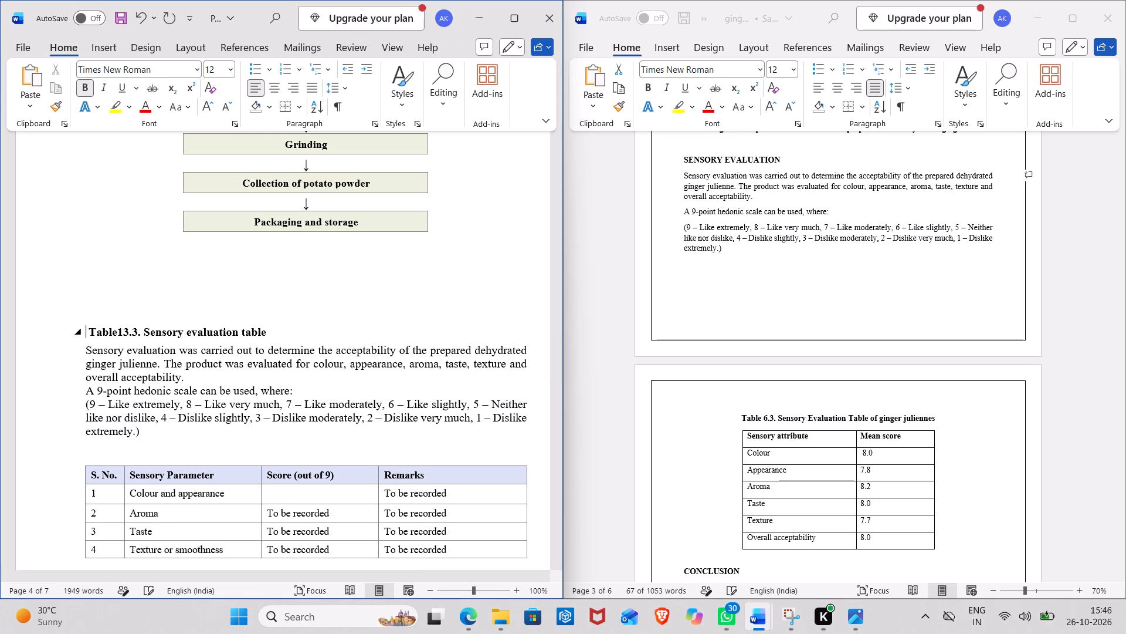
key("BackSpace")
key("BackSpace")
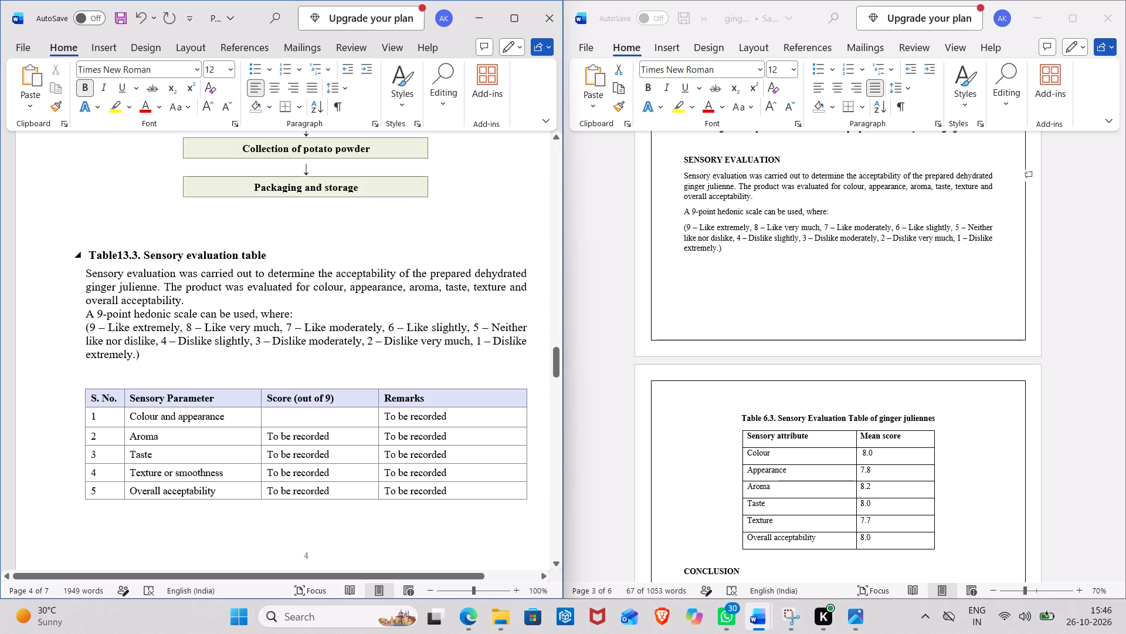
Duplicate the "Table13.3. Sensory evaluation table" caption below the hedonic scale text, directly above the table with no blank lines between.
left_click_drag(87, 255, 276, 257)
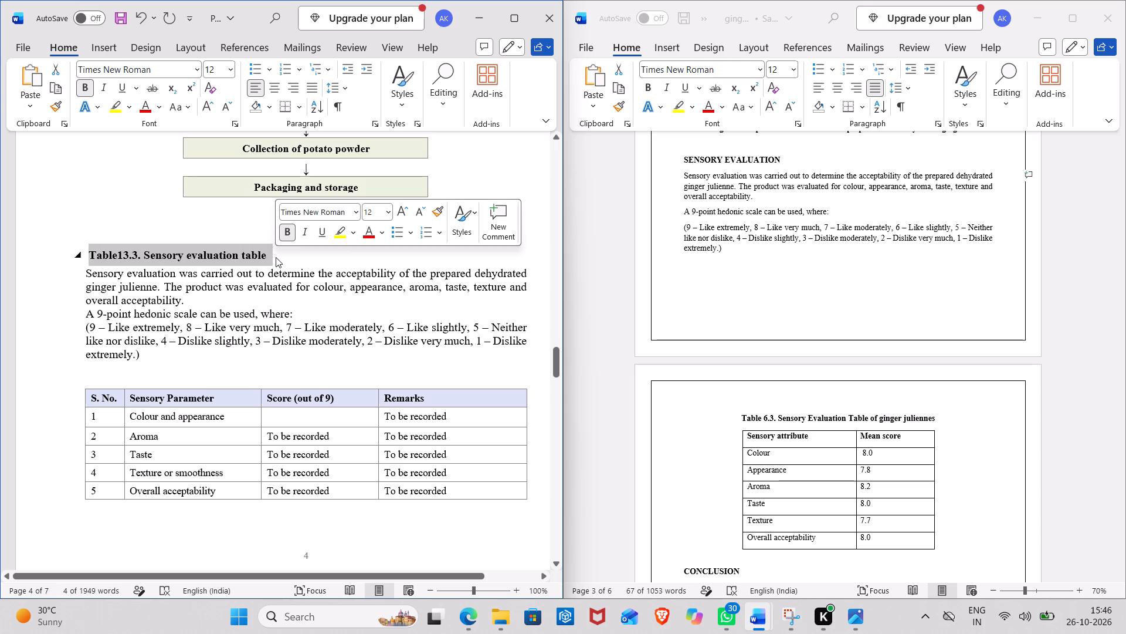
key("ctrl+c")
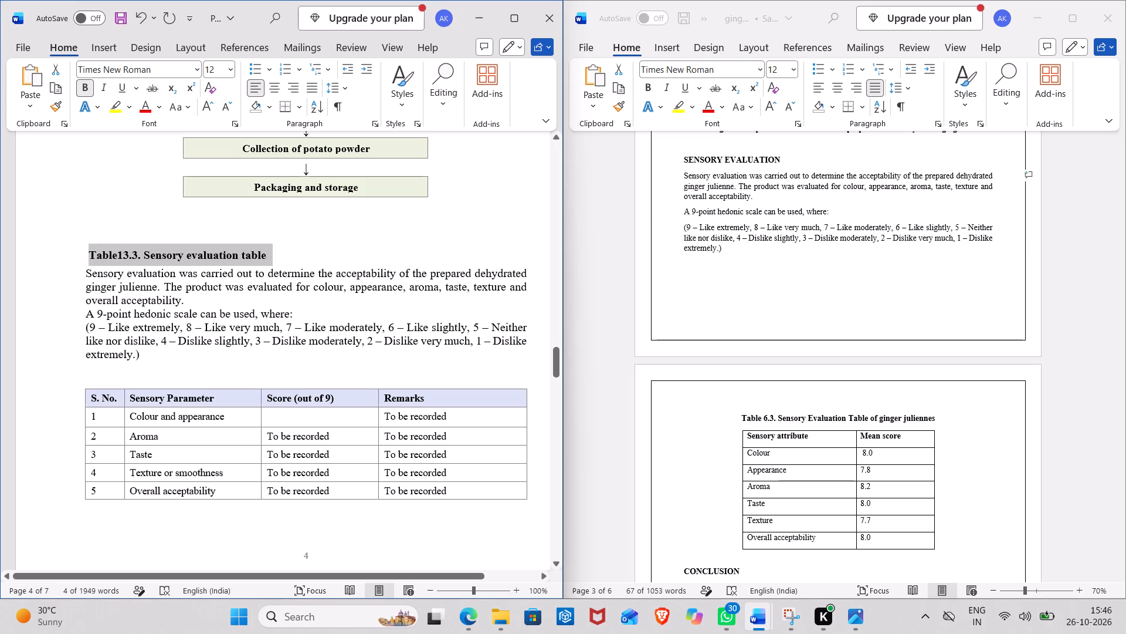
left_click(146, 359)
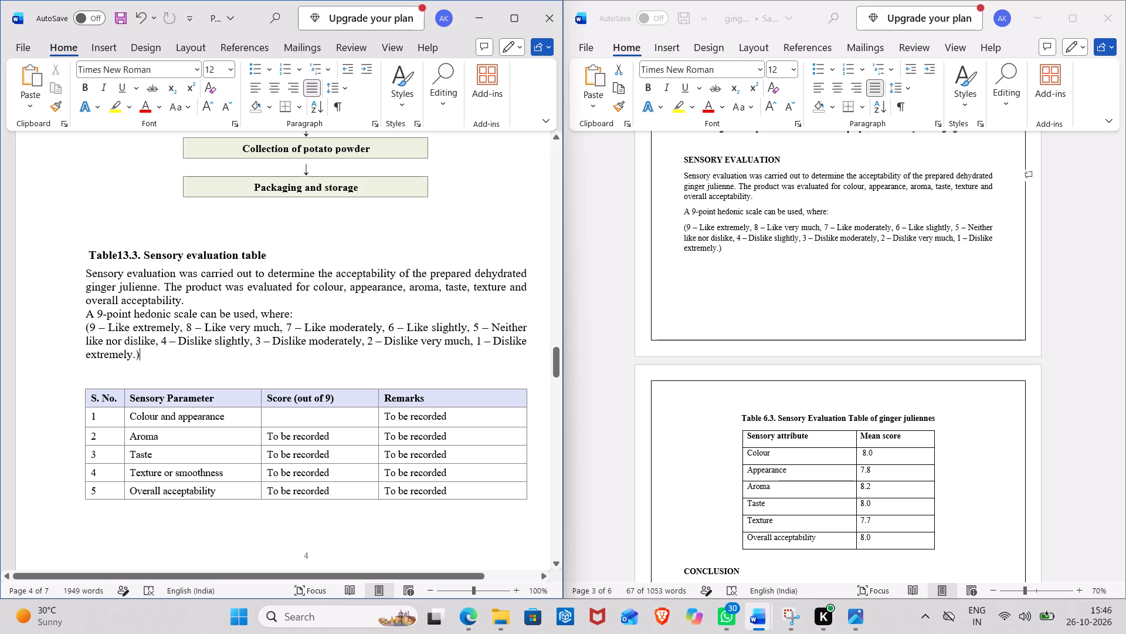
key("Return")
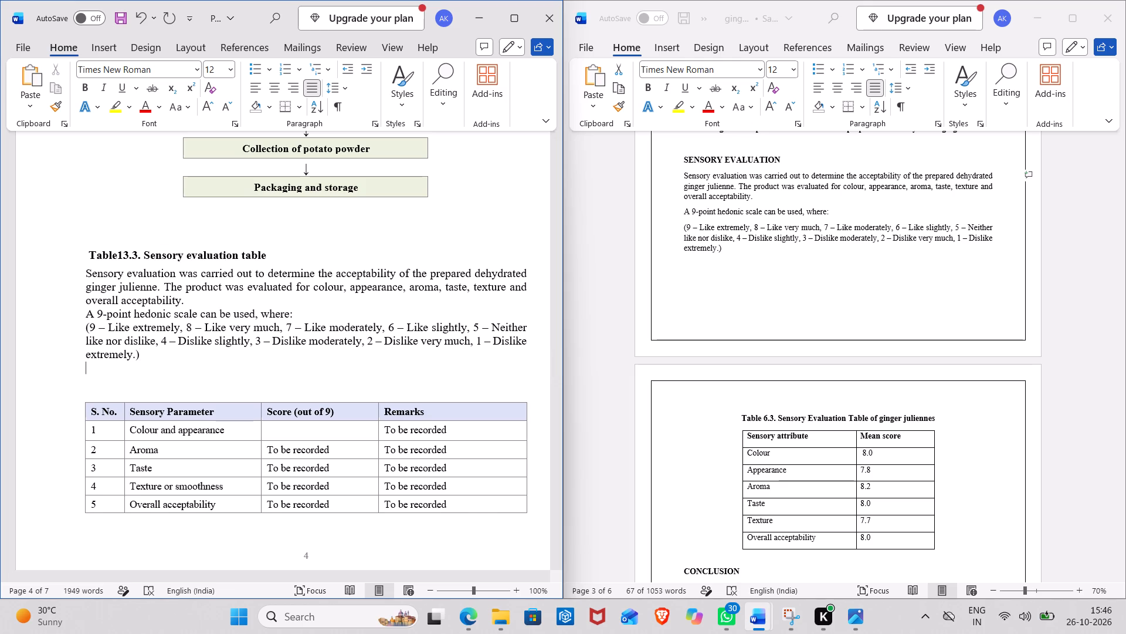
key("ctrl+v")
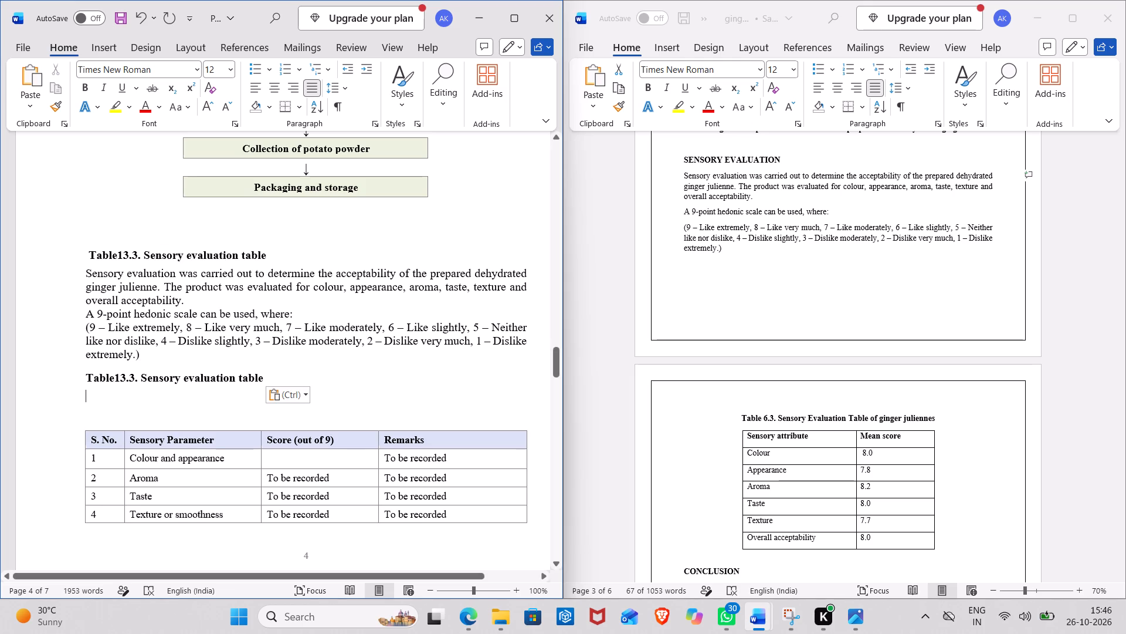
left_click(82, 430)
key("BackSpace")
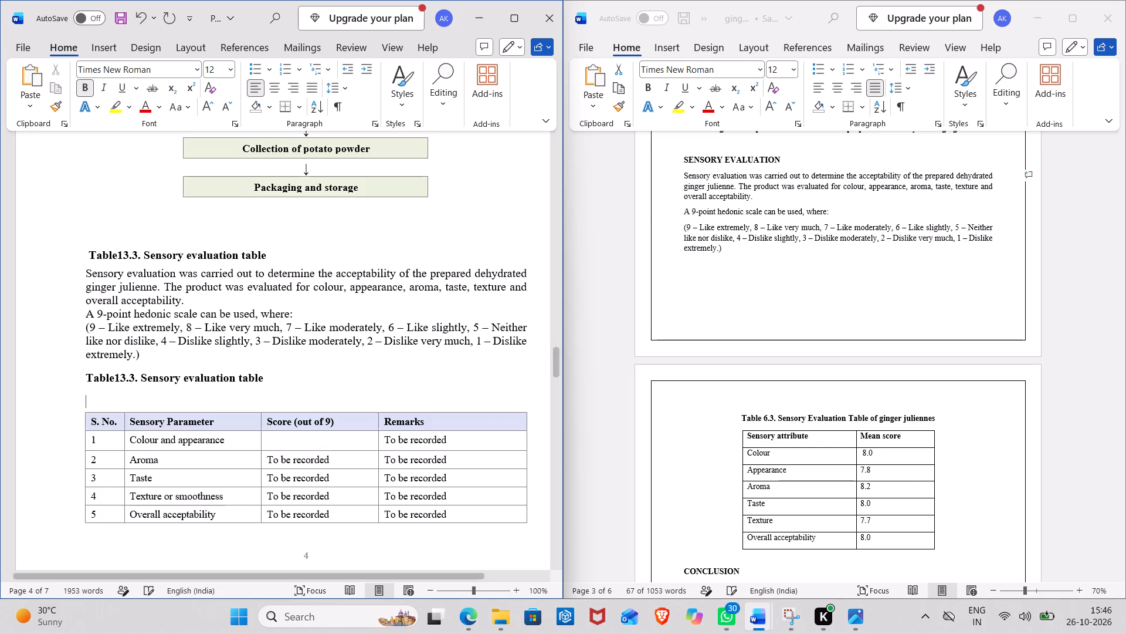
key("BackSpace")
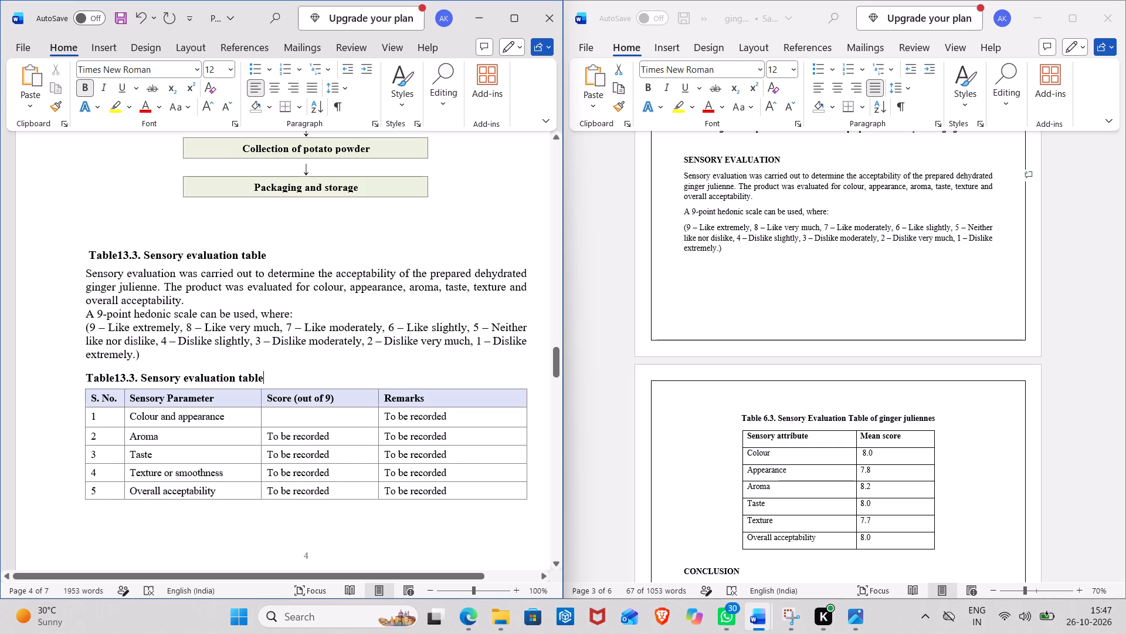
Indent the lower "Table13.3. Sensory evaluation table" caption with leading spaces so it sits roughly centred above the table.
left_click(85, 371)
key("space")
key("space")
key("space")
key("space")
key("space")
key("space")
key("space")
key("space")
key("space")
key("space")
key("space")
key("space")
key("space")
key("space")
key("space")
key("space")
key("space")
key("space")
key("space")
key("space")
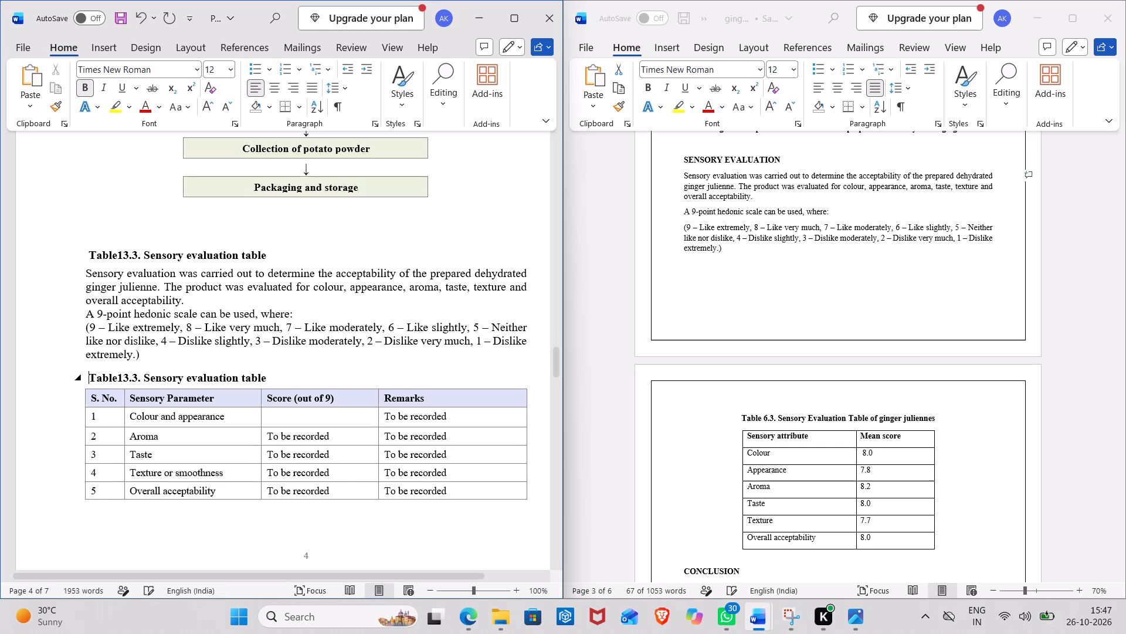
key("space")
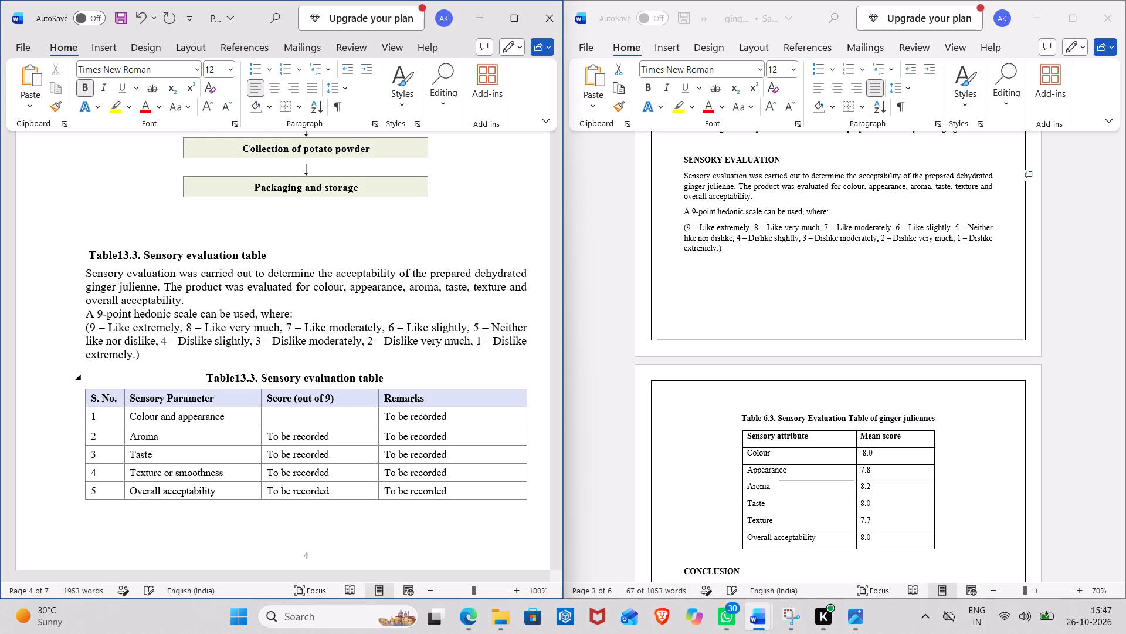
key("space")
key("space")
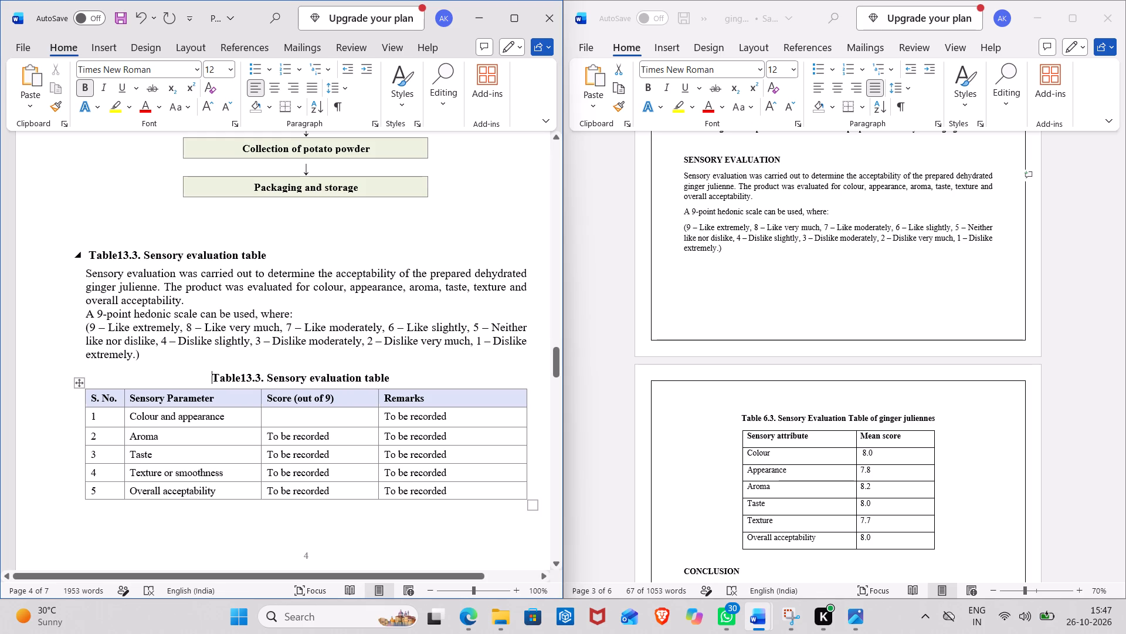
Shorten the upper "Table13.3. Sensory evaluation table" line above the sensory paragraphs to the heading "Sensory evaluation".
left_click_drag(141, 254, 92, 245)
key("BackSpace")
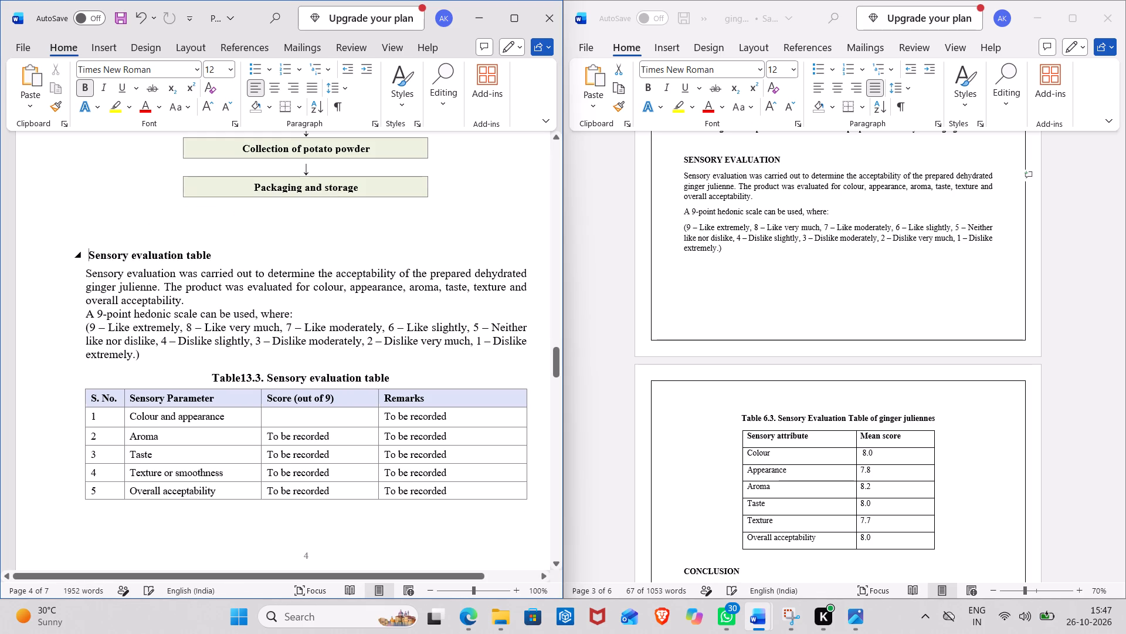
left_click_drag(215, 254, 183, 254)
key("BackSpace")
Enter sensory table scores of 8 for Colour and appearance, 7 for Aroma and 8 for Taste, replacing the placeholder text.
scroll(183, 254, "down", 1)
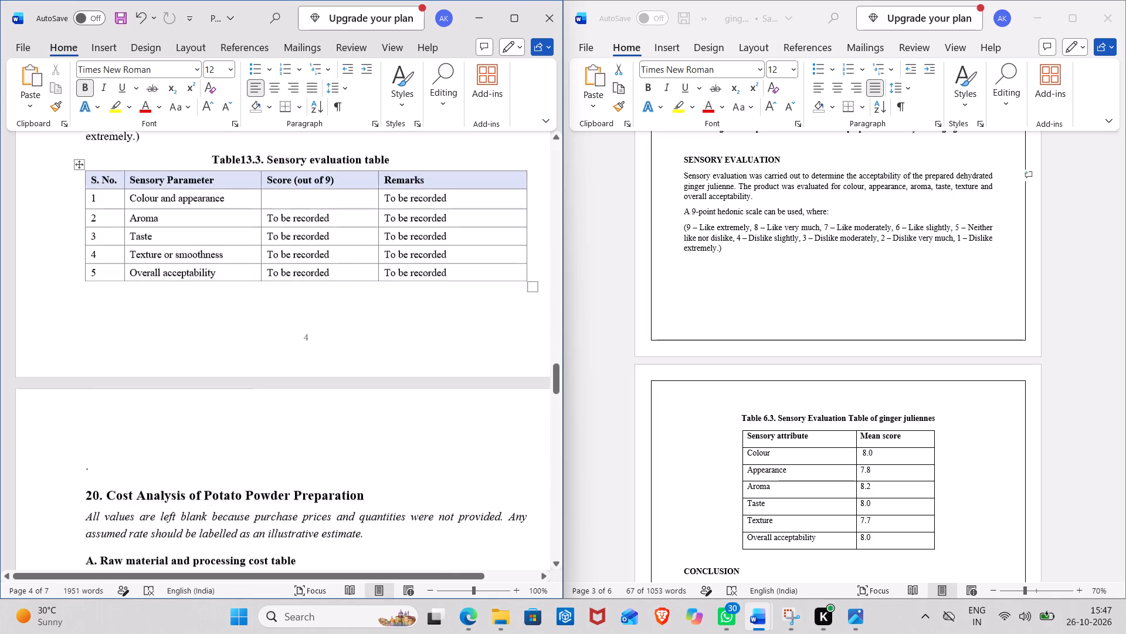
scroll(183, 254, "down", 2)
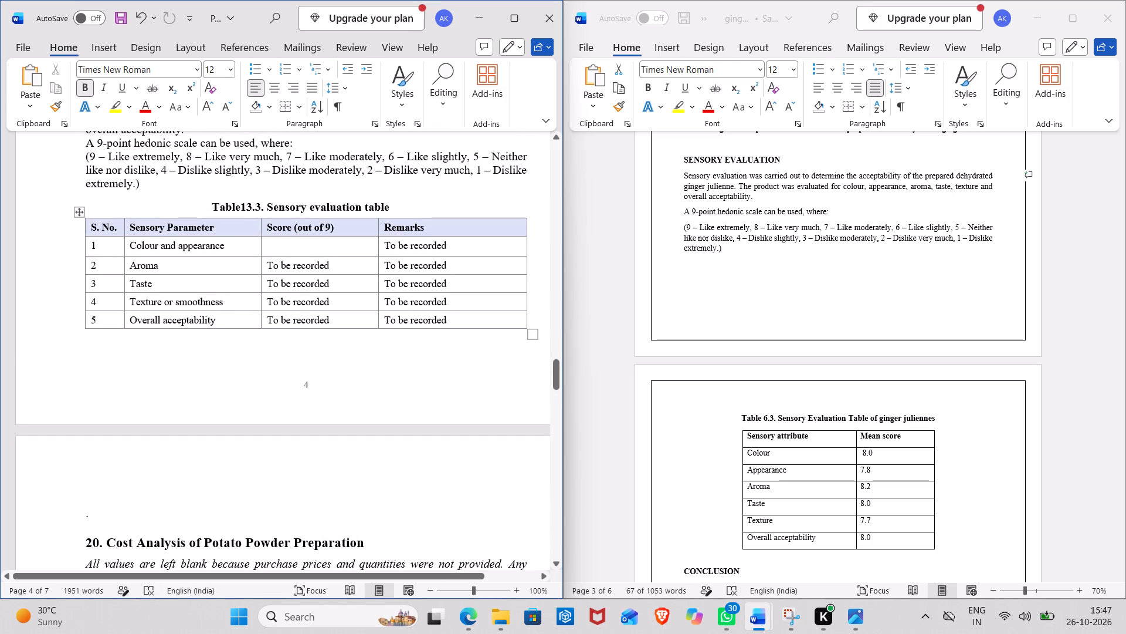
left_click(290, 250)
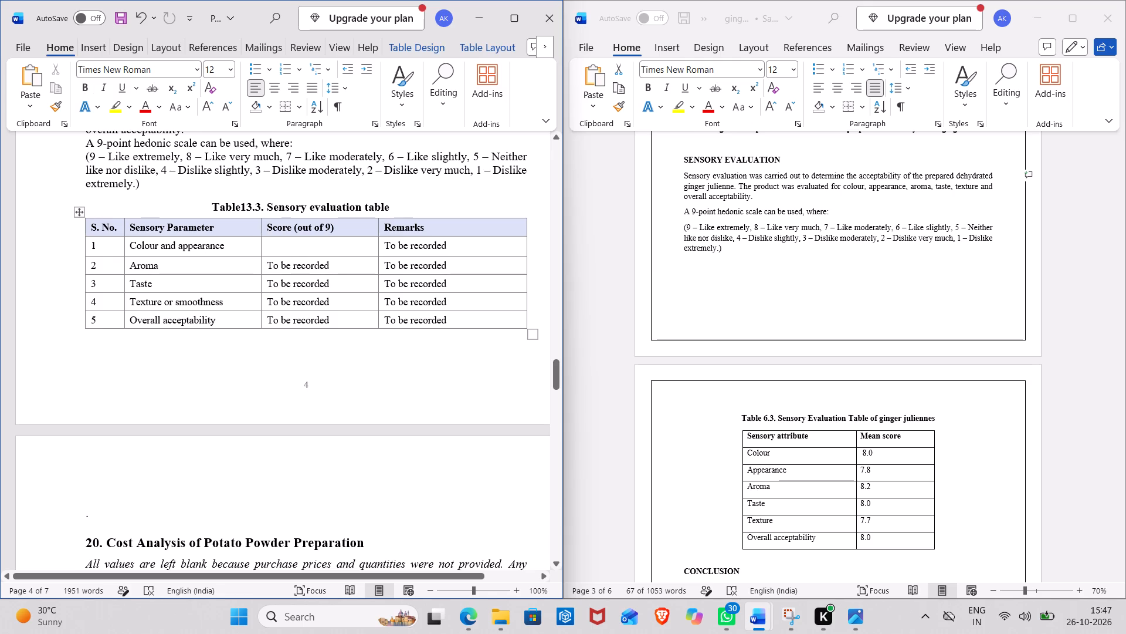
key("8")
left_click_drag(267, 265, 330, 266)
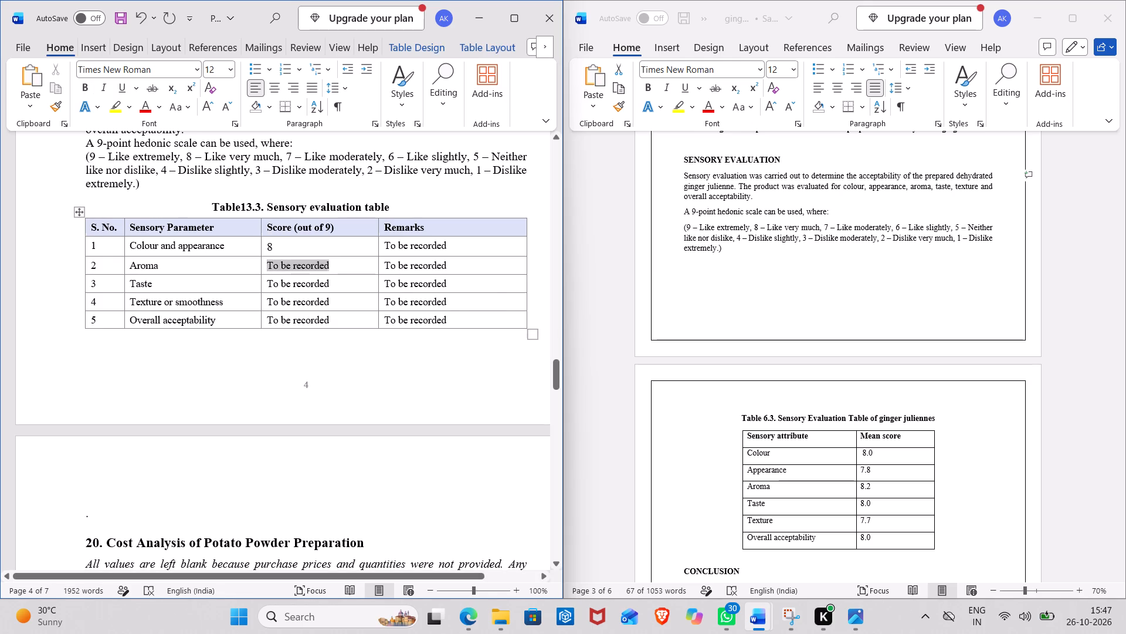
key("BackSpace")
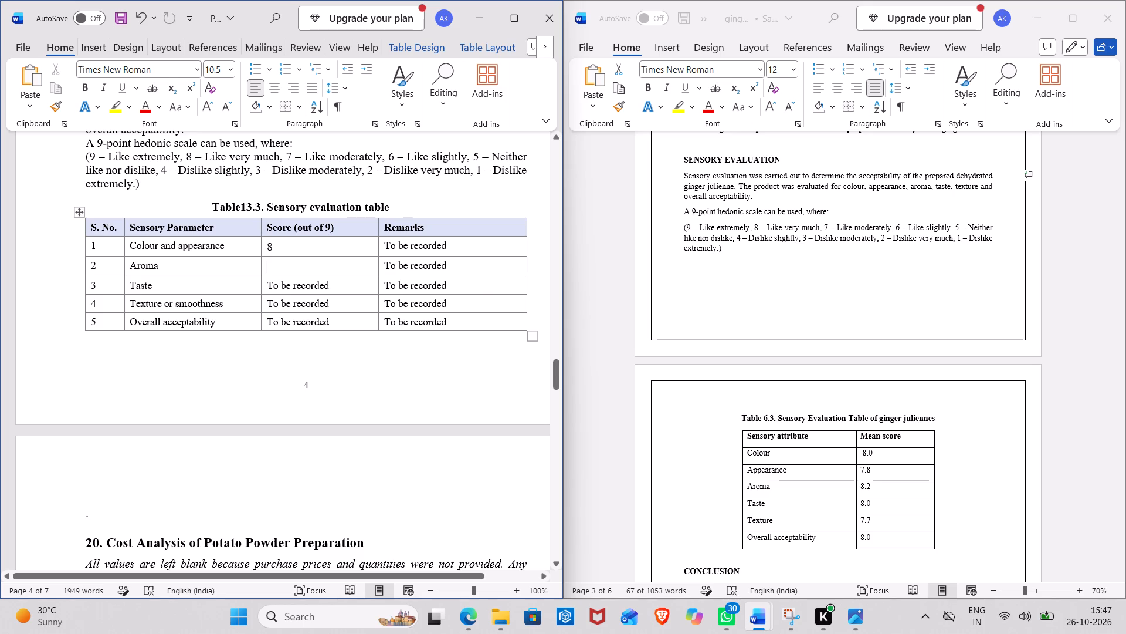
key("7")
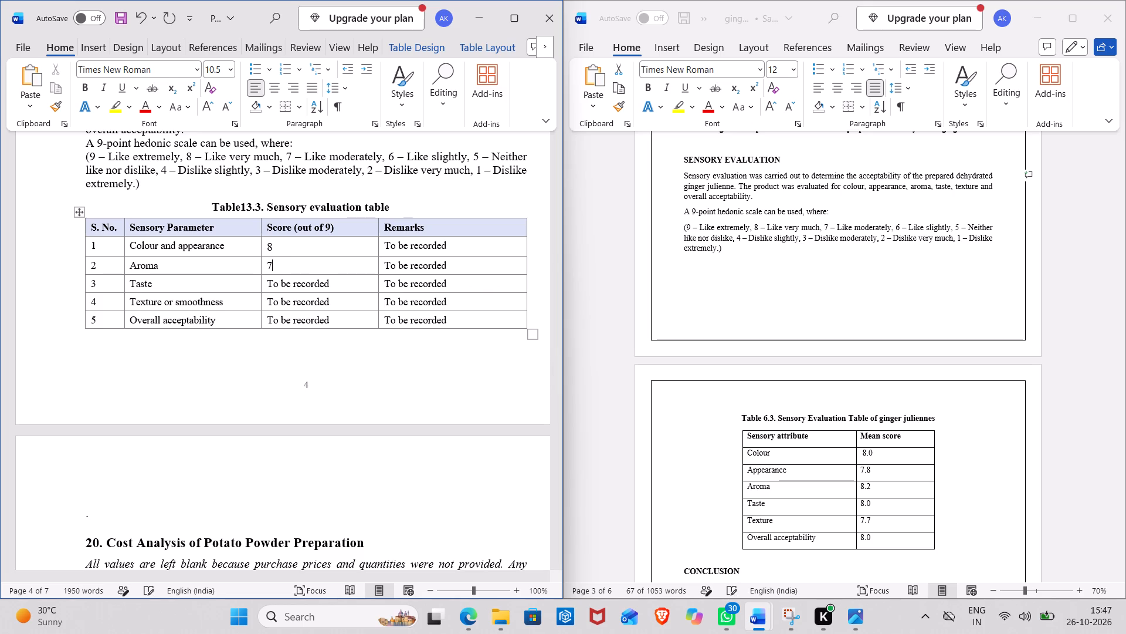
left_click_drag(337, 285, 272, 287)
key("BackSpace")
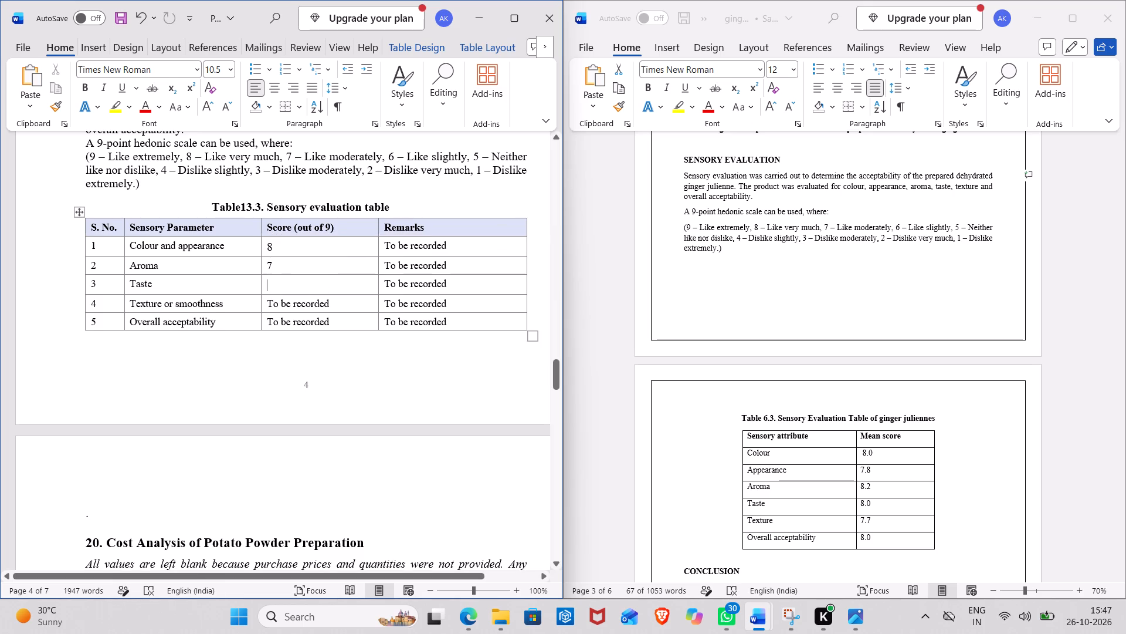
key("8")
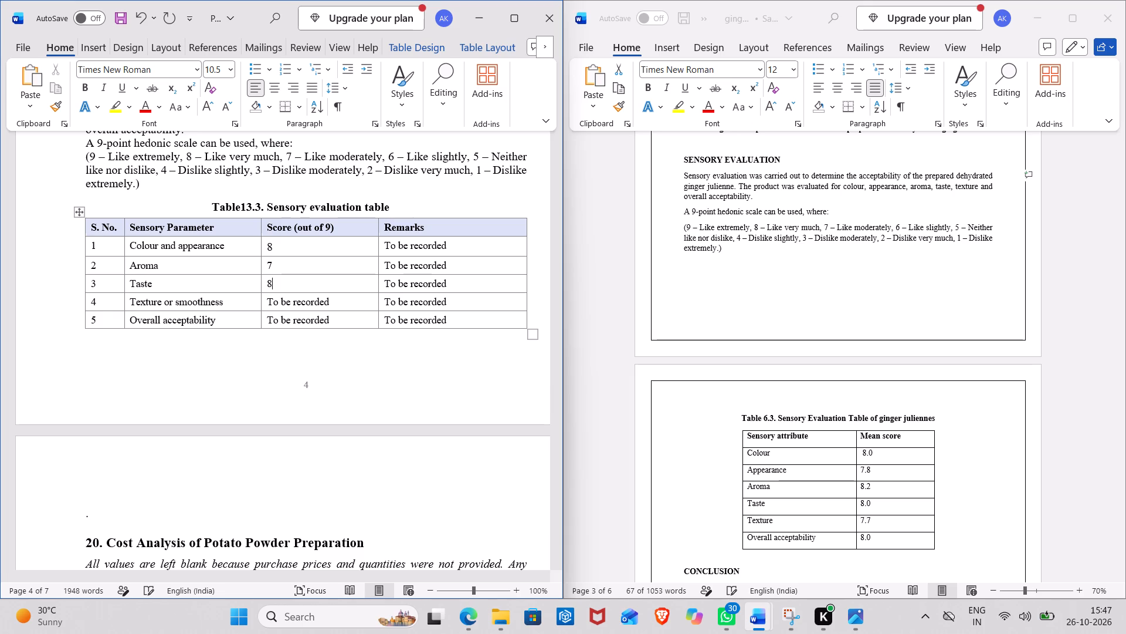
Replace the placeholder scores with 9 for Texture or smoothness and 7 for Overall acceptability in the sensory table.
left_click_drag(332, 306, 301, 308)
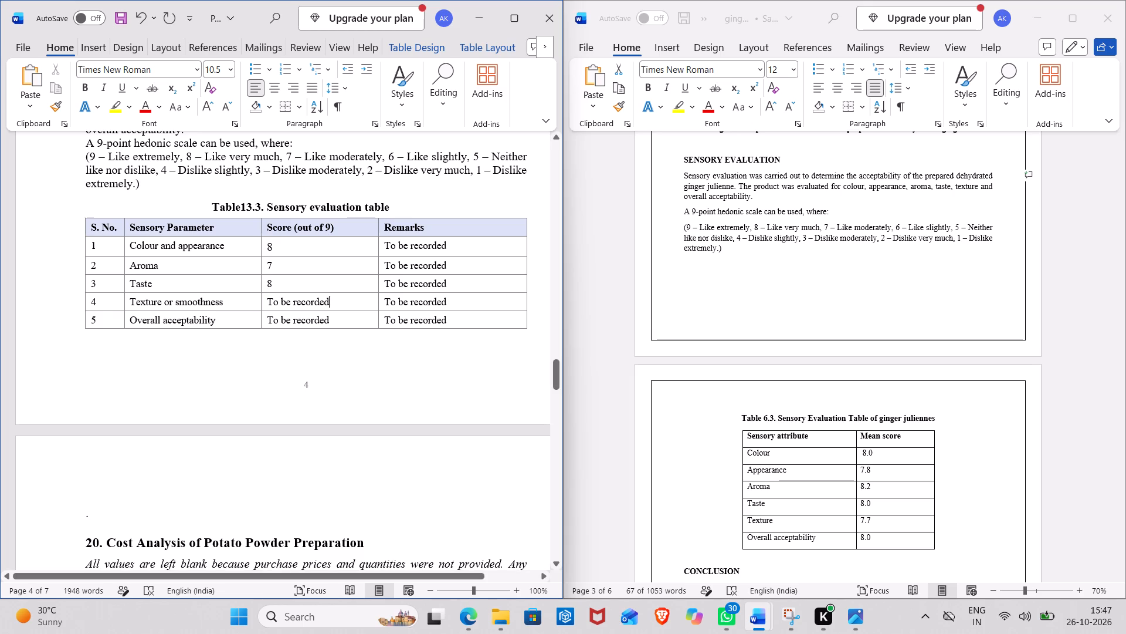
left_click_drag(301, 308, 275, 310)
key("BackSpace")
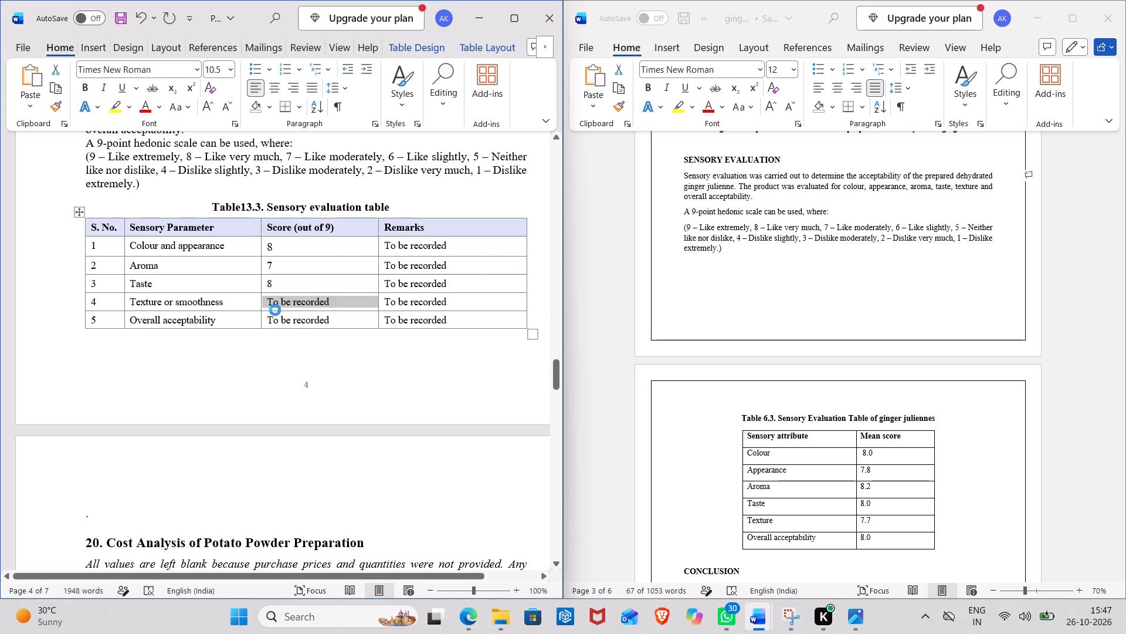
left_click(334, 235)
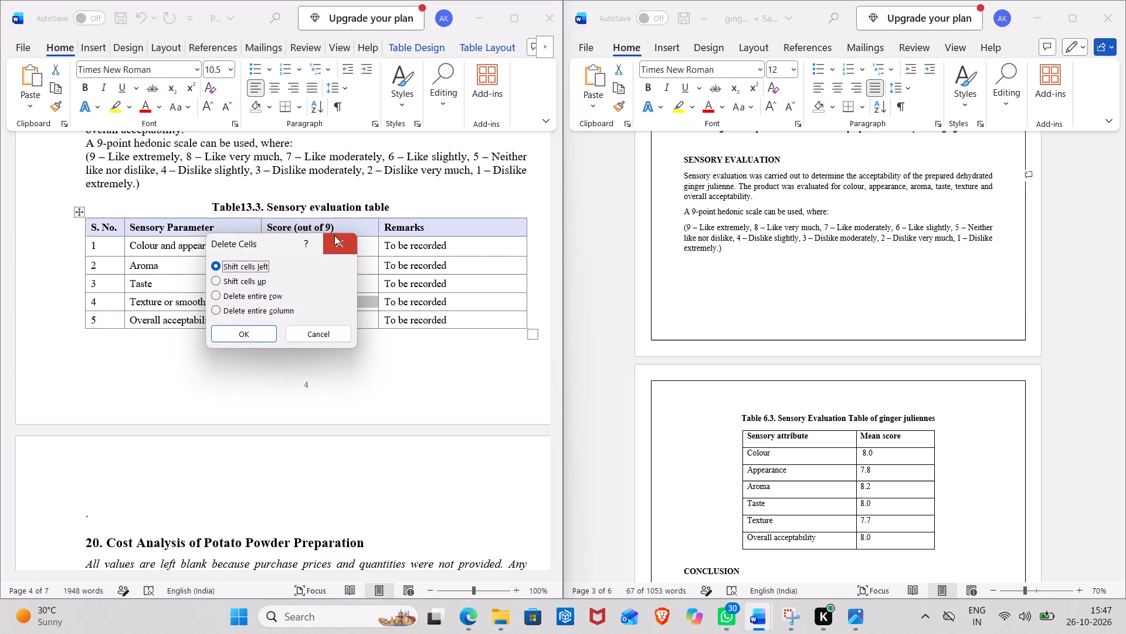
left_click(359, 301)
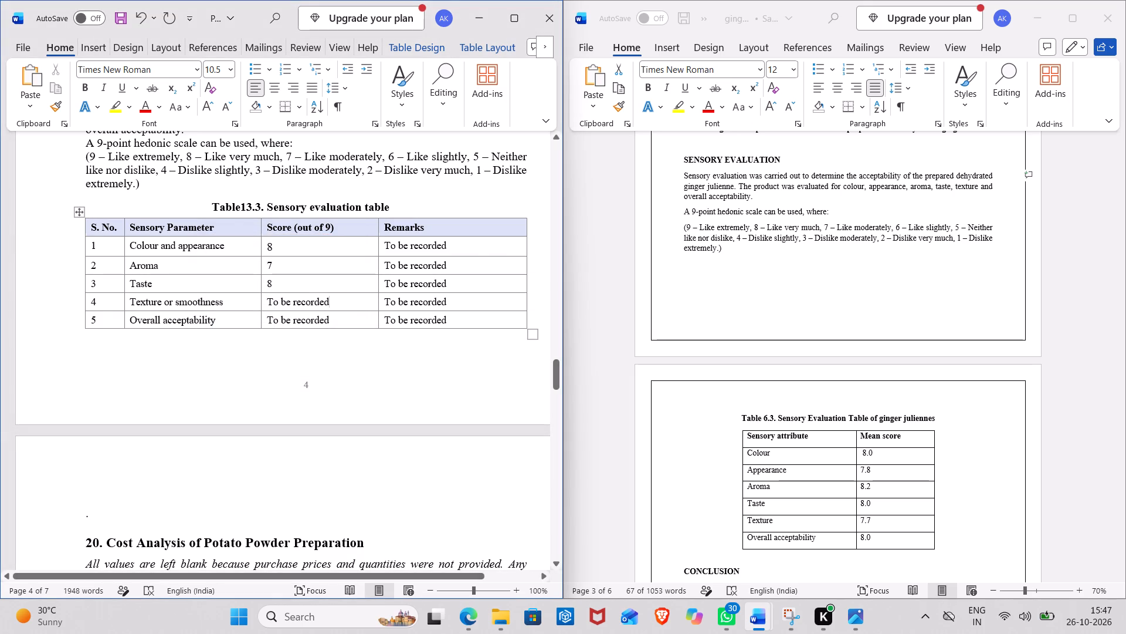
left_click_drag(269, 298, 306, 302)
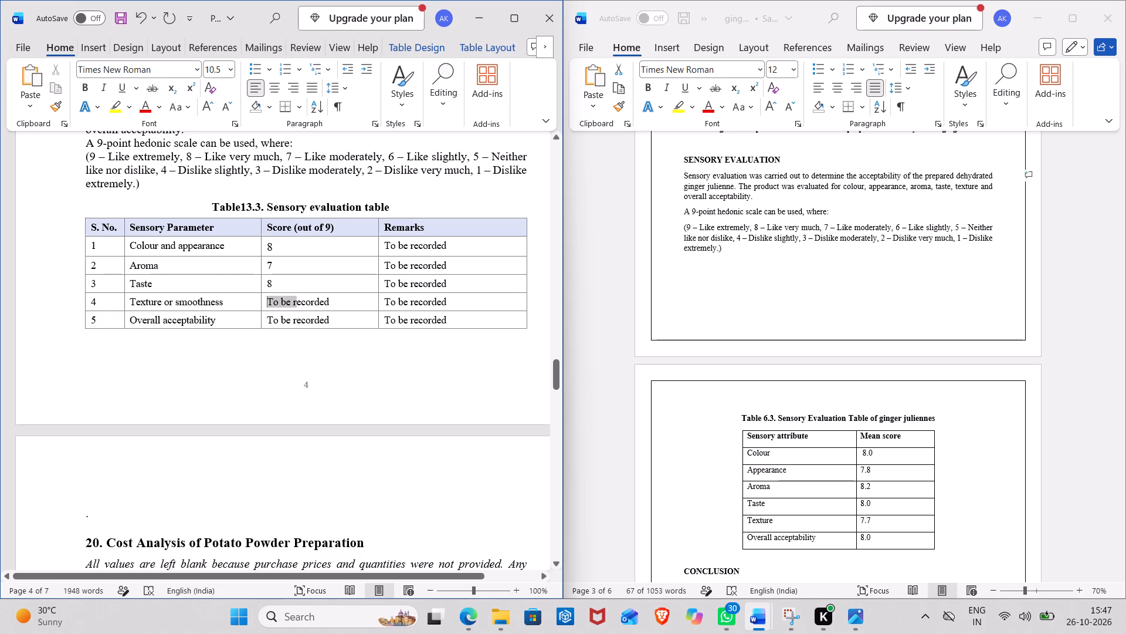
left_click_drag(306, 302, 324, 303)
key("BackSpace")
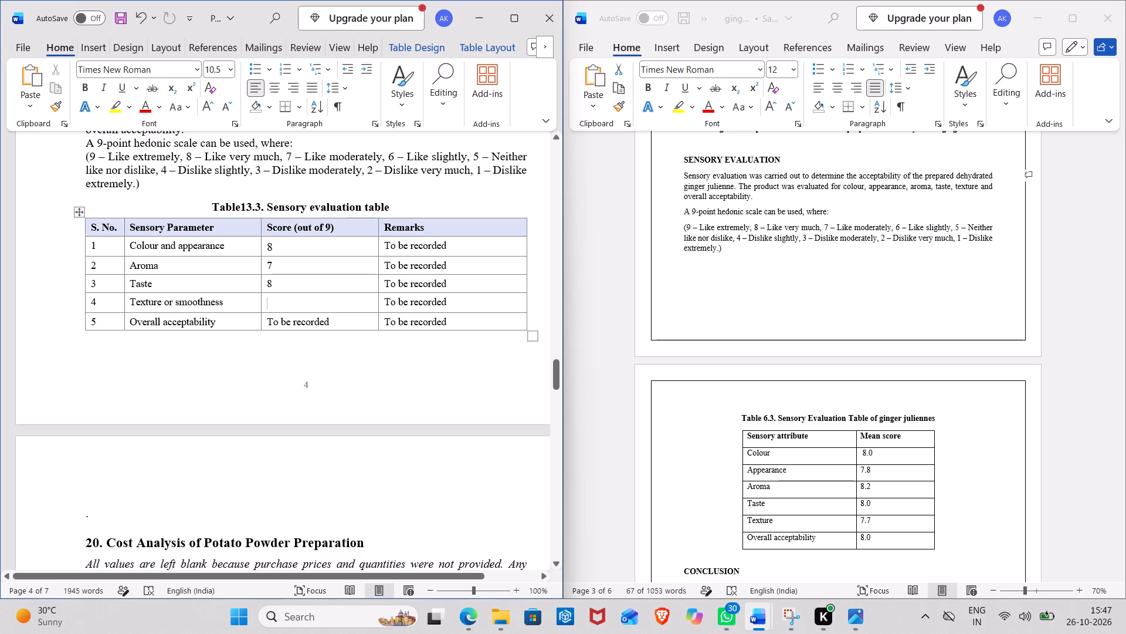
key("9")
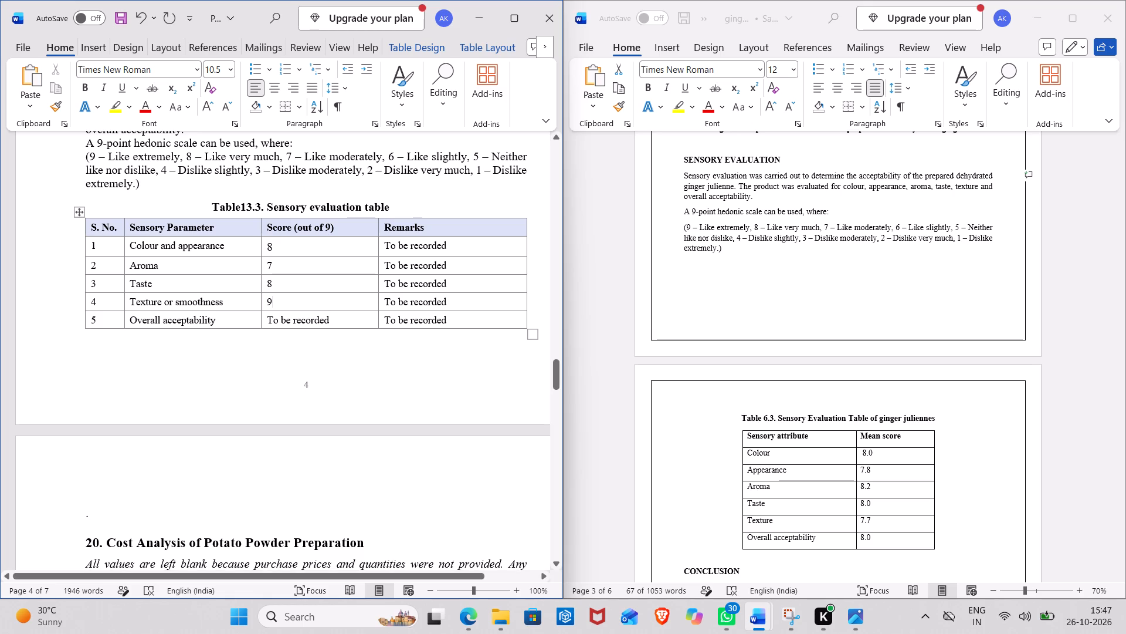
left_click_drag(335, 322, 270, 321)
key("BackSpace")
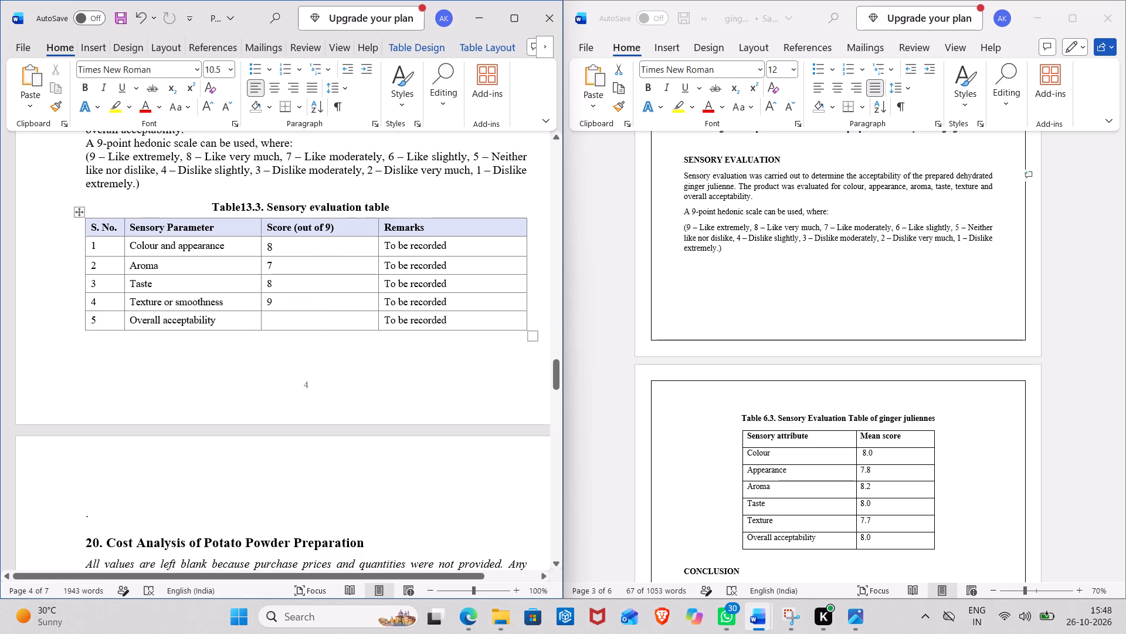
key("7")
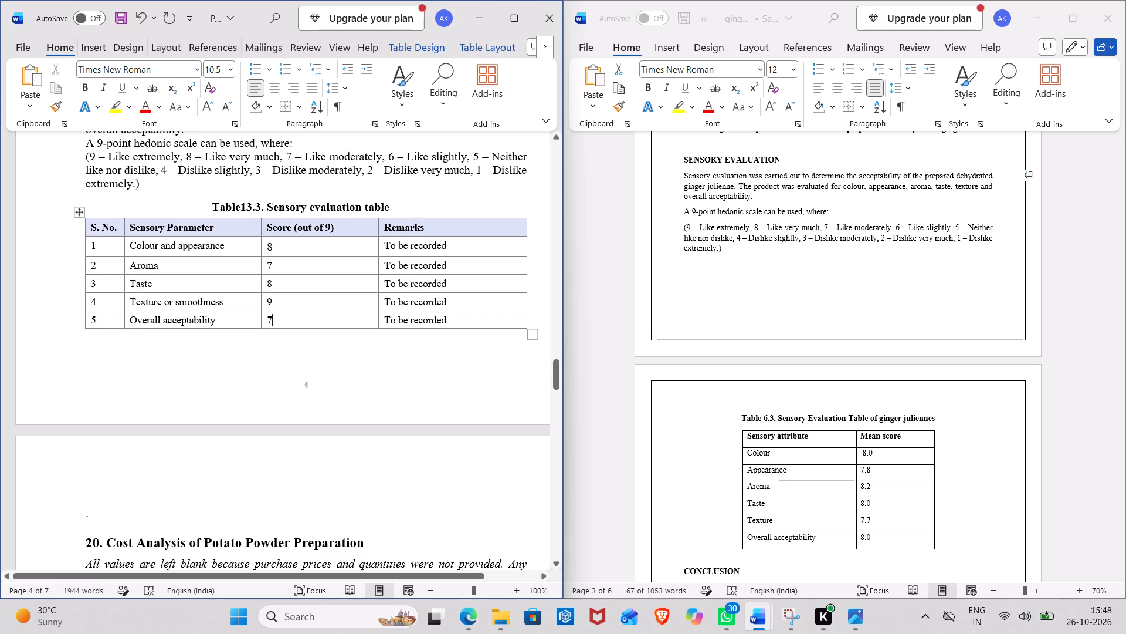
Delete the "To be recorded" text from the Remarks cells of all five sensory parameters.
left_click_drag(449, 242, 384, 242)
key("BackSpace")
left_click_drag(387, 263, 435, 263)
key("BackSpace")
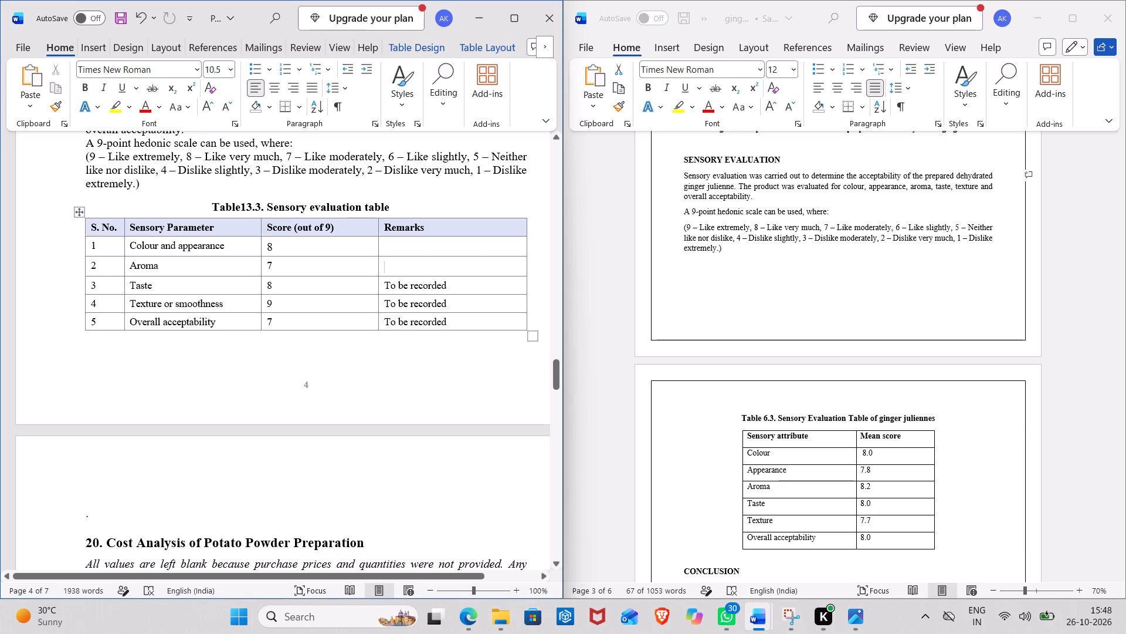
left_click_drag(450, 284, 386, 286)
key("BackSpace")
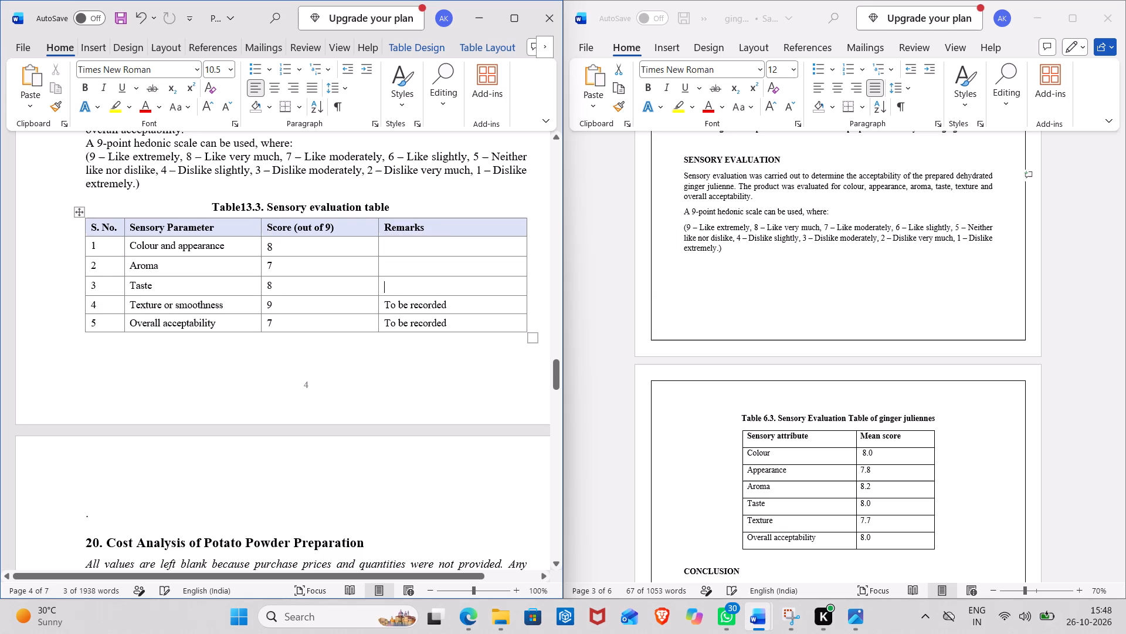
left_click_drag(450, 305, 386, 308)
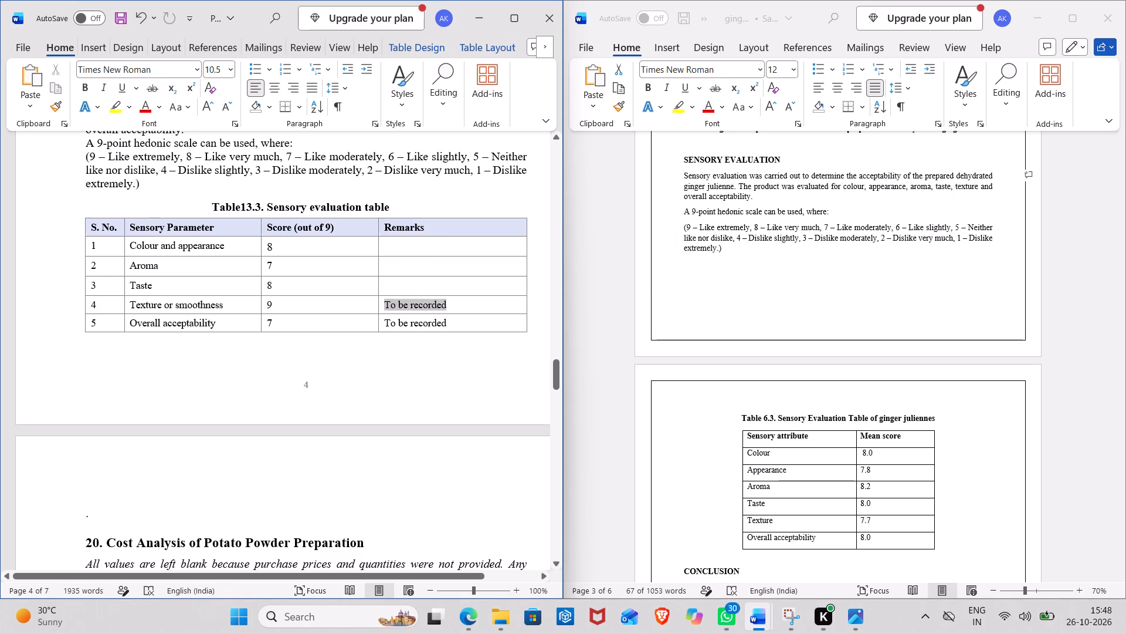
left_click_drag(386, 308, 385, 308)
key("BackSpace")
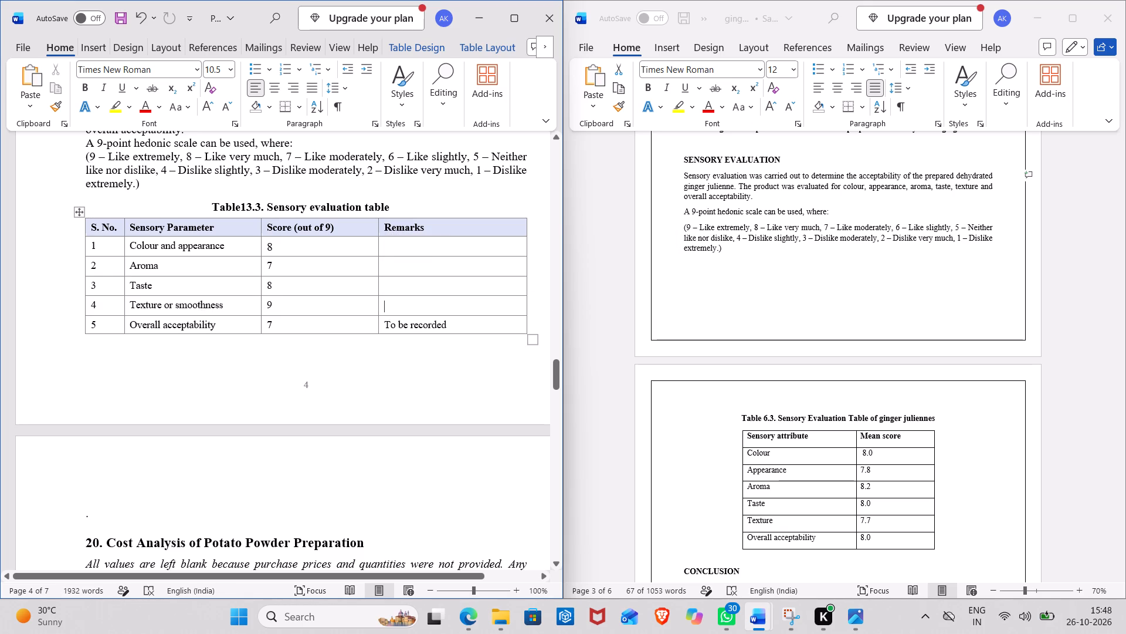
left_click_drag(450, 323, 383, 331)
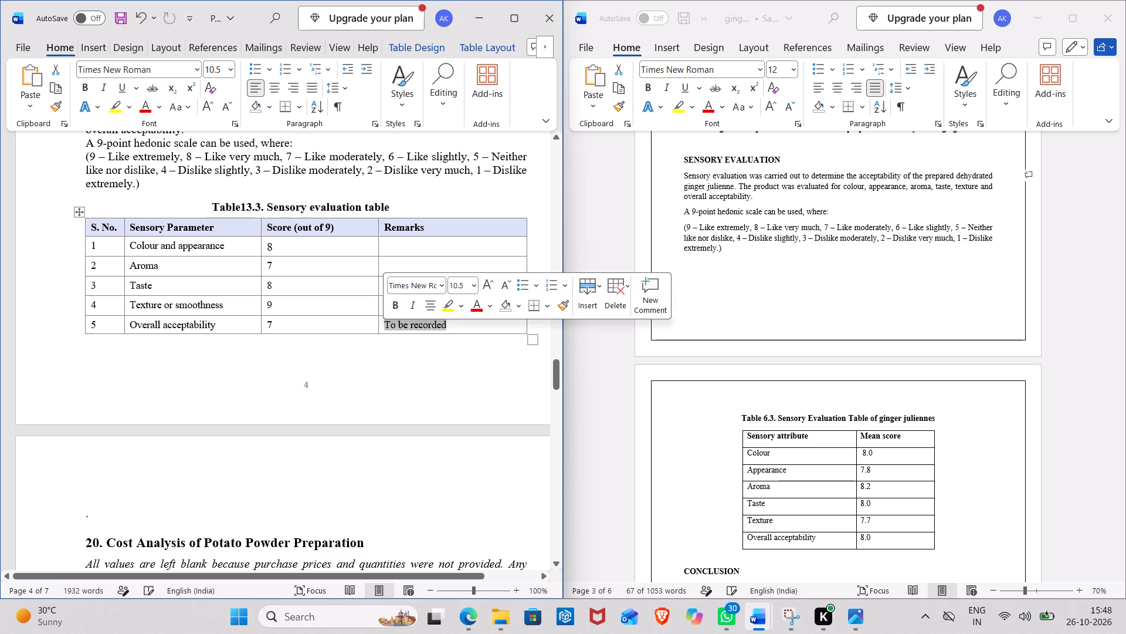
key("BackSpace")
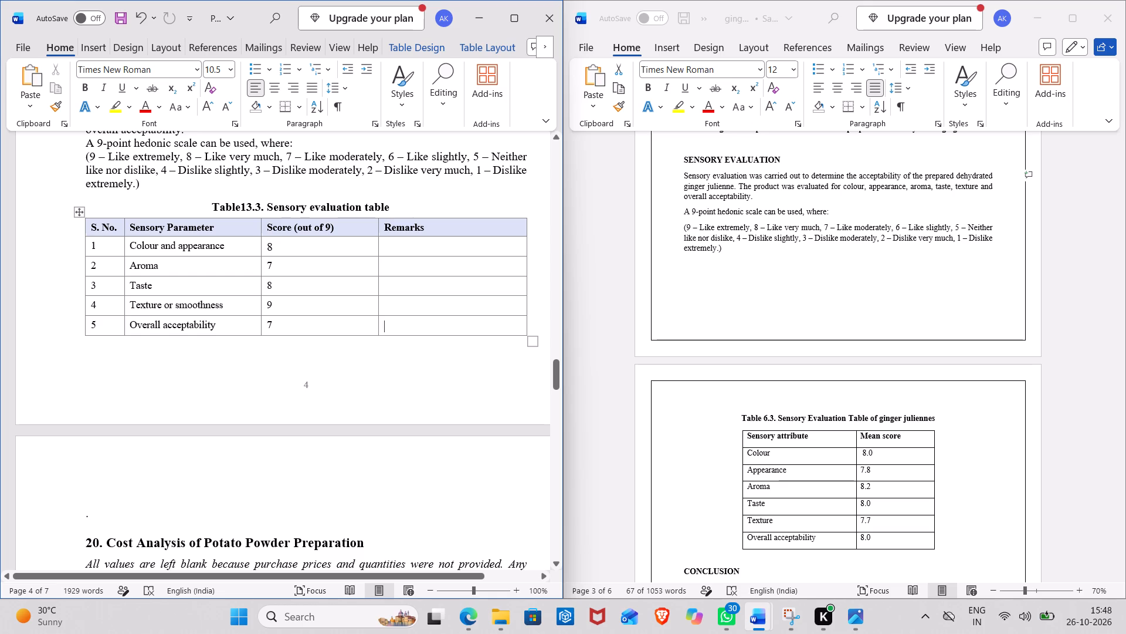
Copy "Like very much" from the hedonic scale text into the Remarks cells for Colour and appearance and Taste.
left_click_drag(205, 156, 231, 156)
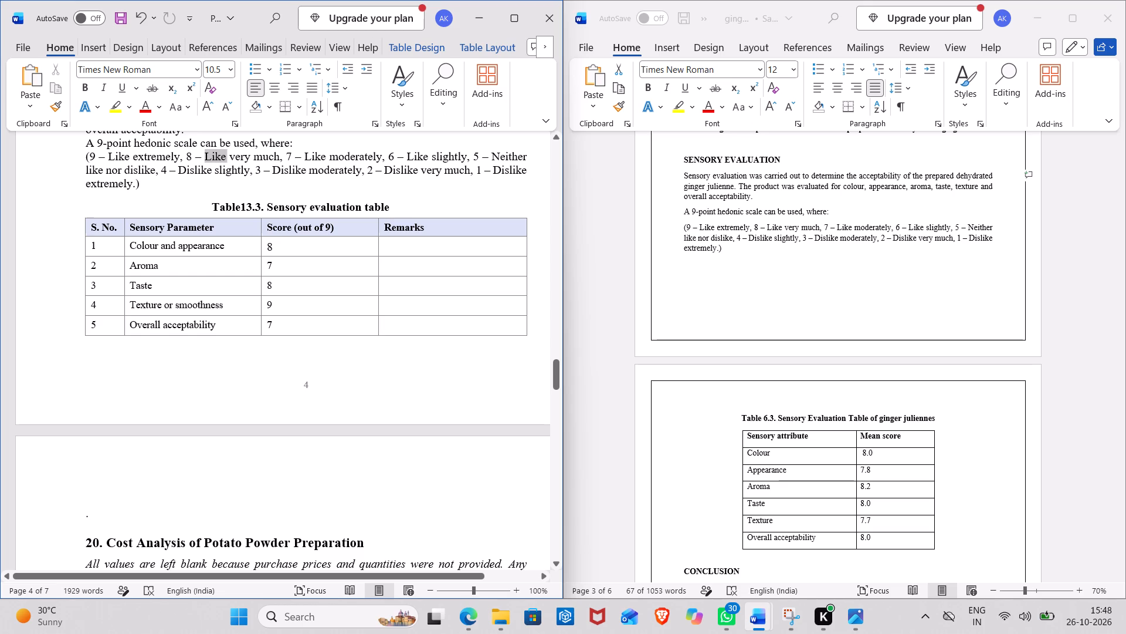
left_click_drag(231, 156, 271, 154)
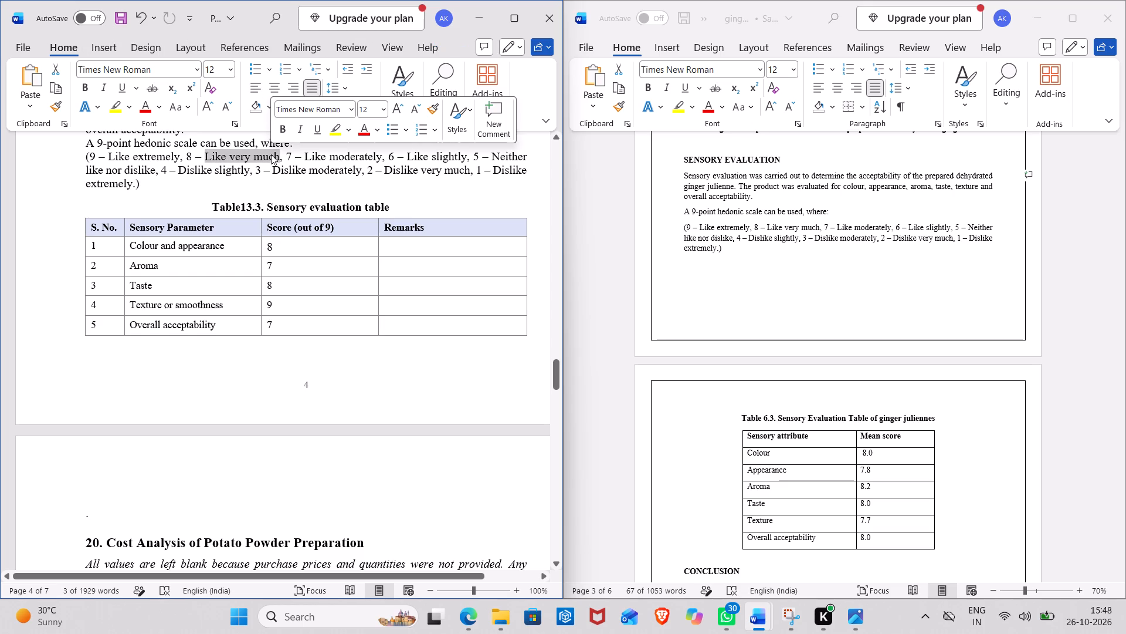
key("ctrl+c")
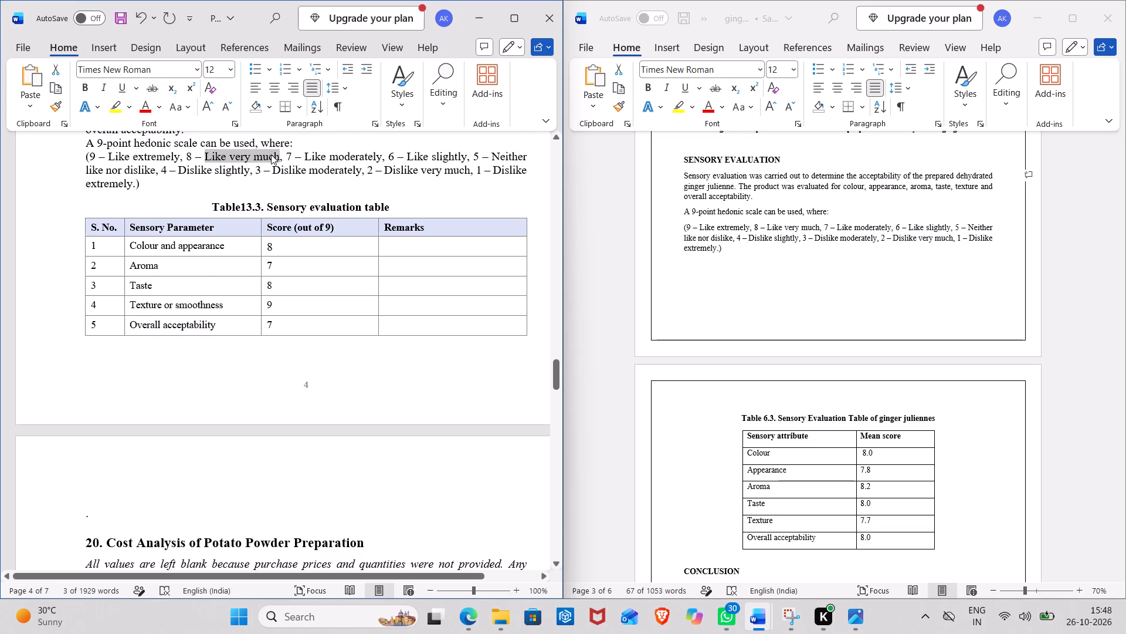
left_click(387, 248)
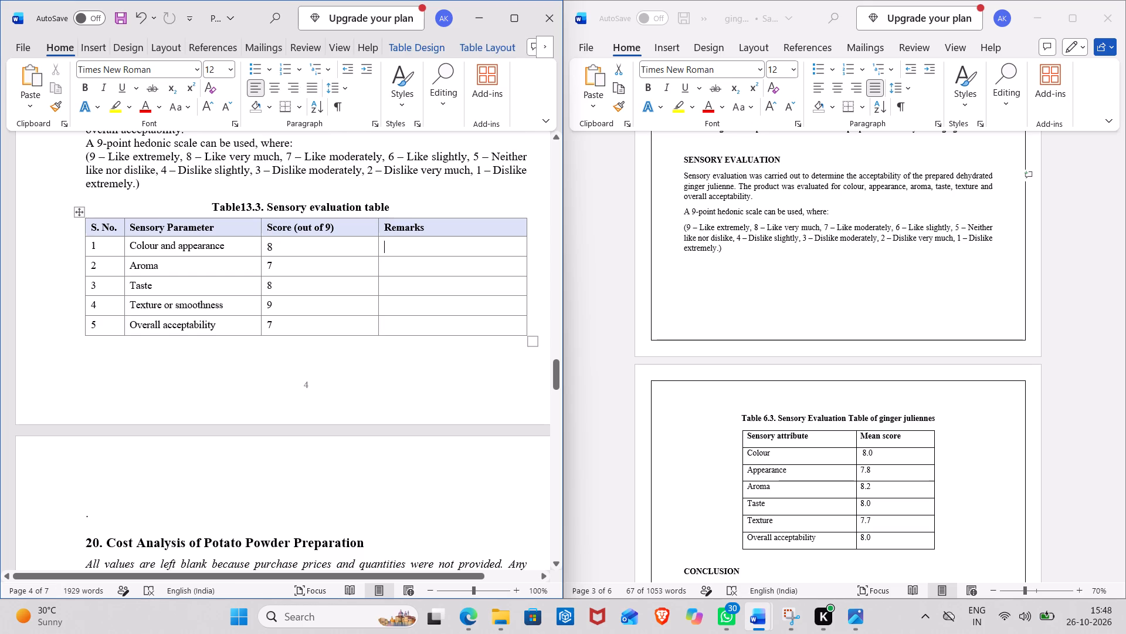
key("ctrl+v")
left_click(398, 283)
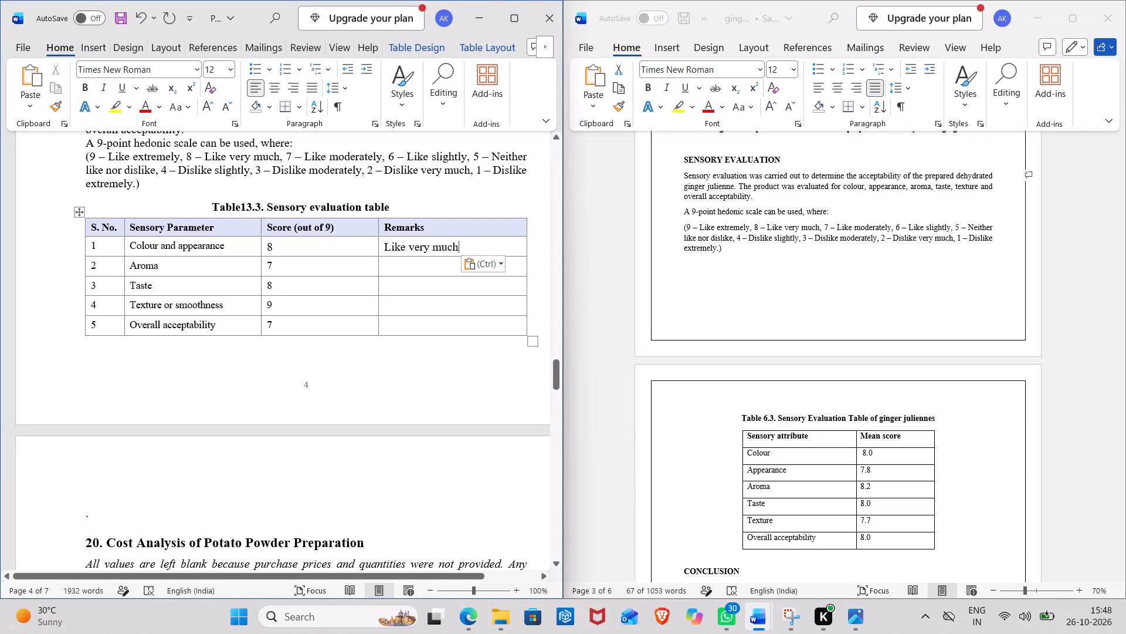
key("ctrl+v")
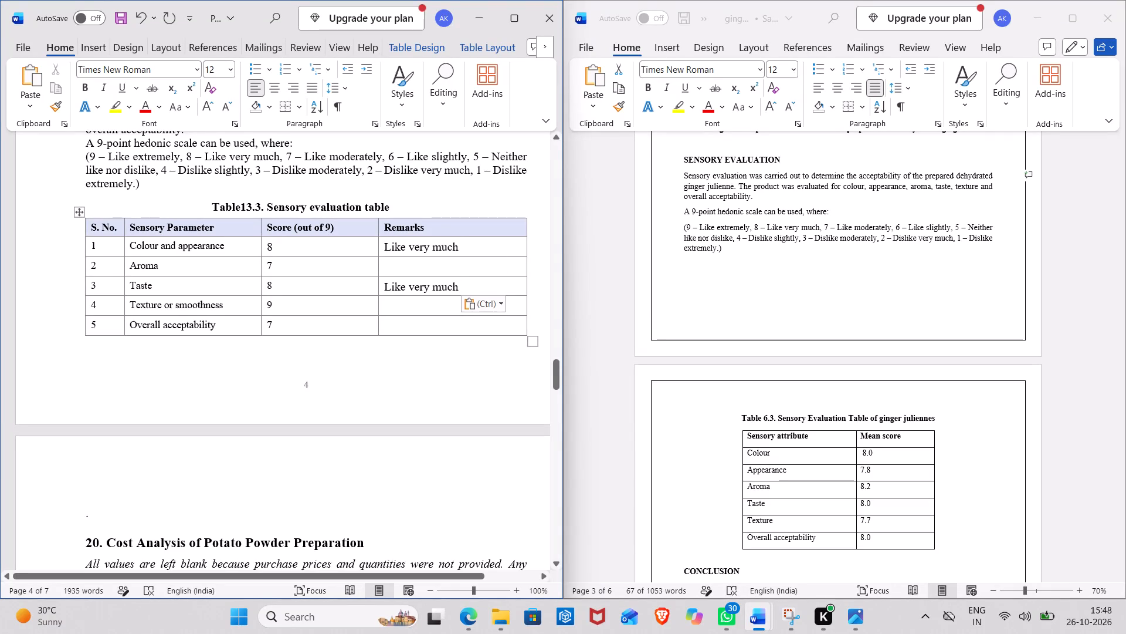
Copy hedonic scale wording into the empty Remarks cells: "Like extremely" for Texture or smoothness, "Like moderately" for Aroma and Overall acceptability.
left_click_drag(107, 154, 167, 155)
key("ctrl+c")
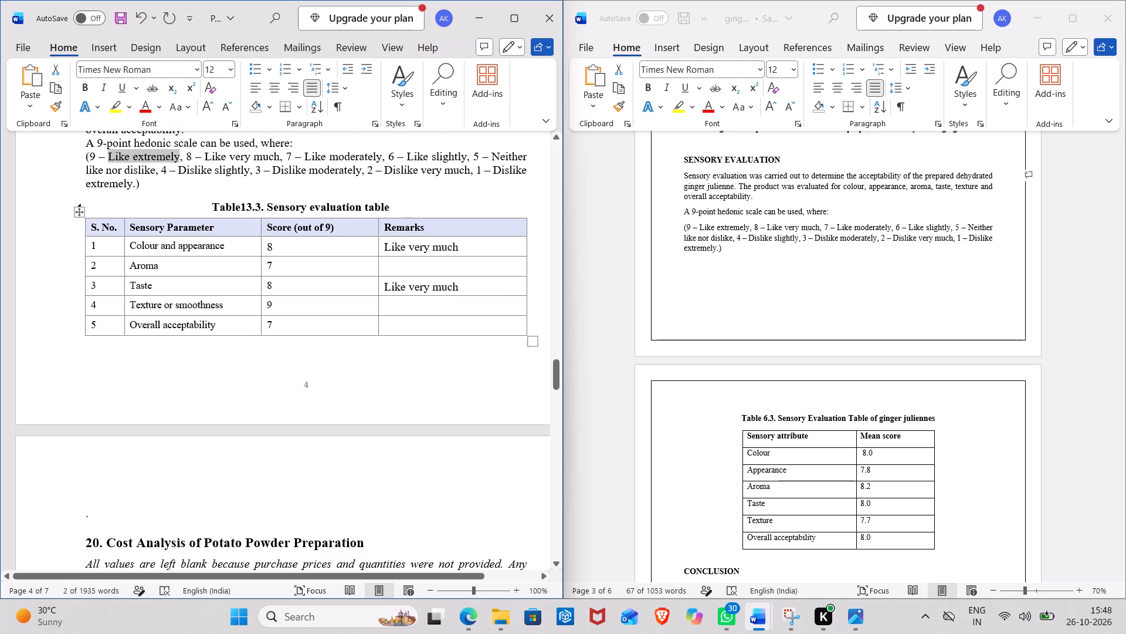
left_click(385, 303)
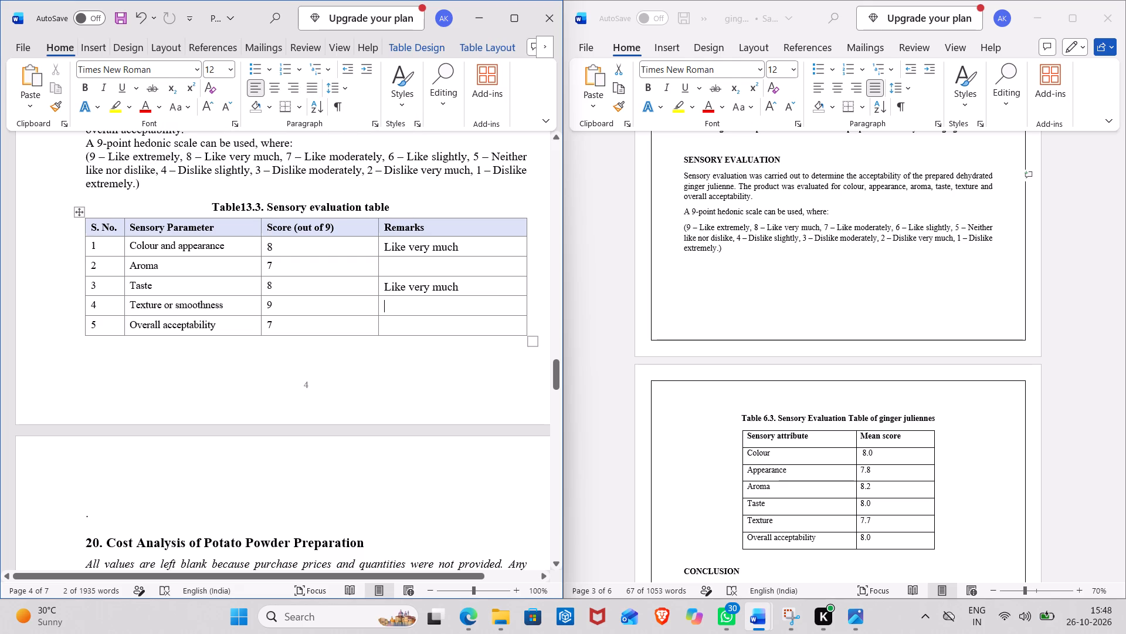
key("ctrl+v")
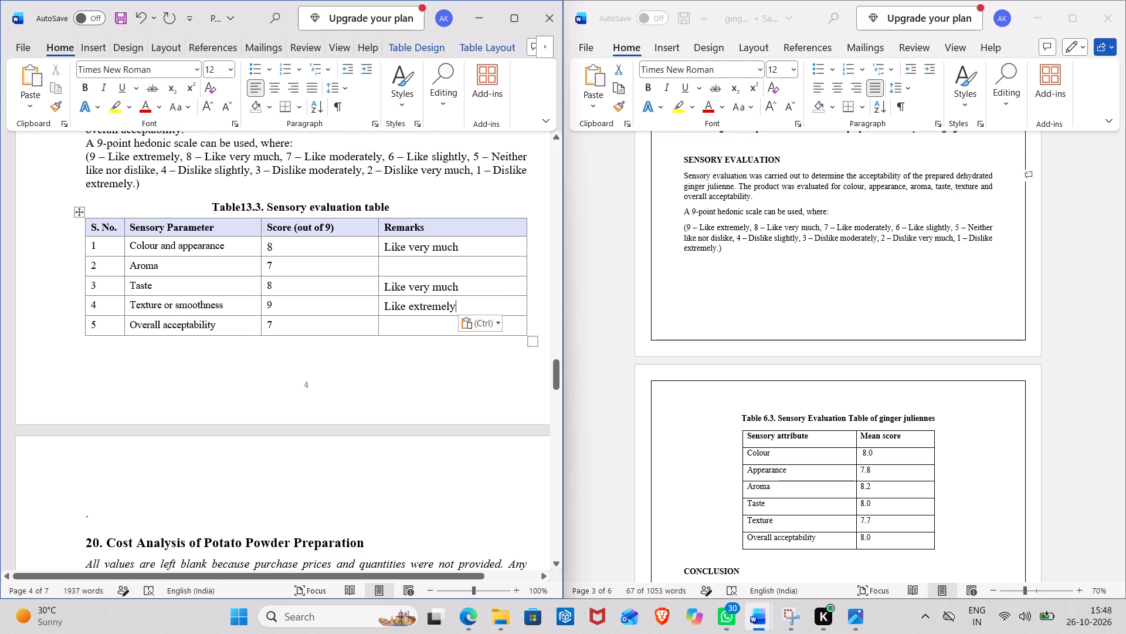
left_click_drag(306, 155, 368, 154)
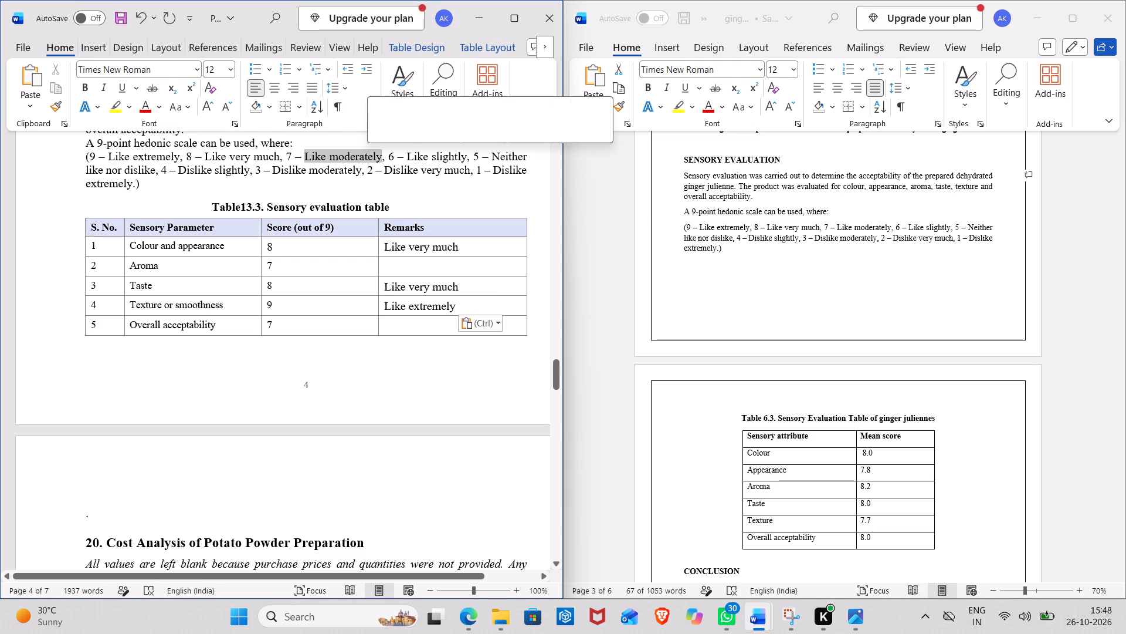
key("ctrl+c")
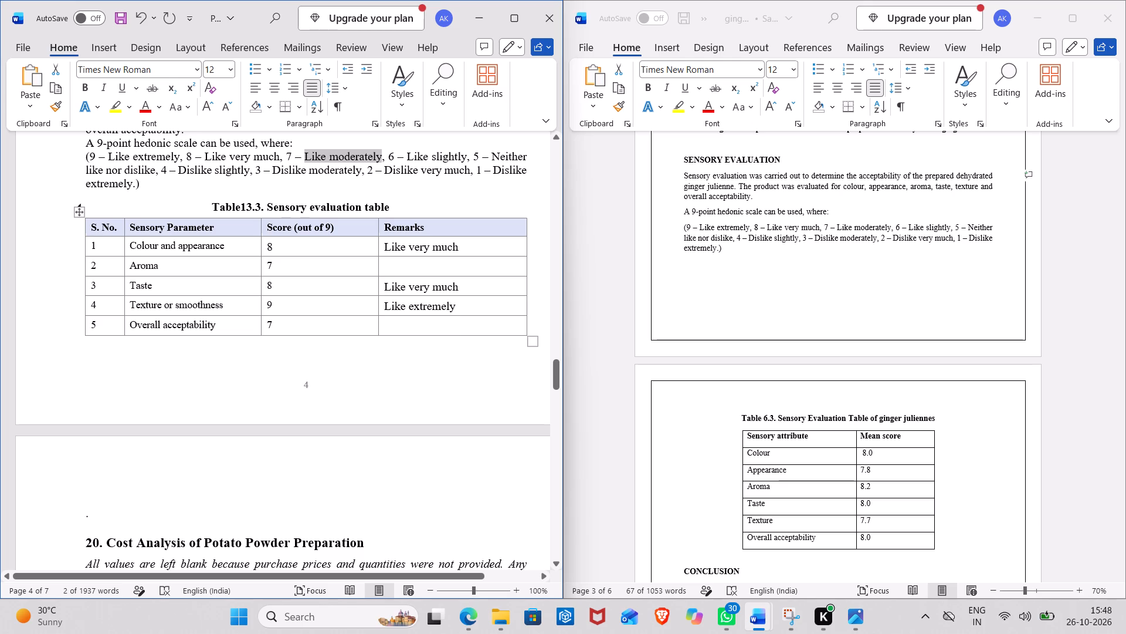
left_click(399, 268)
key("ctrl+v")
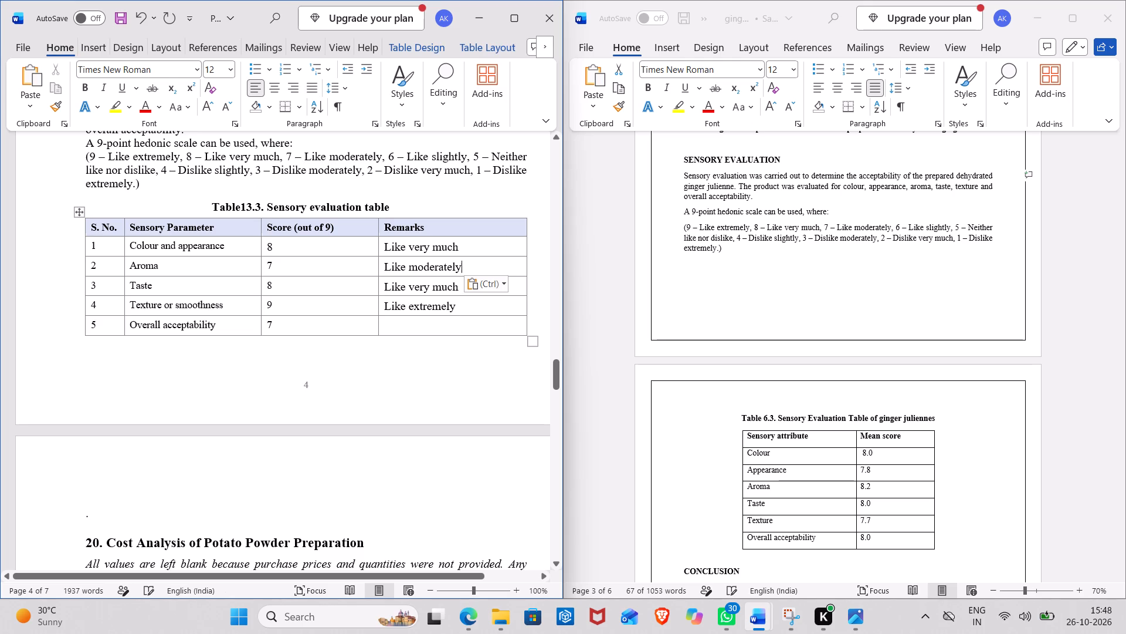
left_click(413, 329)
key("ctrl+v")
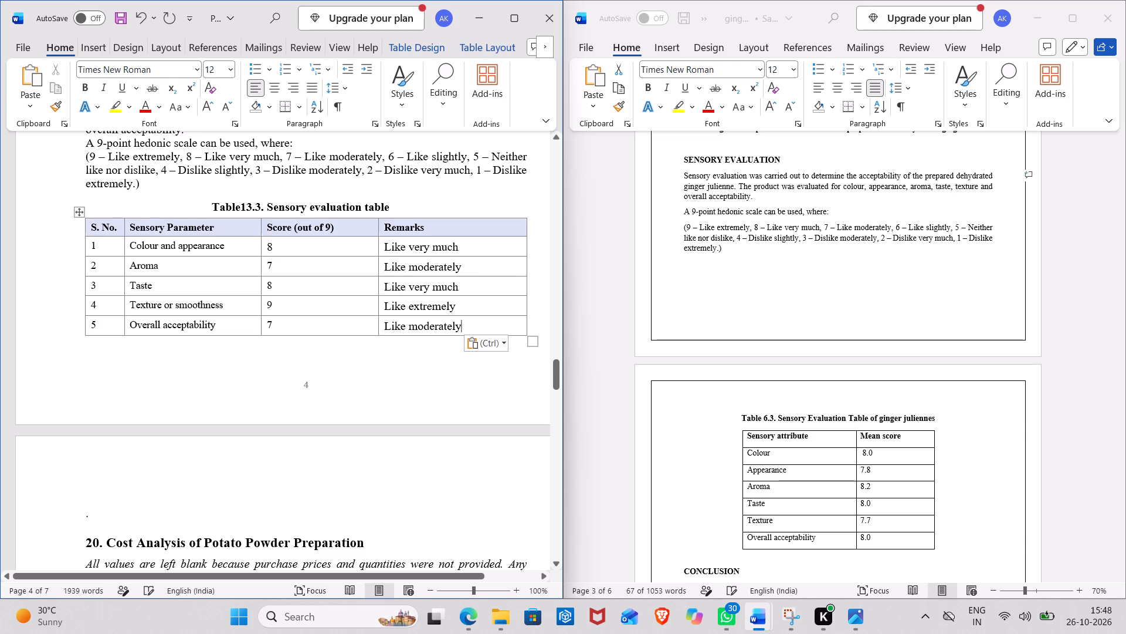
Delete the italic note about blank values and assumed rates under the "Cost Analysis of Potato Powder Preparation" heading.
scroll(413, 329, "down", 2)
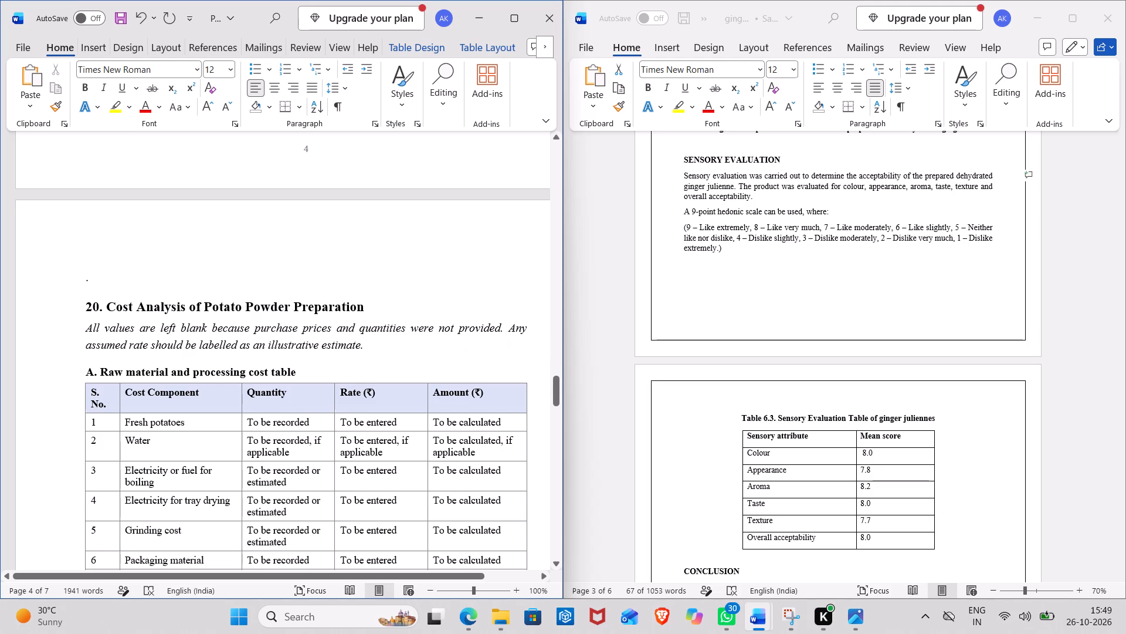
scroll(413, 329, "down", 1)
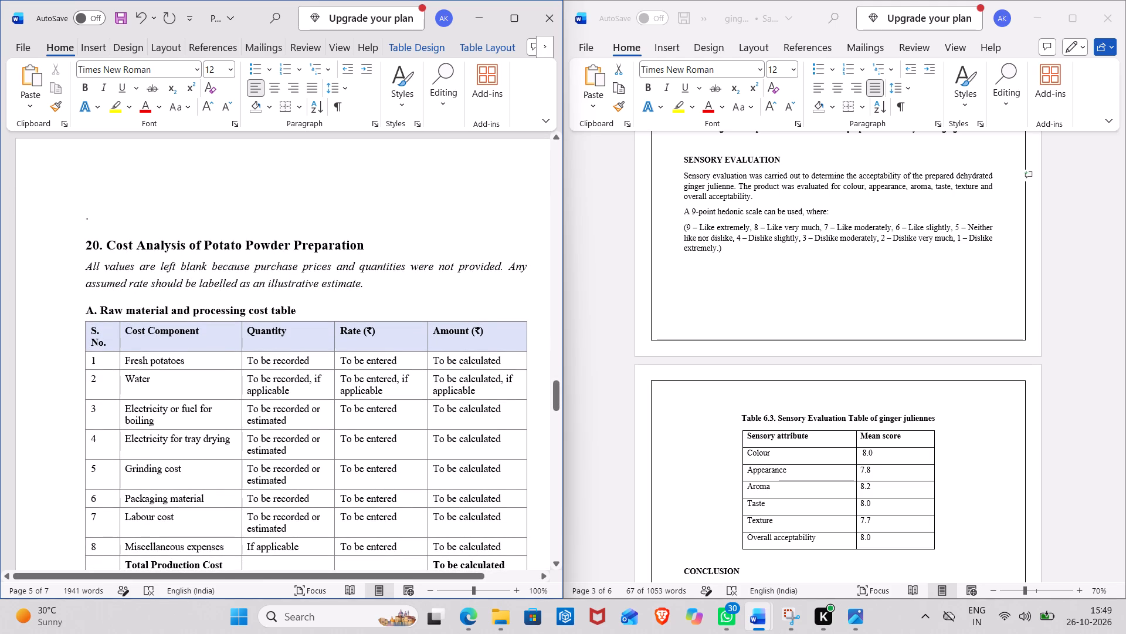
left_click_drag(364, 285, 89, 263)
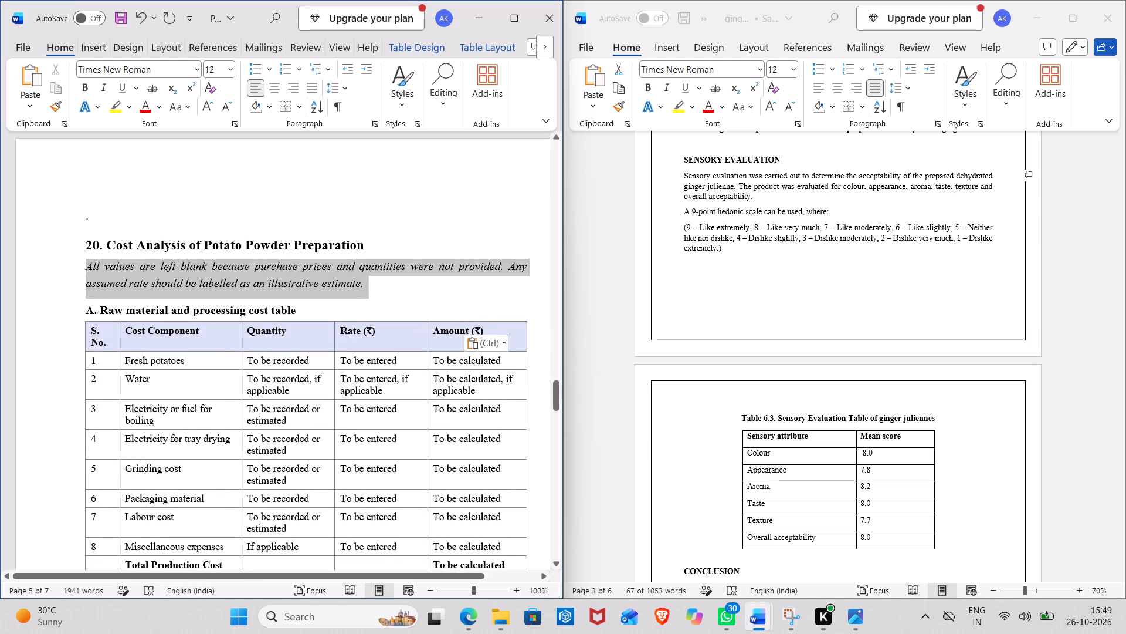
left_click_drag(89, 263, 88, 263)
key("BackSpace")
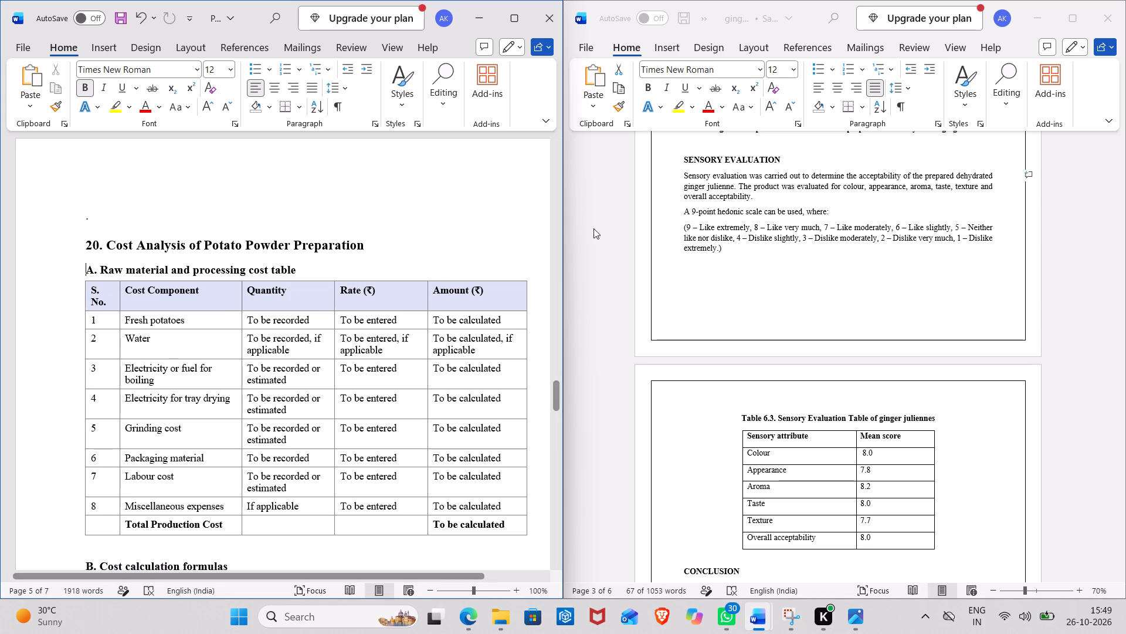
Consult the ginger report's cost analysis table and remove the Quantity and Rate (₹) columns from the potato powder cost table.
scroll(672, 281, "down", 4)
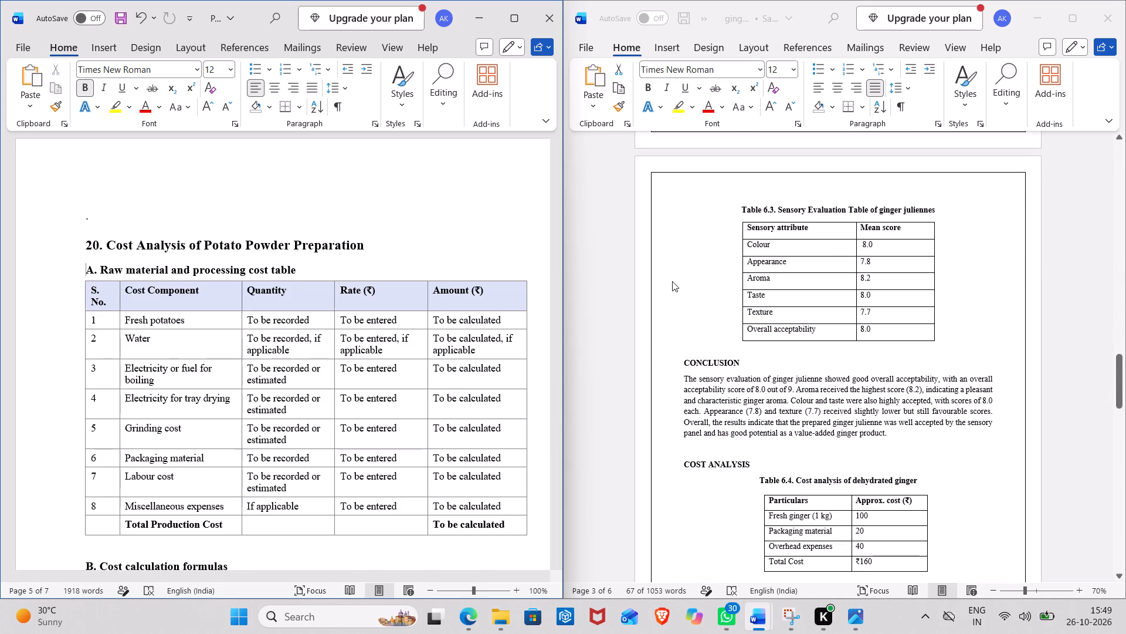
scroll(672, 281, "down", 4)
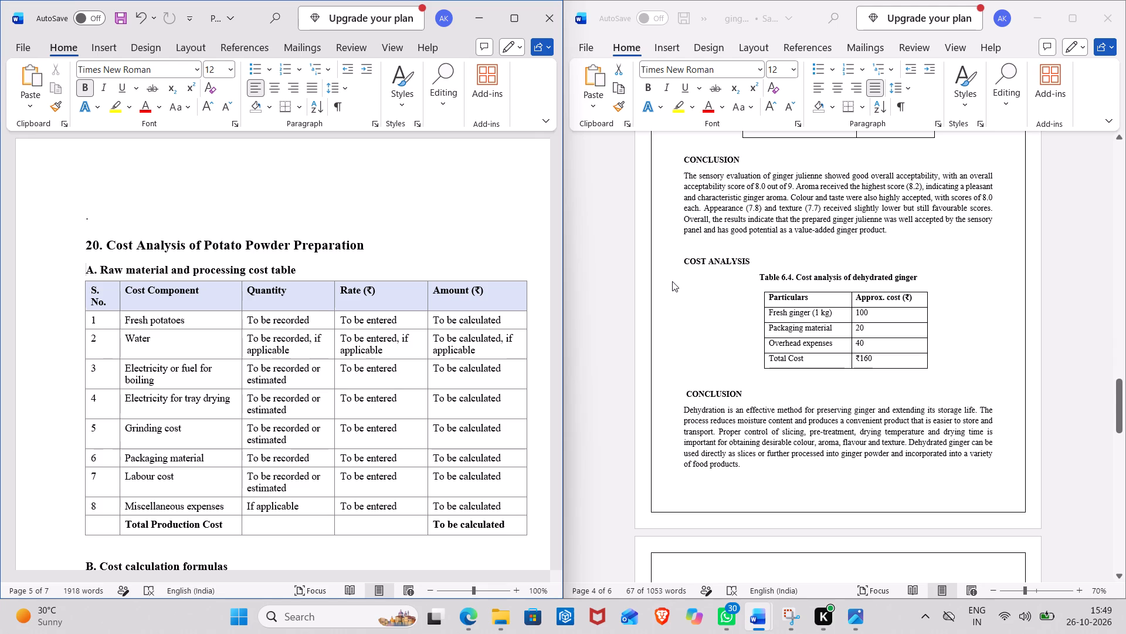
scroll(672, 281, "down", 1)
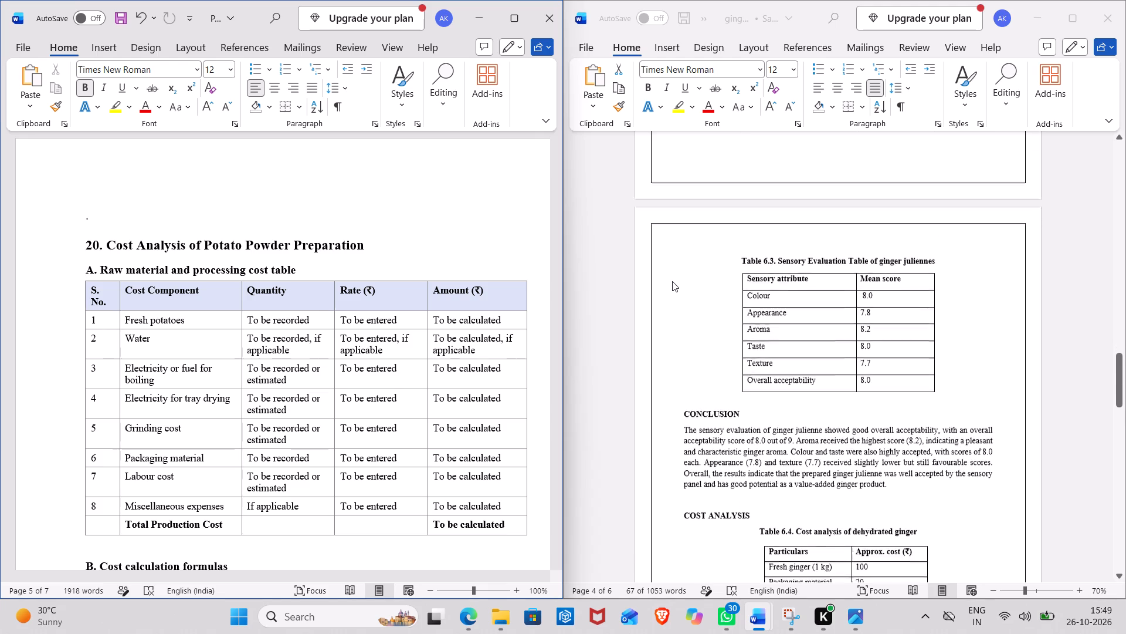
scroll(672, 281, "down", 1)
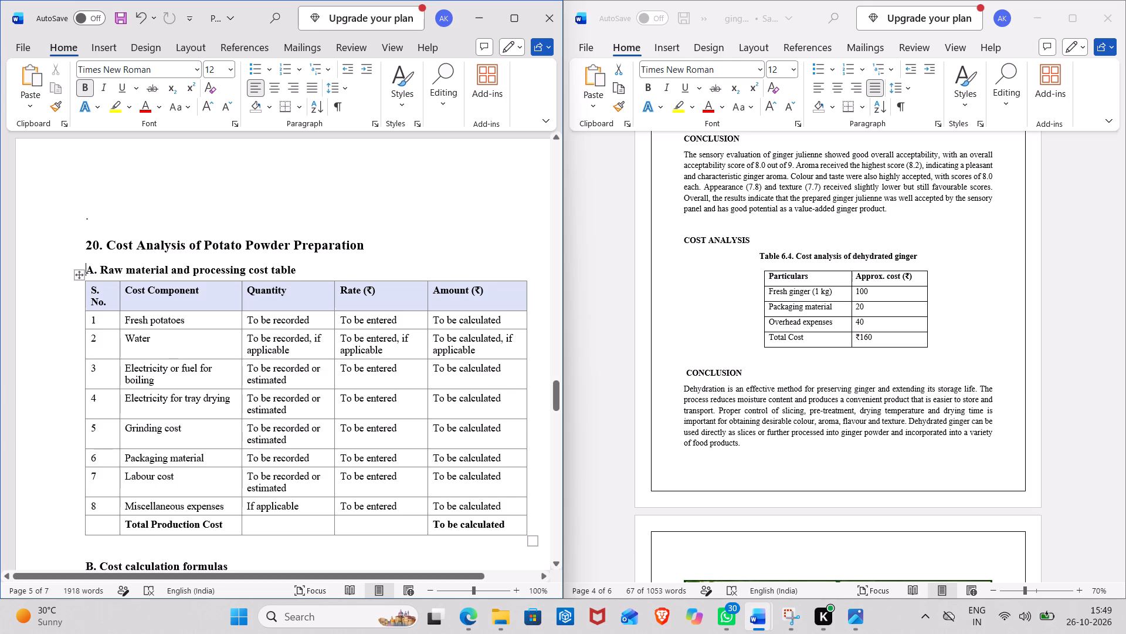
left_click(246, 290)
left_click_drag(313, 262, 299, 259)
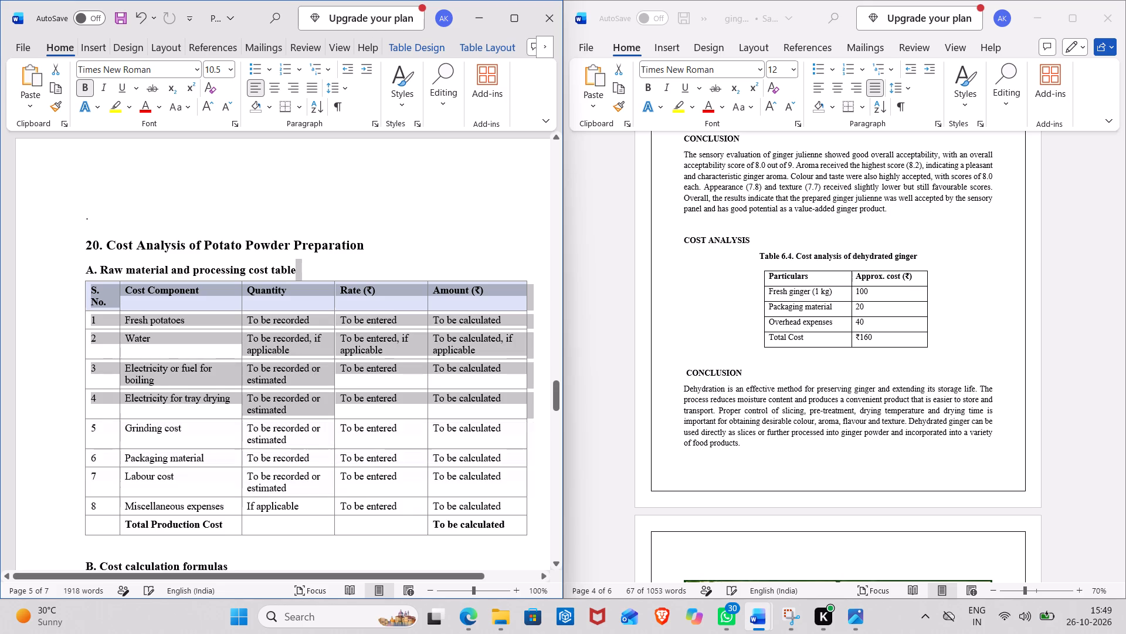
left_click_drag(299, 259, 367, 187)
left_click(367, 187)
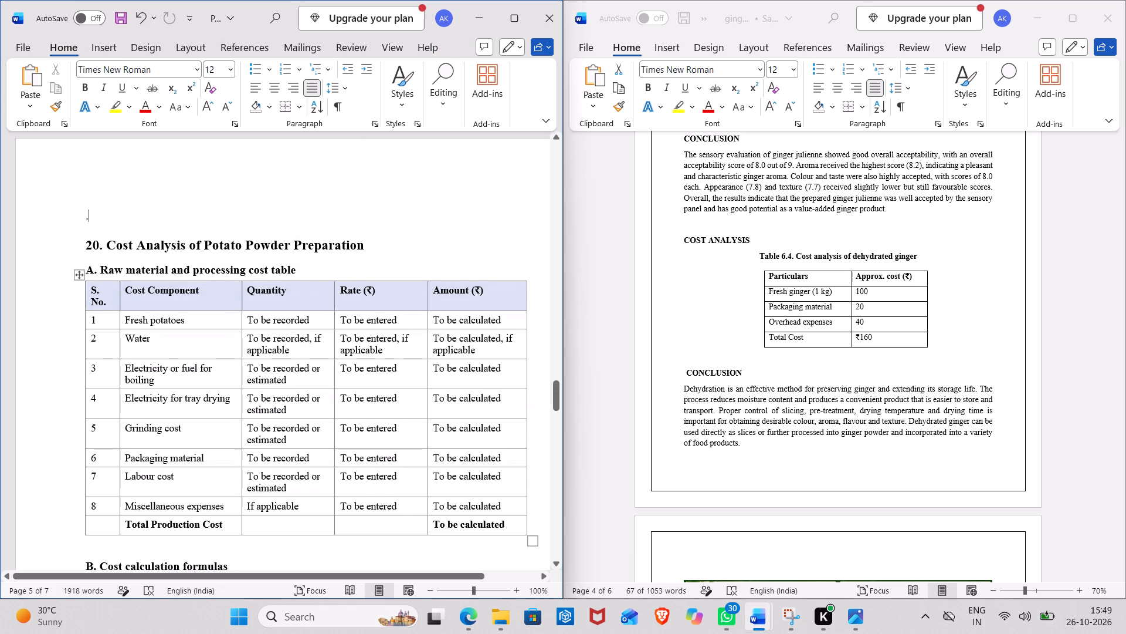
left_click_drag(249, 295, 384, 480)
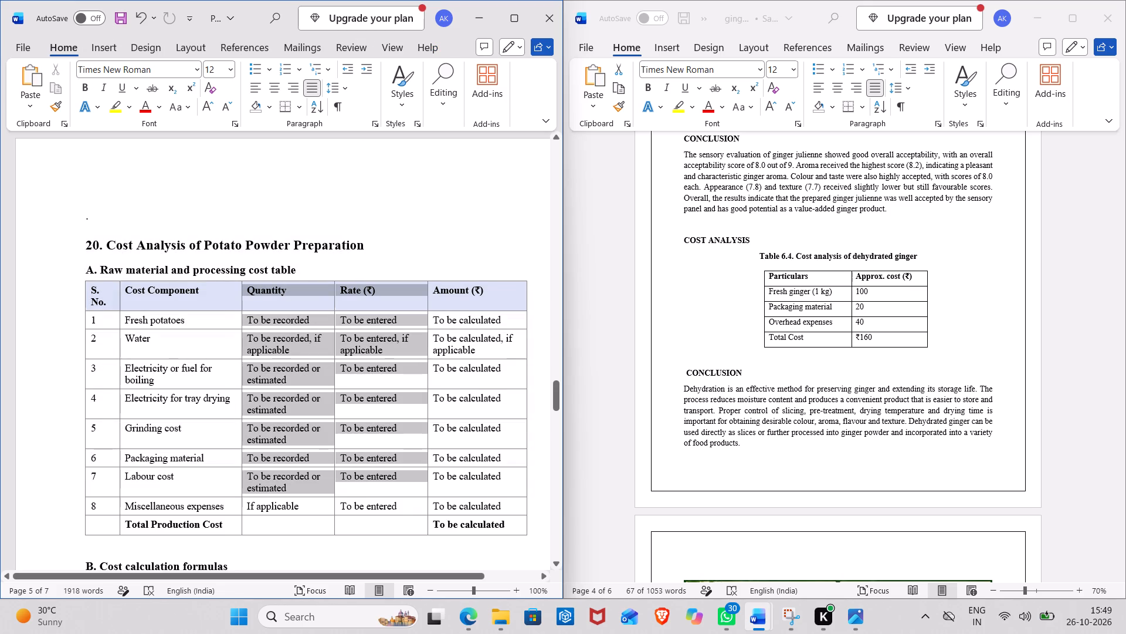
left_click_drag(384, 480, 388, 530)
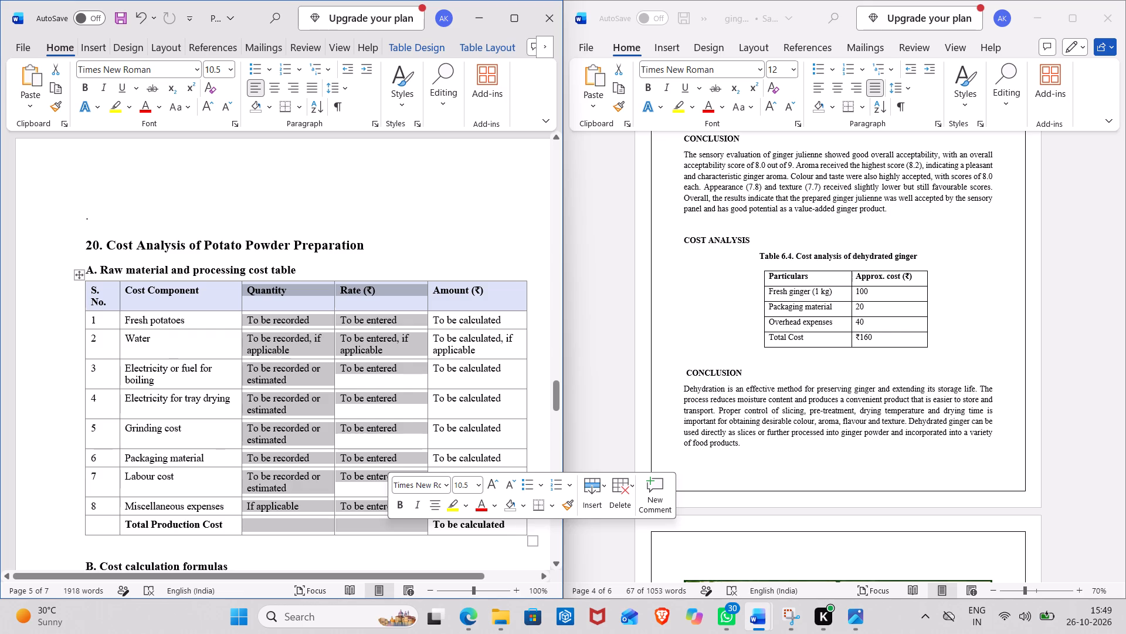
key("ctrl+x")
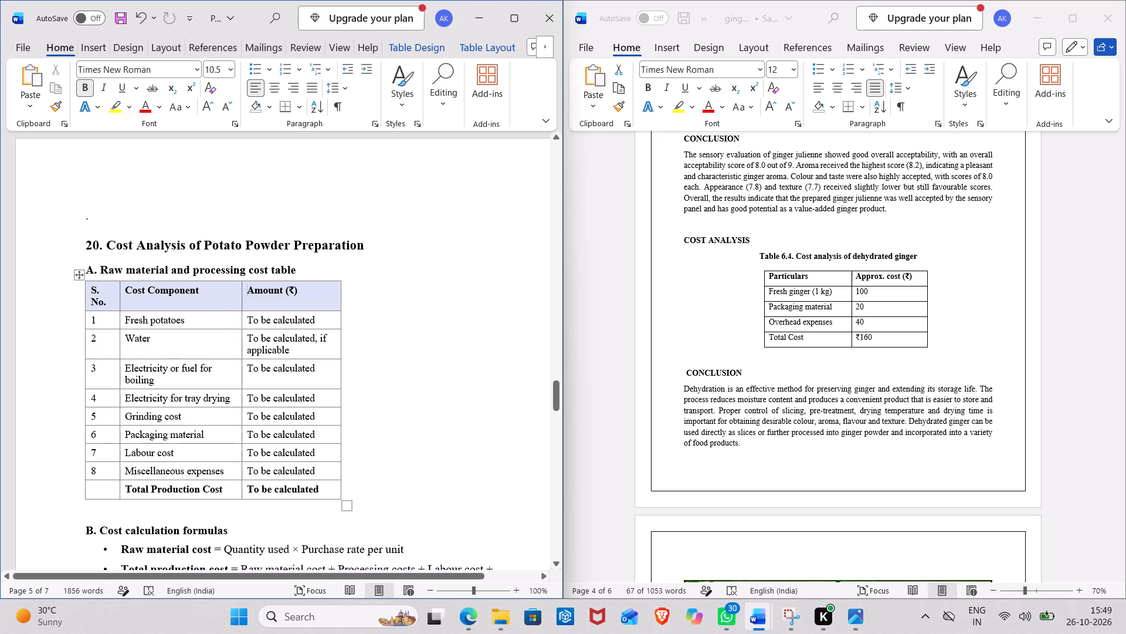
Delete the Water row from the raw material and processing cost table.
left_click_drag(90, 340, 107, 339)
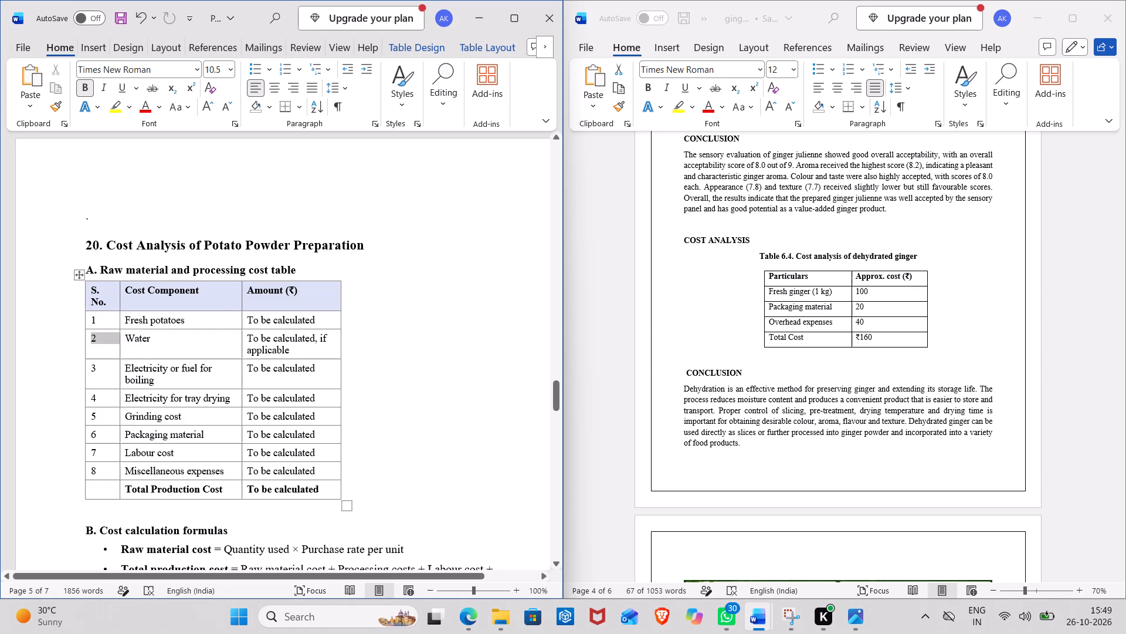
left_click_drag(107, 339, 287, 343)
key("BackSpace")
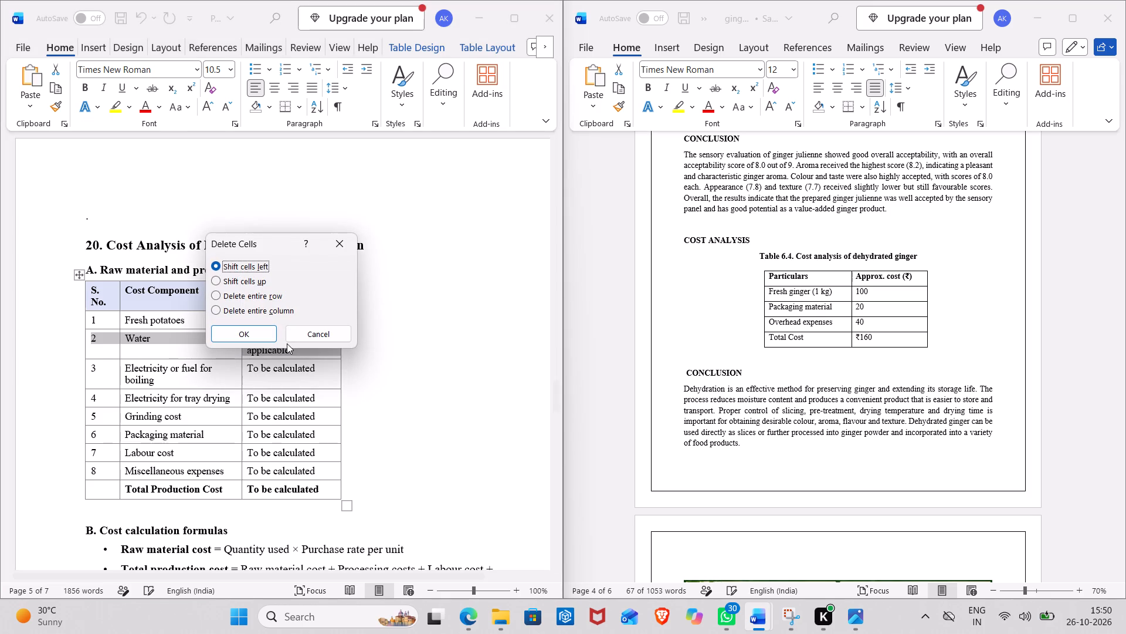
left_click(247, 325)
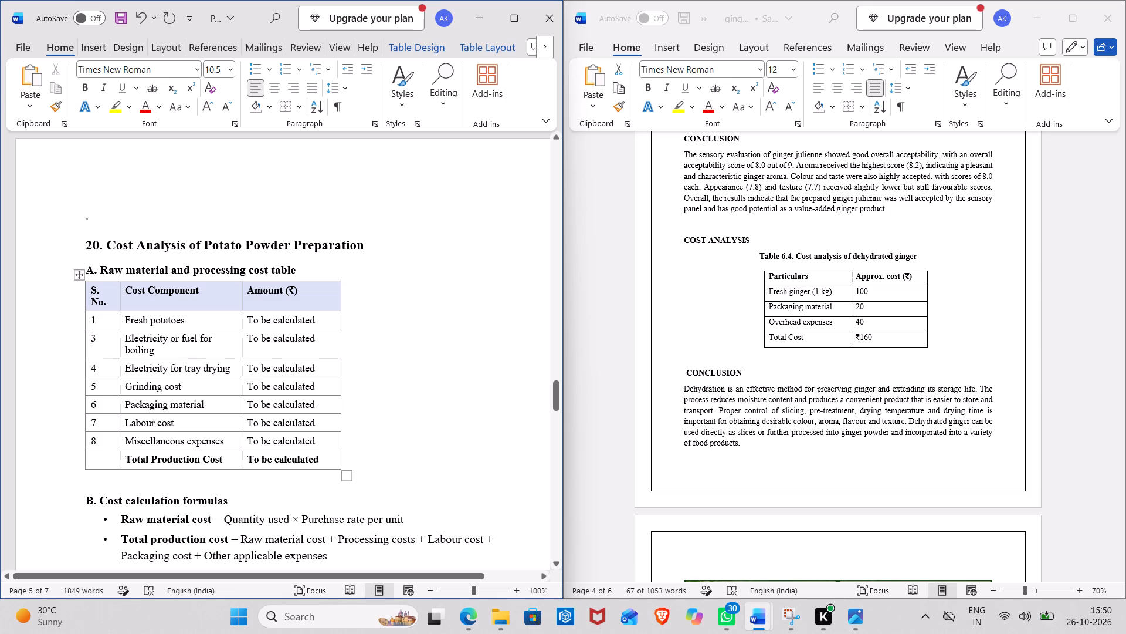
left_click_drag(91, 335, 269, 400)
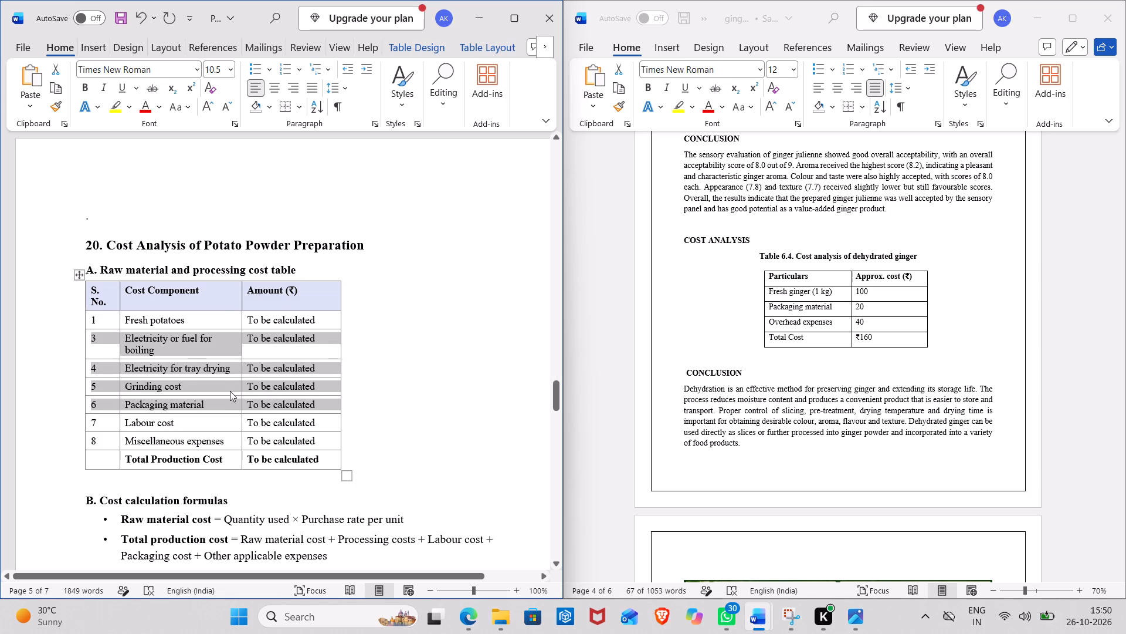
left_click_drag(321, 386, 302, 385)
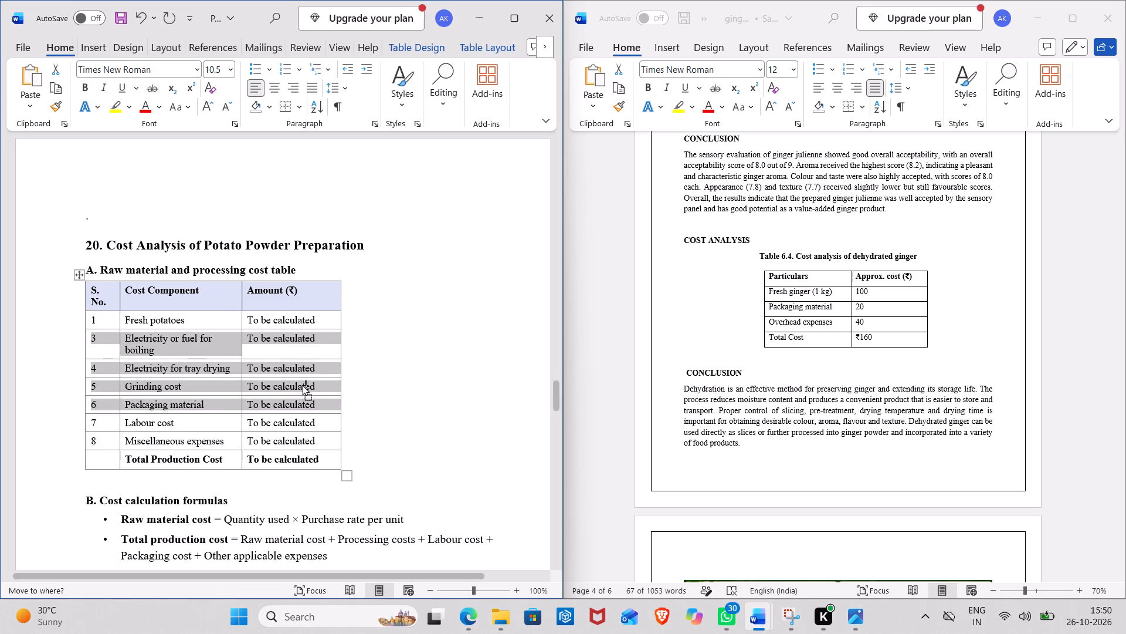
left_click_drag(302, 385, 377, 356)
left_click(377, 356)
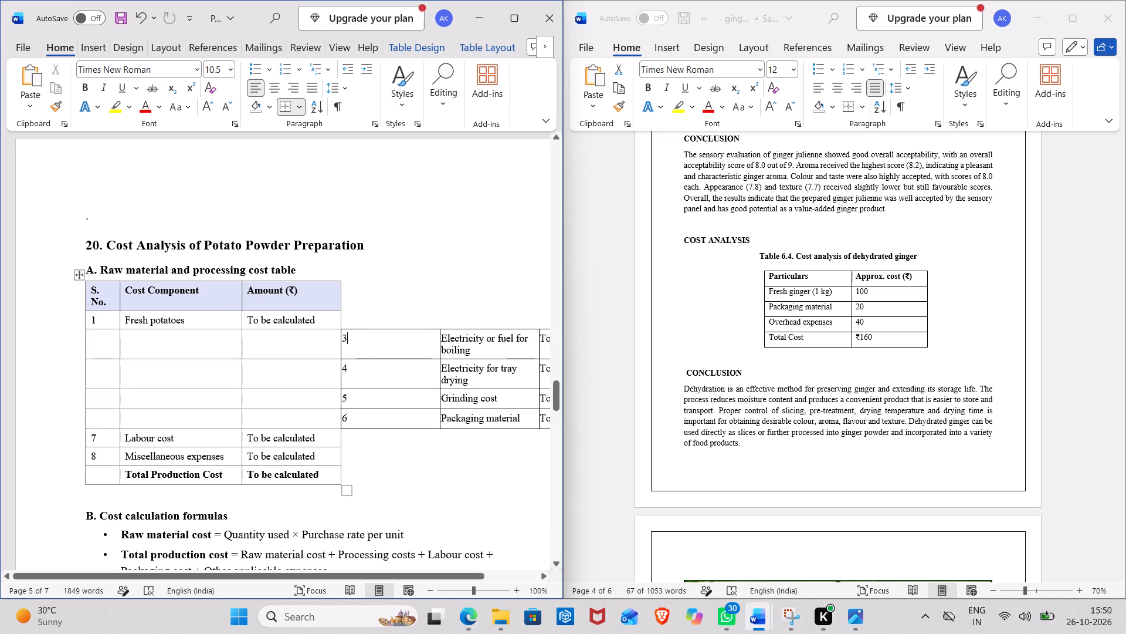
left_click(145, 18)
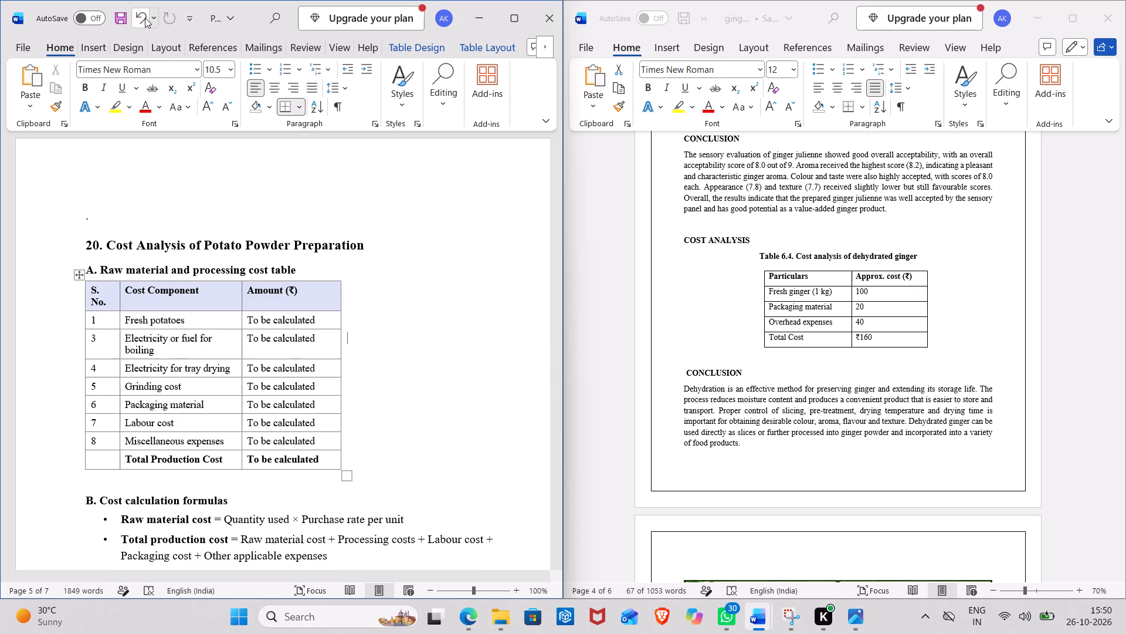
Delete the rows for electricity or fuel for boiling, electricity for tray drying, and grinding cost from the cost table.
left_click(91, 342)
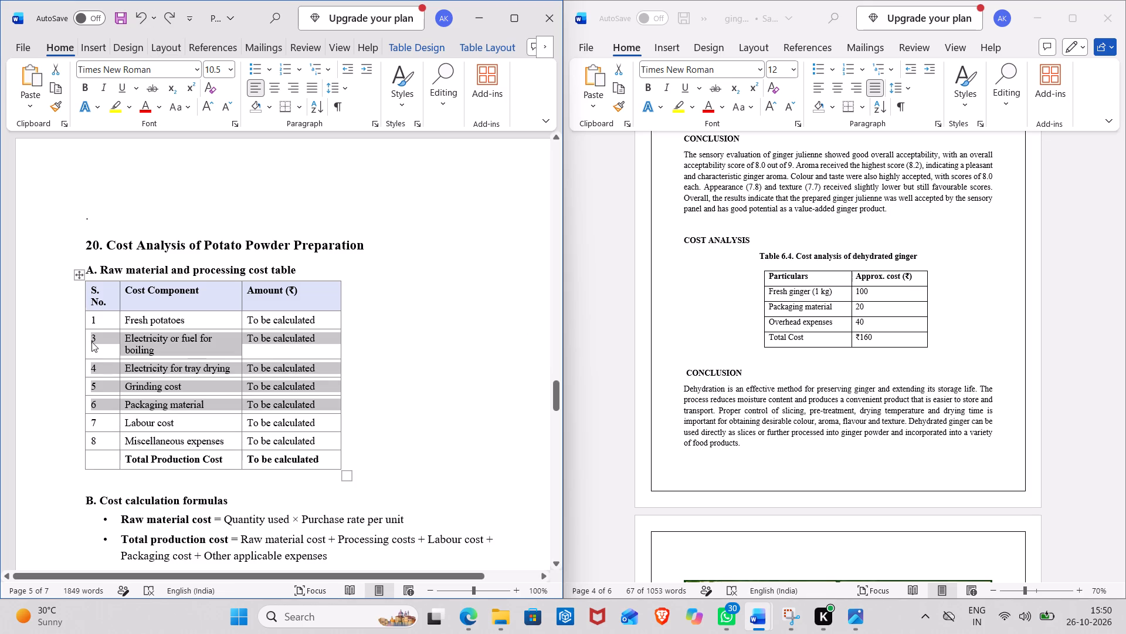
left_click_drag(91, 337, 286, 366)
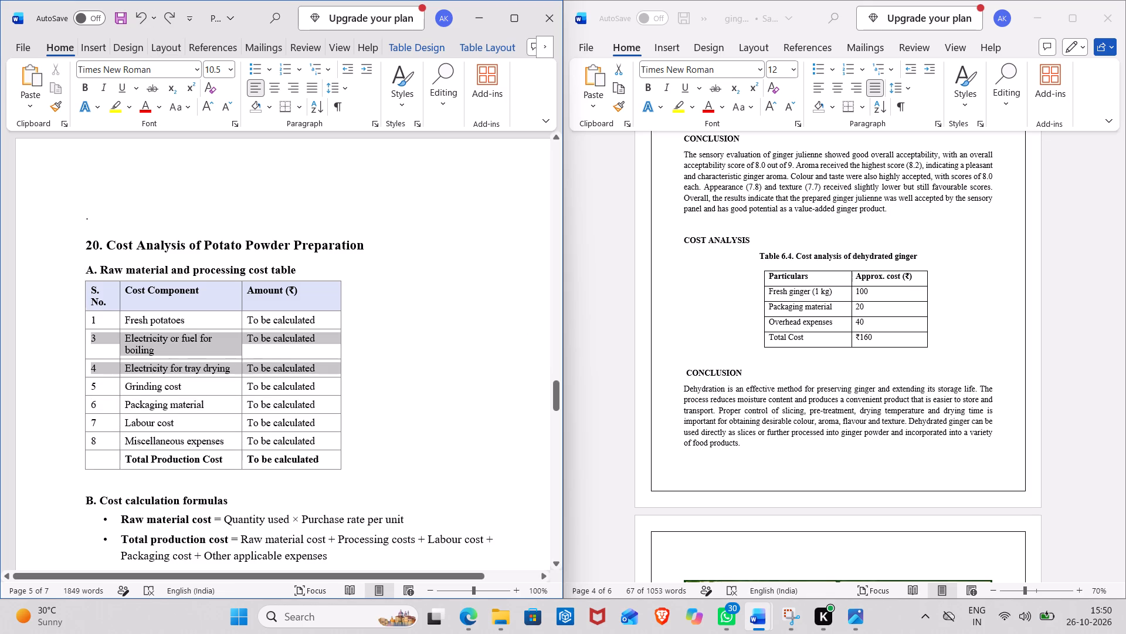
left_click_drag(286, 366, 289, 391)
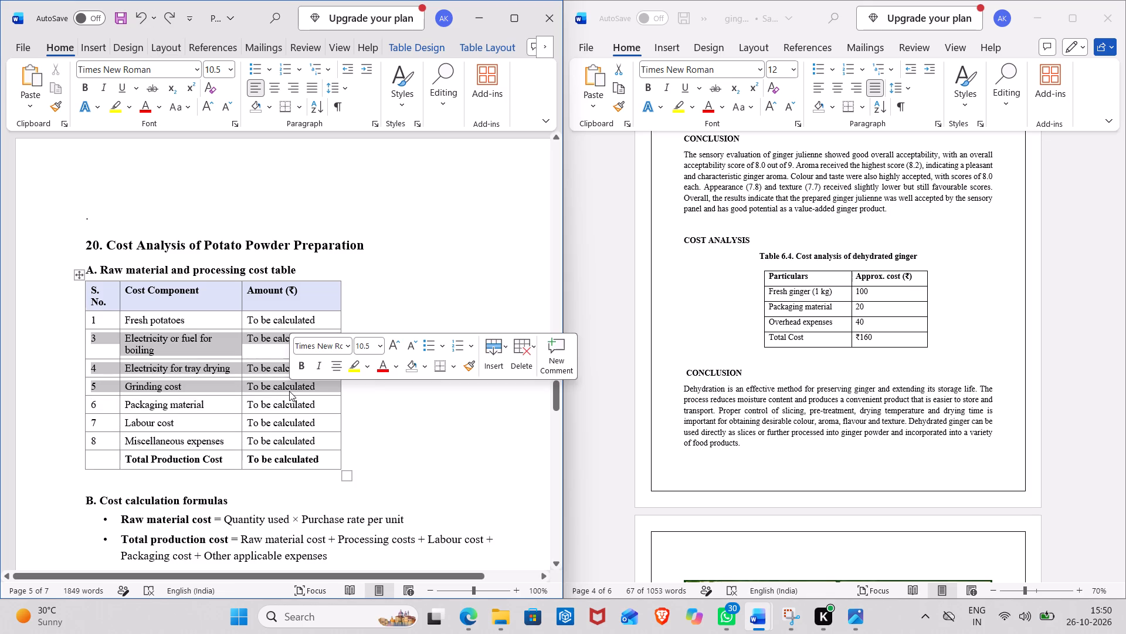
key("BackSpace")
left_click(229, 329)
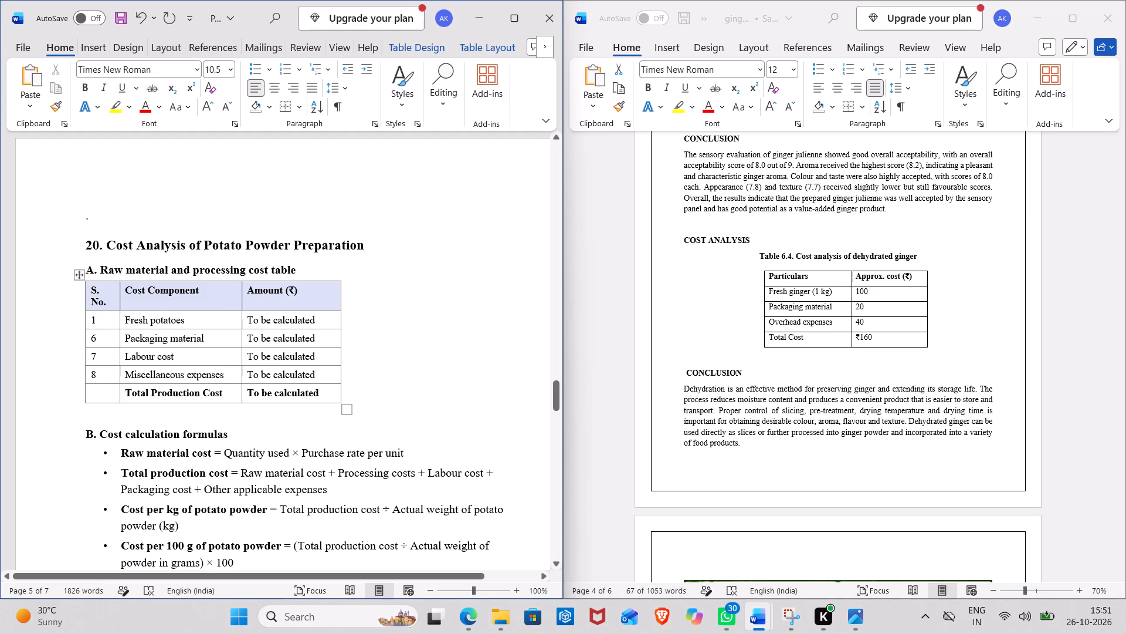
Delete the Labour cost and Miscellaneous expenses rows from the cost table.
left_click_drag(92, 358, 154, 353)
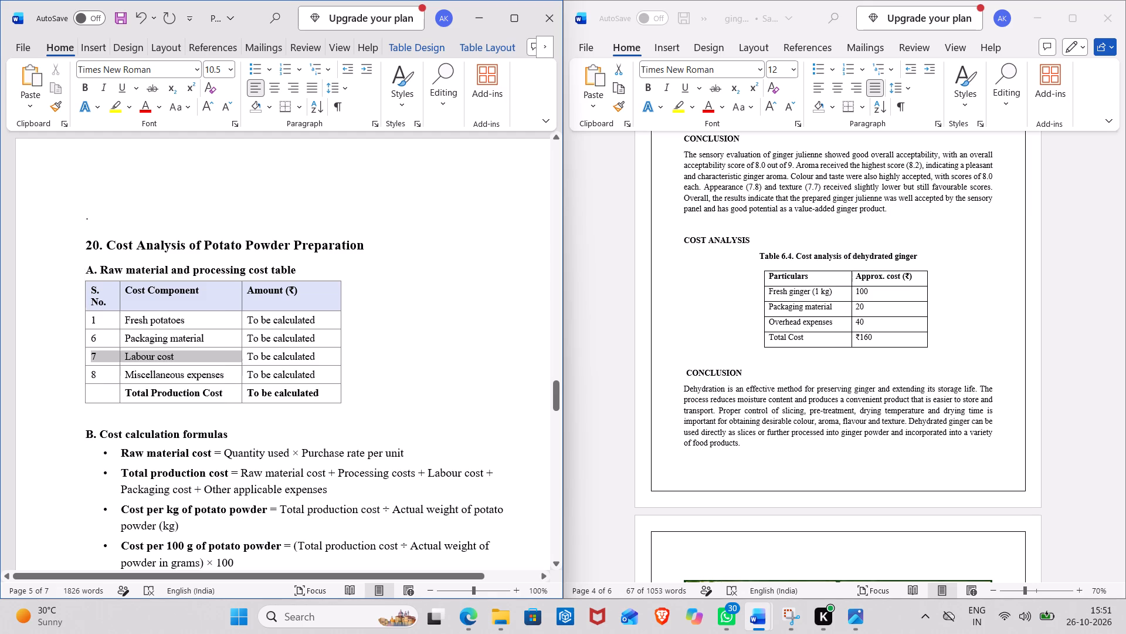
left_click_drag(154, 353, 284, 383)
key("BackSpace")
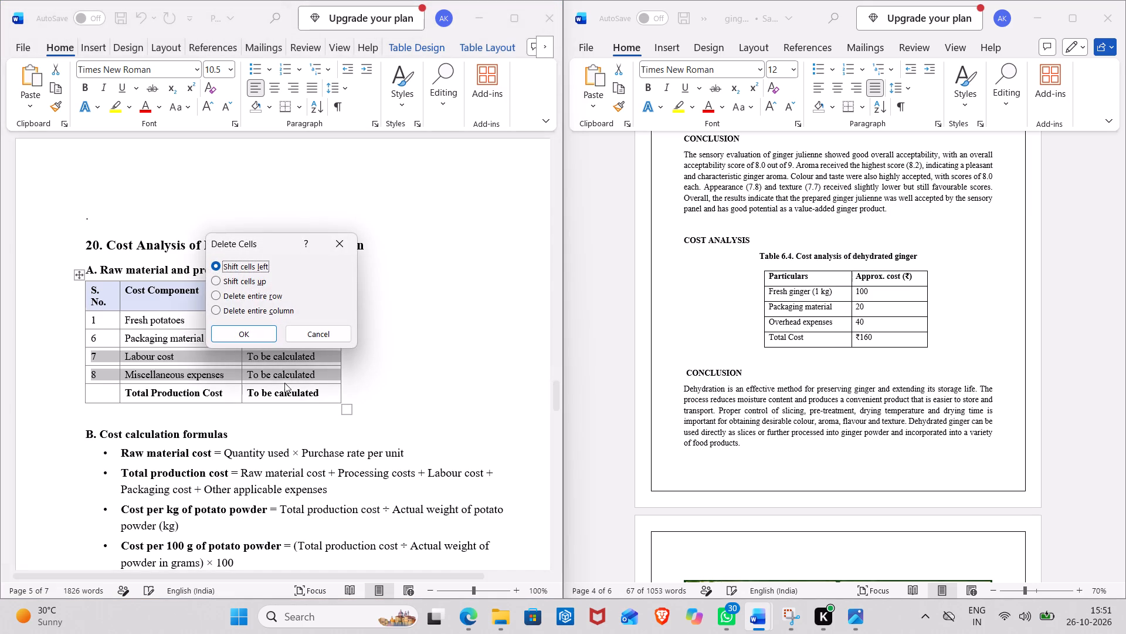
left_click(228, 333)
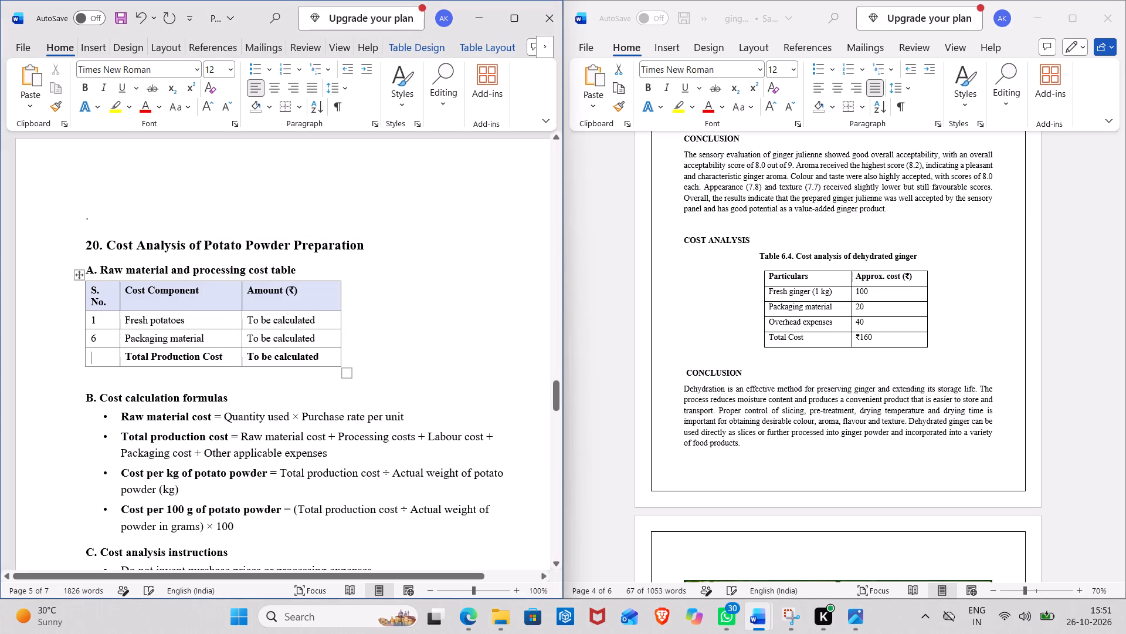
Renumber the Packaging material row as 2 in the raw material and processing cost table.
left_click(104, 339)
key("BackSpace")
key("2")
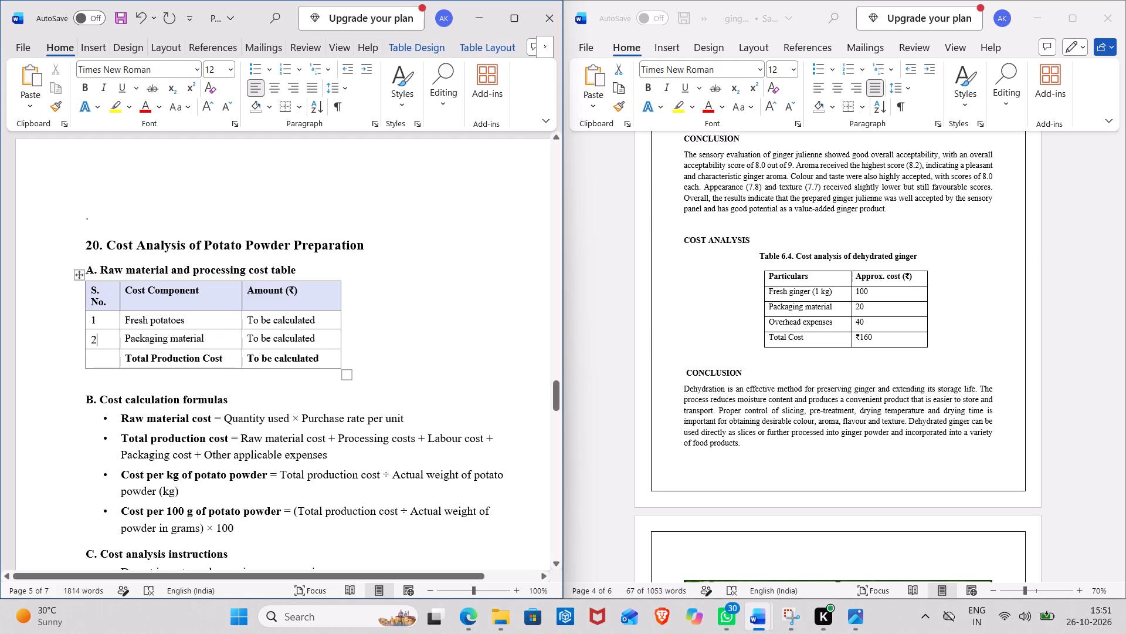
Clear the "To be calculated" placeholders from the Amount (₹) cells for fresh potatoes, packaging material and total production cost.
left_click_drag(249, 316, 301, 323)
key("BackSpace")
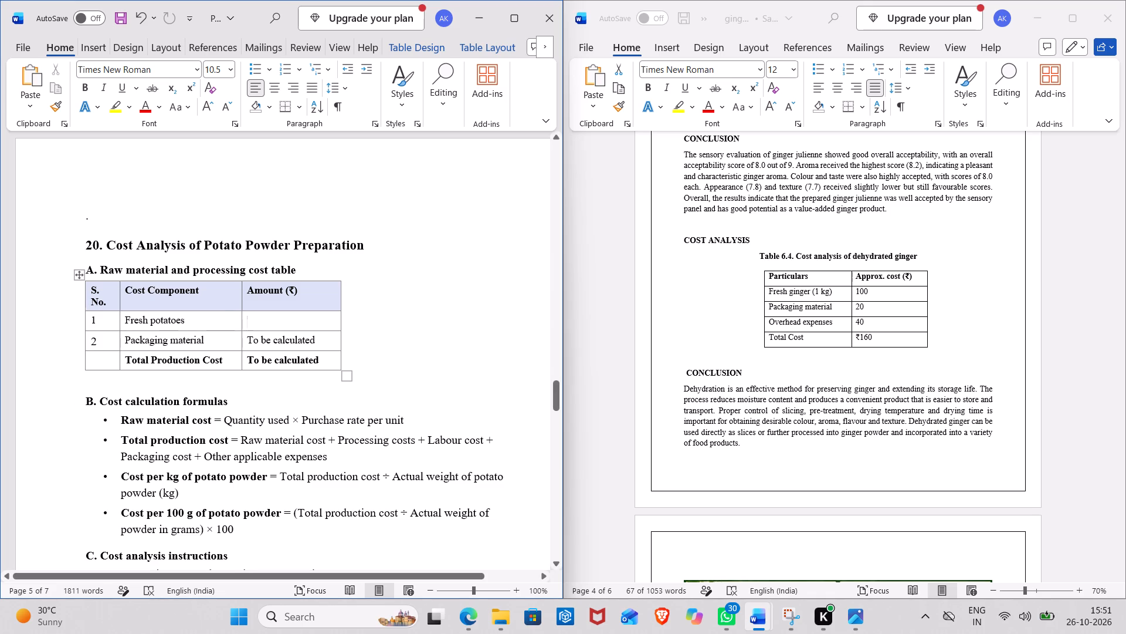
left_click_drag(315, 342, 307, 342)
left_click_drag(307, 342, 252, 346)
key("BackSpace")
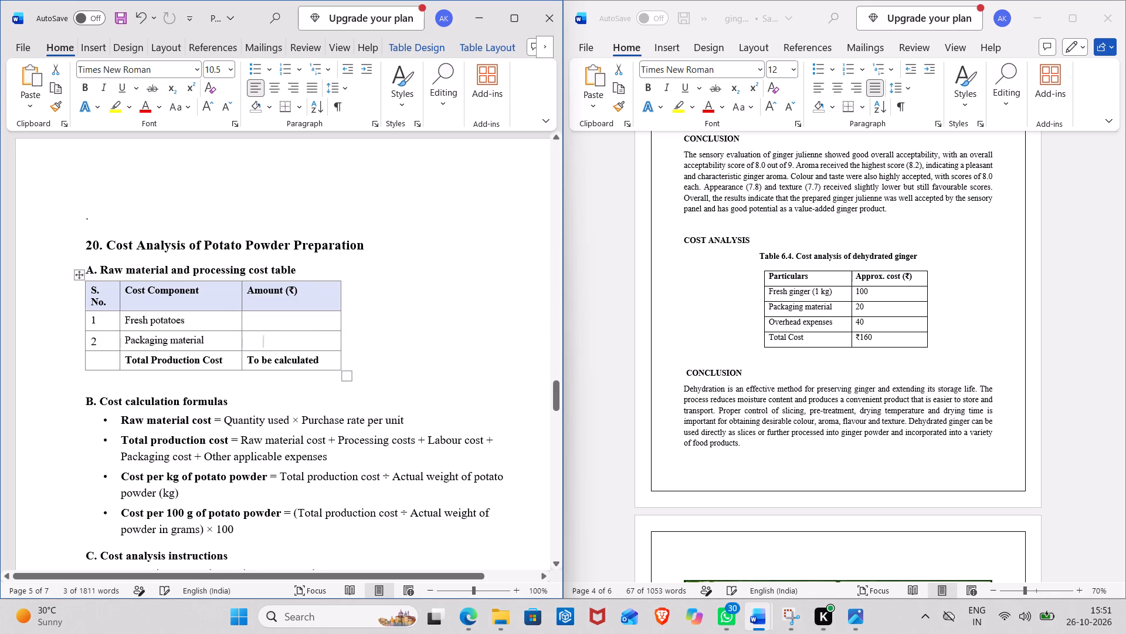
left_click_drag(247, 360, 280, 356)
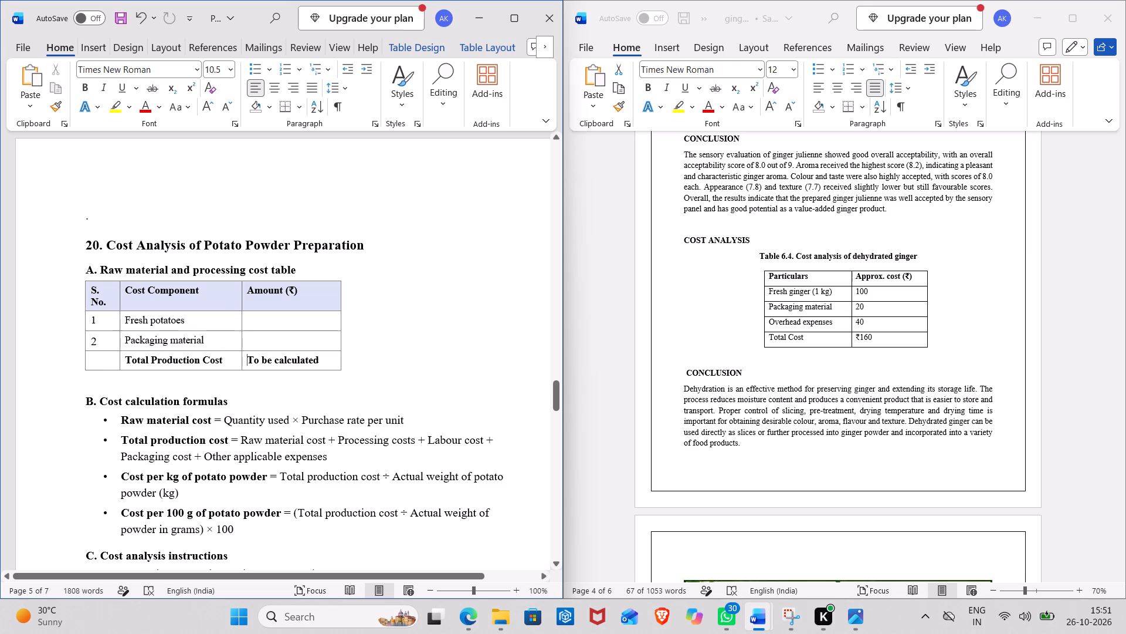
left_click_drag(280, 356, 308, 358)
key("BackSpace")
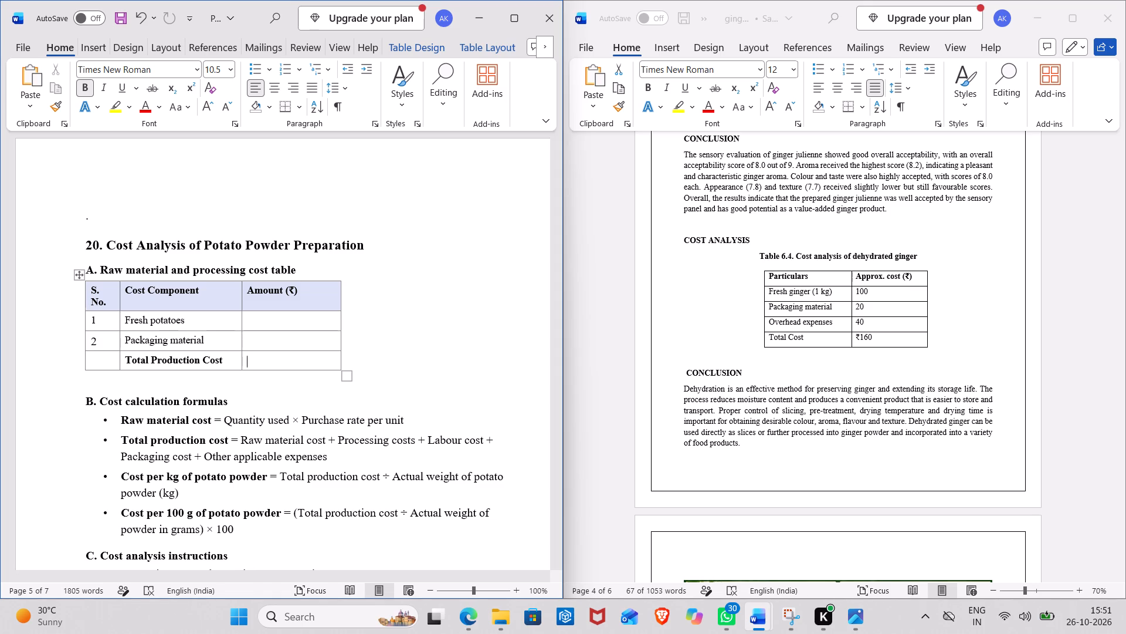
Fill in the Amount (₹) column with 66 for fresh potatoes, 50 for packaging material and 116 for total production cost.
left_click(290, 329)
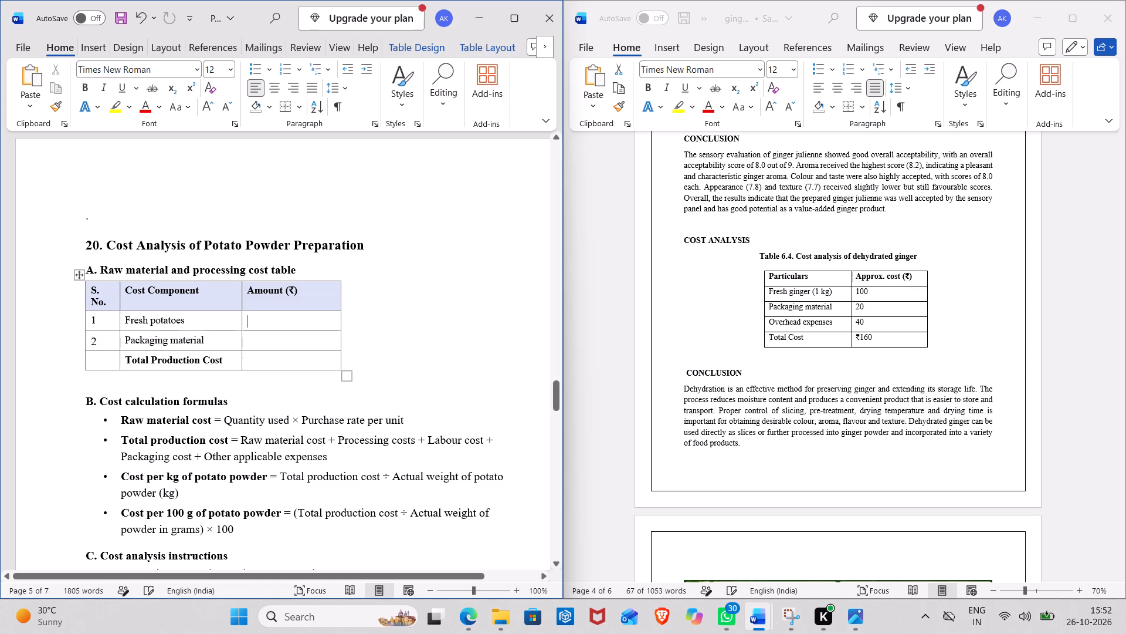
type("66")
left_click(281, 345)
type("50")
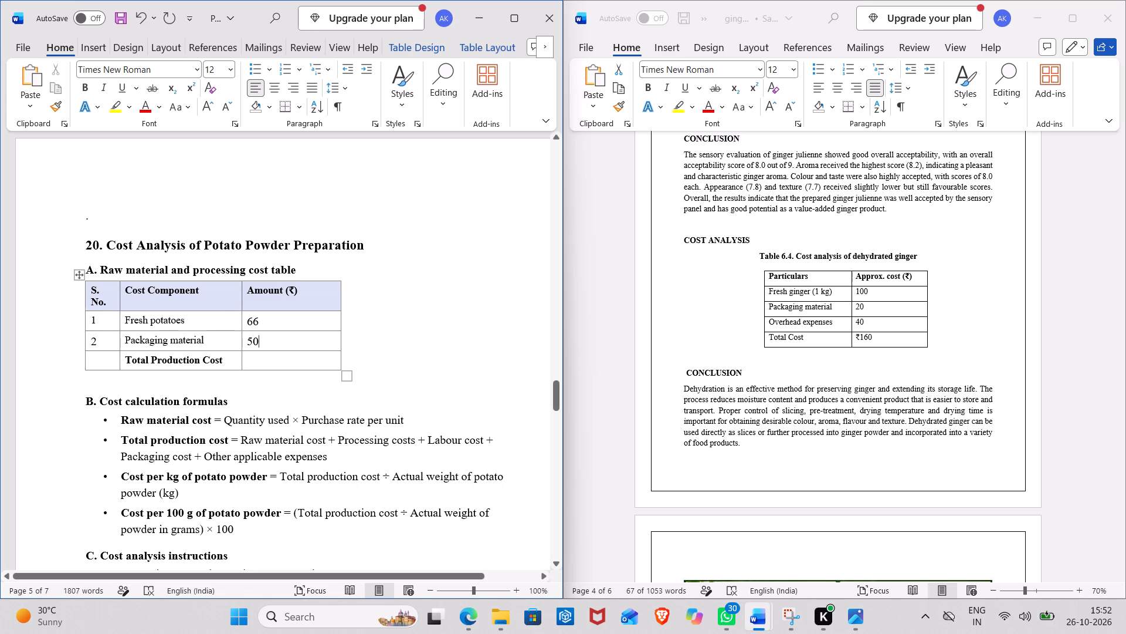
left_click(272, 369)
left_click(271, 364)
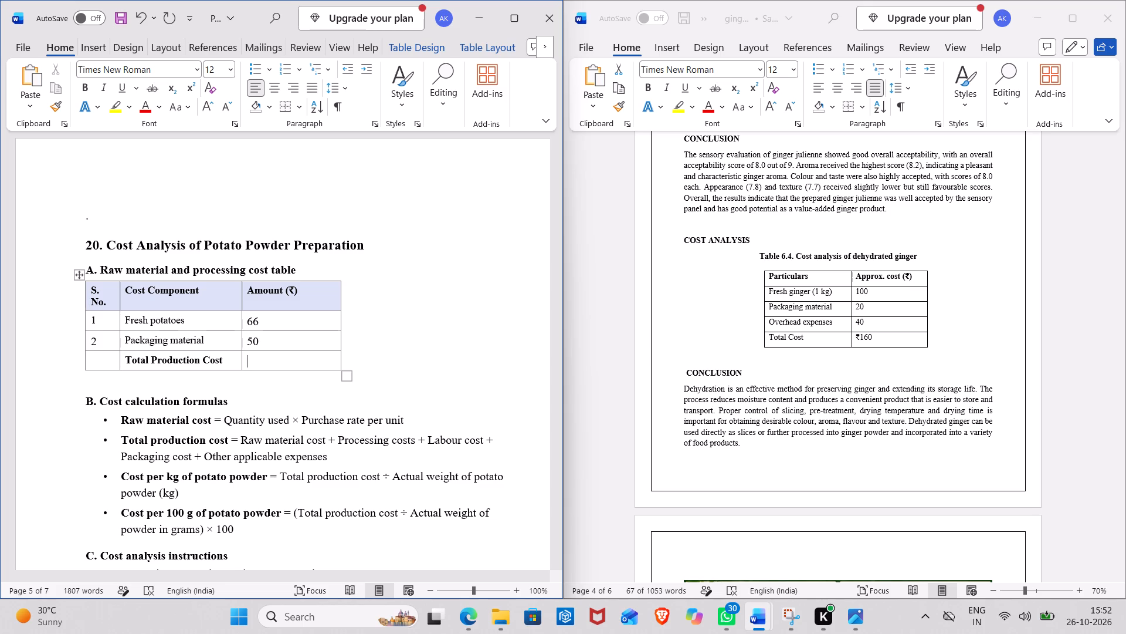
type("11")
key("6")
Delete the cost calculation formulas, cost analysis instructions and cost discussion sections between the cost table and the Conclusion.
scroll(271, 364, "down", 2)
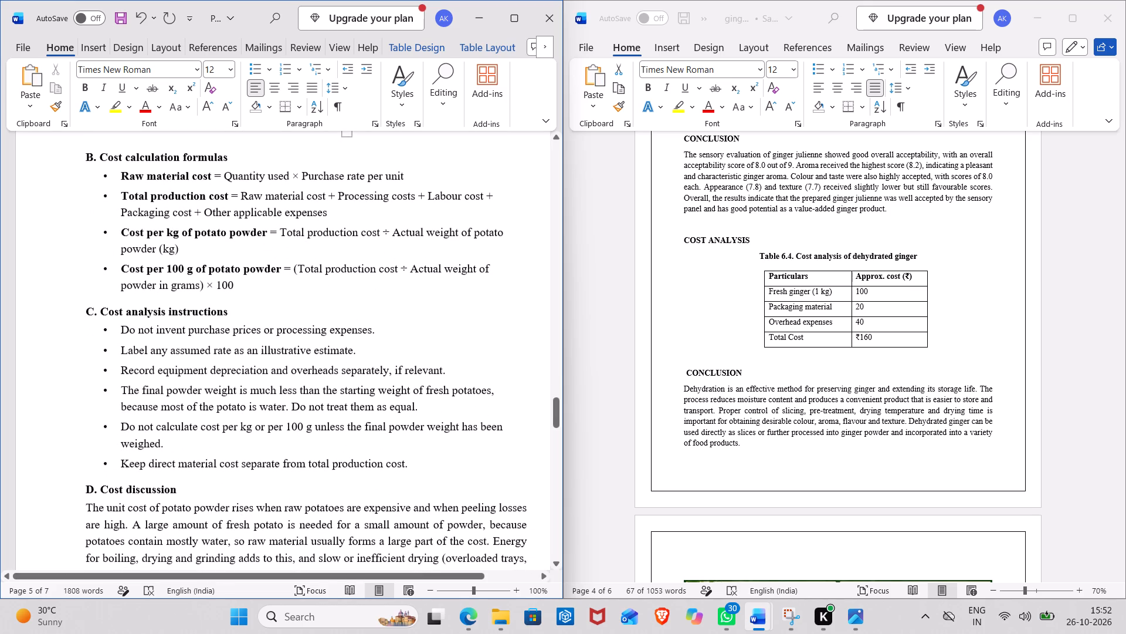
scroll(271, 364, "down", 1)
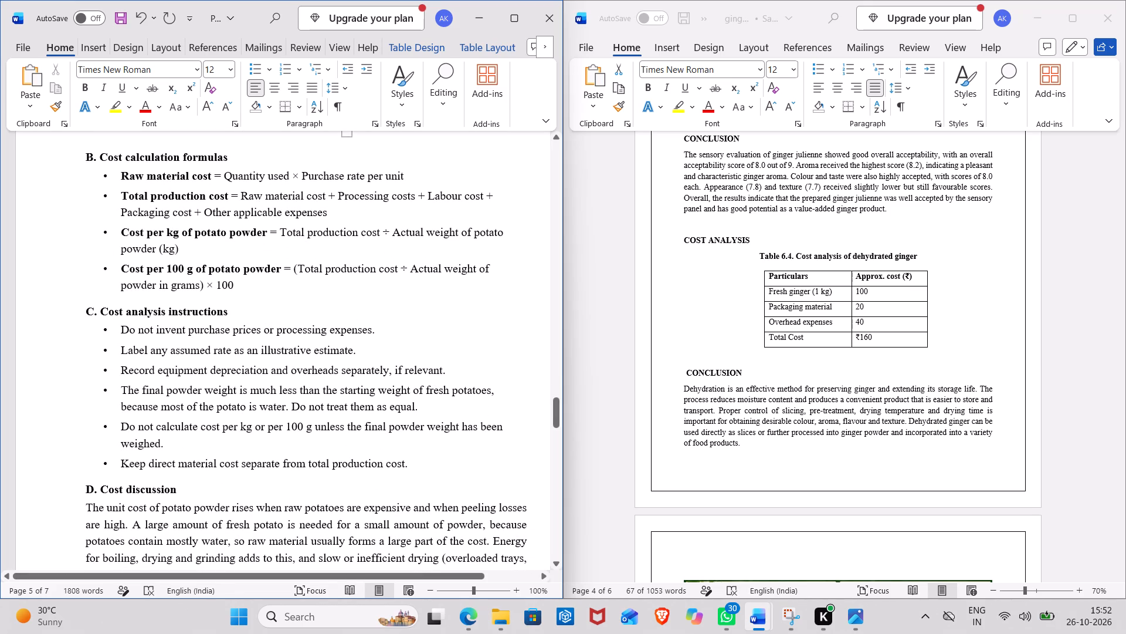
scroll(357, 426, "down", 1)
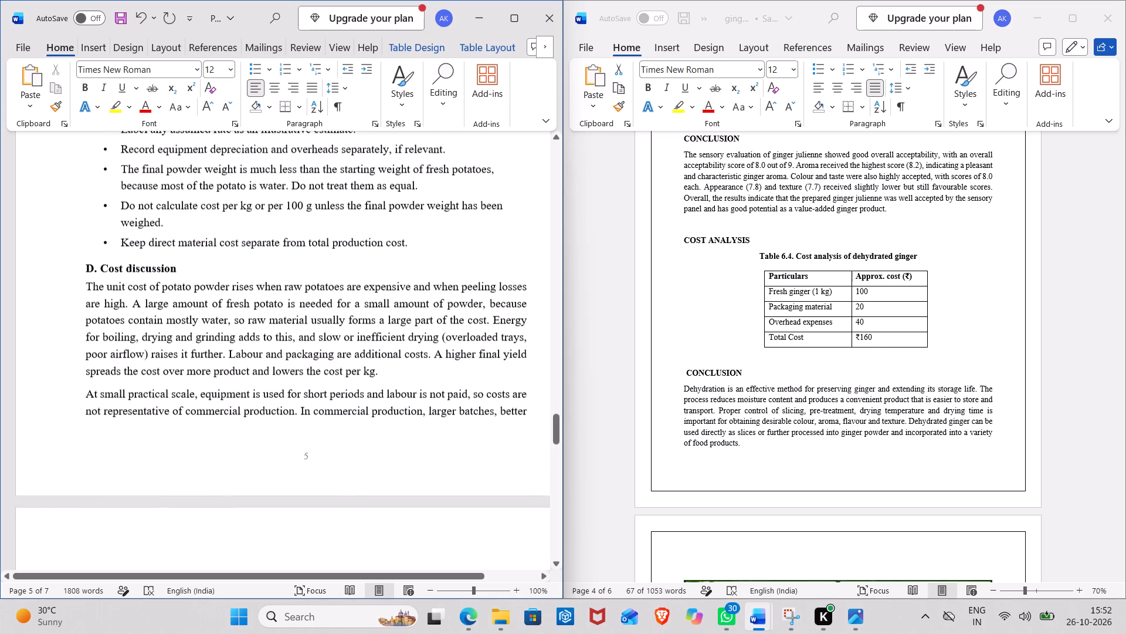
scroll(357, 426, "down", 3)
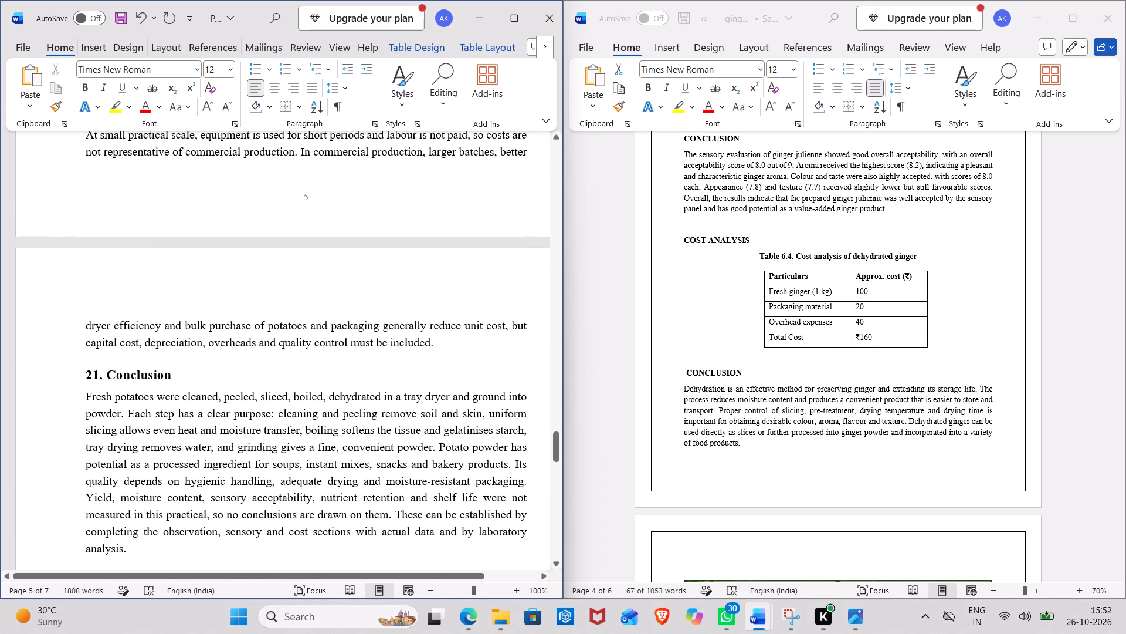
left_click_drag(432, 345, 101, 128)
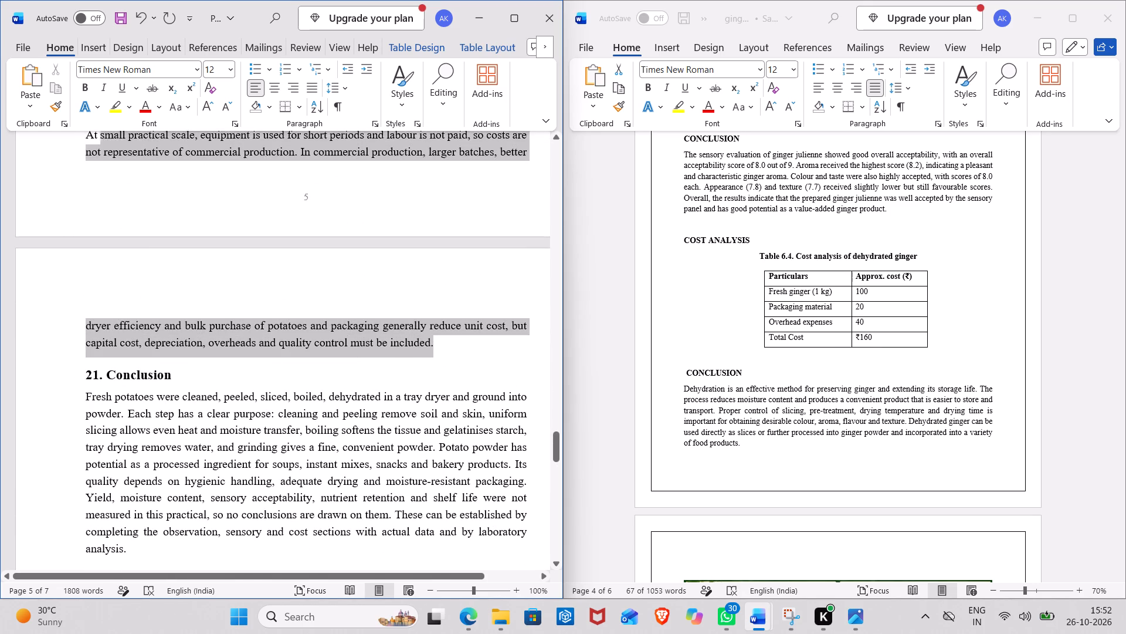
left_click_drag(101, 128, 99, 124)
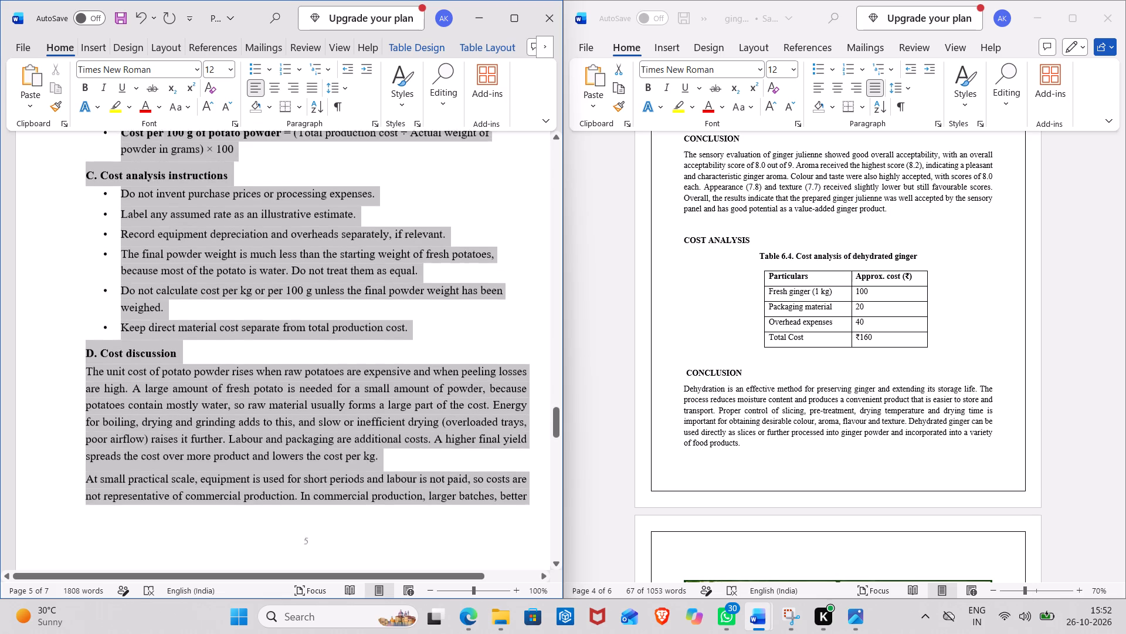
left_click_drag(99, 124, 112, 248)
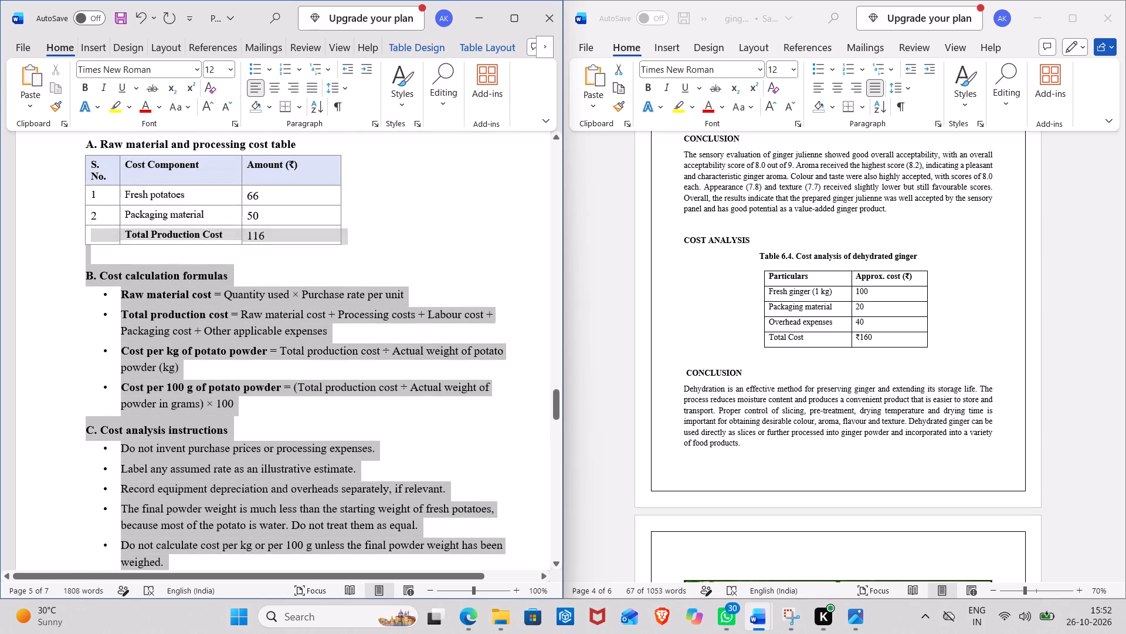
left_click_drag(112, 248, 85, 274)
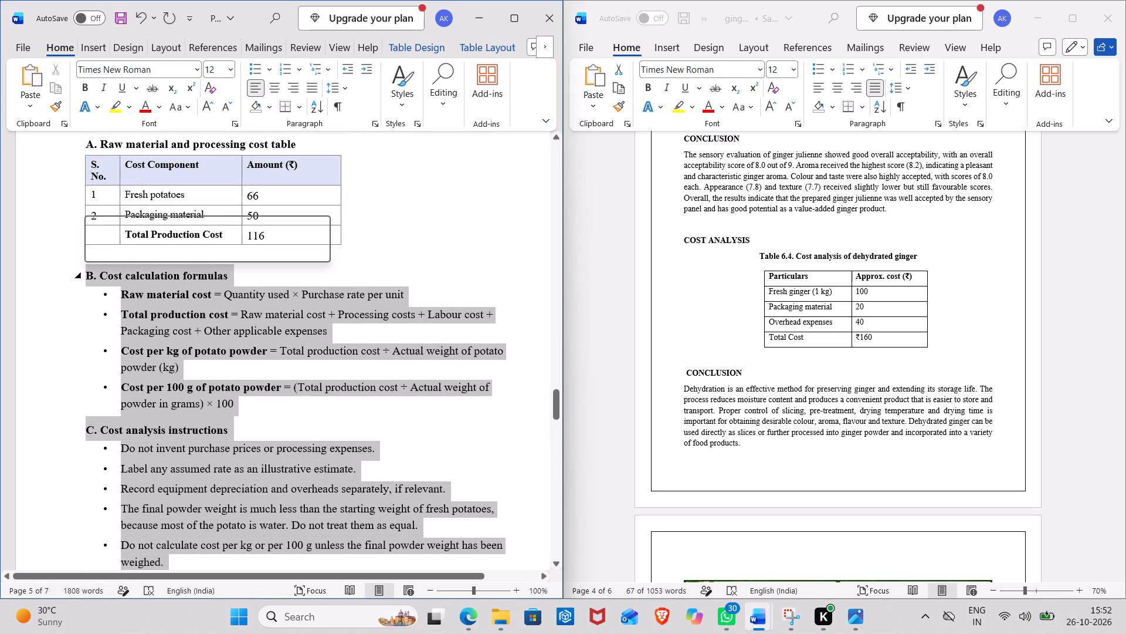
key("BackSpace")
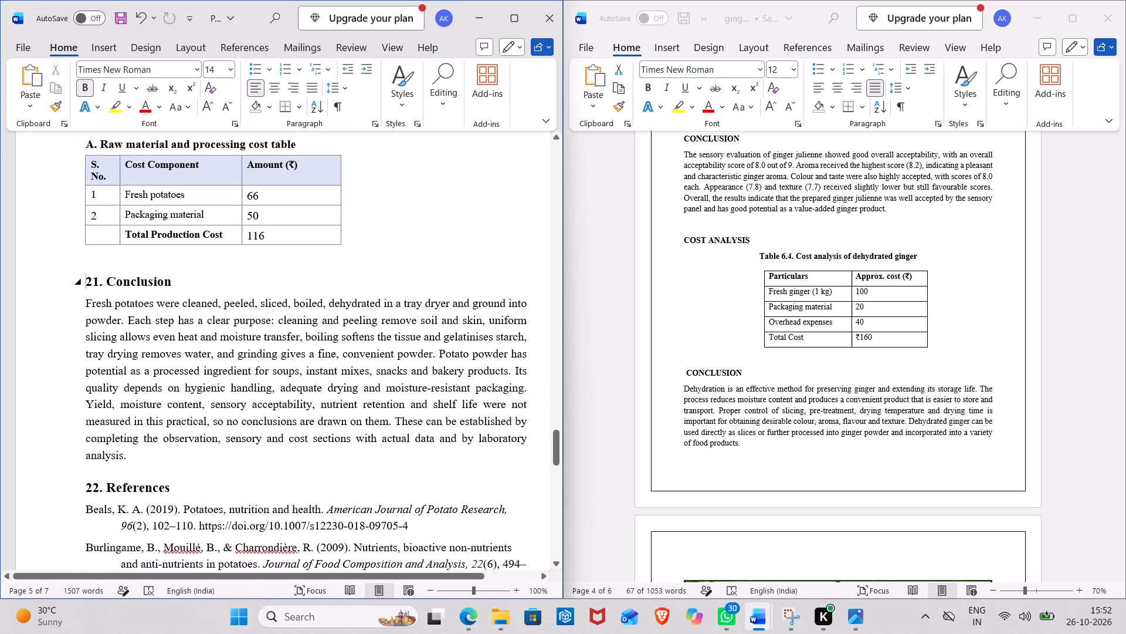
Delete the 2009 "Advances in potato chemistry and technology" entry from the end of the References.
scroll(85, 274, "down", 4)
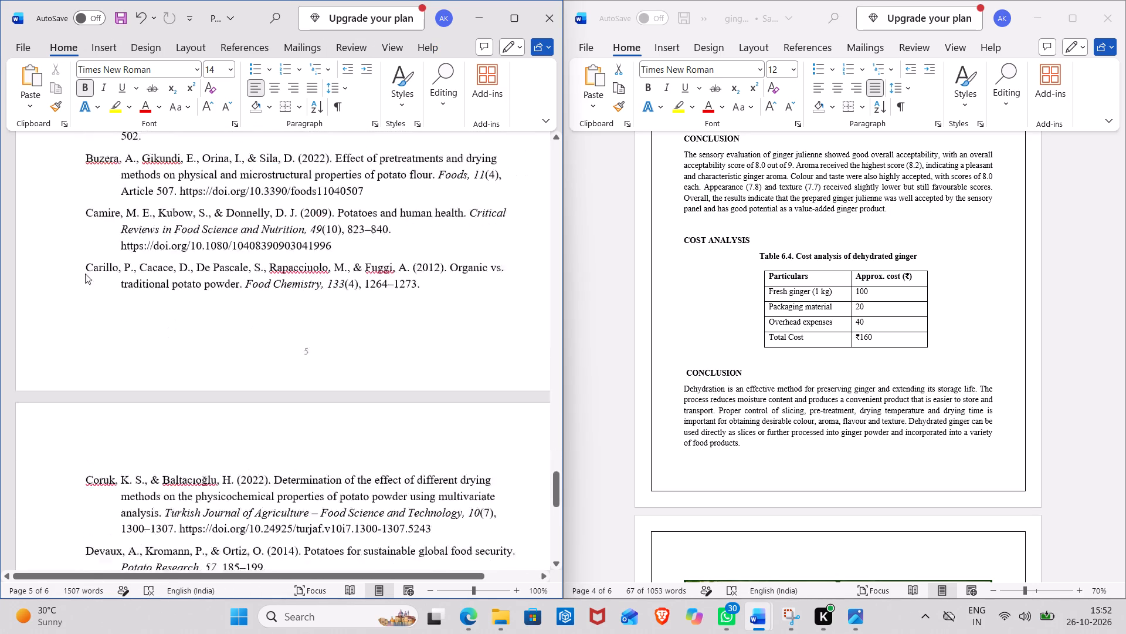
scroll(85, 274, "down", 3)
scroll(85, 274, "up", 1)
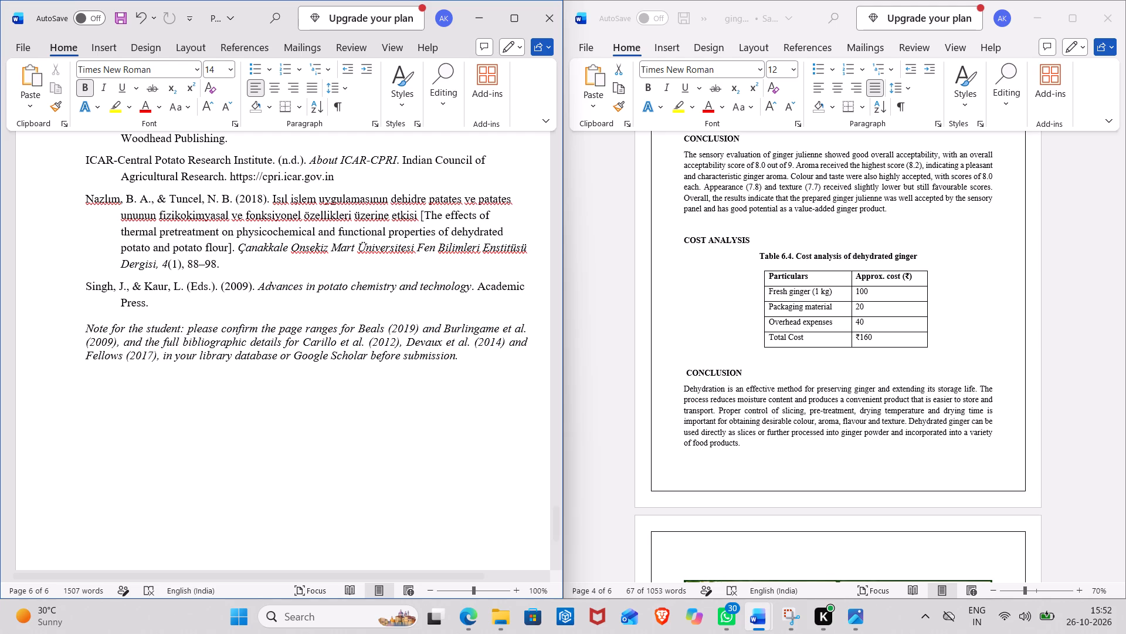
left_click_drag(82, 288, 118, 289)
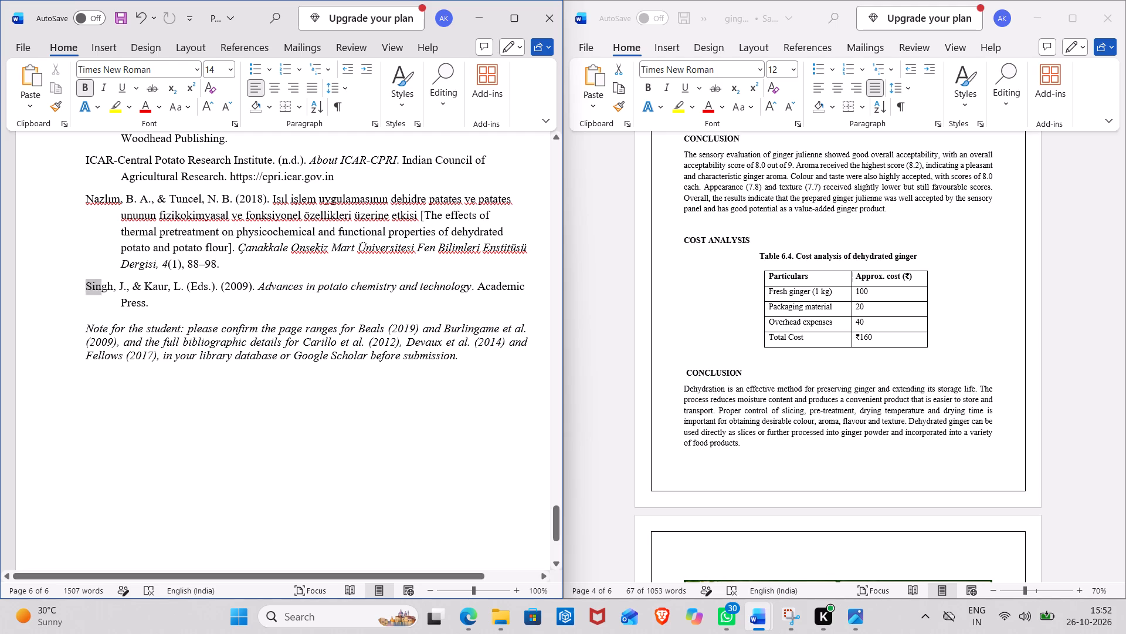
left_click_drag(118, 289, 150, 300)
key("BackSpace")
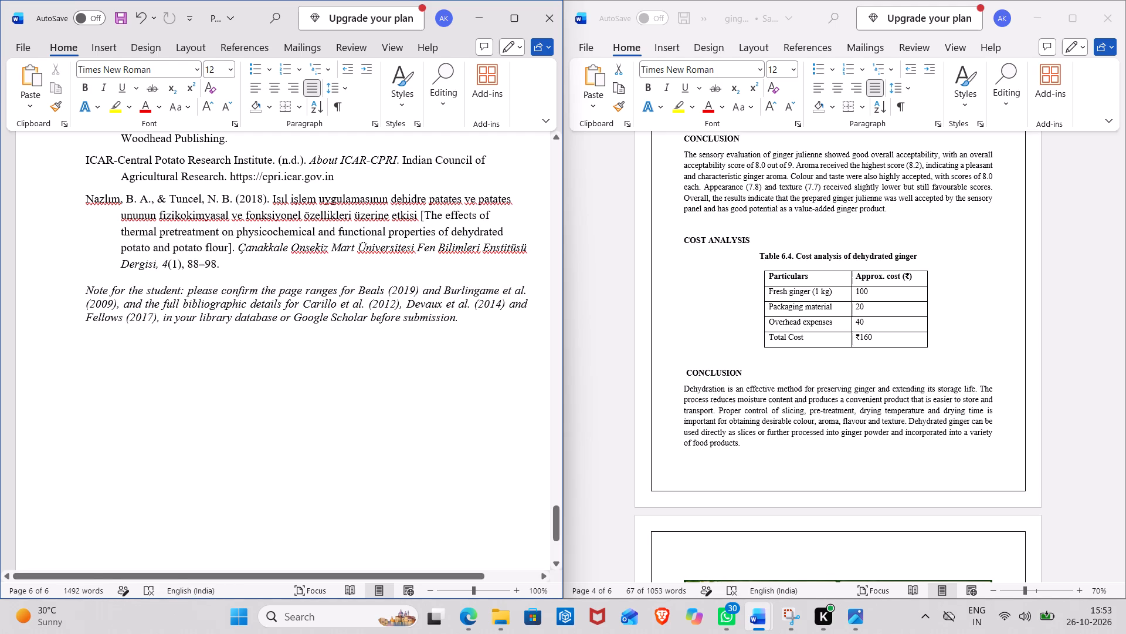
Delete the ICAR-Central Potato Research Institute entry from the References.
scroll(150, 300, "up", 1)
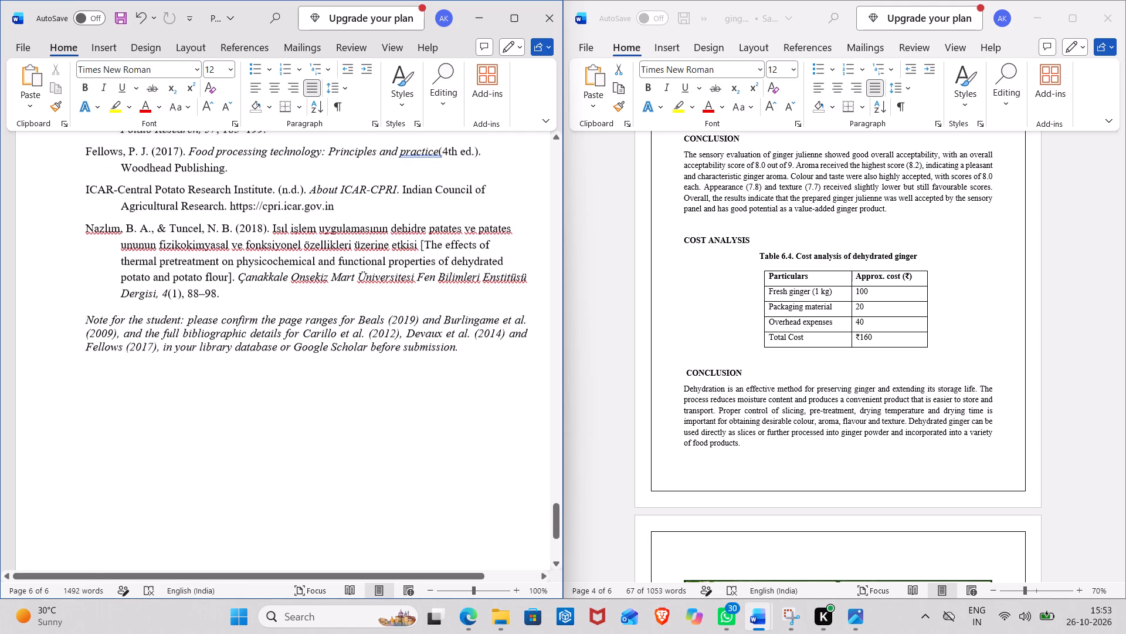
scroll(150, 300, "up", 1)
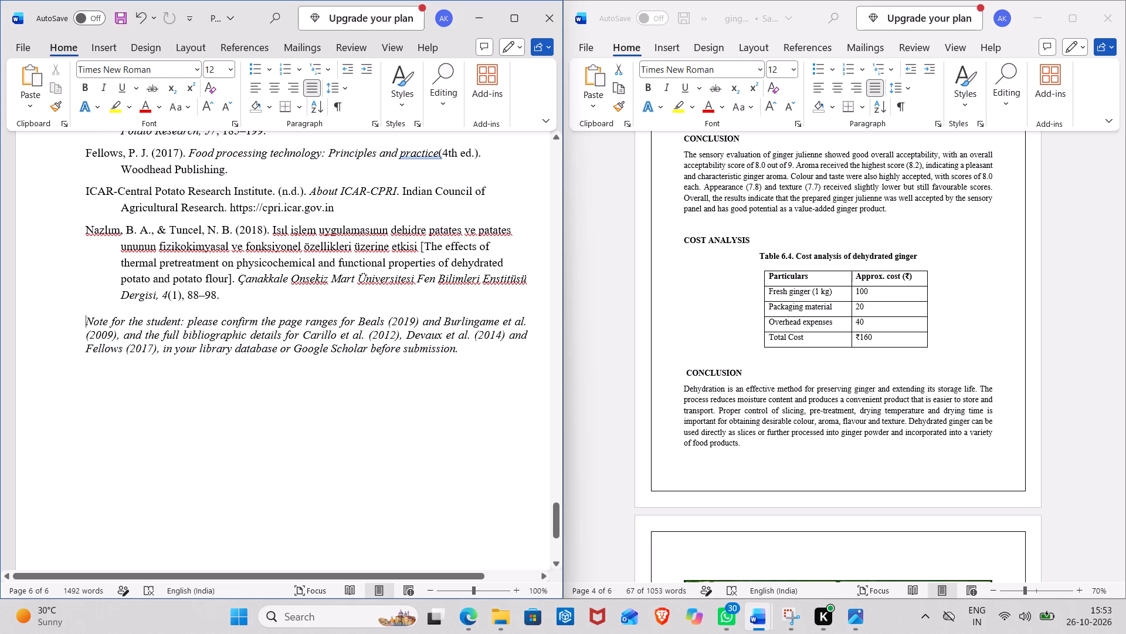
scroll(150, 300, "up", 1)
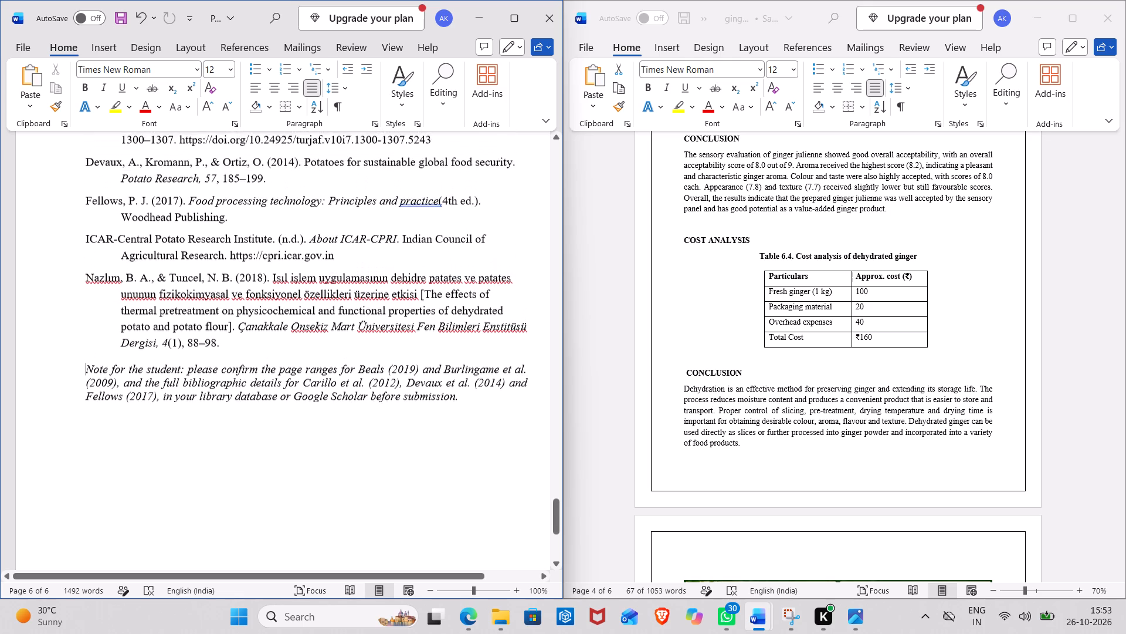
scroll(150, 300, "up", 1)
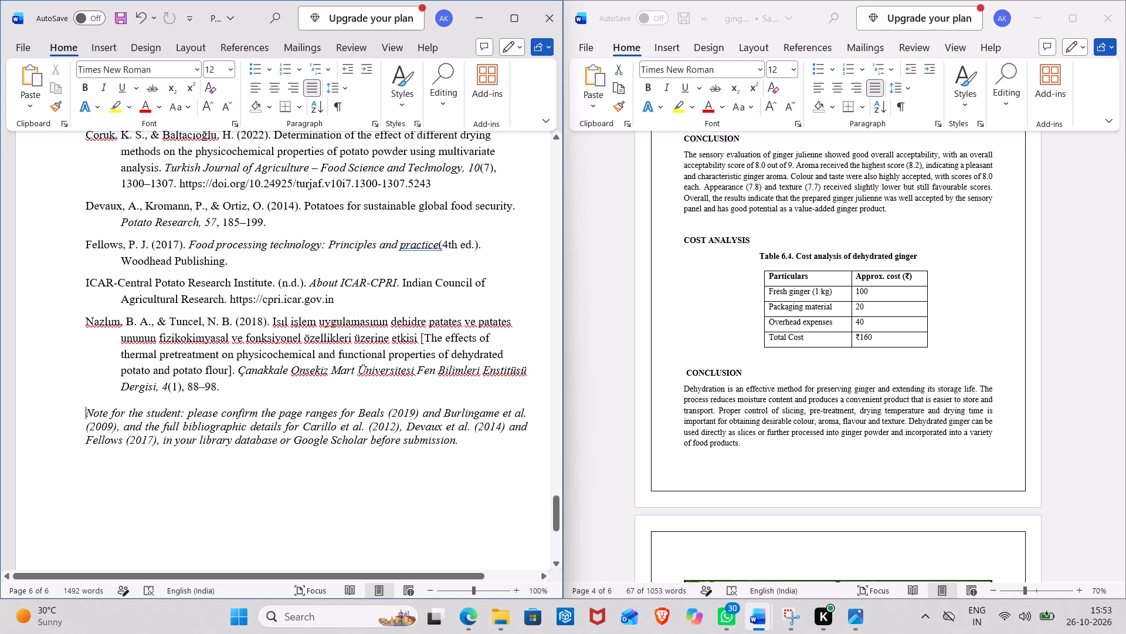
left_click_drag(85, 281, 355, 311)
key("BackSpace")
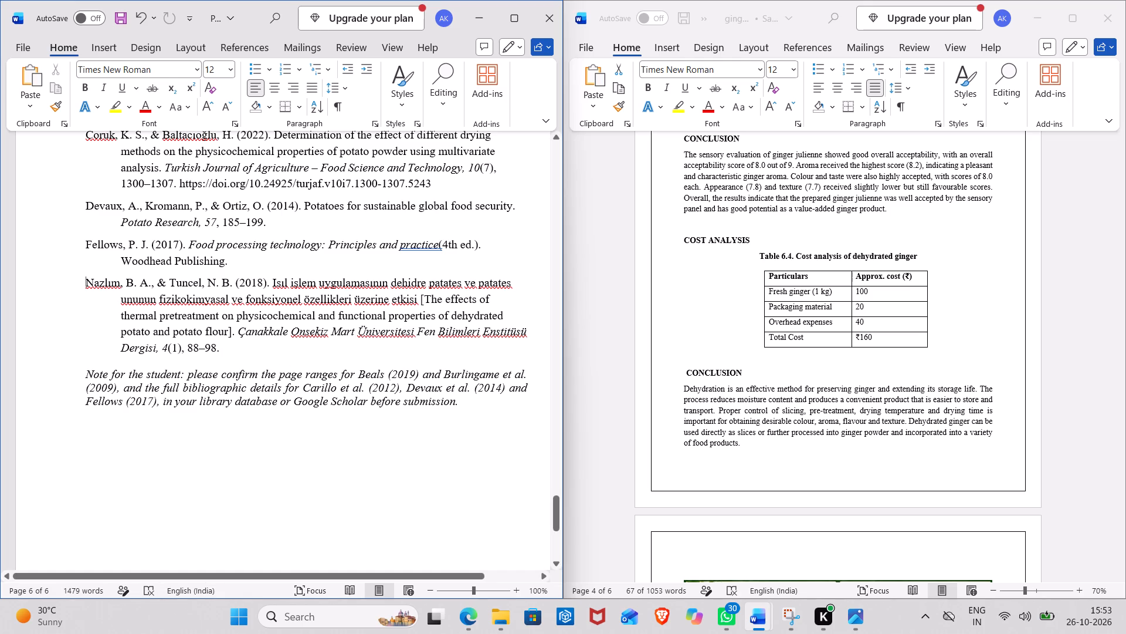
Remove the bracketed English title translation and the journal details from the 2018 Turkish-language reference.
left_click_drag(420, 297, 497, 349)
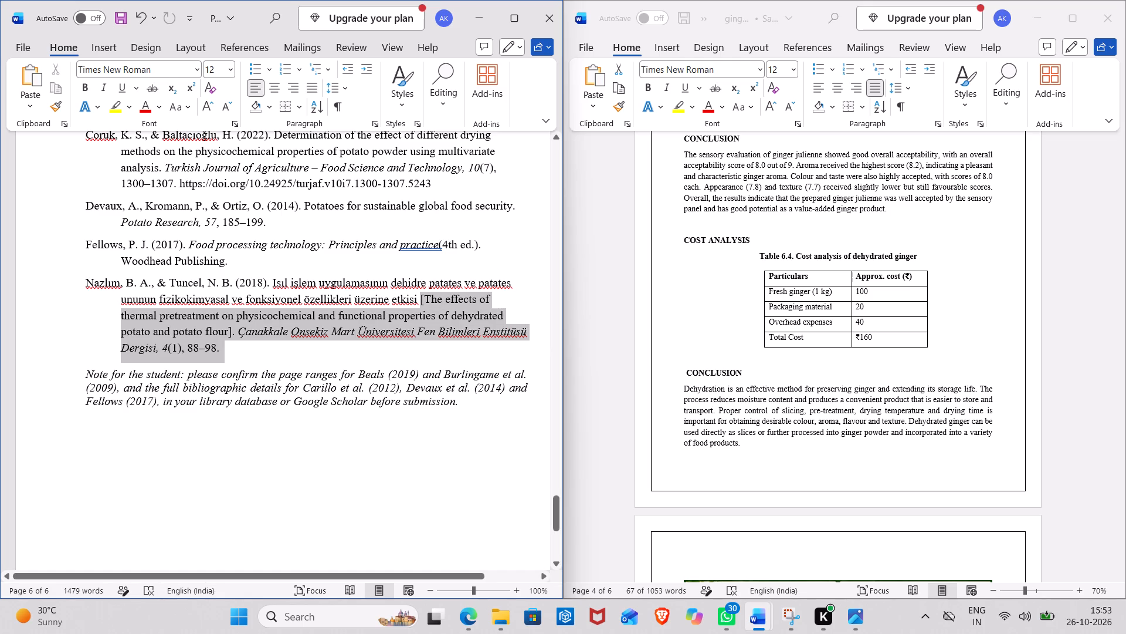
left_click_drag(497, 349, 496, 351)
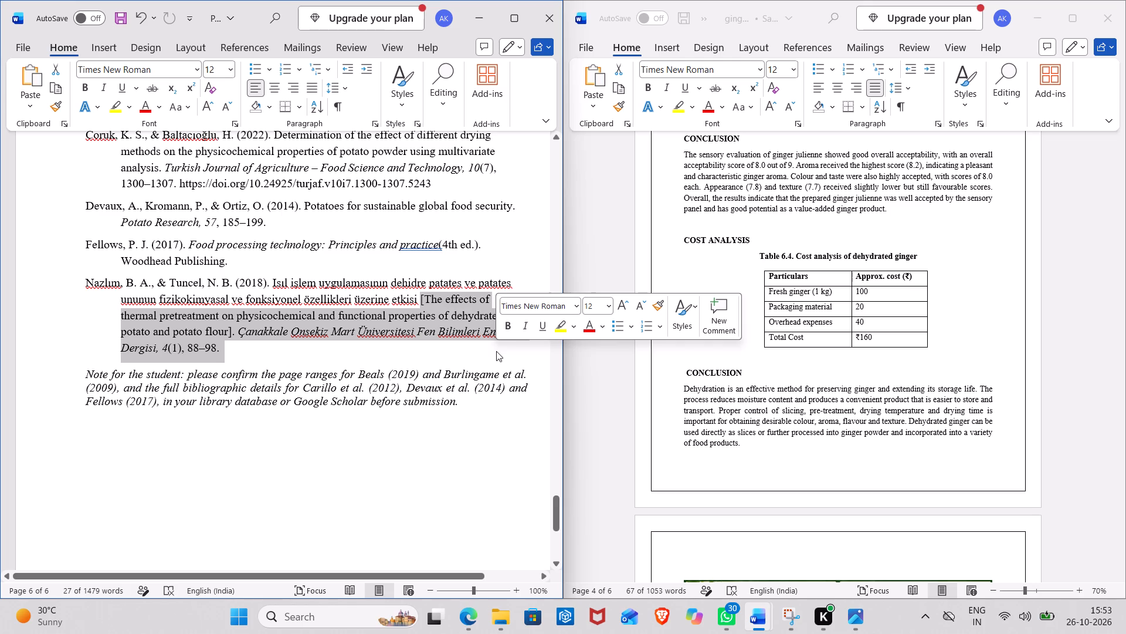
key("BackSpace")
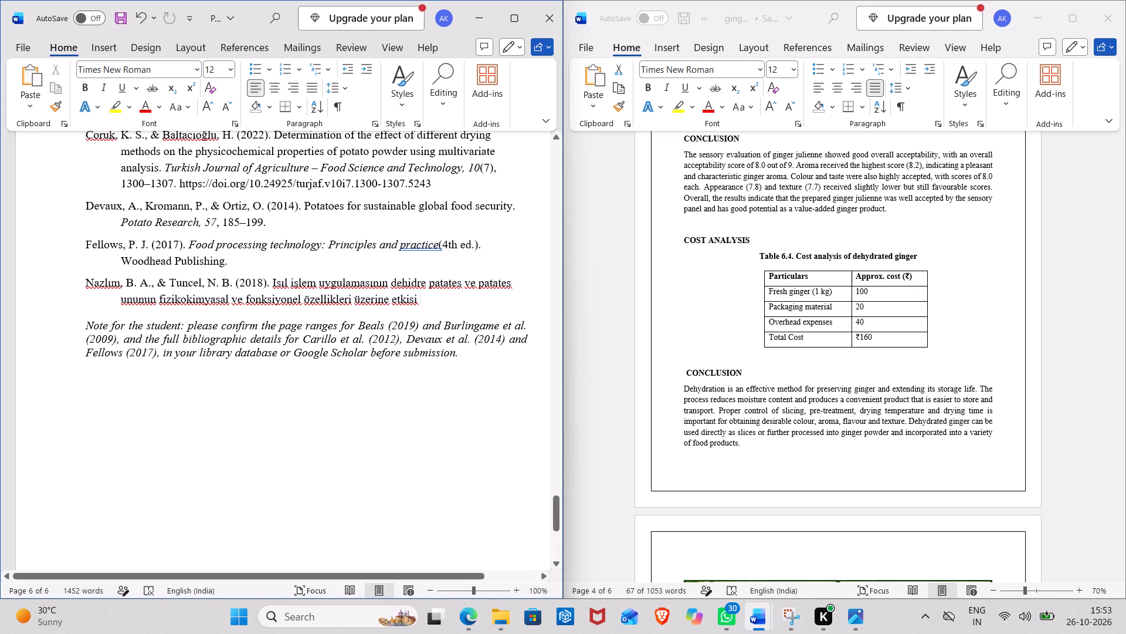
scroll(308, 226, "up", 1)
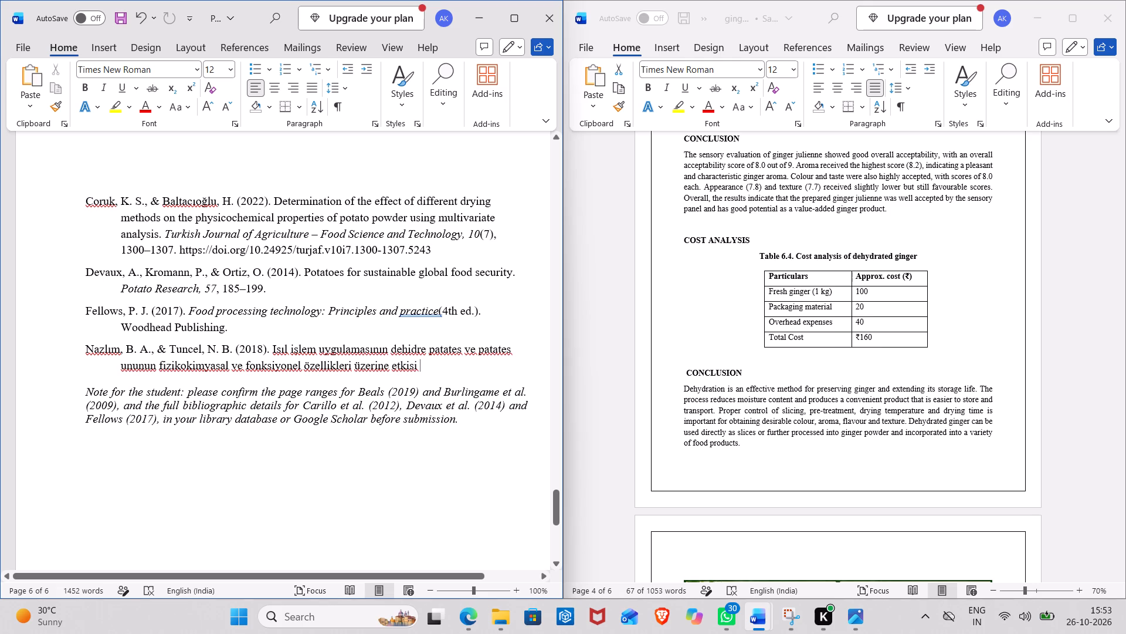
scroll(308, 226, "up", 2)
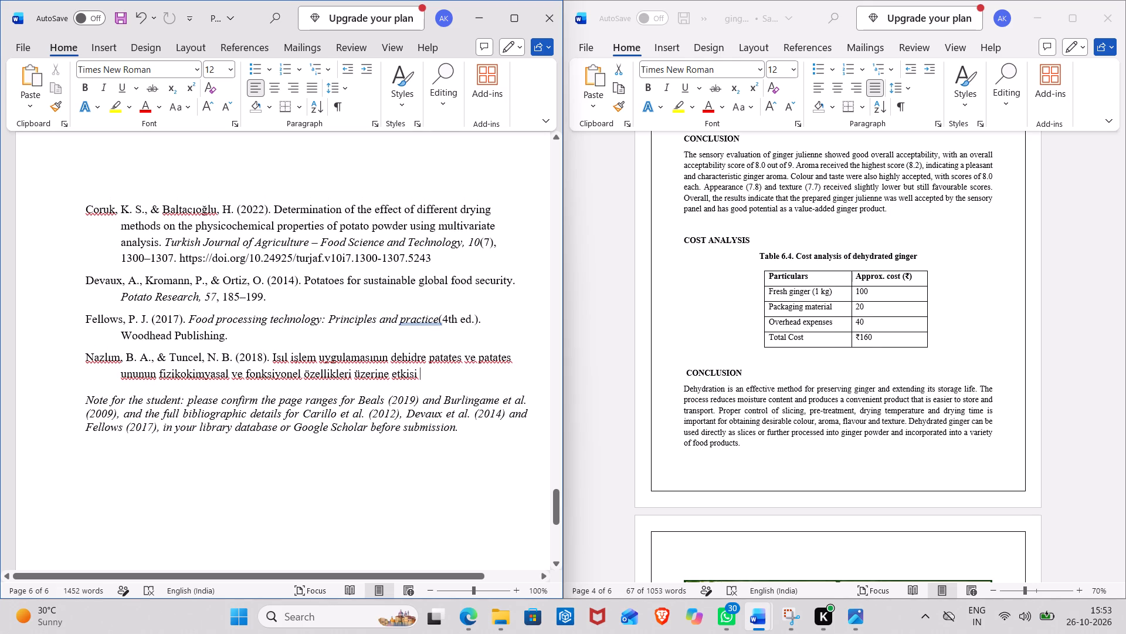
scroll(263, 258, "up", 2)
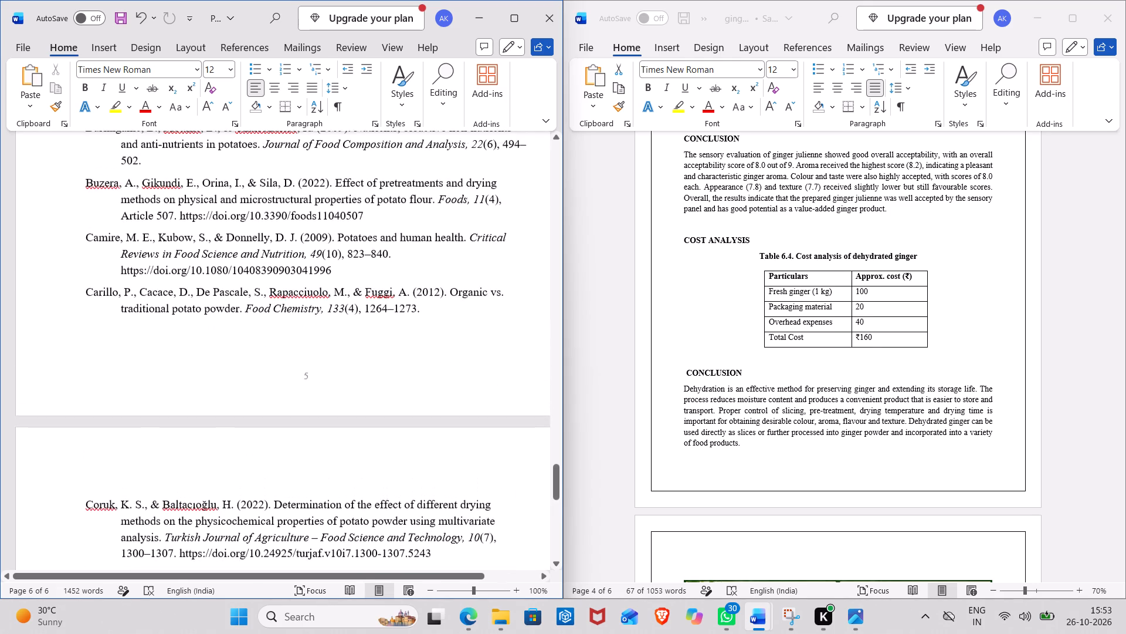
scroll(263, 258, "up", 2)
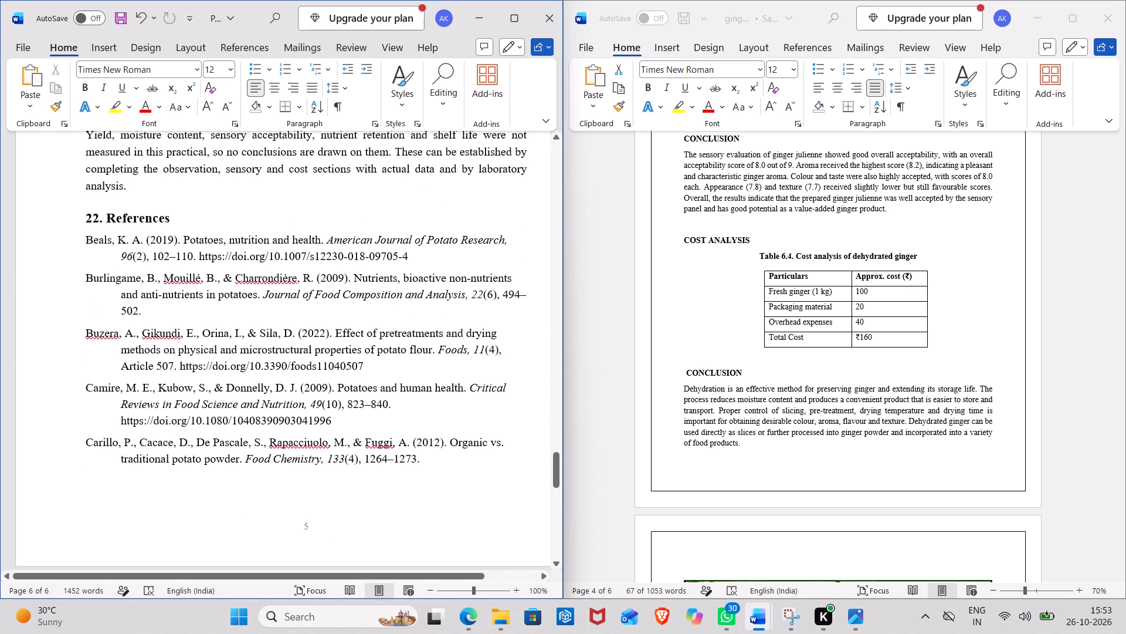
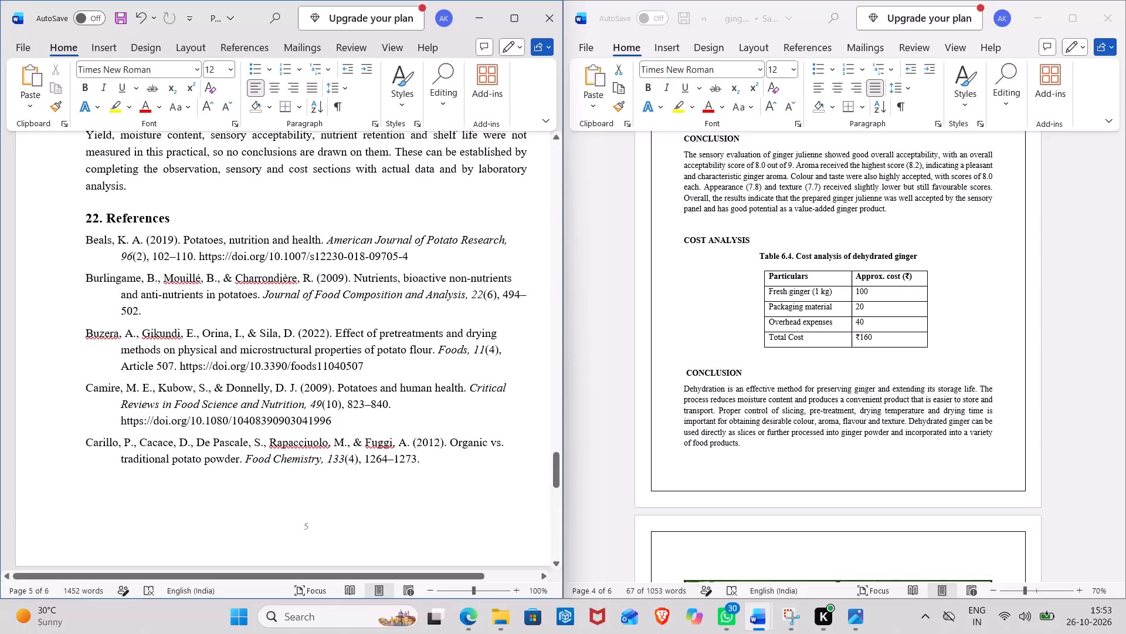
Delete the 2009 "Potatoes and human health" entry from the References.
scroll(263, 258, "up", 1)
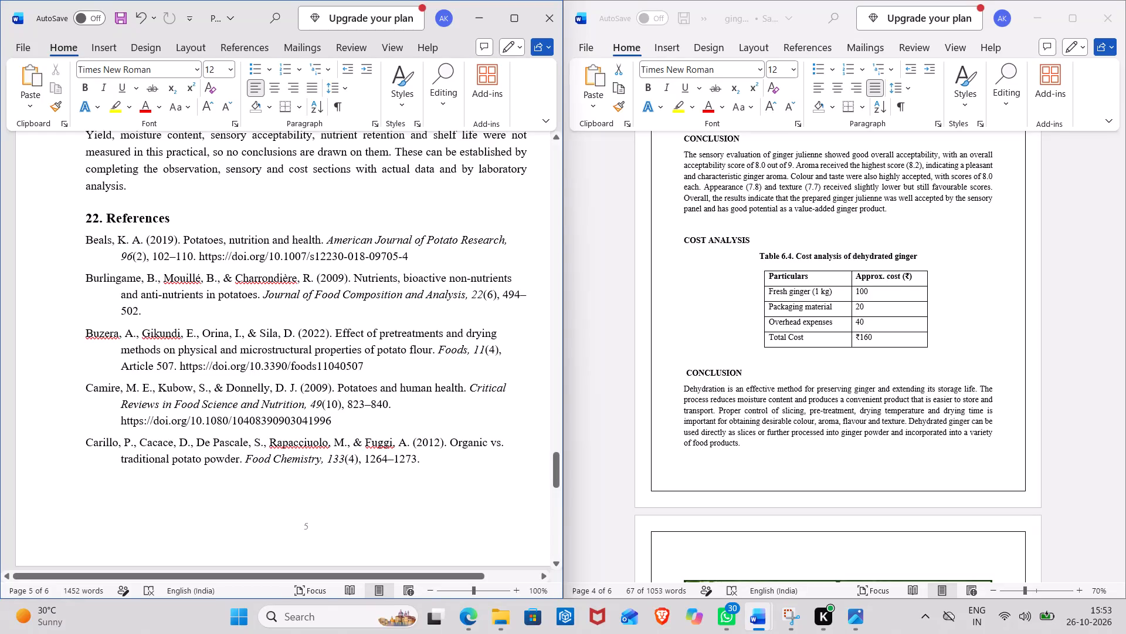
left_click_drag(339, 421, 102, 366)
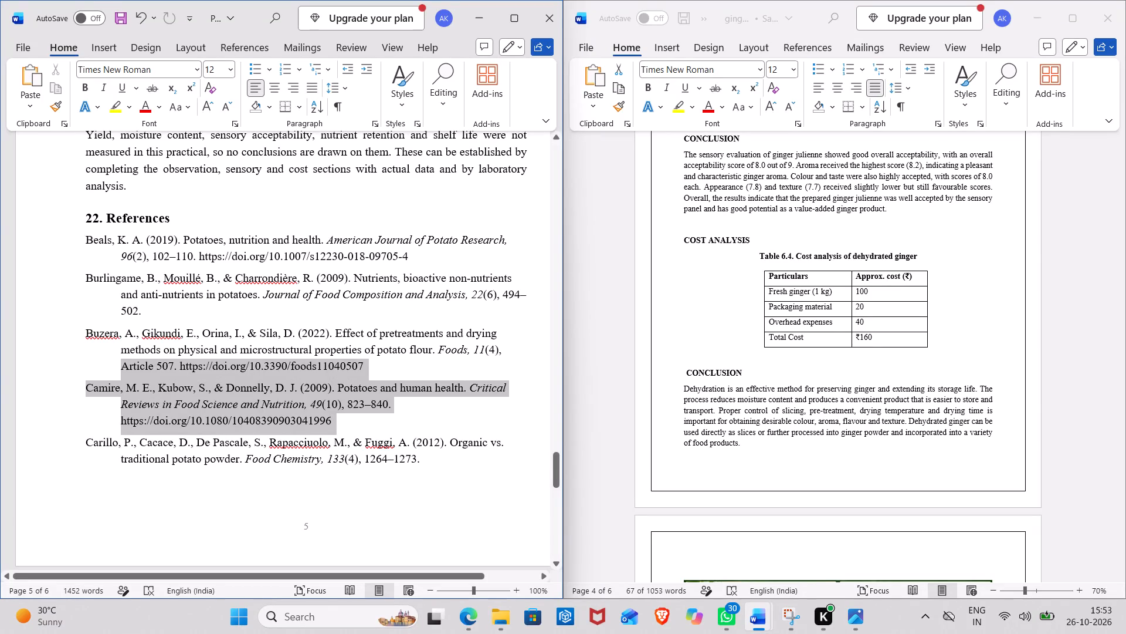
left_click_drag(102, 366, 89, 388)
key("BackSpace")
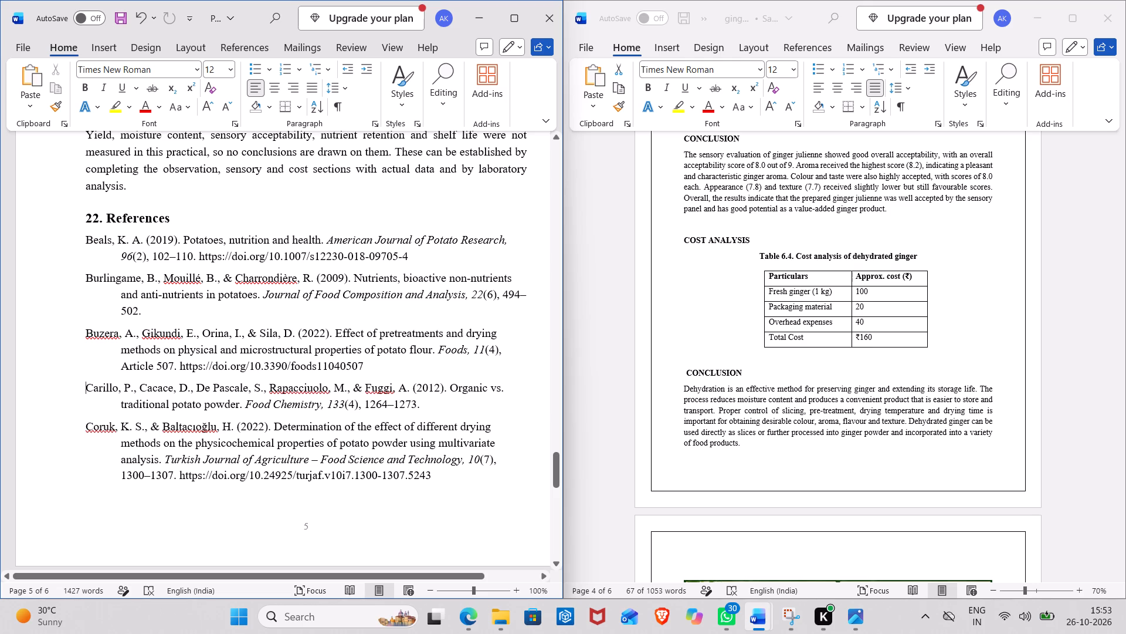
Delete the 2014 "Potatoes for sustainable global food security" entry from the References.
scroll(85, 277, "down", 2)
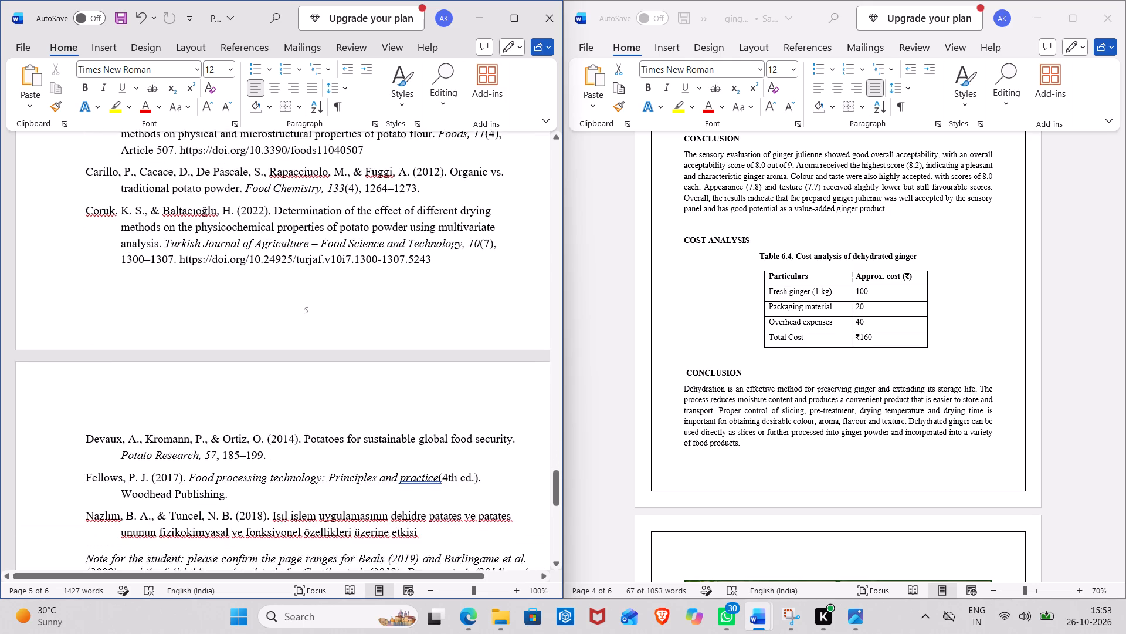
scroll(85, 277, "down", 2)
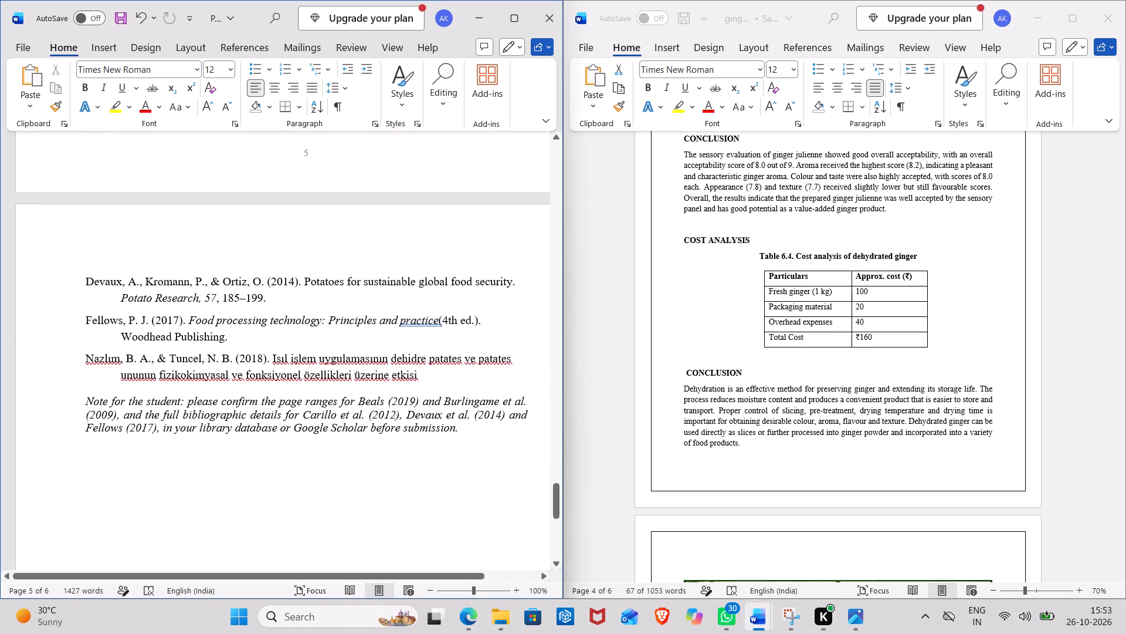
left_click_drag(87, 275, 160, 284)
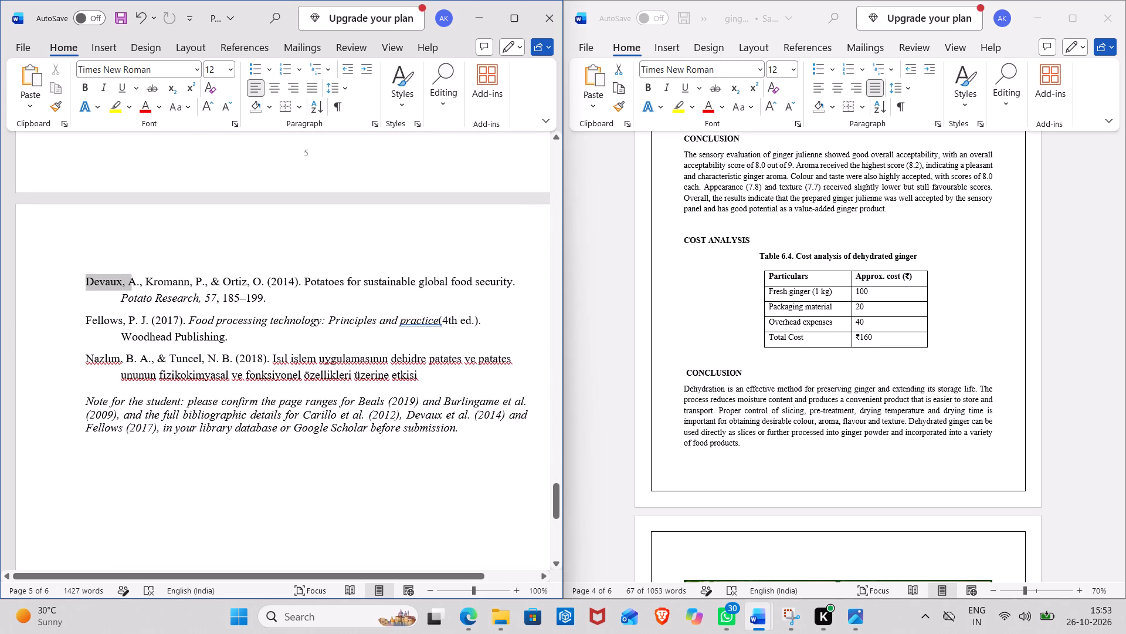
left_click_drag(160, 284, 261, 305)
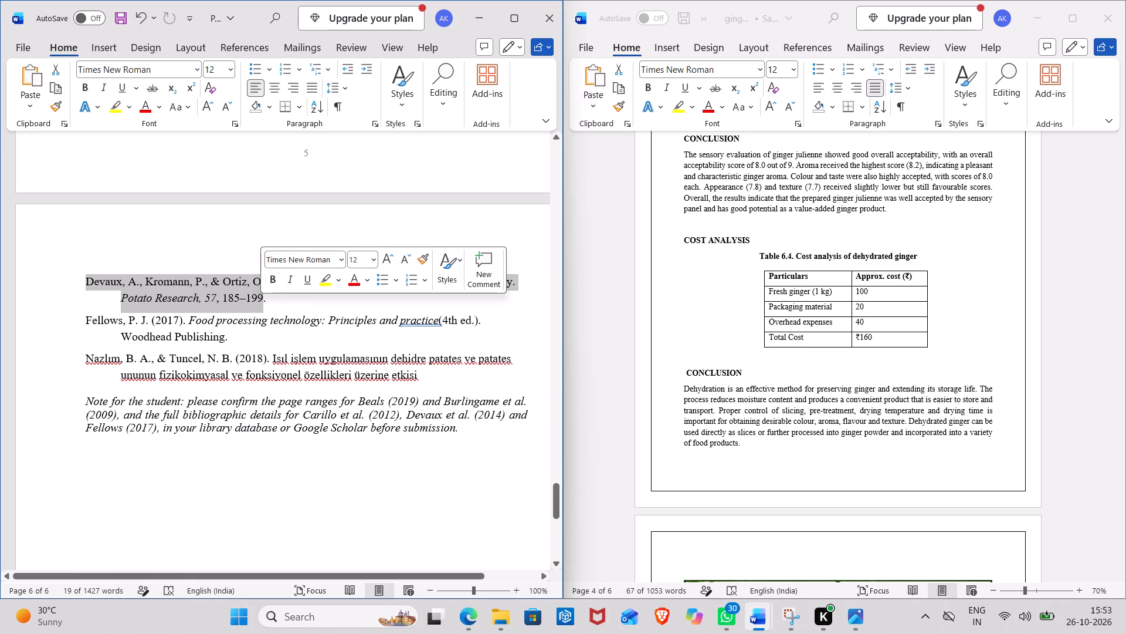
left_click(270, 301)
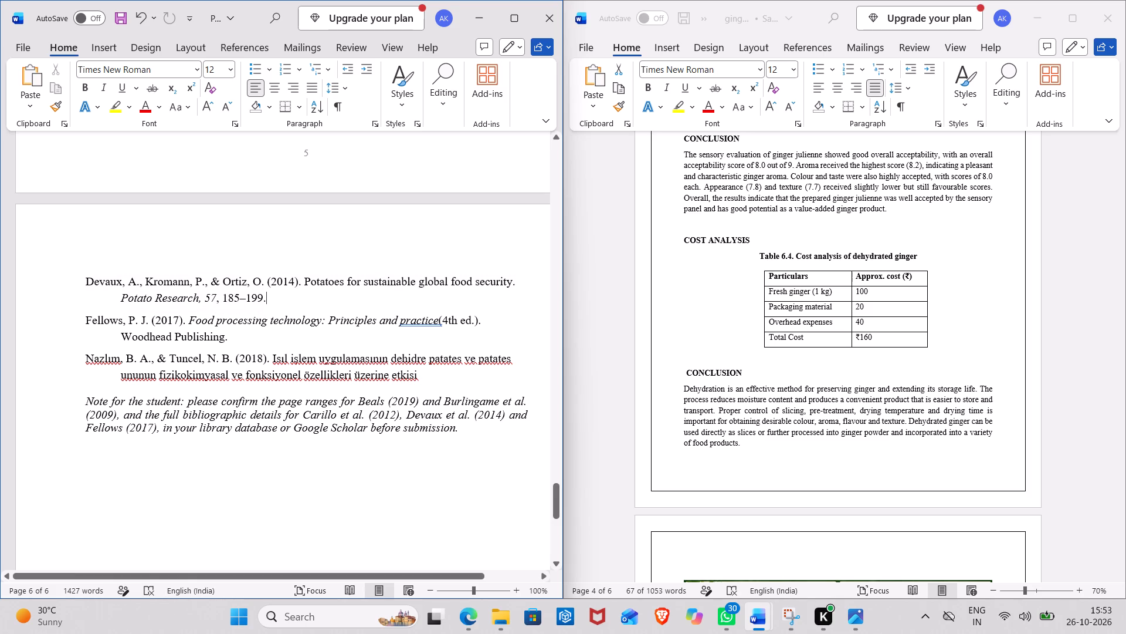
left_click_drag(265, 296, 94, 274)
key("BackSpace")
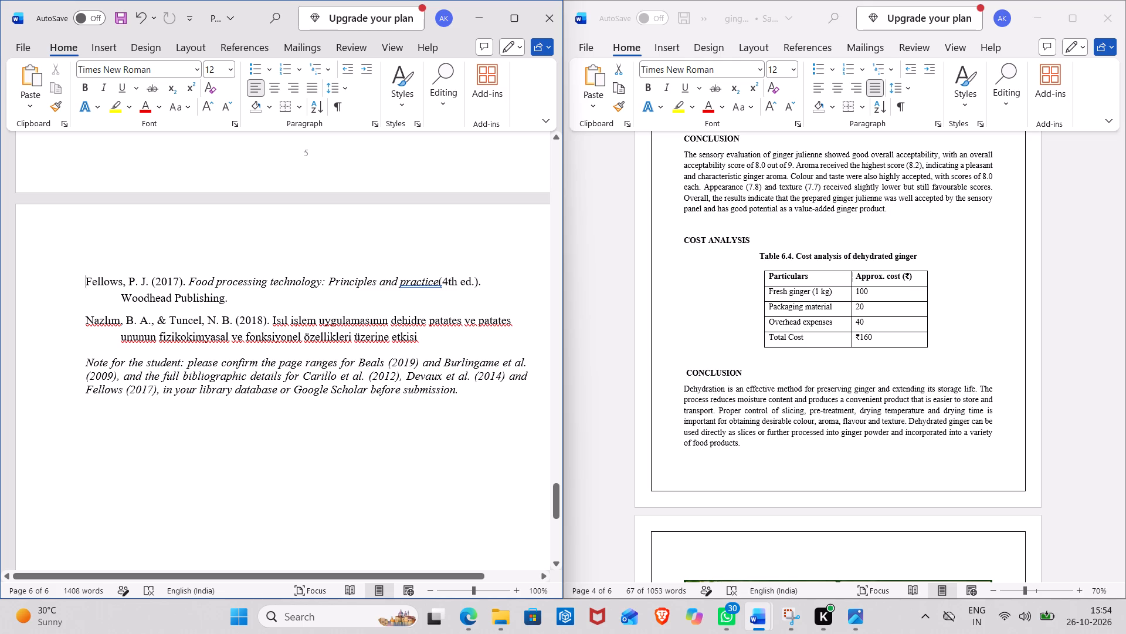
Delete the italic "Note for the student" paragraph at the end of the References.
left_click_drag(86, 363, 345, 382)
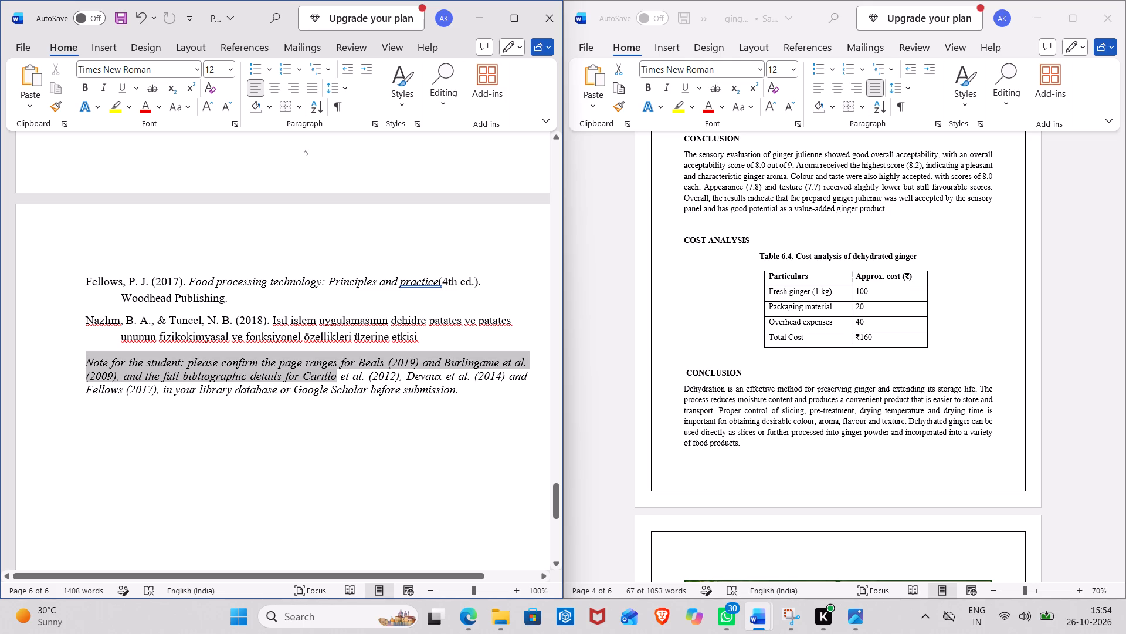
left_click_drag(345, 382, 458, 390)
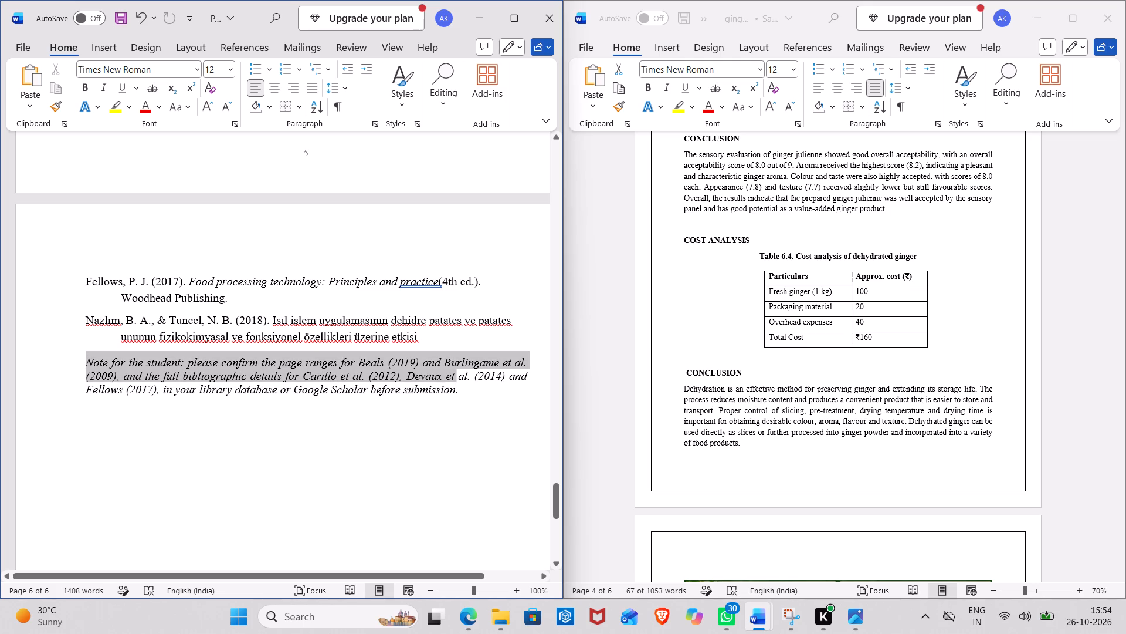
left_click_drag(458, 390, 464, 390)
key("BackSpace")
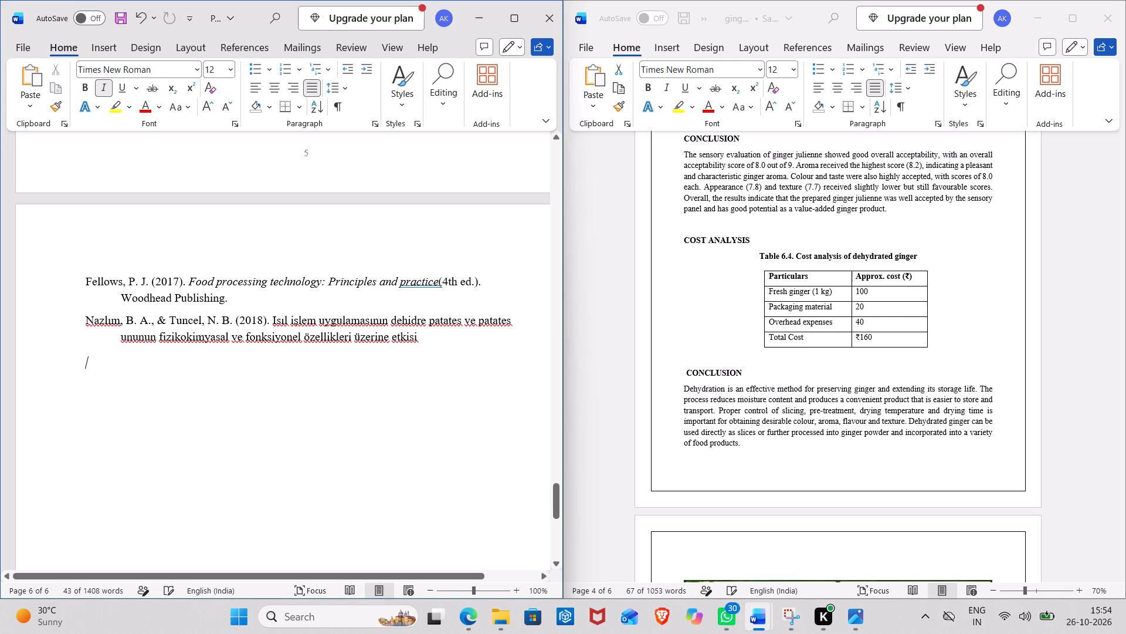
Remove the section number from the References heading so that it reads only "References".
scroll(464, 390, "up", 2)
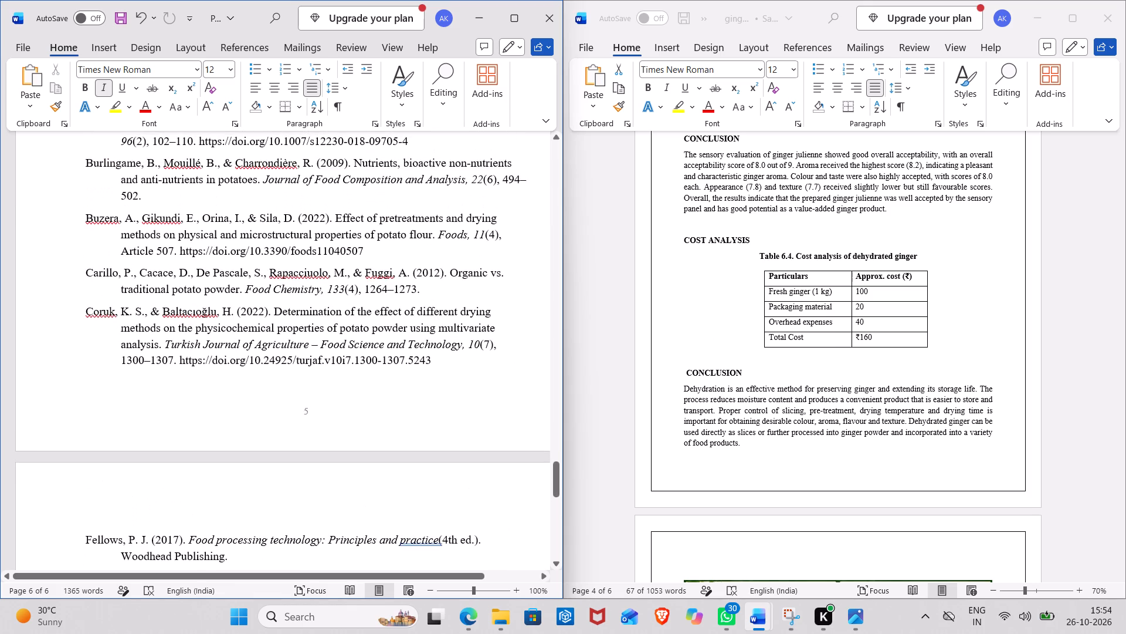
scroll(464, 390, "up", 1)
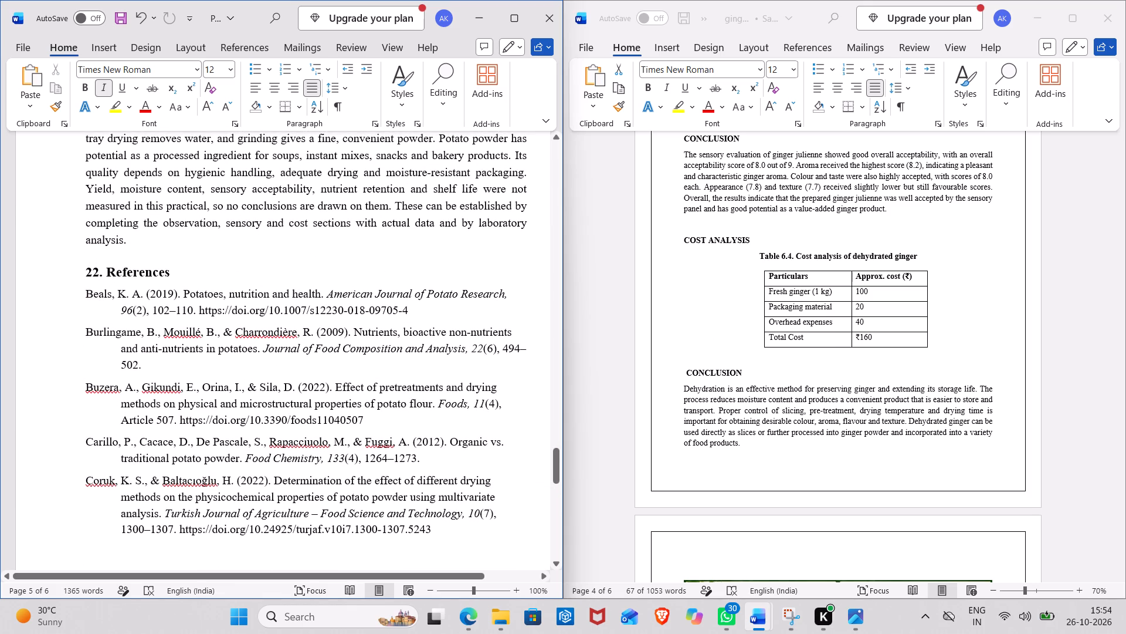
scroll(464, 390, "up", 1)
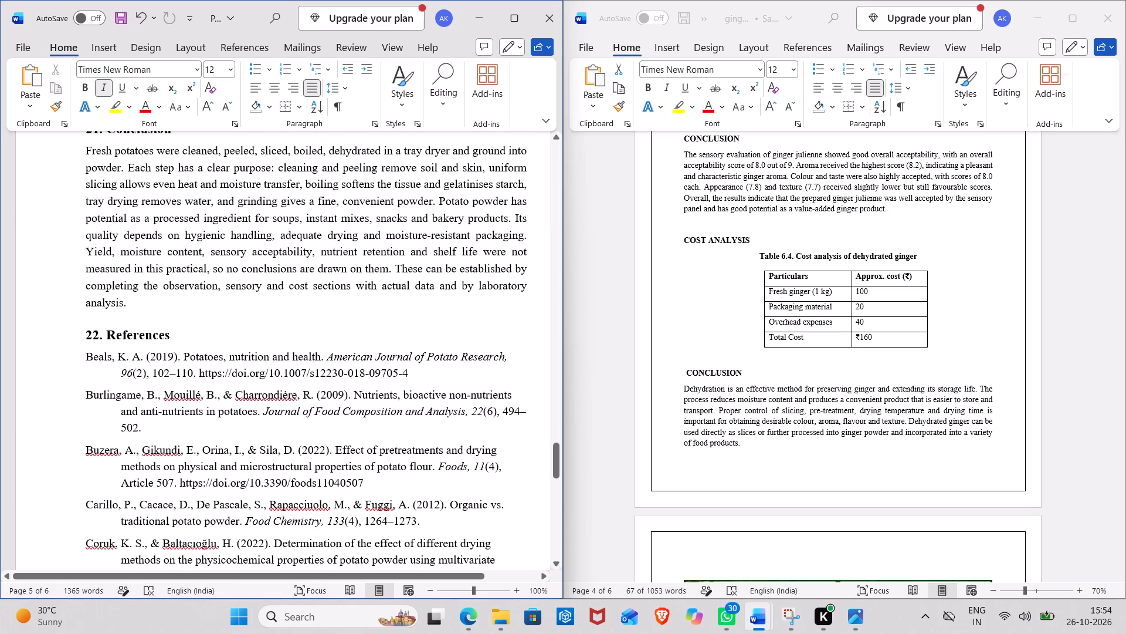
left_click(107, 331)
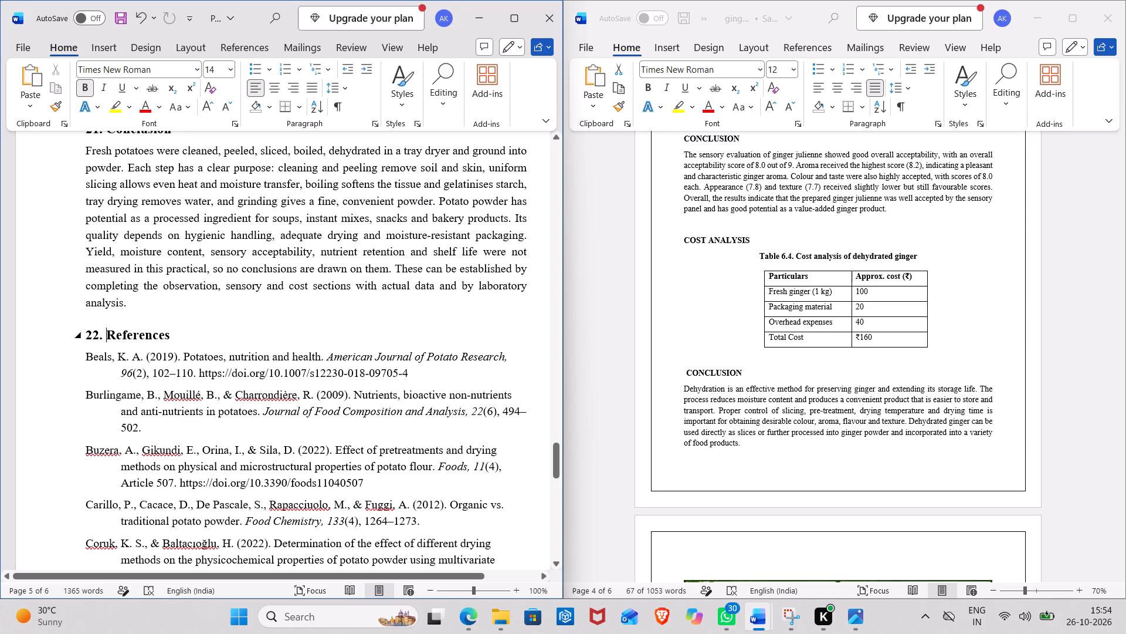
key("BackSpace")
key("BackSpace")
key("BackSpace")
key("BackSpace")
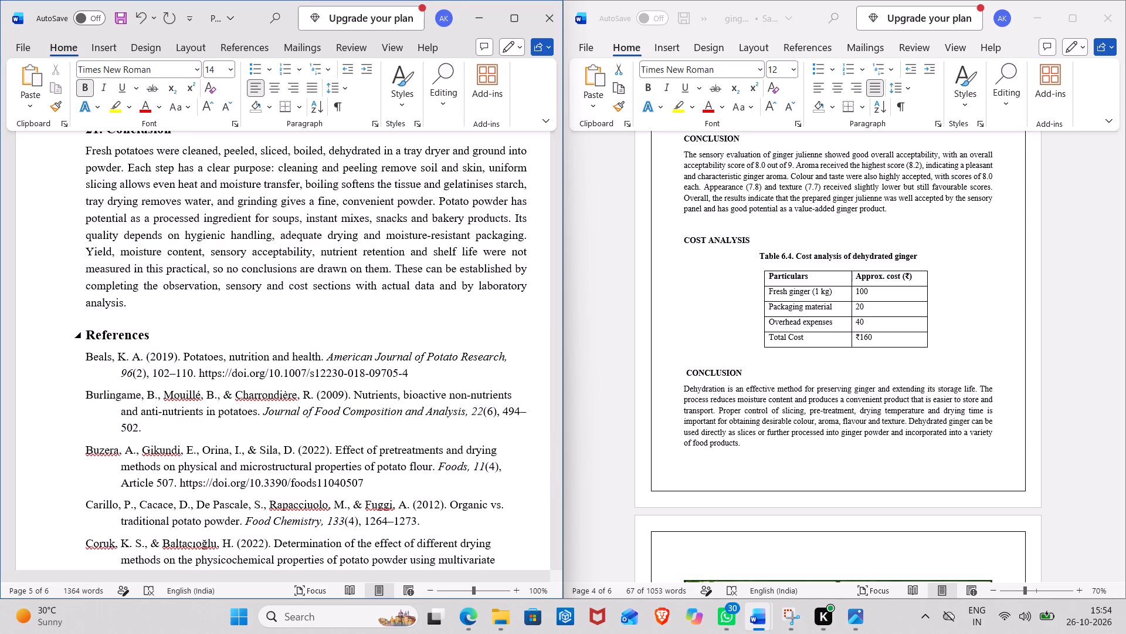
Remove the section number from the Conclusion heading so that it reads only "Conclusion".
scroll(107, 331, "up", 2)
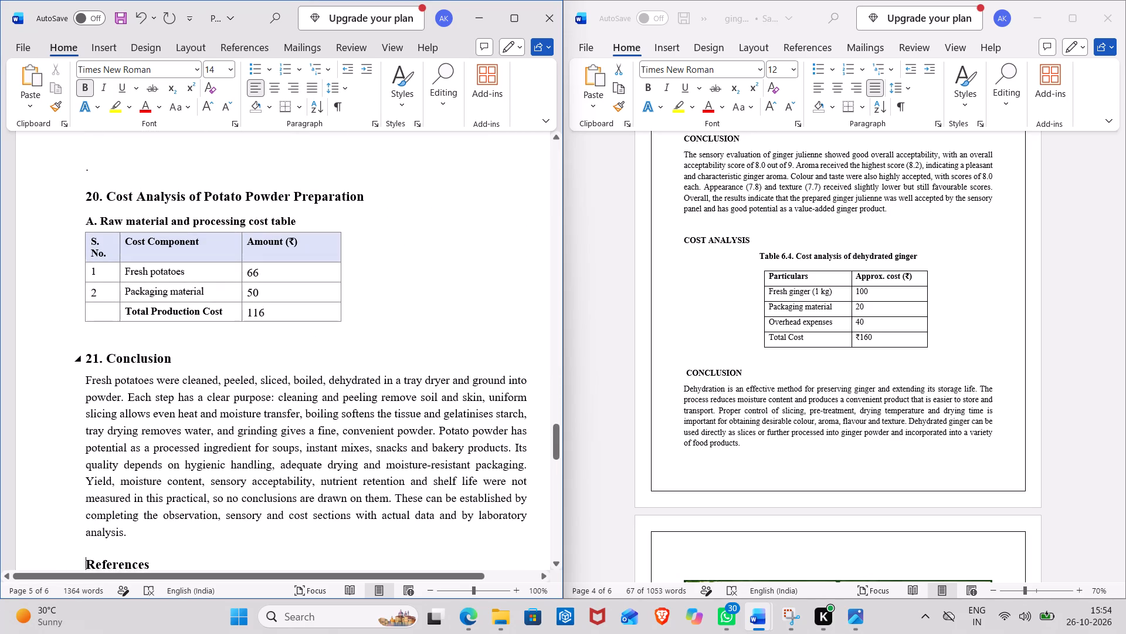
left_click(104, 358)
key("BackSpace")
key("BackSpace")
key("BackSpace")
key("BackSpace")
Reduce the numbered heading above the cost table to "Cost Analysis" and remove the stray full-stop line above it.
scroll(104, 358, "up", 1)
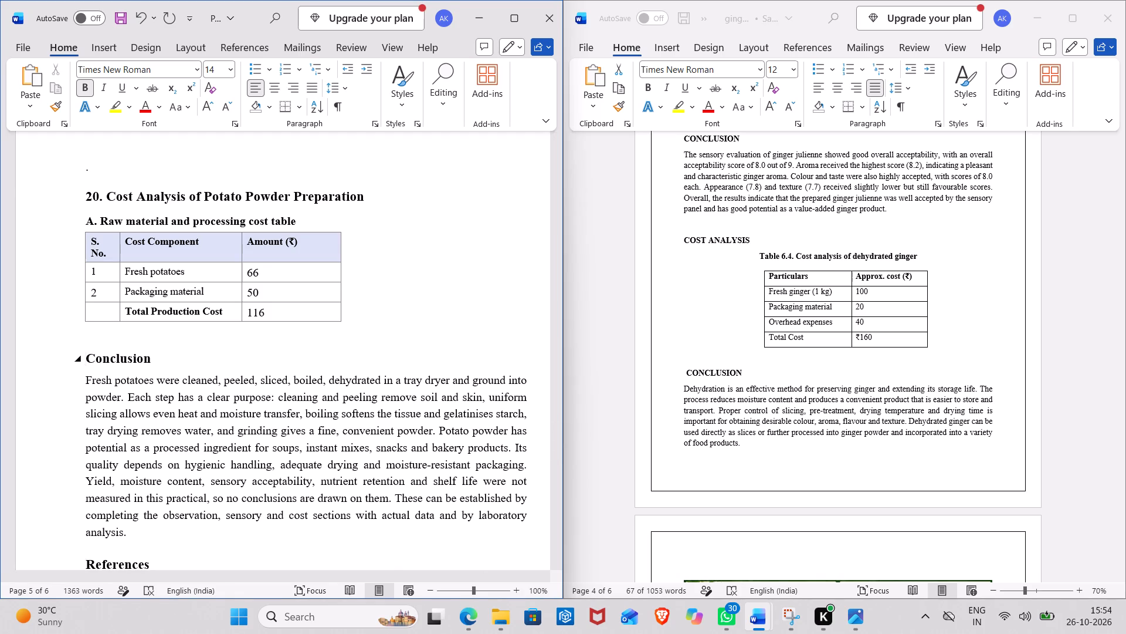
scroll(104, 358, "up", 1)
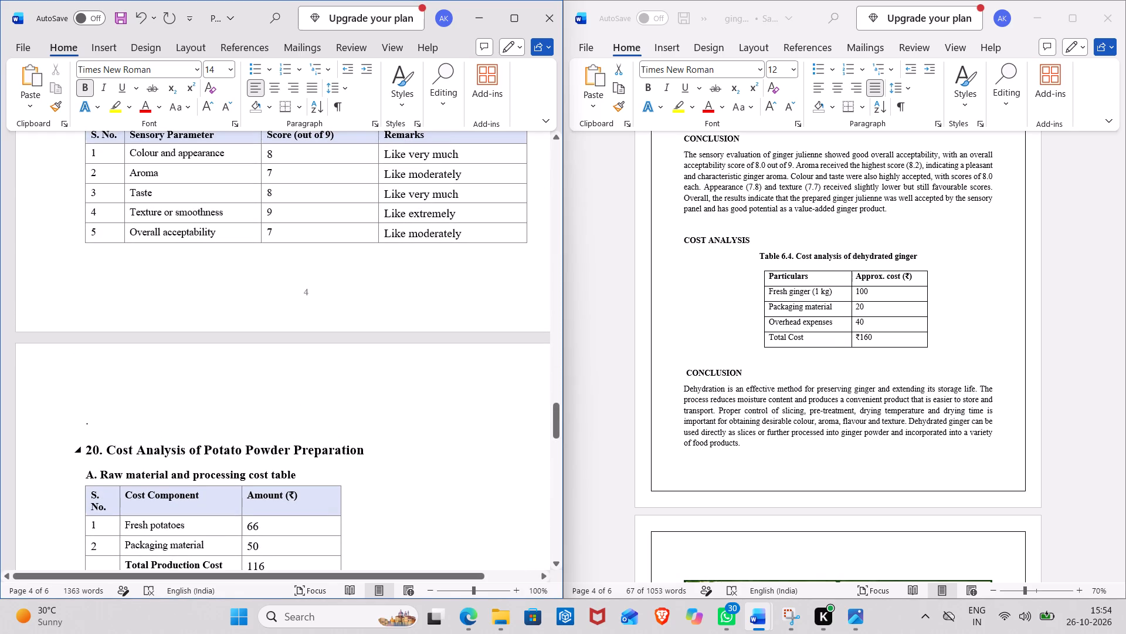
left_click(107, 449)
key("BackSpace")
key("BackSpace")
key("BackSpace")
key("BackSpace")
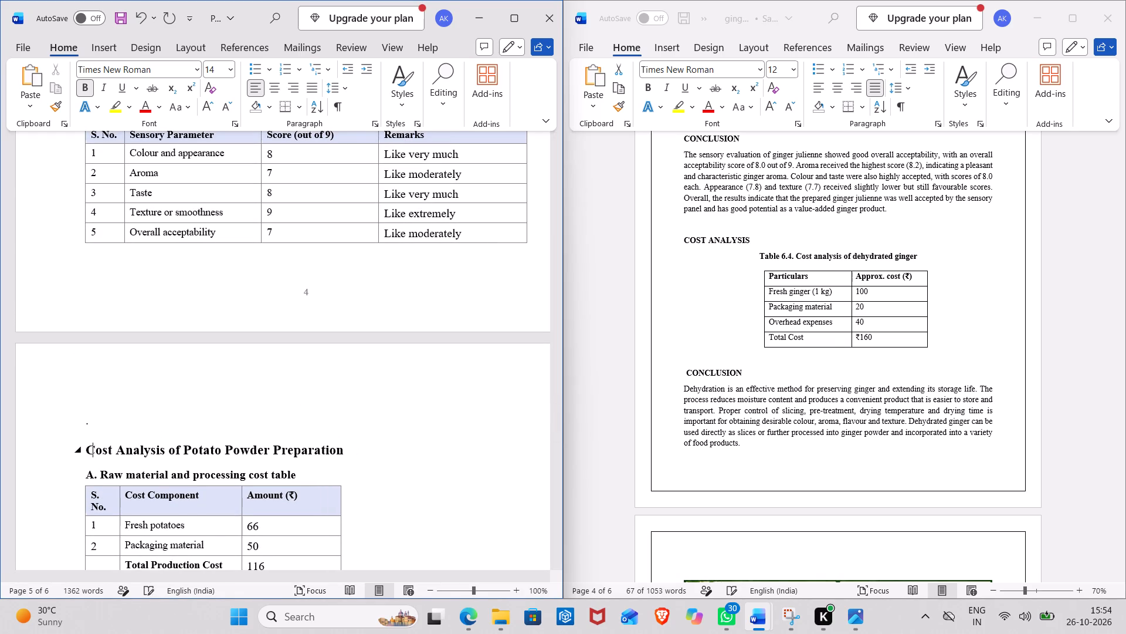
key("BackSpace")
key("BackSpace")
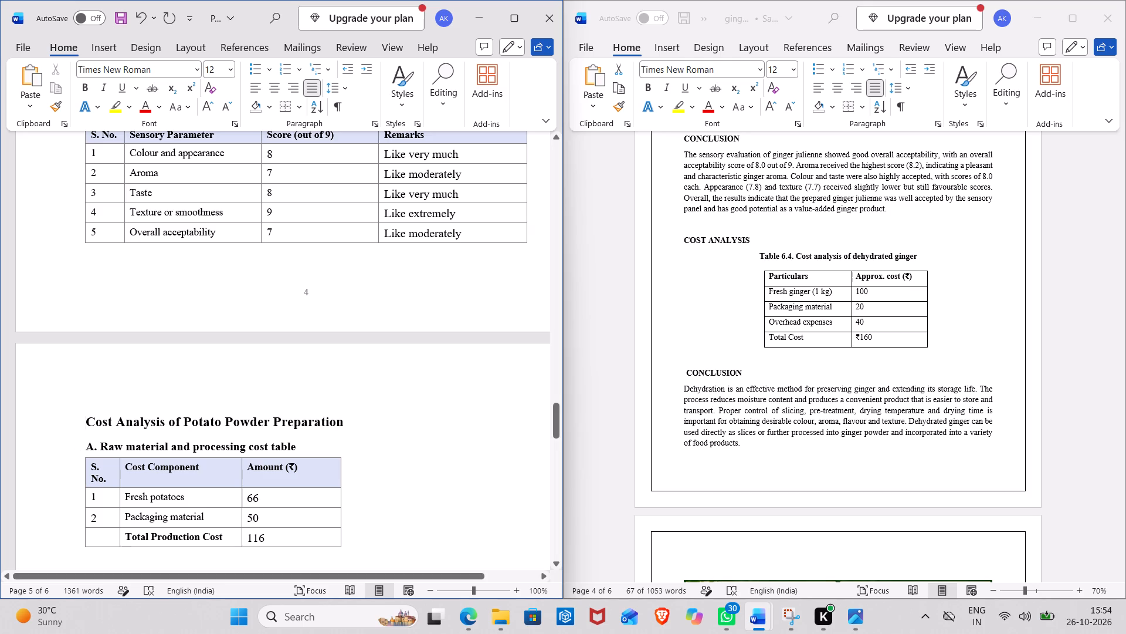
left_click_drag(167, 424, 265, 411)
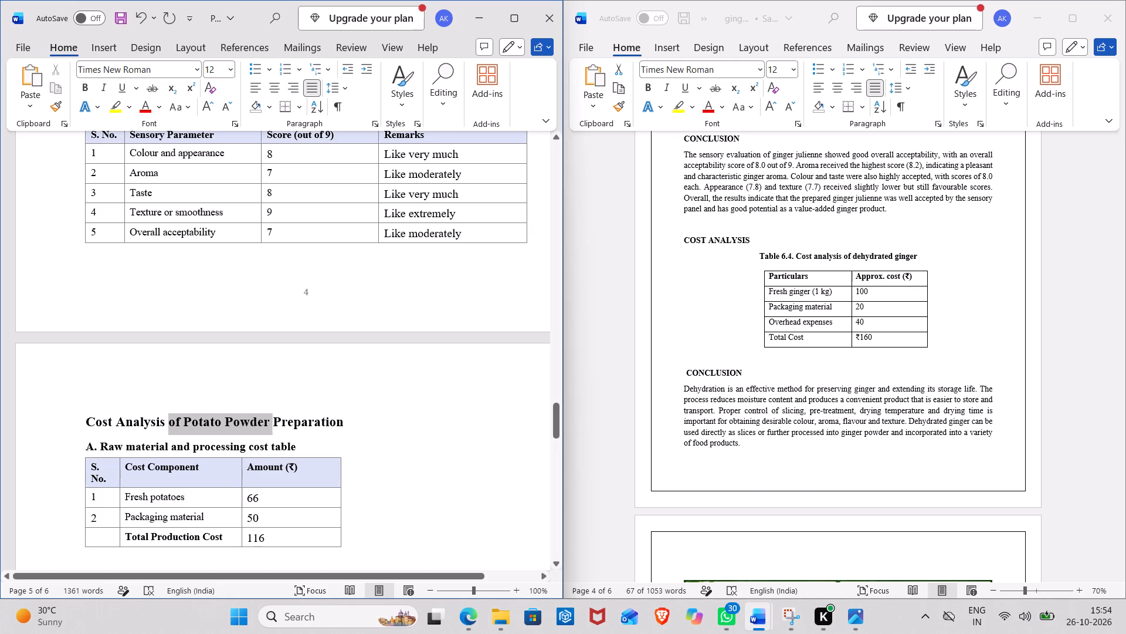
left_click_drag(265, 411, 335, 413)
key("BackSpace")
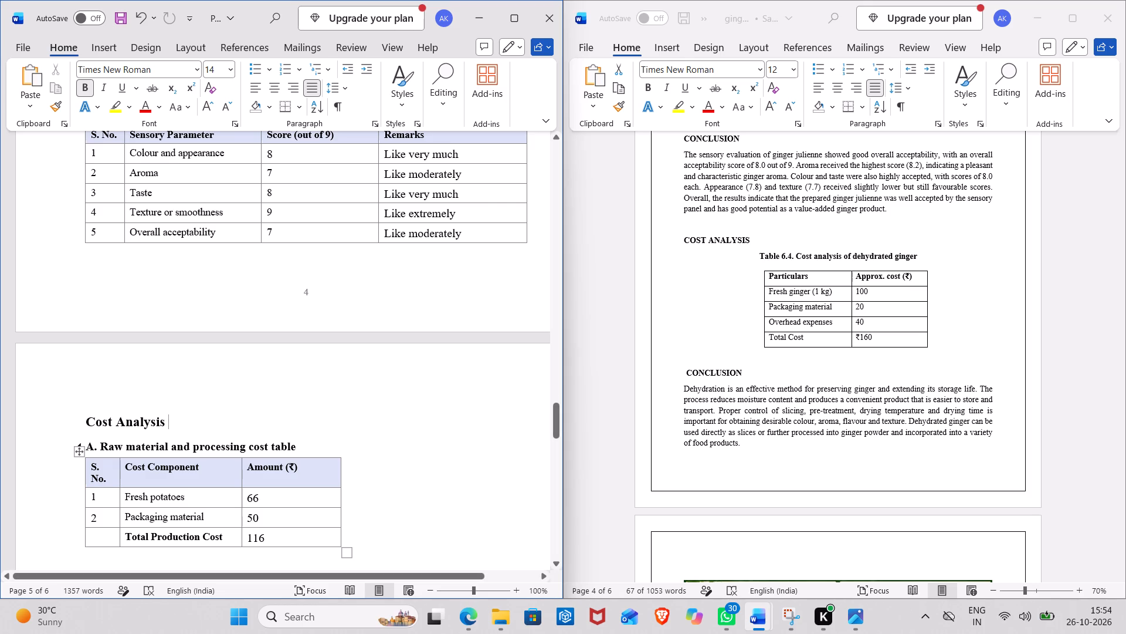
Replace the "A. Raw material and processing cost table" subheading with the caption "Table 13.4. Cost analysis of potato powder".
left_click_drag(306, 446, 154, 448)
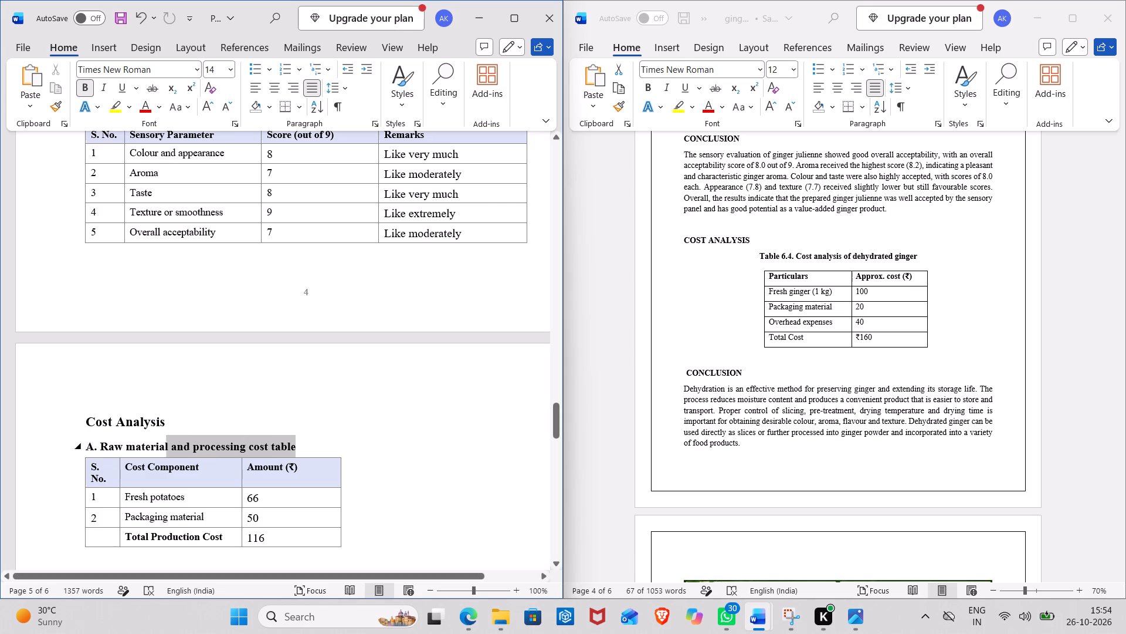
left_click_drag(154, 448, 86, 454)
key("BackSpace")
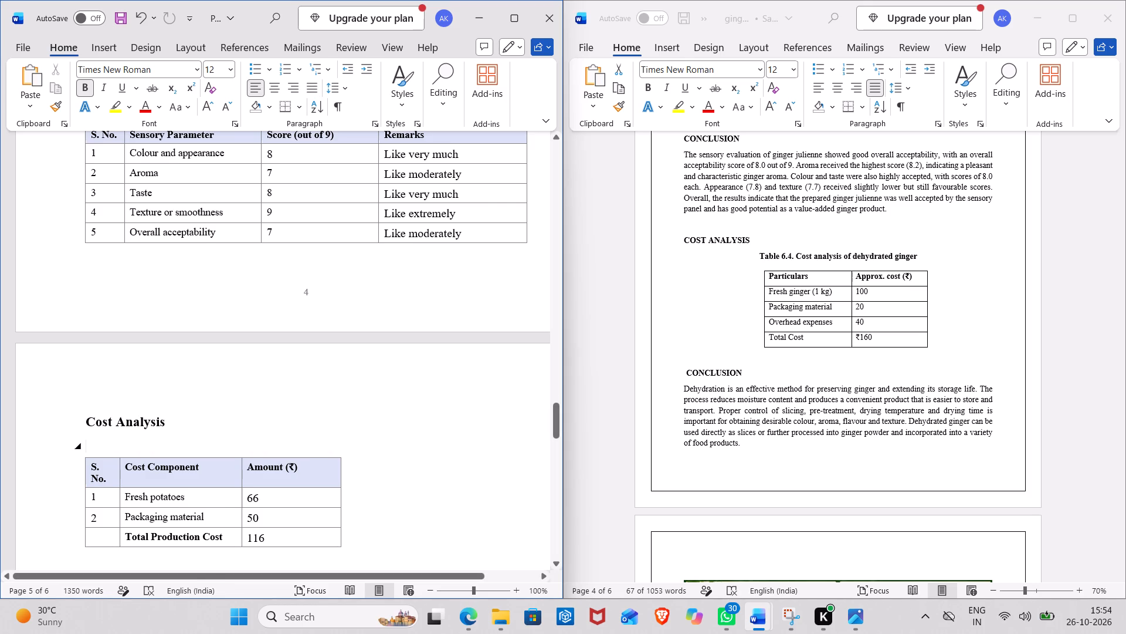
key("shift+t")
type("able")
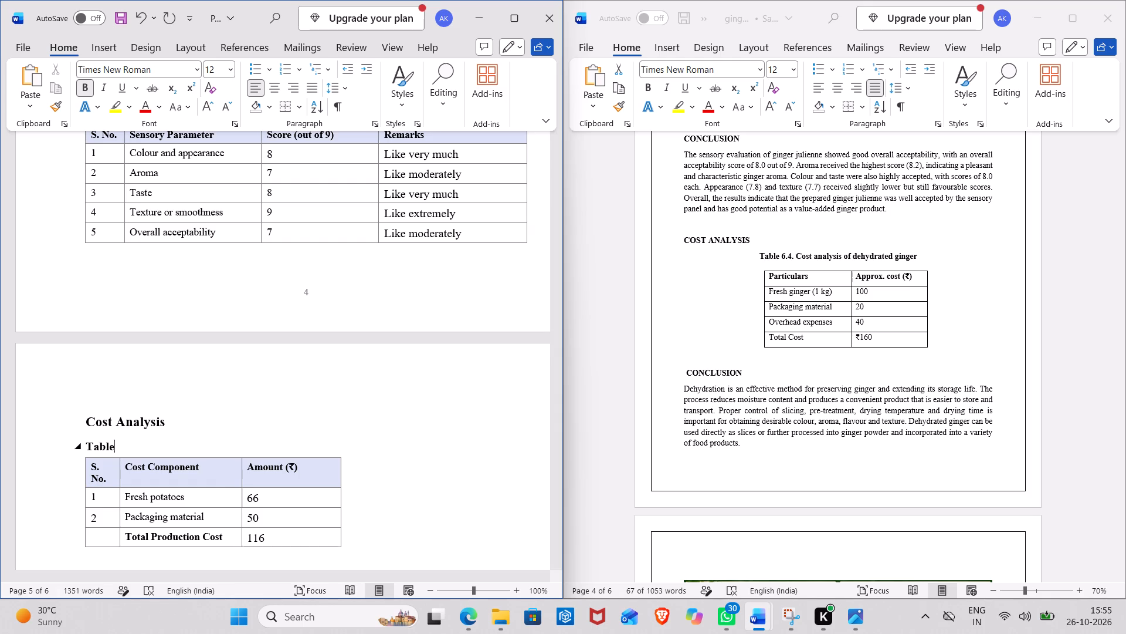
key("space")
type("13")
type(".4.")
key("space")
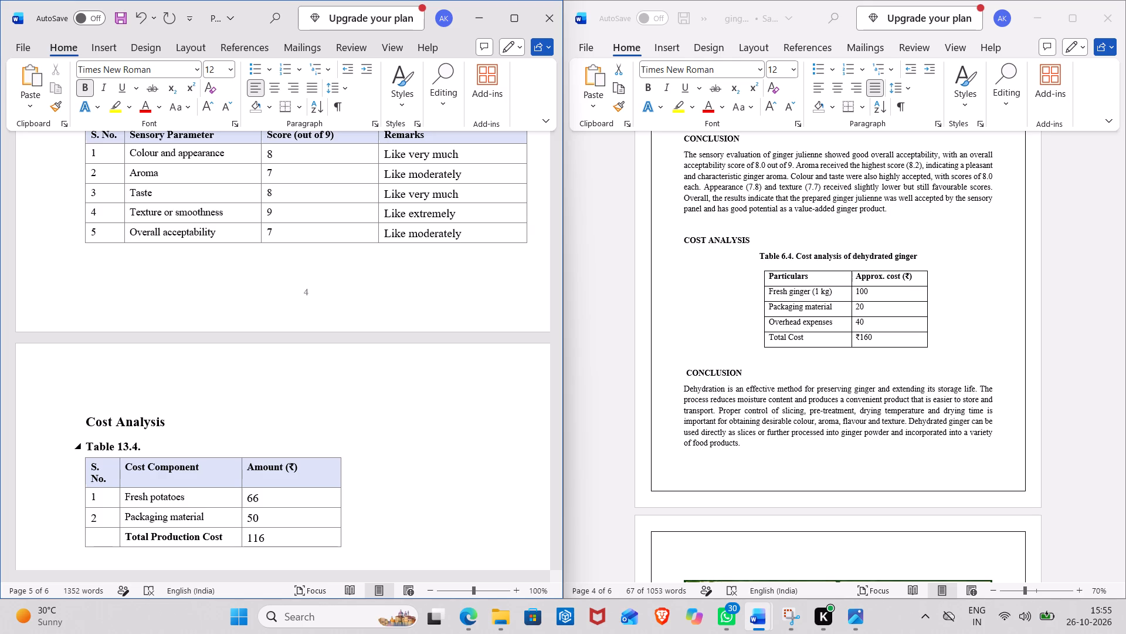
type("Cos")
key("t")
key("space")
type("ana")
type("ly")
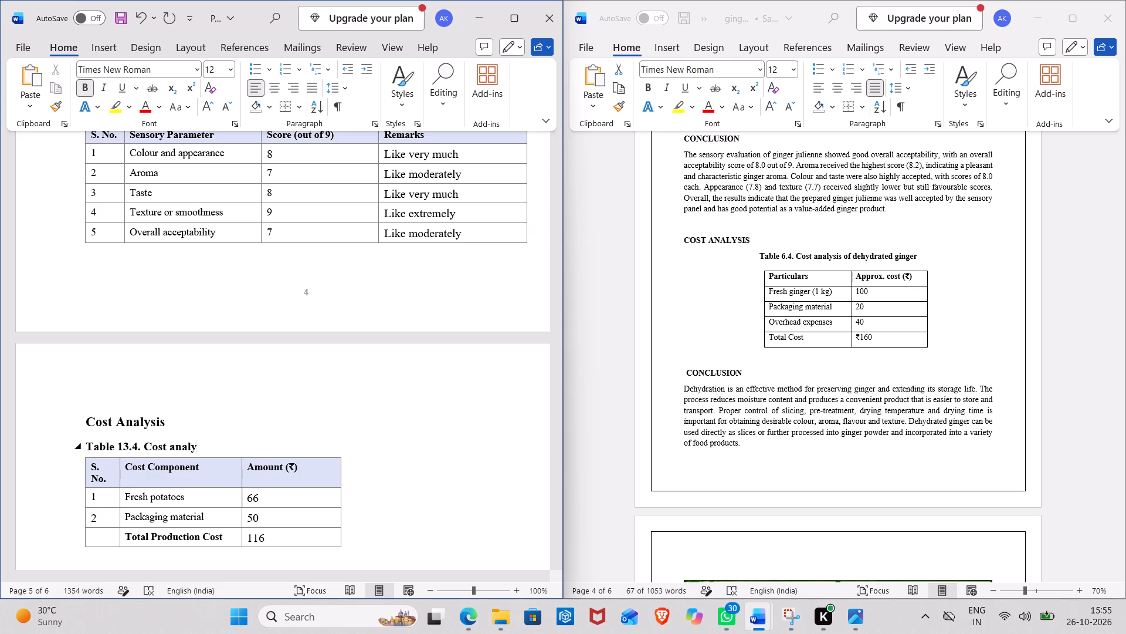
type("sis")
key("space")
type("of po")
type("tato po")
key("w")
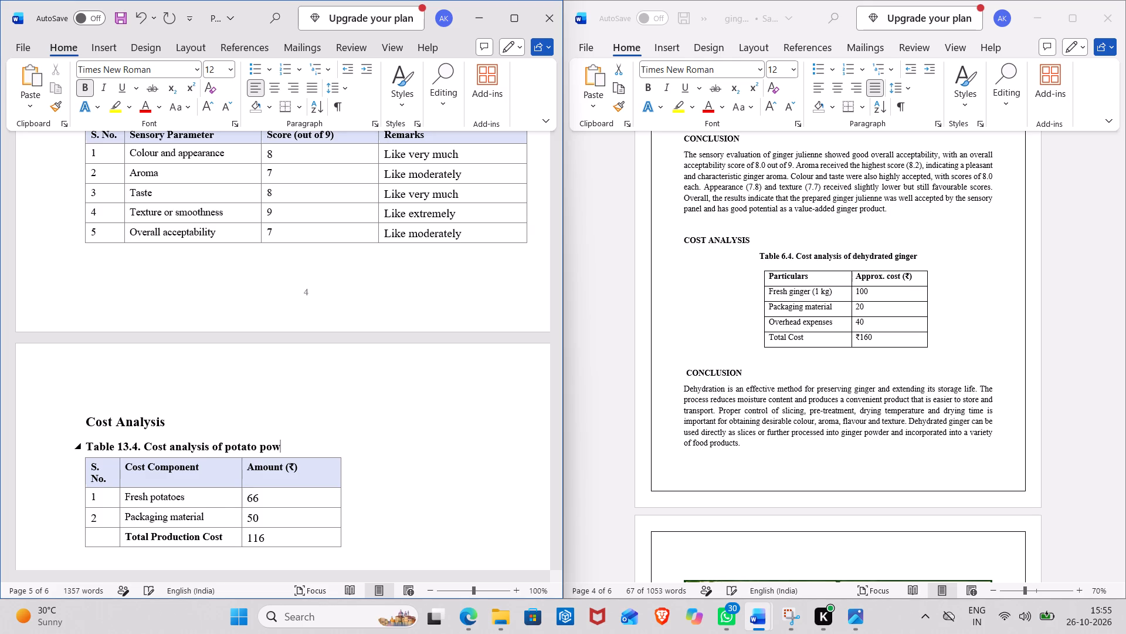
type("de")
key("r")
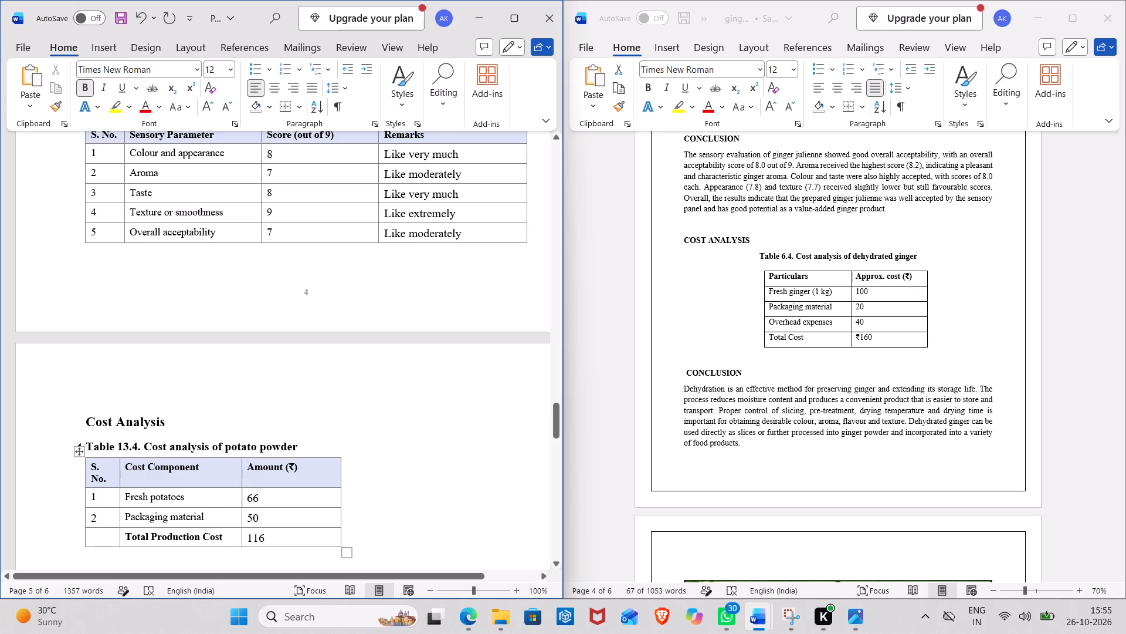
Move the cost table horizontally so that it sits centred between the page margins.
left_click_drag(80, 458, 178, 465)
left_click(66, 450)
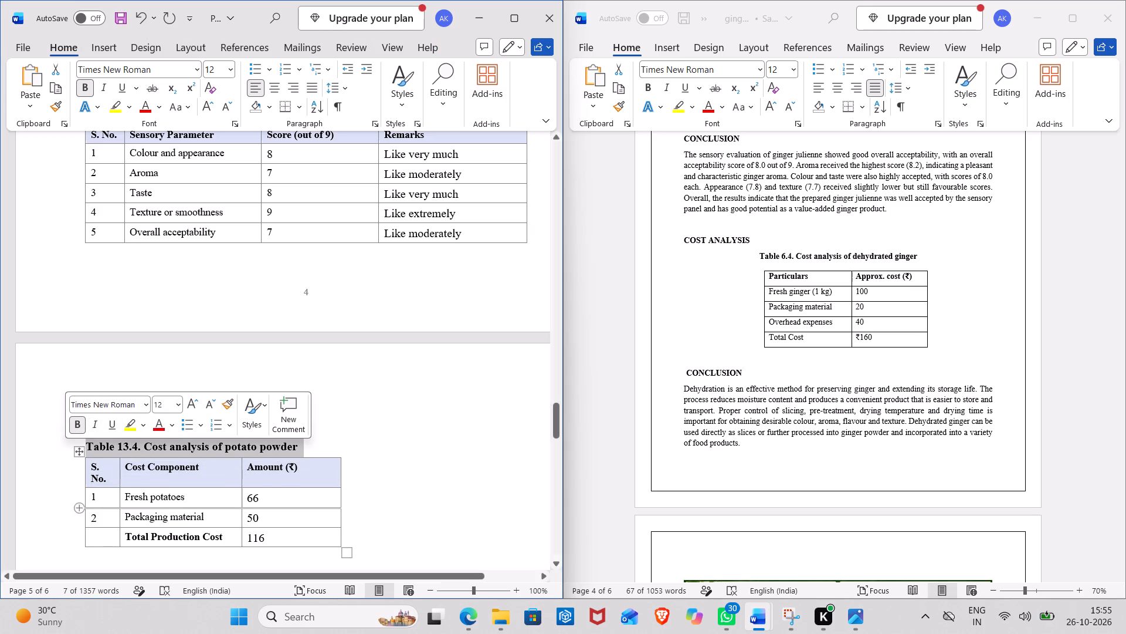
left_click(413, 396)
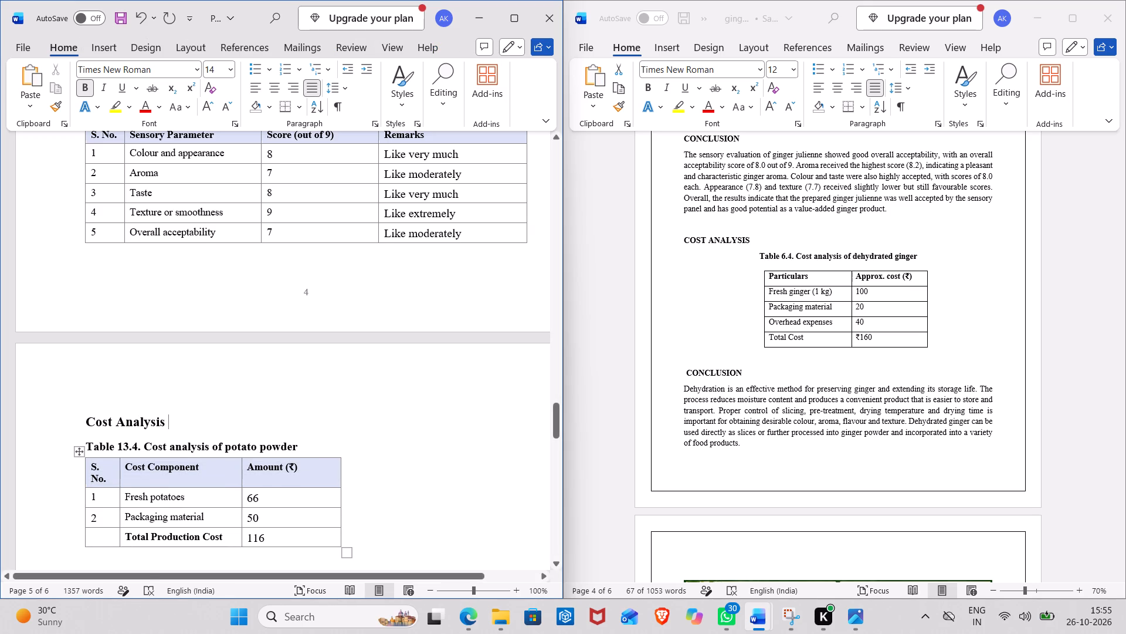
left_click_drag(82, 454, 113, 457)
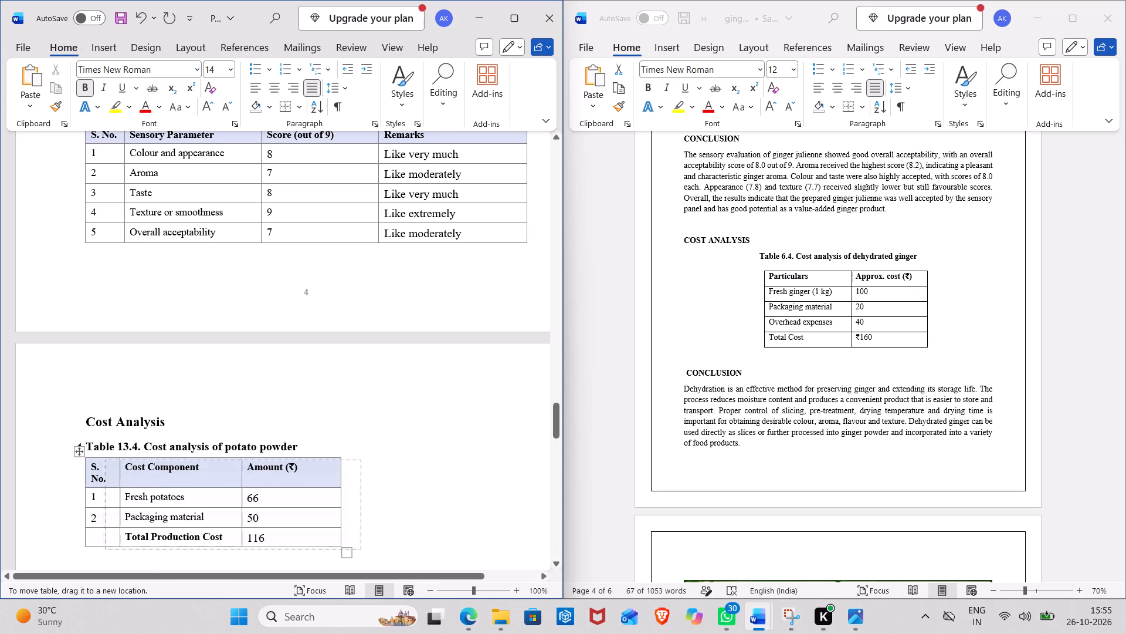
left_click_drag(113, 457, 159, 457)
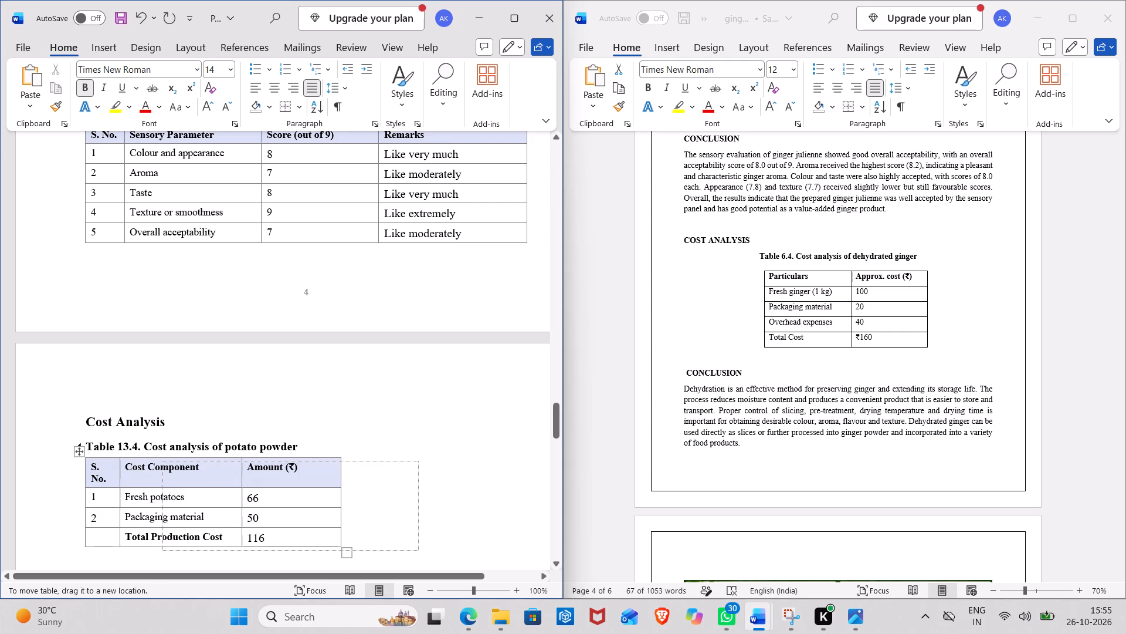
left_click_drag(159, 457, 159, 456)
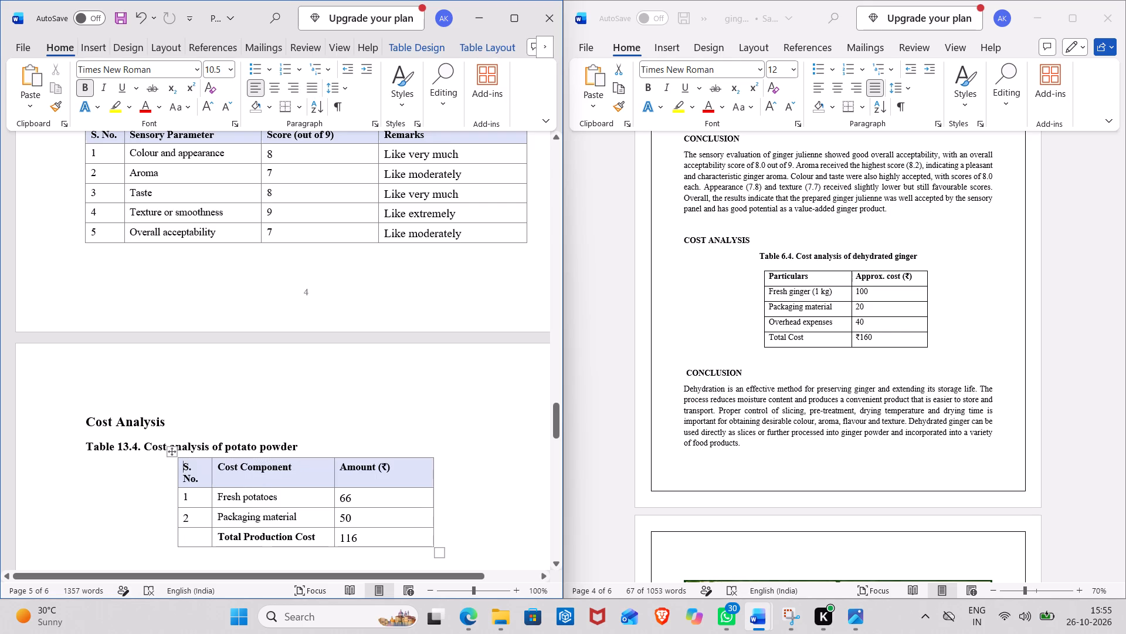
Indent the Table 13.4 caption with leading spaces so that it sits centred above the cost table.
scroll(149, 463, "down", 1)
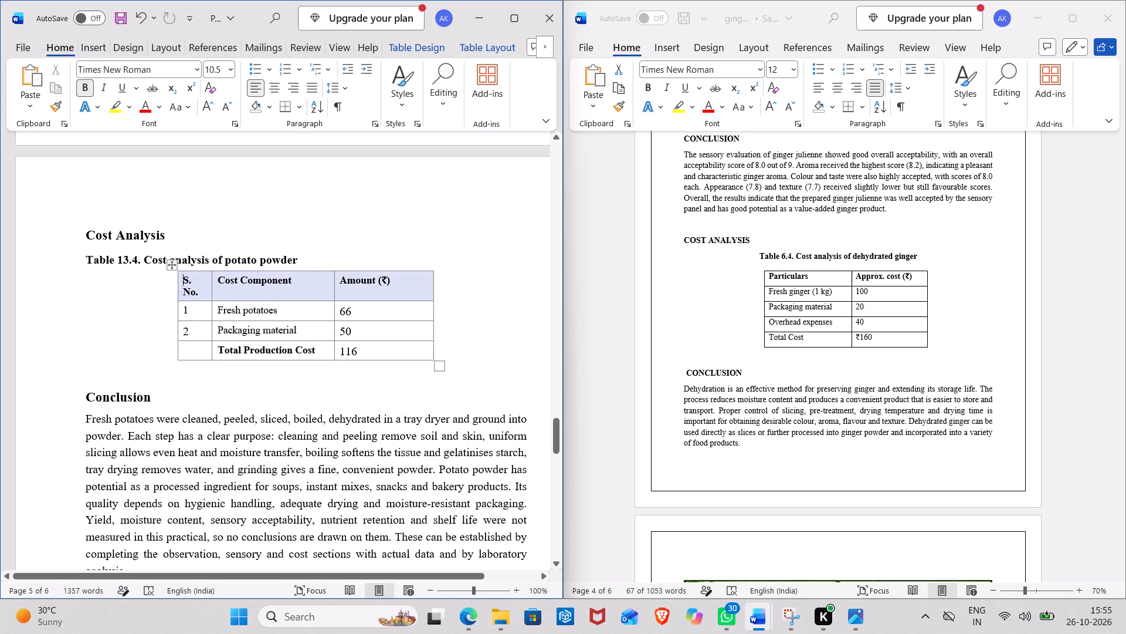
left_click(86, 261)
key("space")
key("space")
key("space")
key("space")
key("space")
key("space")
key("space")
key("space")
key("space")
key("space")
key("space")
key("space")
key("space")
key("space")
key("space")
key("space")
key("space")
key("space")
key("space")
key("space")
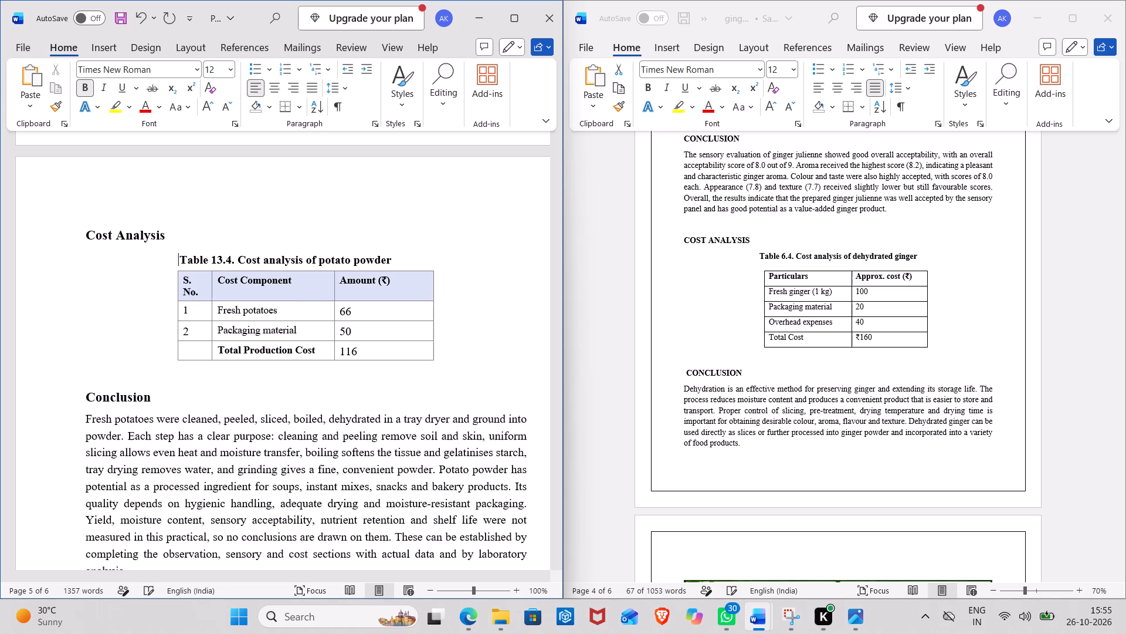
key("space")
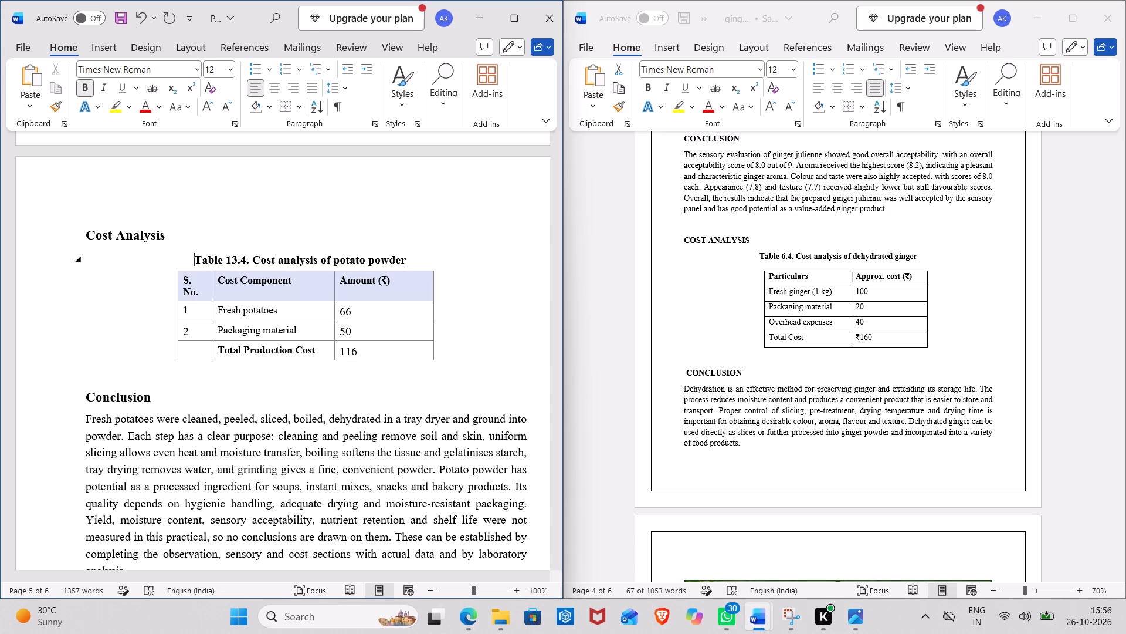
Look over the report's conclusion and references, and go back to the Process Flow Chart section.
scroll(86, 261, "down", 4)
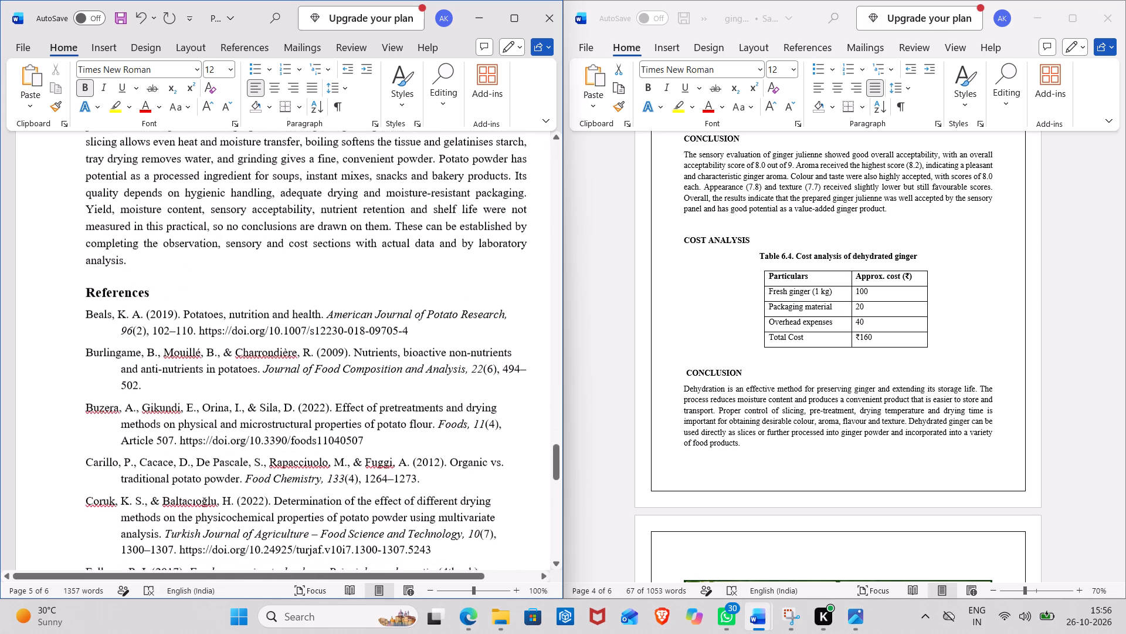
scroll(86, 261, "down", 2)
scroll(86, 261, "up", 2)
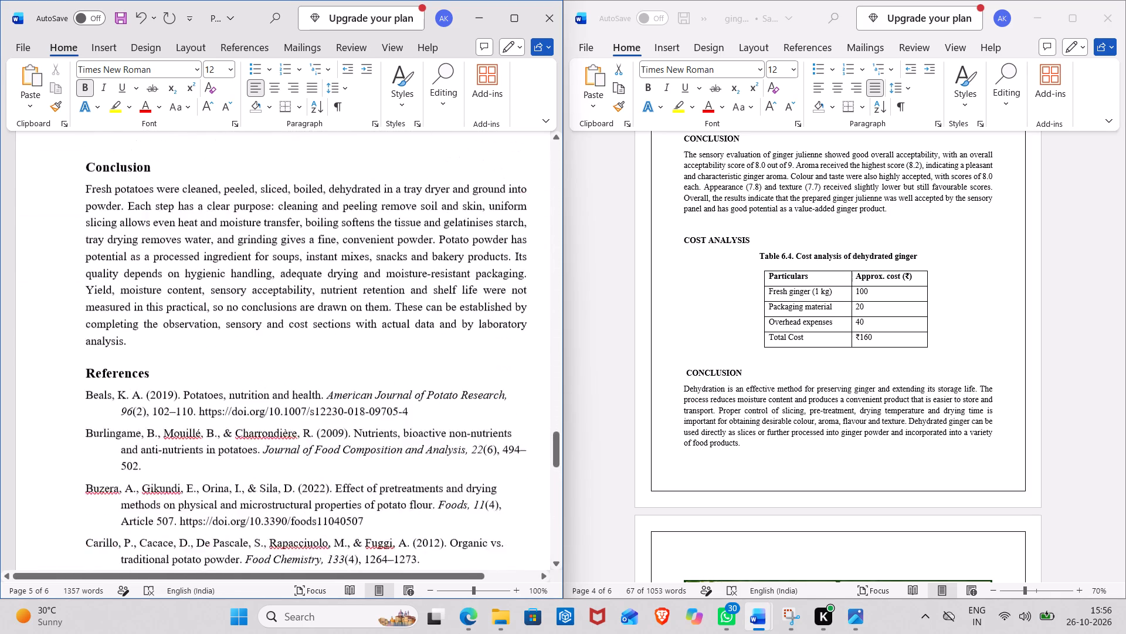
scroll(86, 261, "up", 5)
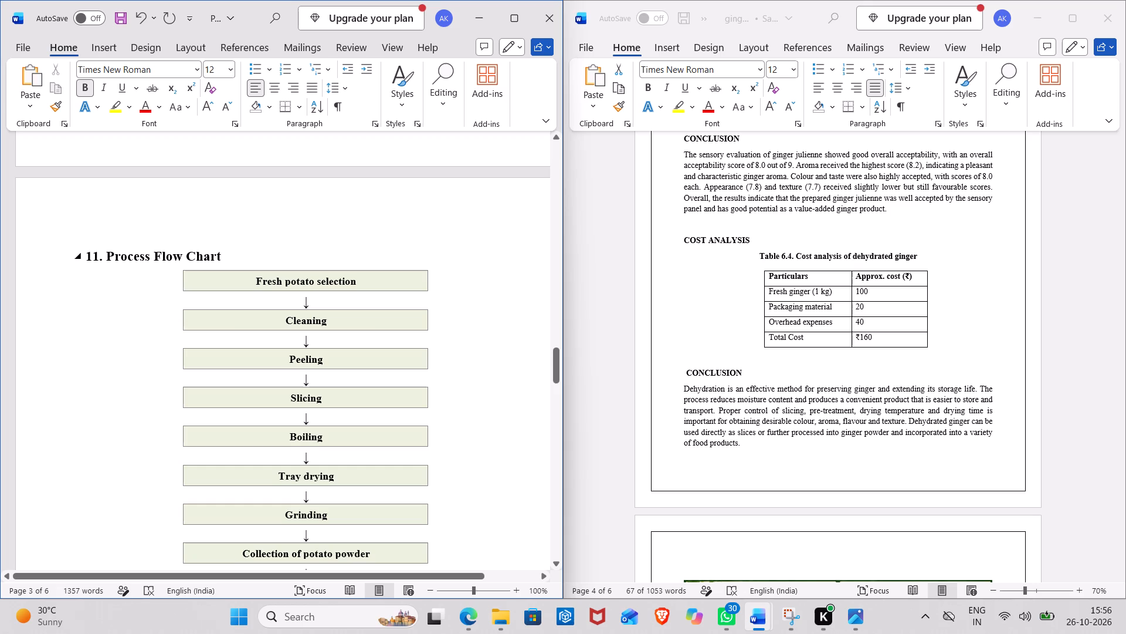
scroll(86, 261, "up", 1)
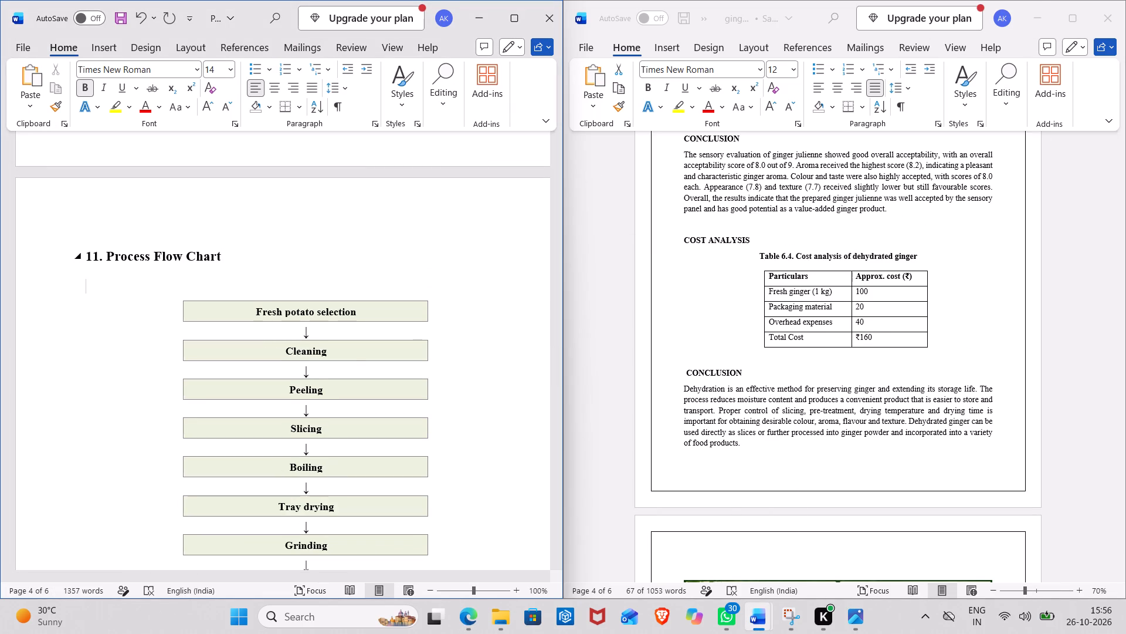
key("ctrl+v")
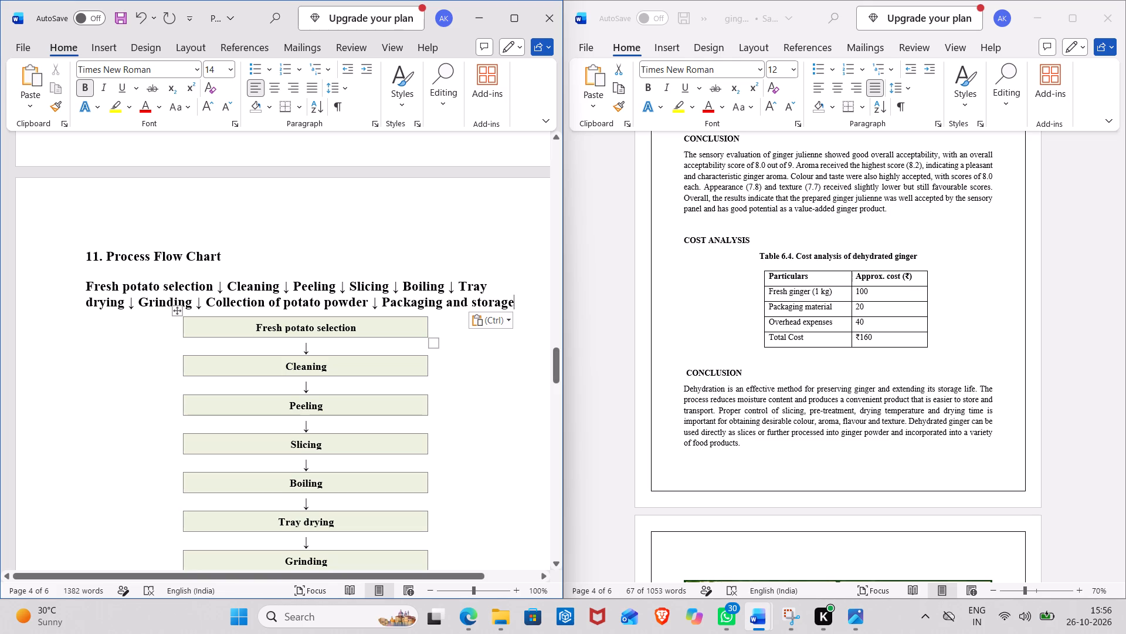
Cut the entire boxed flow chart, from "Fresh potato selection" to "Packaging and storage", out of the potato report.
left_click_drag(191, 326, 381, 475)
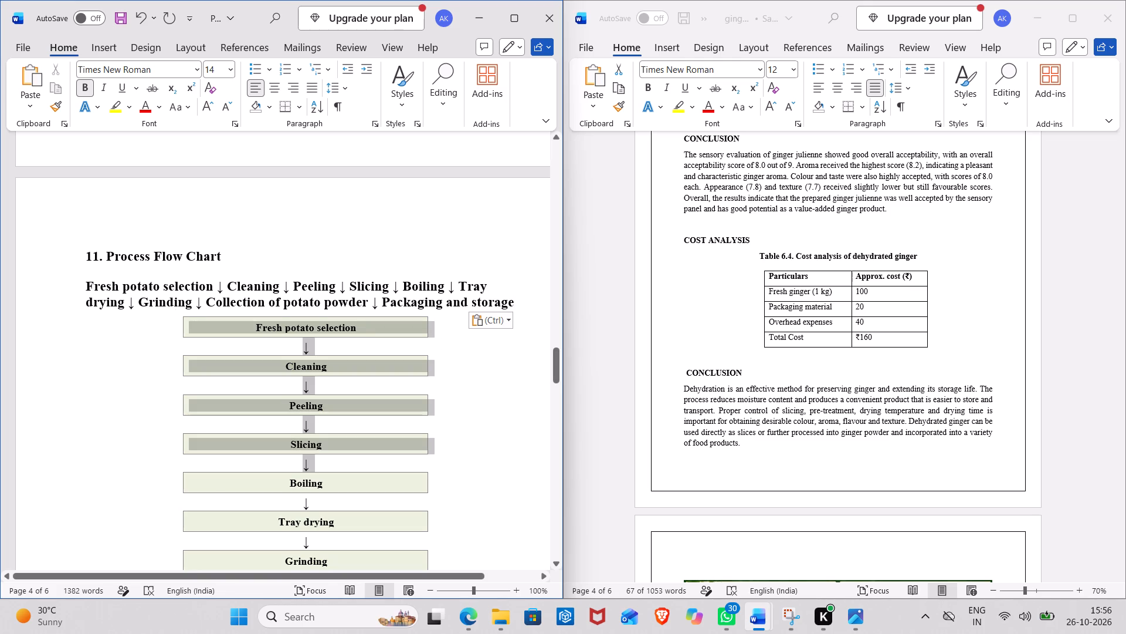
left_click_drag(381, 475, 392, 308)
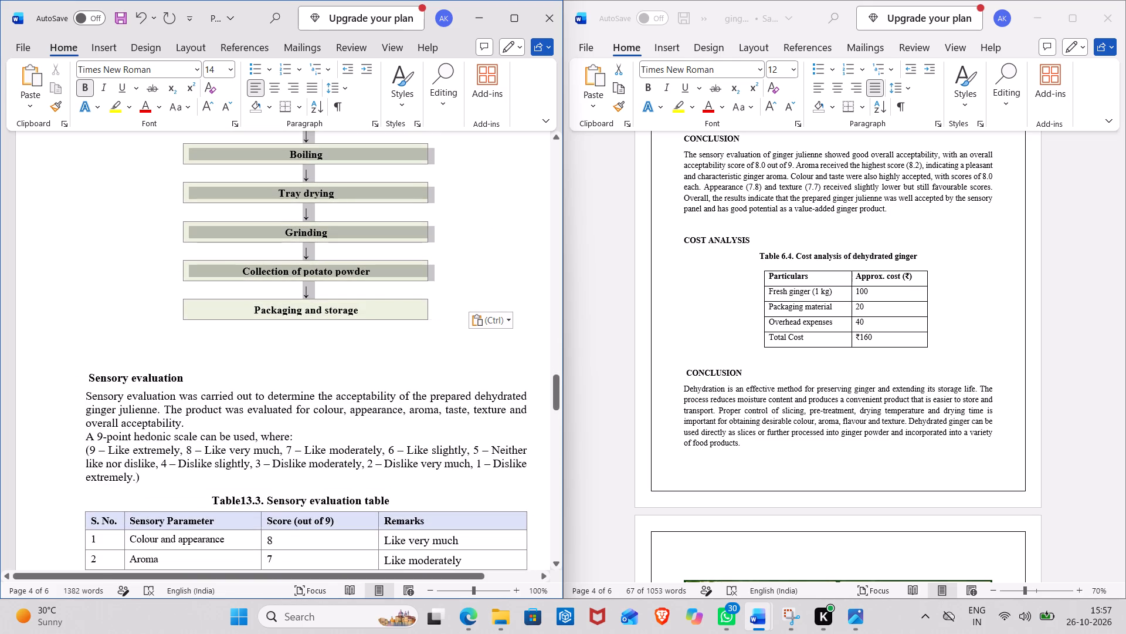
left_click_drag(392, 308, 395, 318)
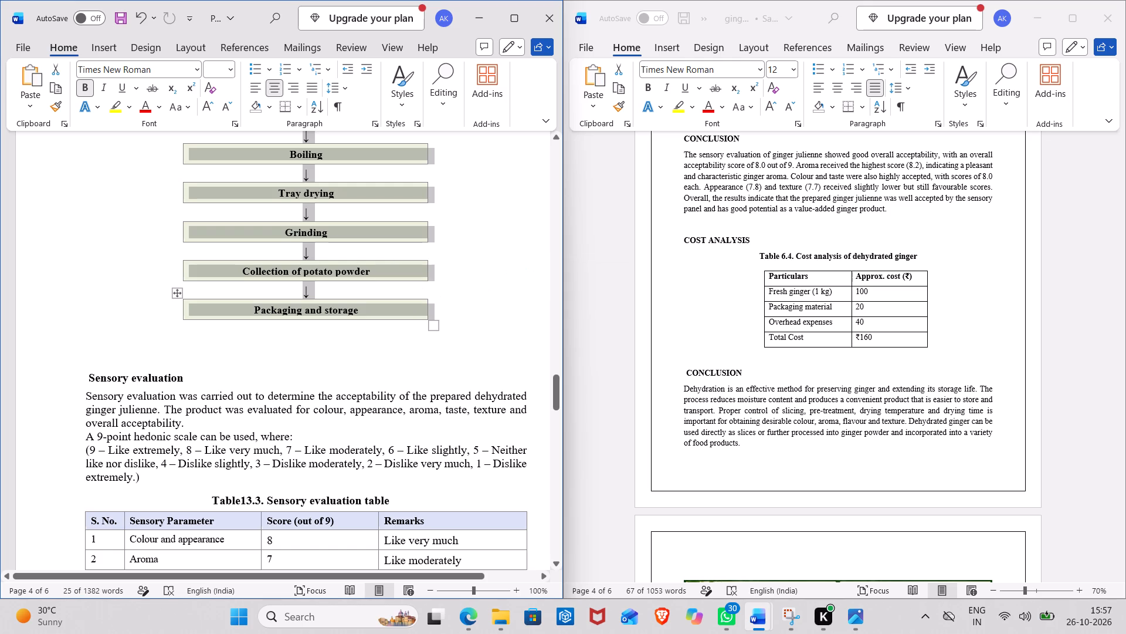
key("ctrl+x")
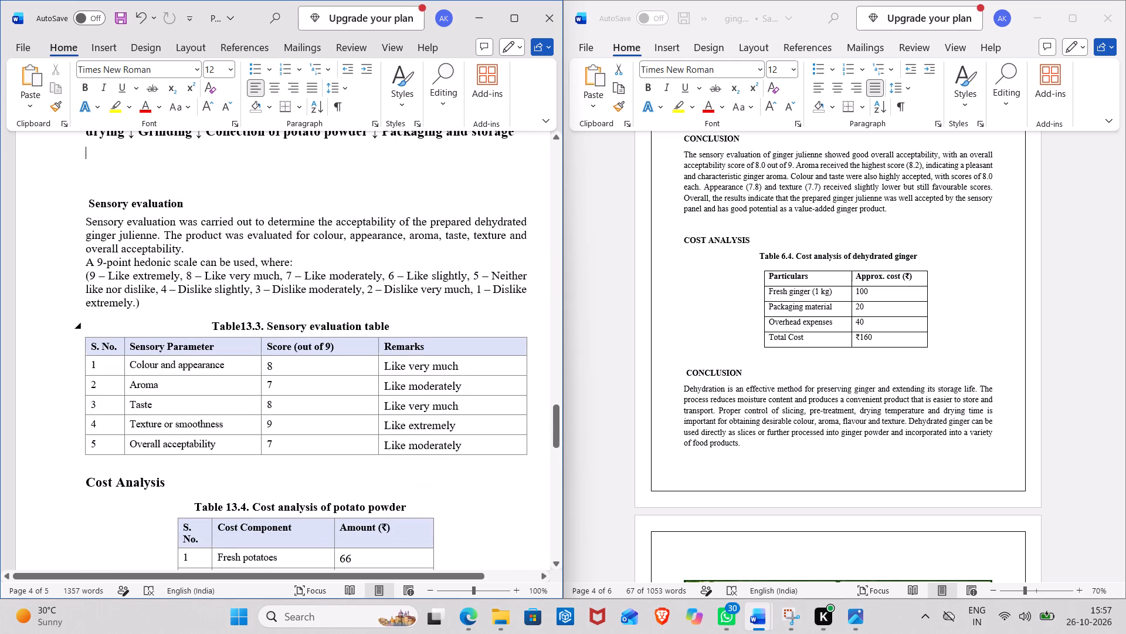
Indent the pasted flow chart text with leading spaces so that "Fresh potato selection" sits near the middle of the page.
scroll(395, 318, "up", 2)
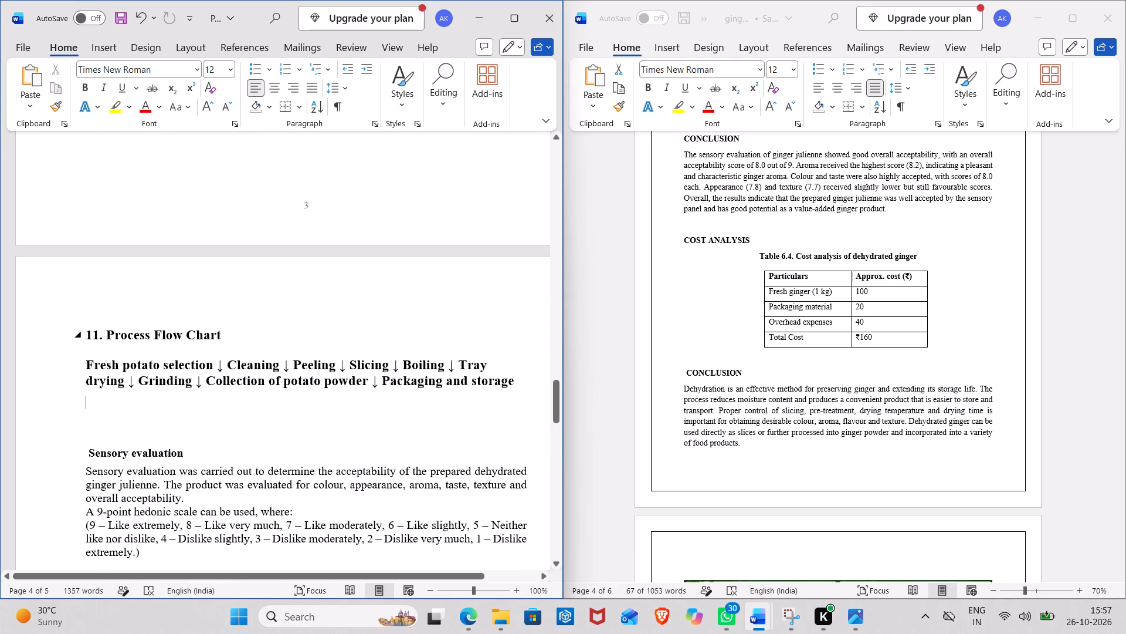
left_click(88, 363)
key("space")
key("space")
key("space")
key("space")
key("space")
key("space")
key("space")
key("space")
key("space")
key("space")
key("space")
key("space")
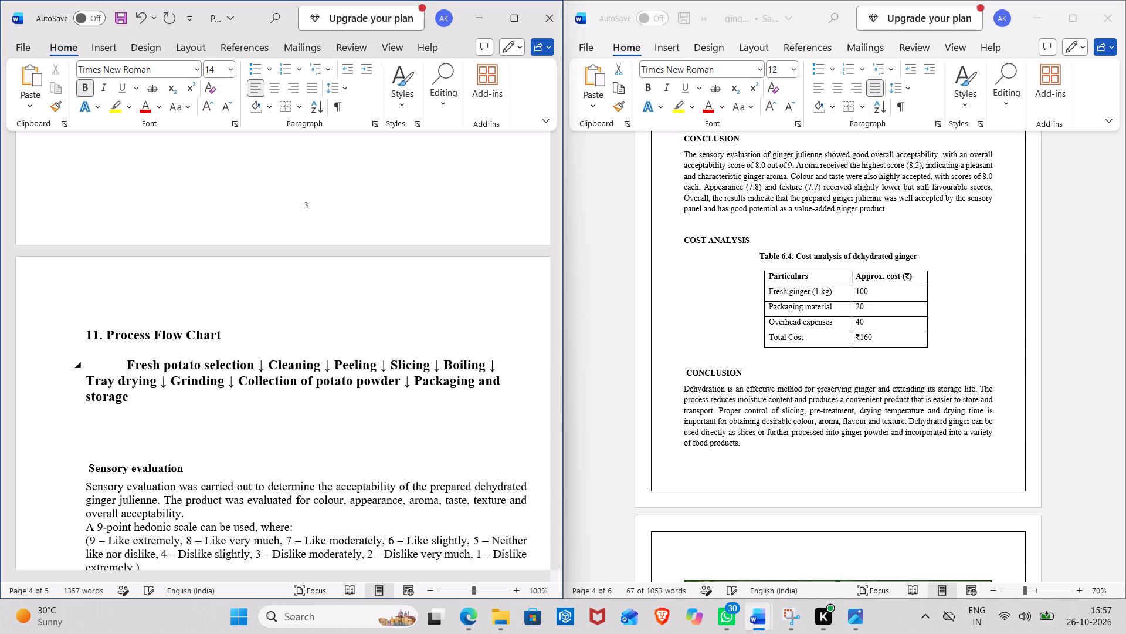
key("space")
key("space")
key("space")
key("space")
key("space")
key("space")
key("space")
key("space")
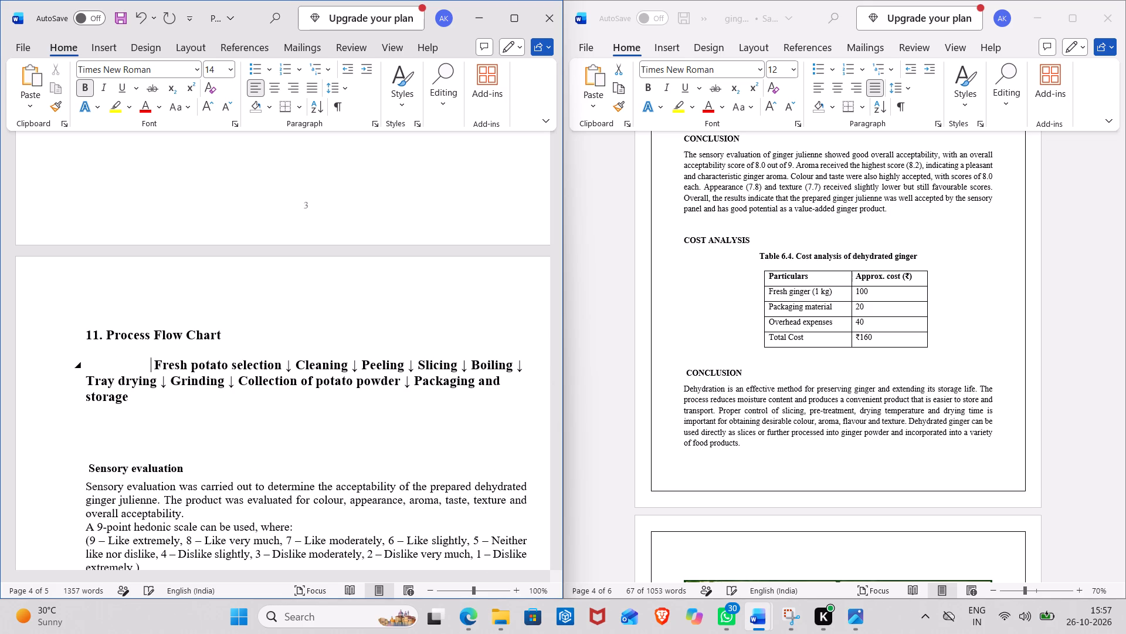
key("space")
key("space")
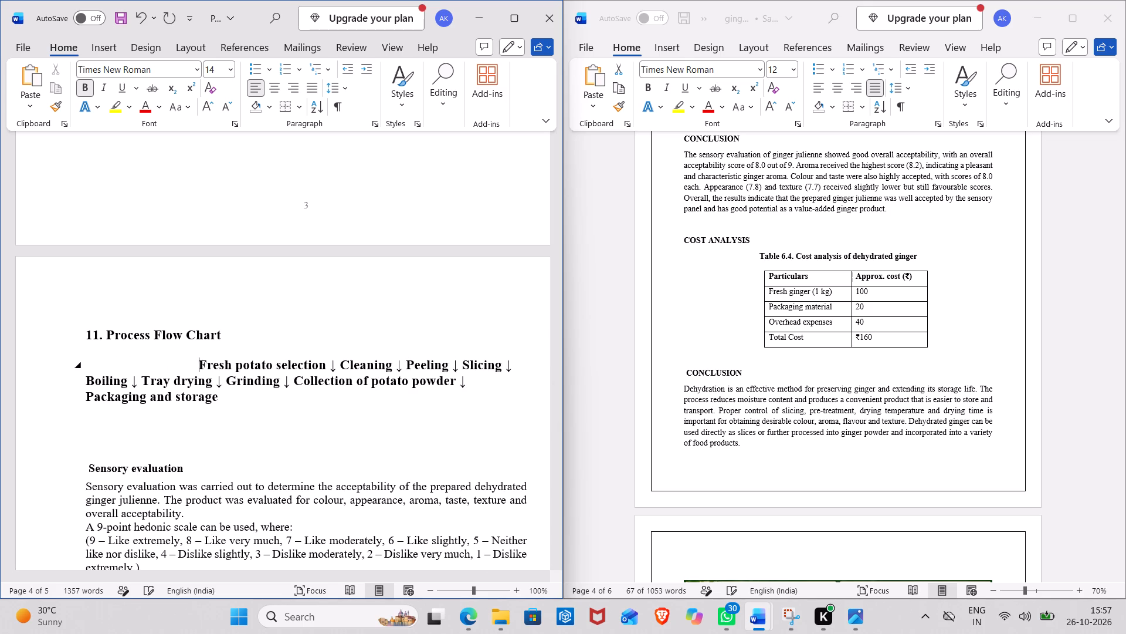
key("space")
key("space")
key("space")
key("space")
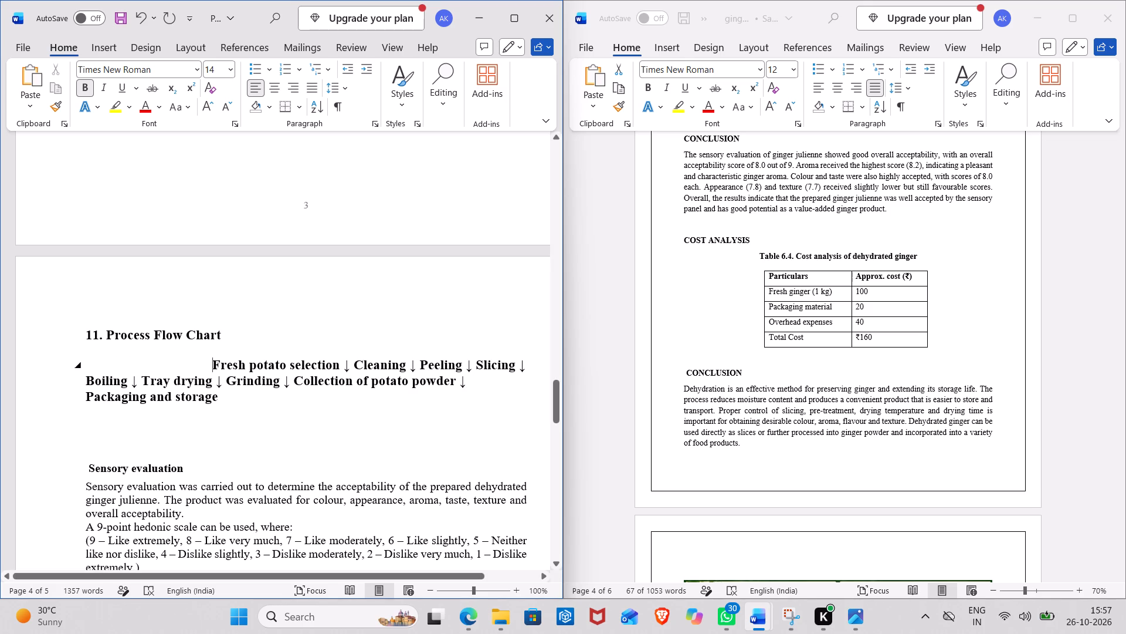
Break the flow chart text so "Fresh potato selection", "Cleaning", "Peeling" and the down arrow following each stand on separate lines.
left_click(341, 367)
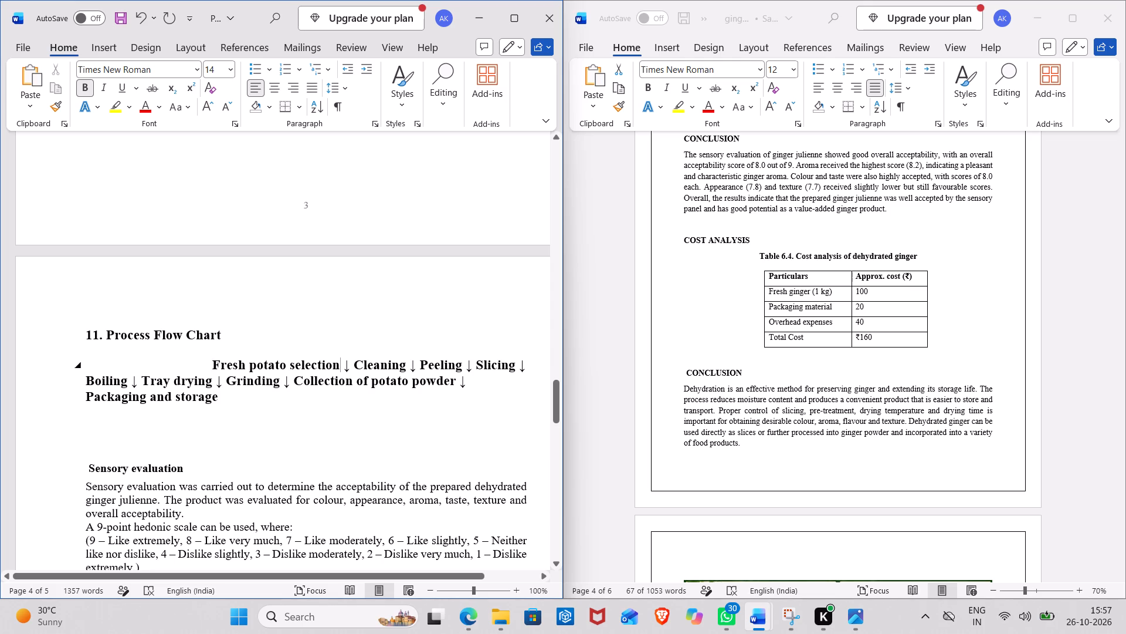
left_click(343, 367)
key("Return")
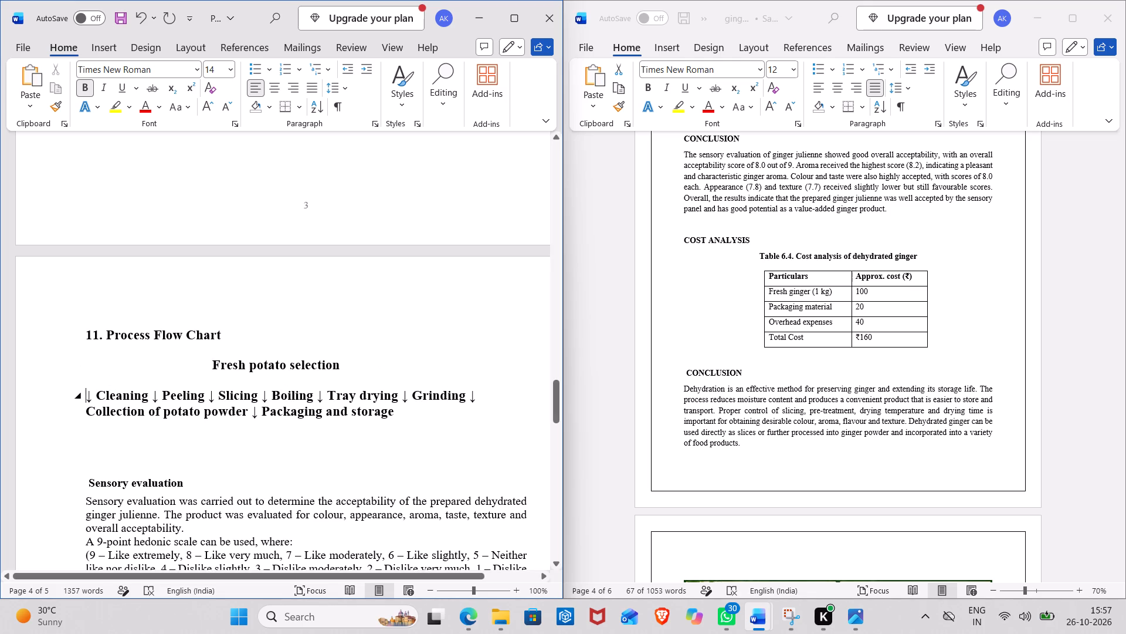
left_click(93, 399)
key("Return")
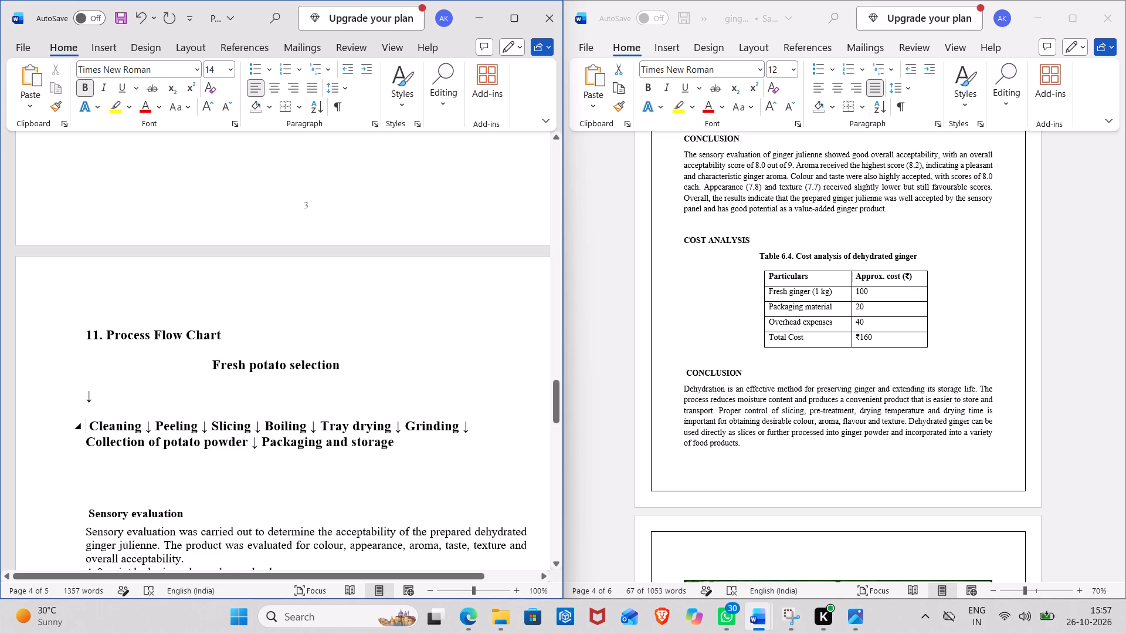
left_click(145, 426)
key("Return")
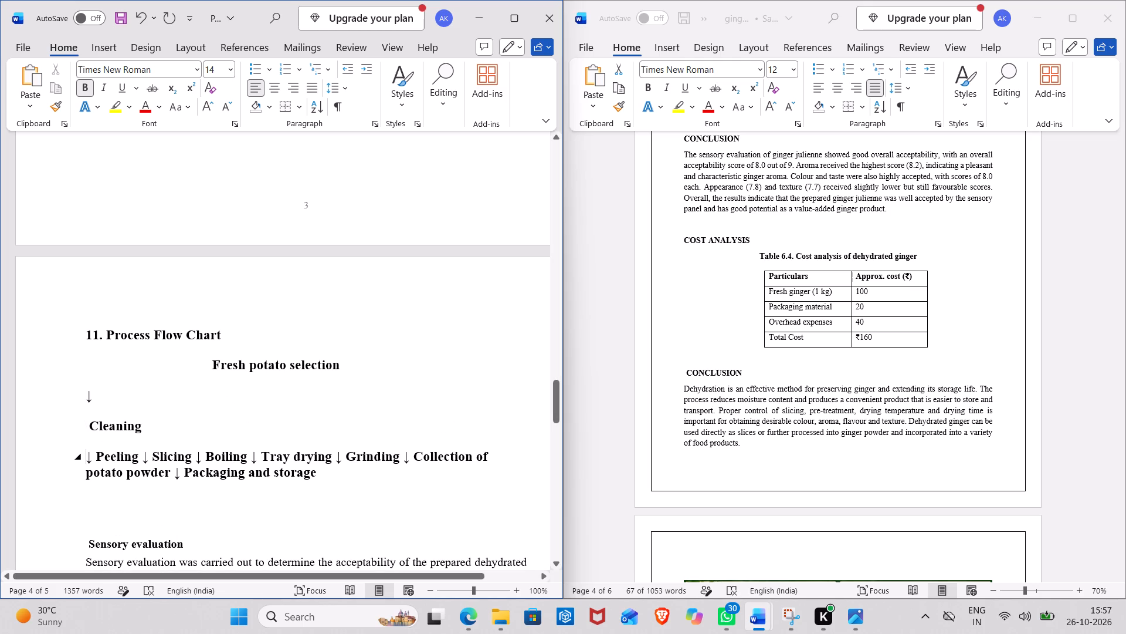
left_click(99, 454)
key("Return")
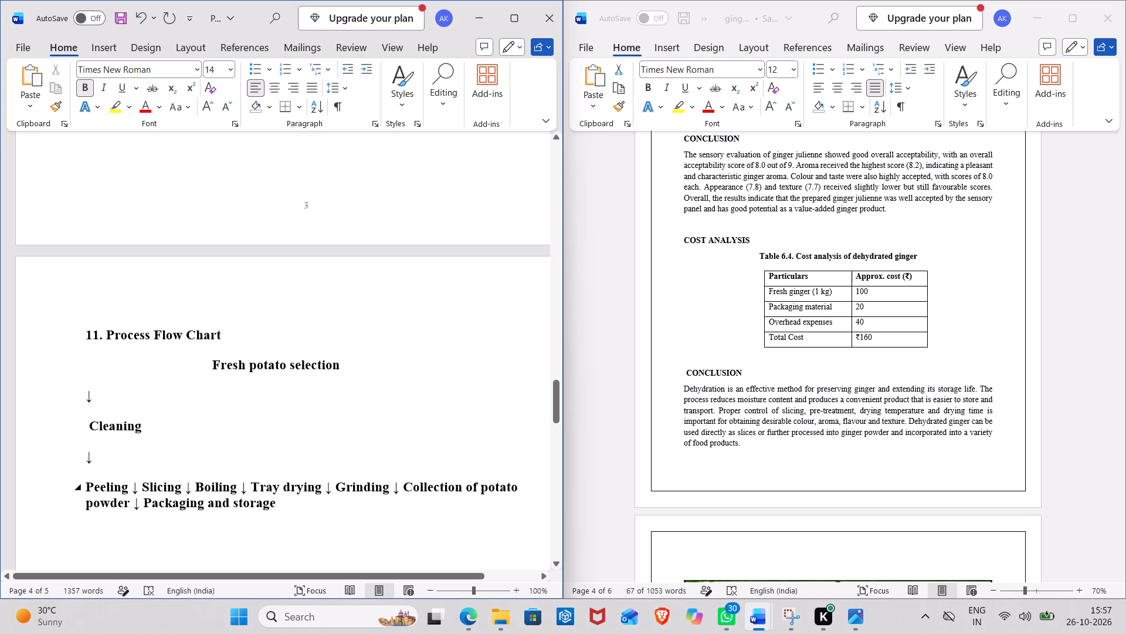
left_click(129, 490)
key("Return")
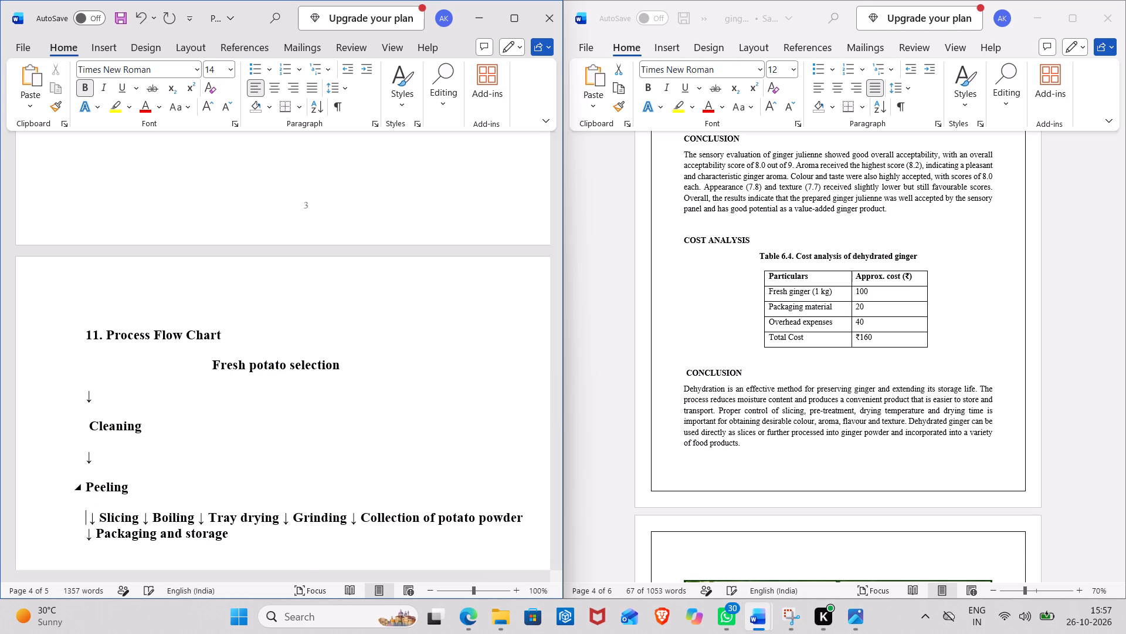
left_click(99, 518)
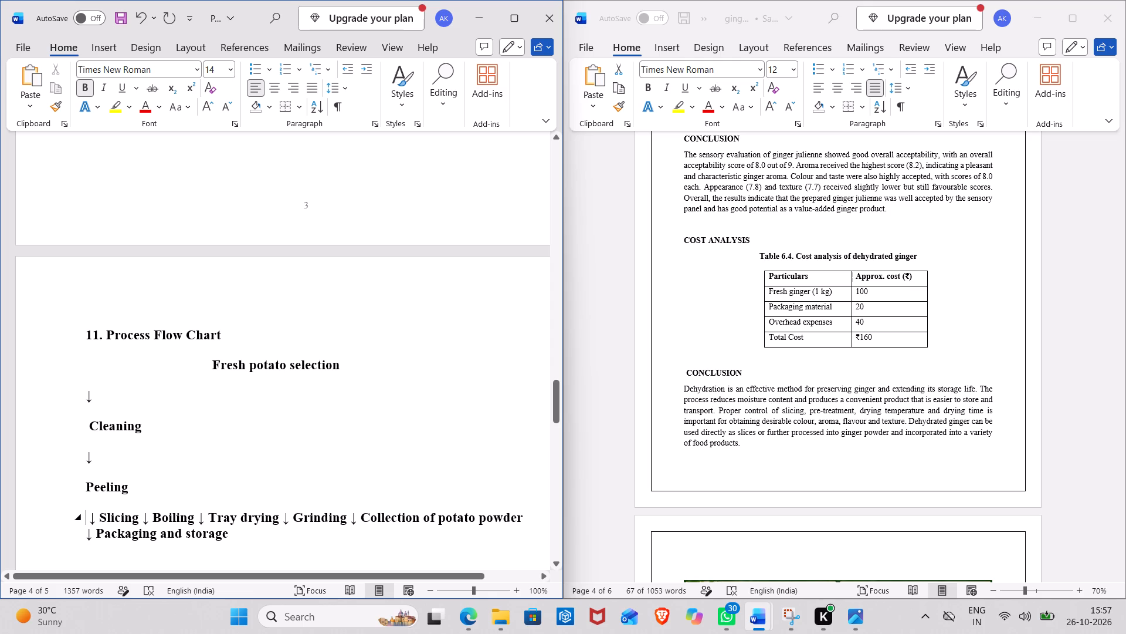
key("Return")
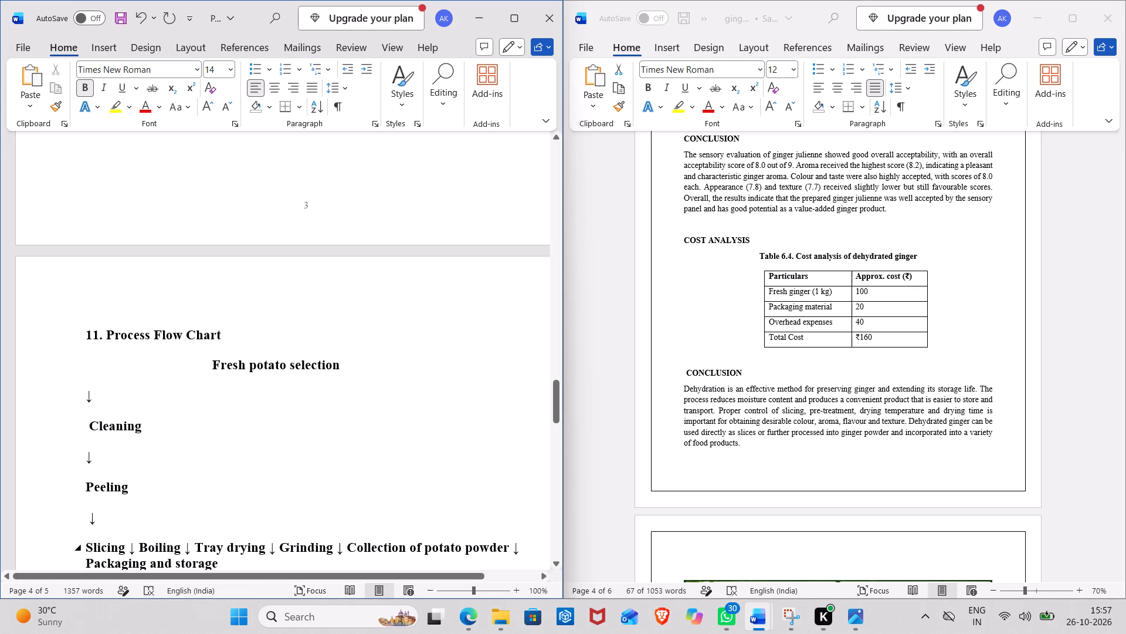
Continue splitting the flow chart, putting "Slicing", "Boiling", "Tray drying" and the down arrow after each on separate lines.
left_click(127, 549)
key("Return")
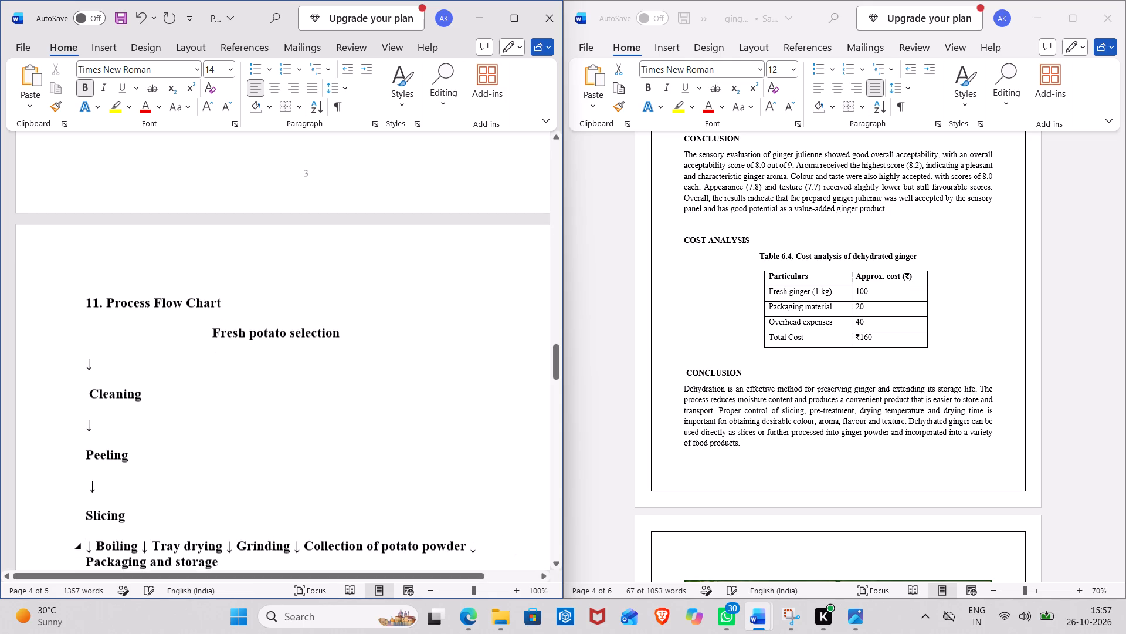
scroll(127, 549, "down", 1)
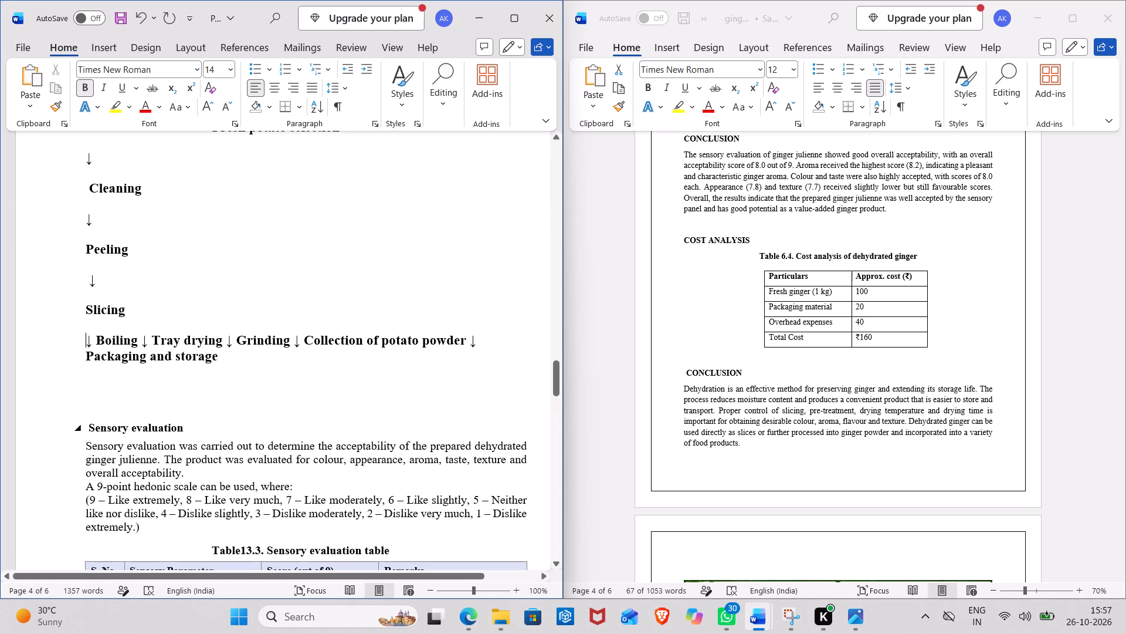
left_click(94, 338)
key("Return")
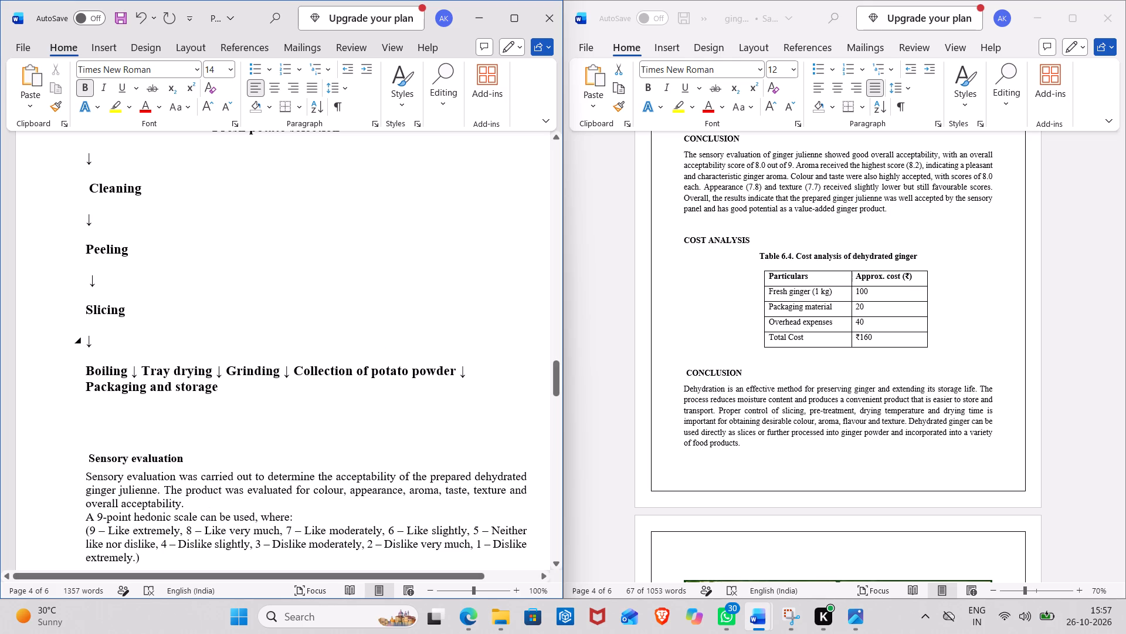
left_click(131, 369)
key("Return")
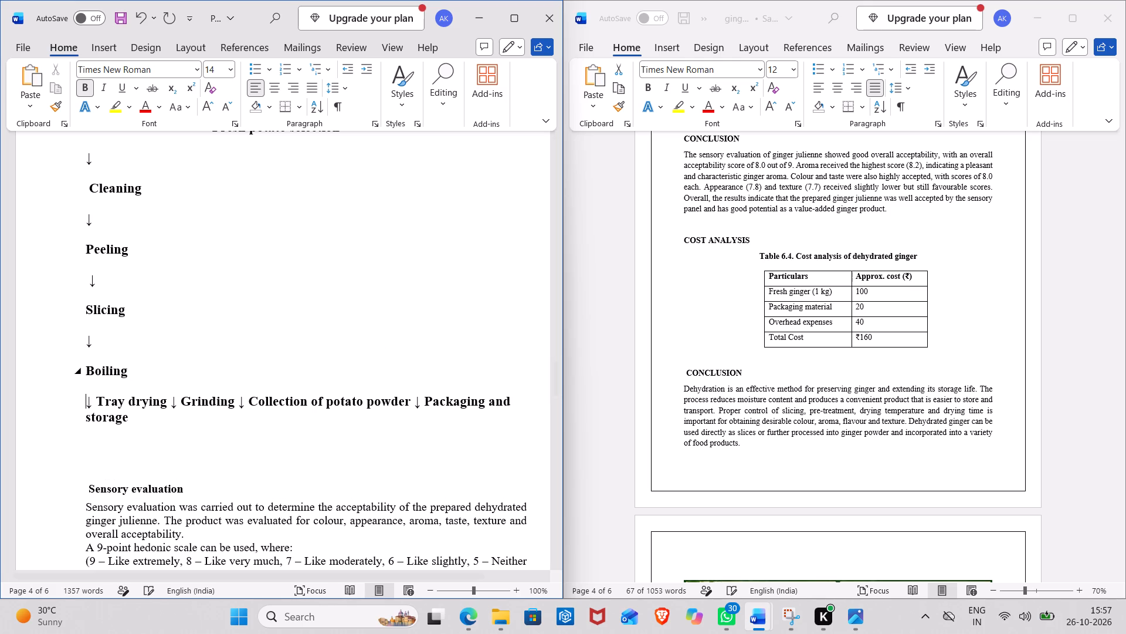
left_click(99, 402)
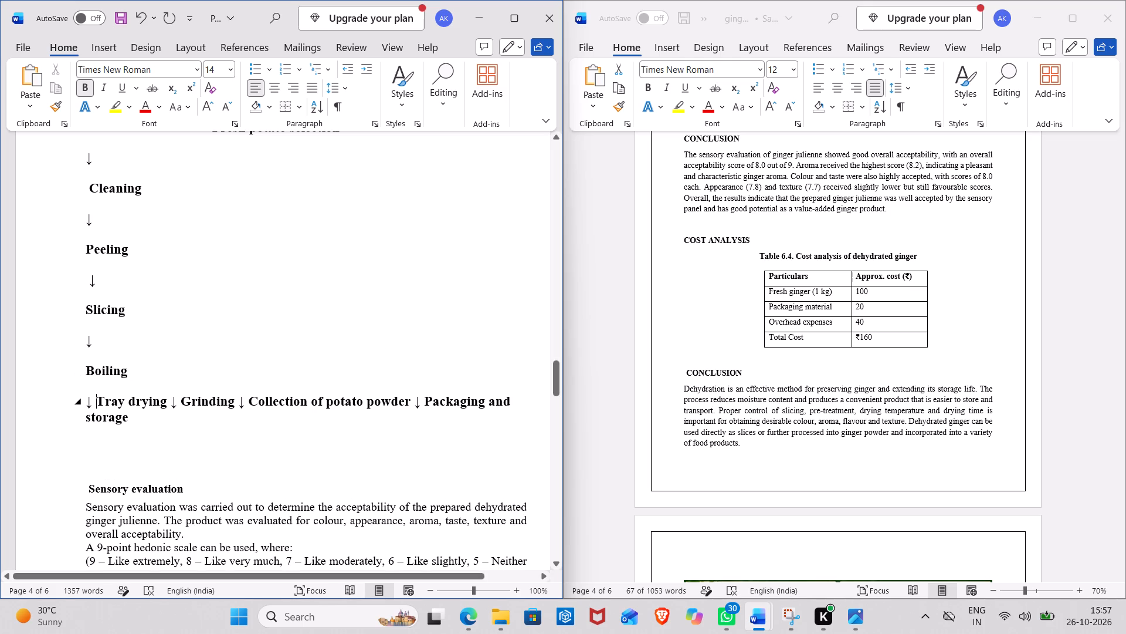
key("Return")
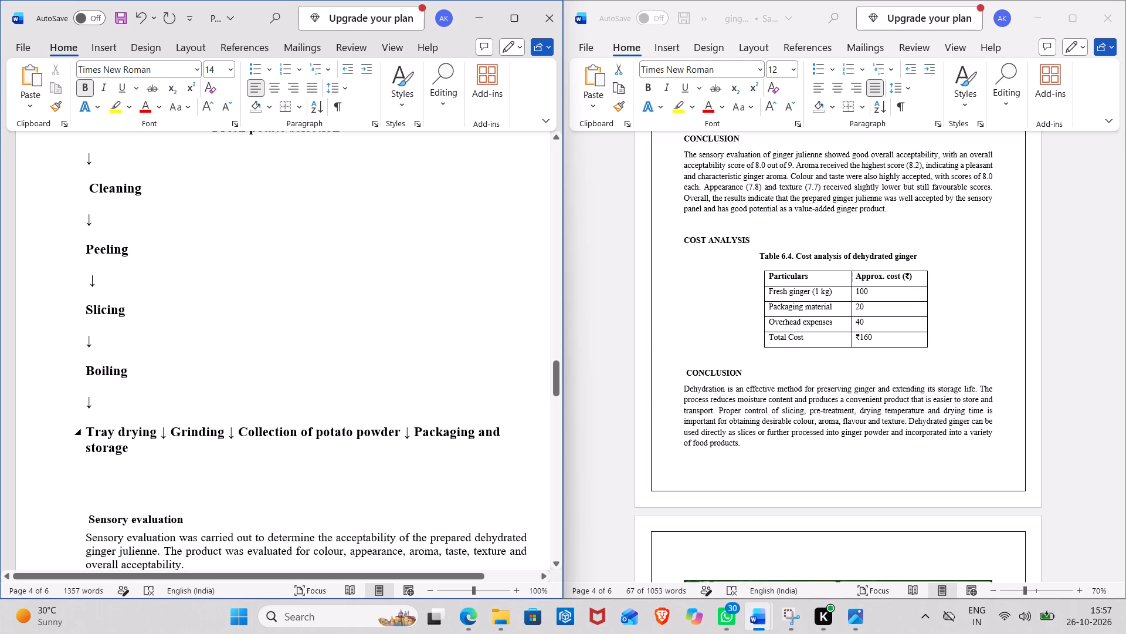
left_click(161, 435)
key("Return")
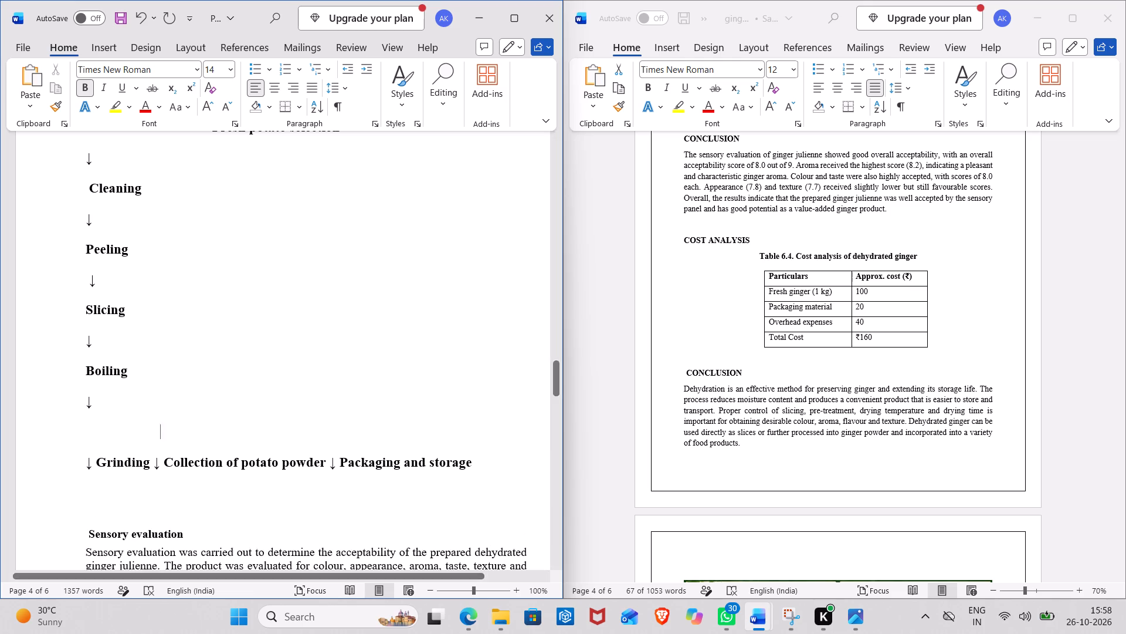
left_click(97, 462)
key("Return")
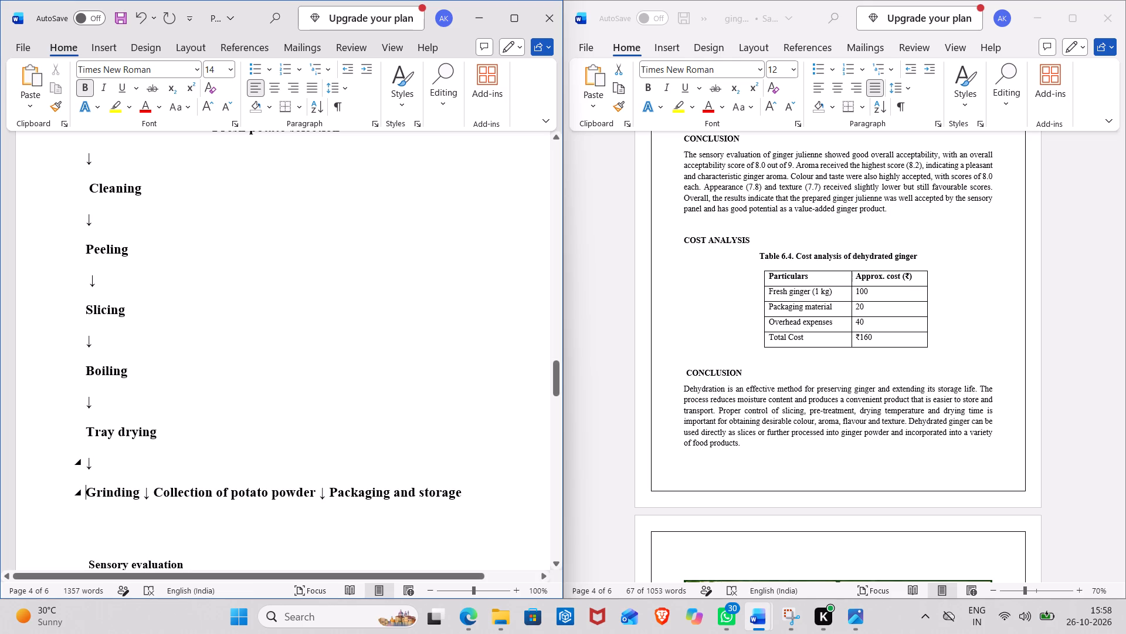
Split the remaining flow chart text so "Grinding", "Collection of potato powder", "Packaging and storage" and the arrows between them occupy separate lines.
left_click(145, 492)
key("Return")
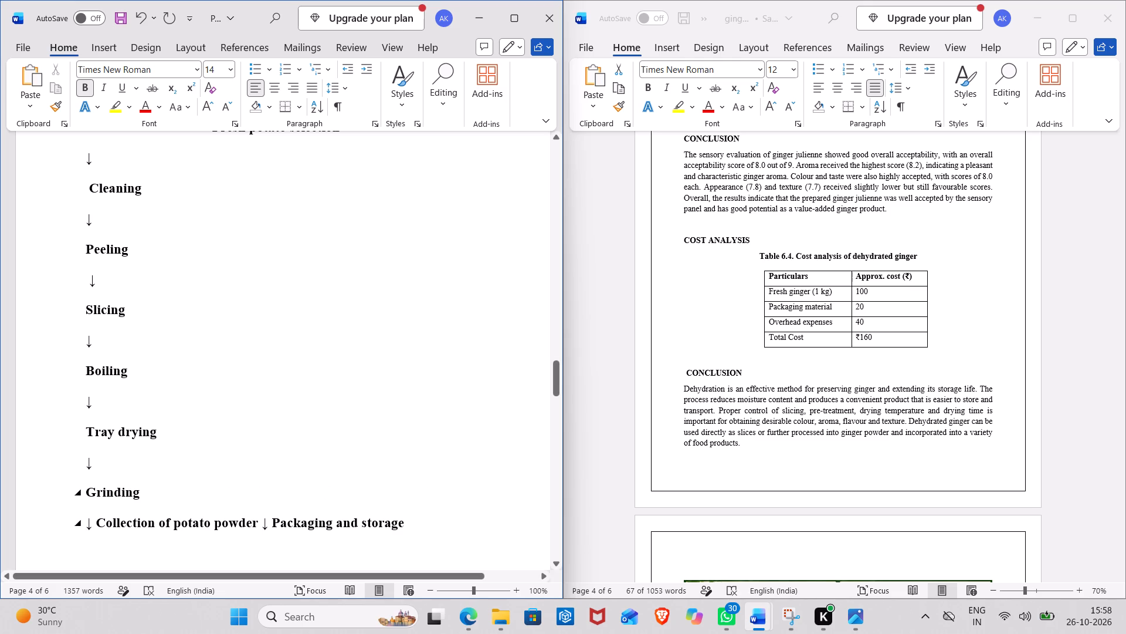
left_click(96, 523)
key("Return")
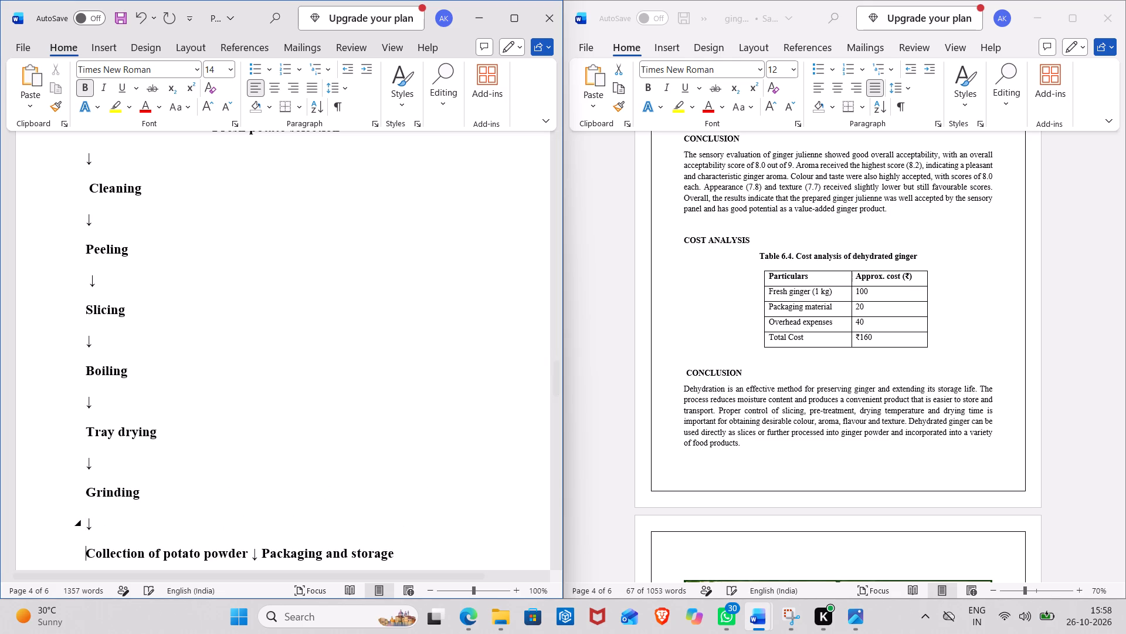
left_click(252, 555)
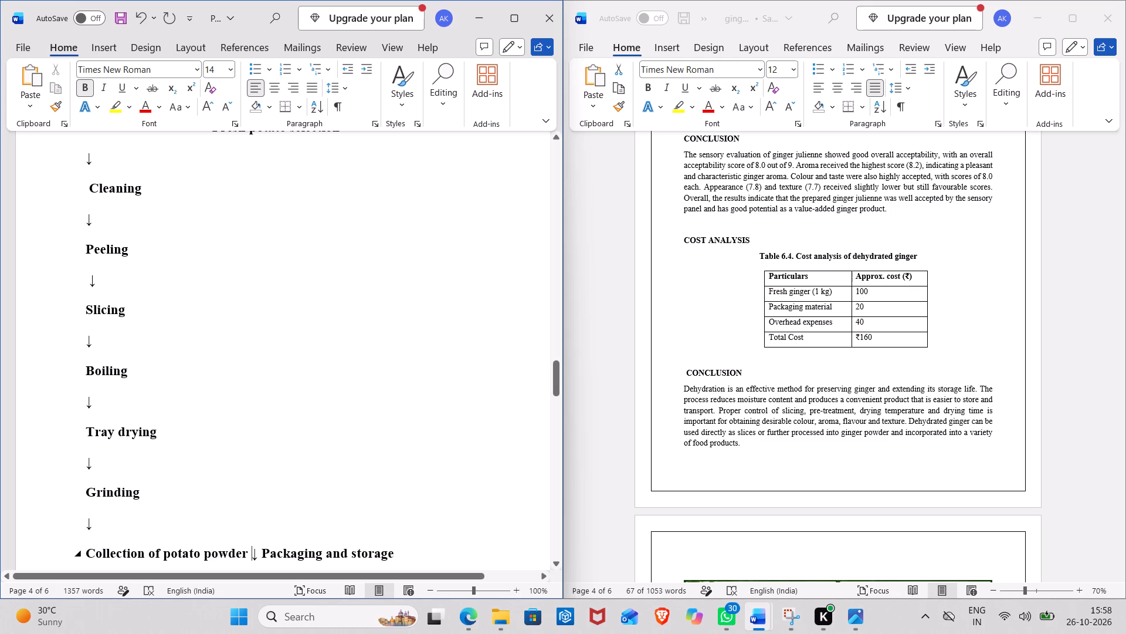
key("Return")
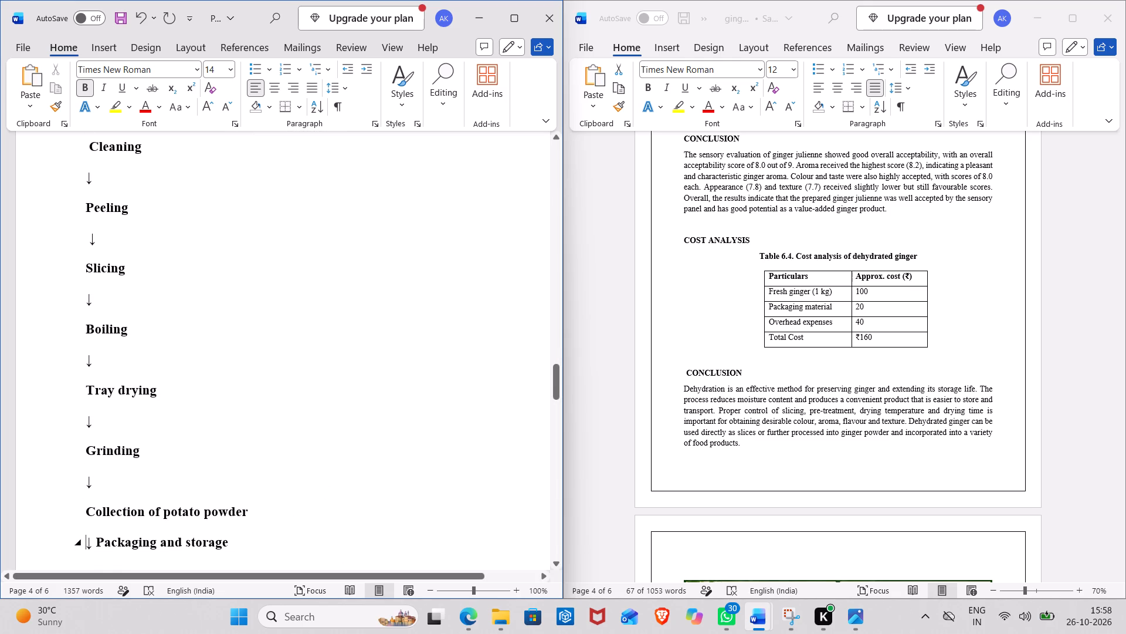
left_click(96, 539)
key("Return")
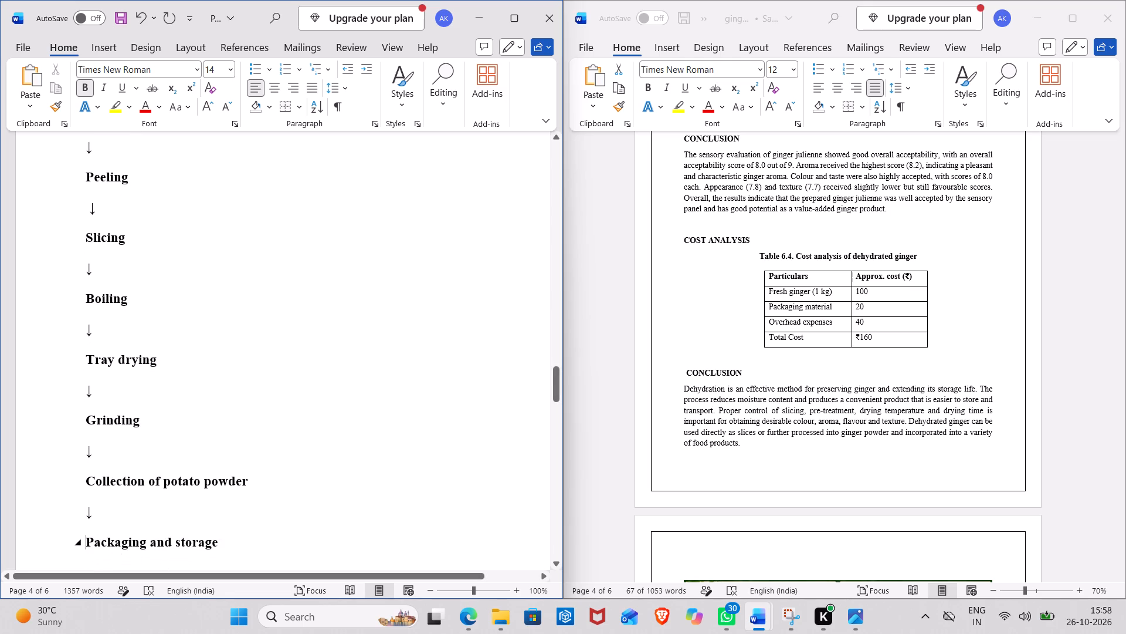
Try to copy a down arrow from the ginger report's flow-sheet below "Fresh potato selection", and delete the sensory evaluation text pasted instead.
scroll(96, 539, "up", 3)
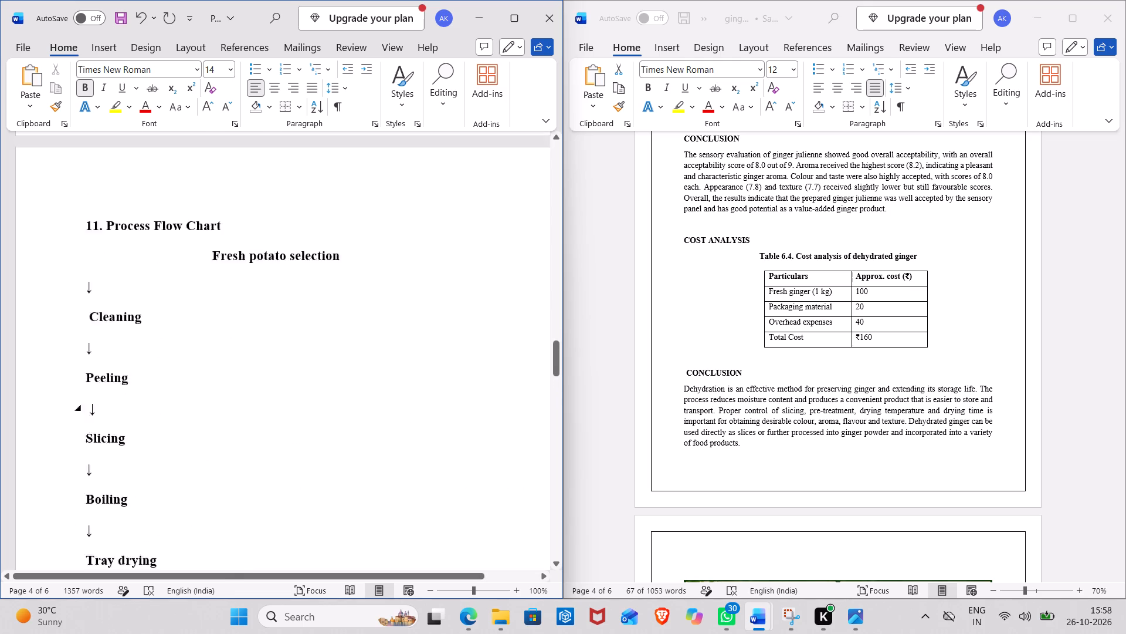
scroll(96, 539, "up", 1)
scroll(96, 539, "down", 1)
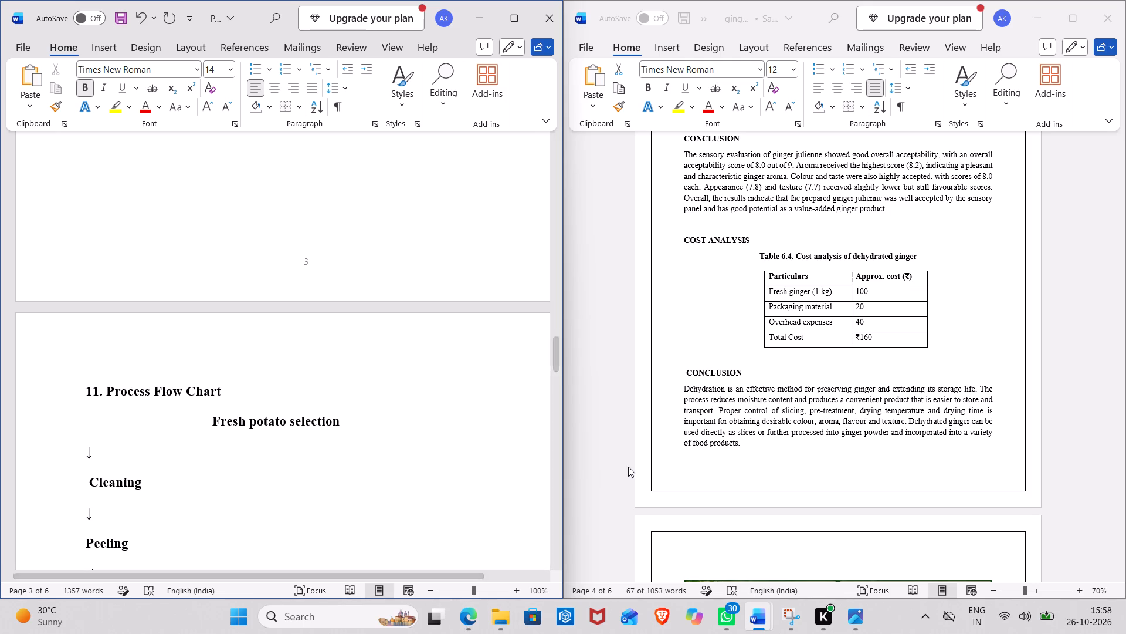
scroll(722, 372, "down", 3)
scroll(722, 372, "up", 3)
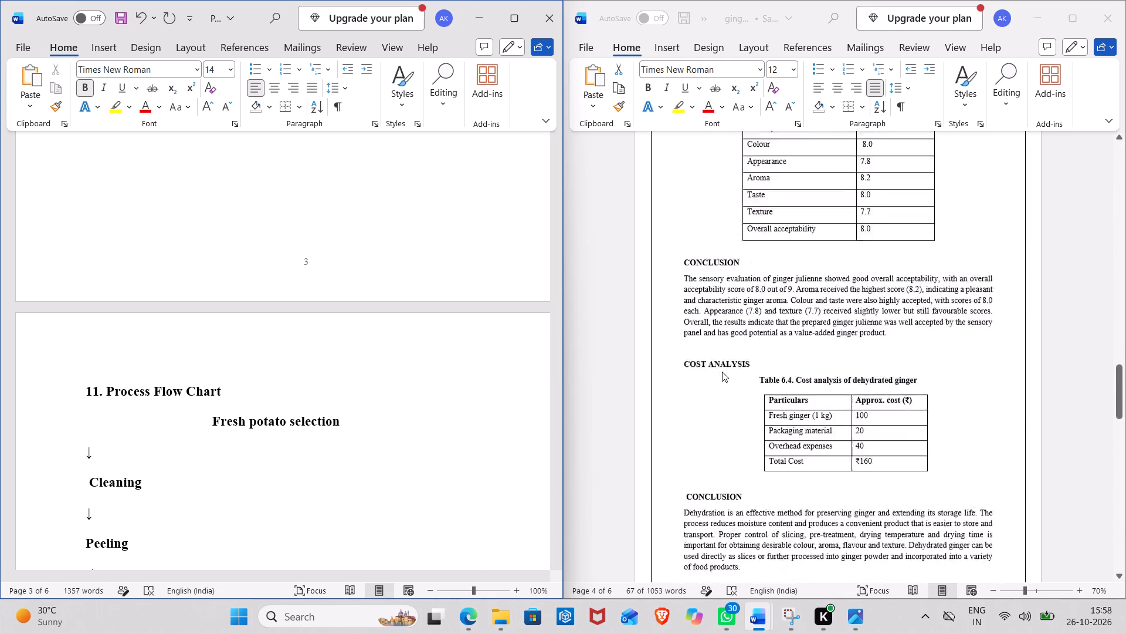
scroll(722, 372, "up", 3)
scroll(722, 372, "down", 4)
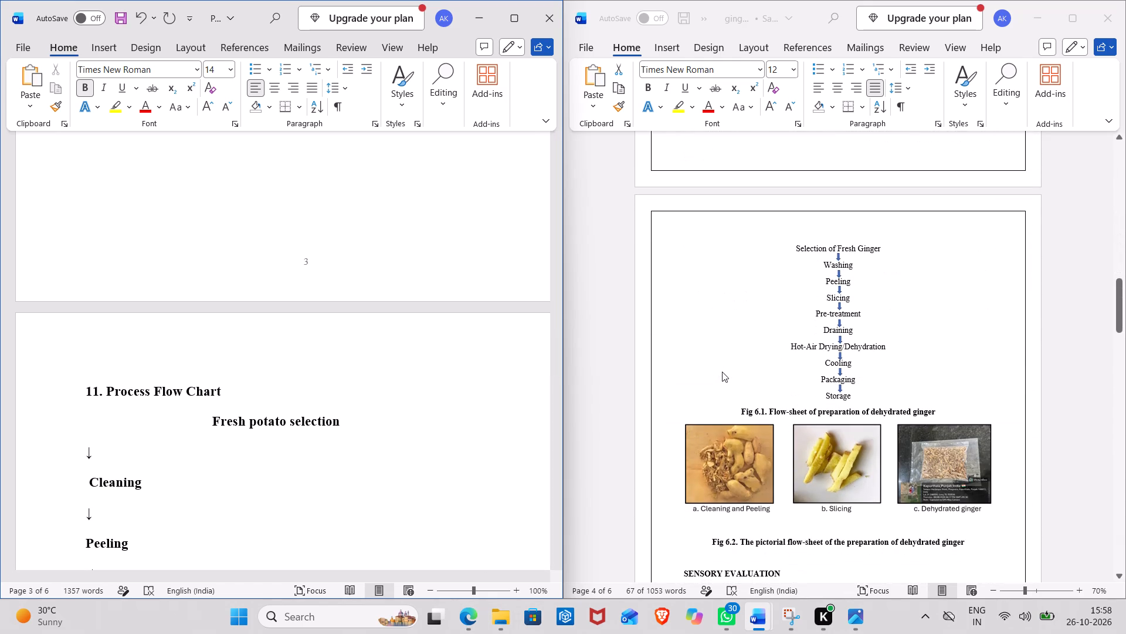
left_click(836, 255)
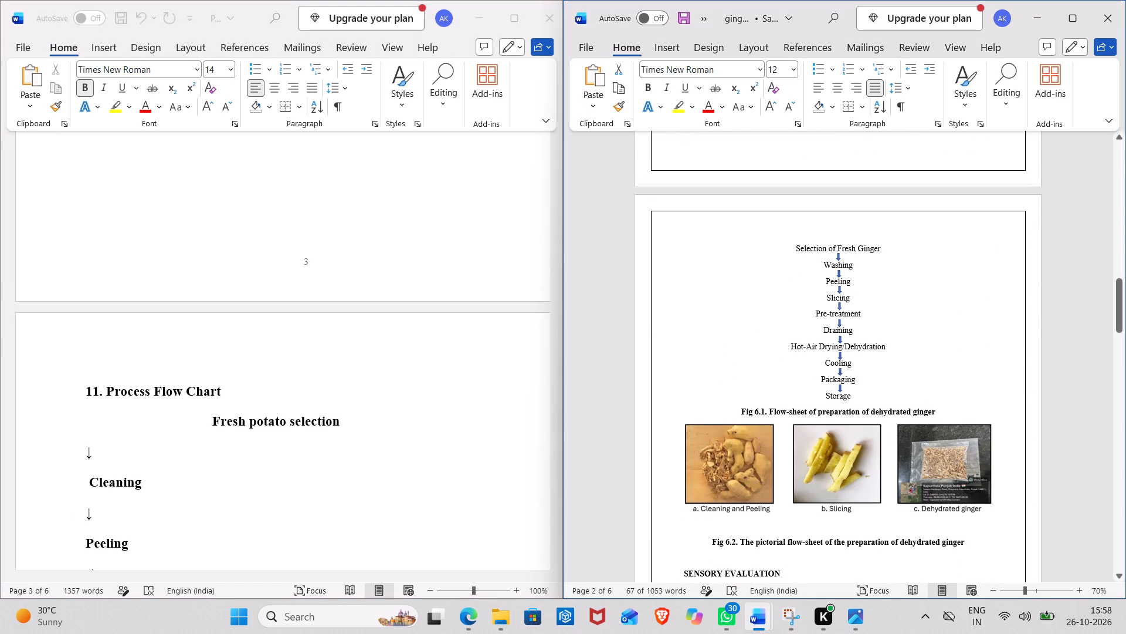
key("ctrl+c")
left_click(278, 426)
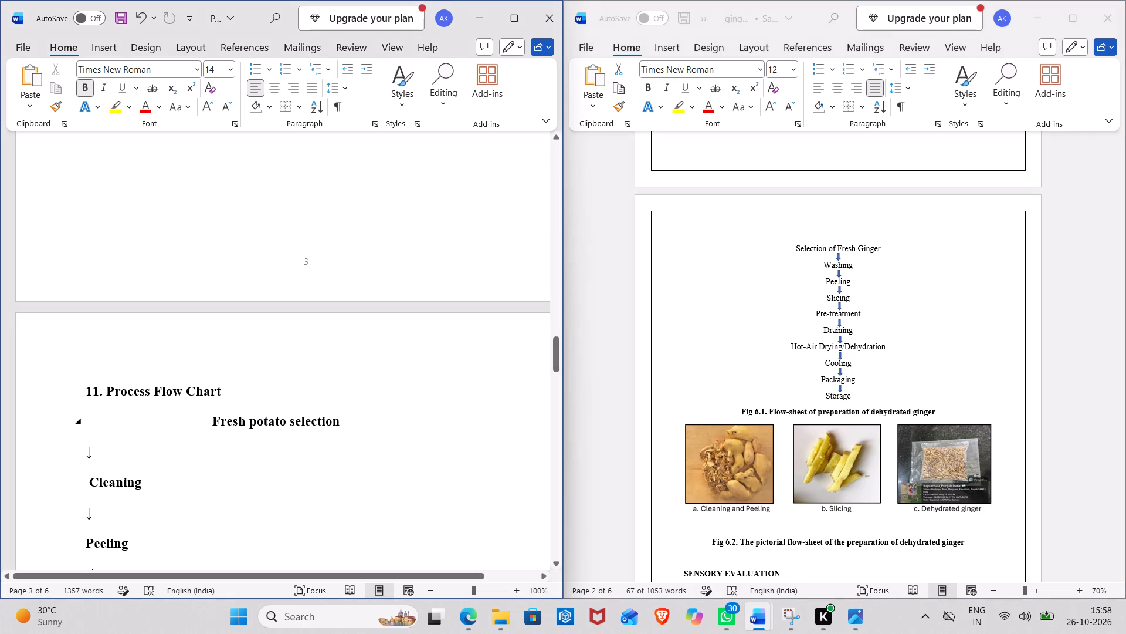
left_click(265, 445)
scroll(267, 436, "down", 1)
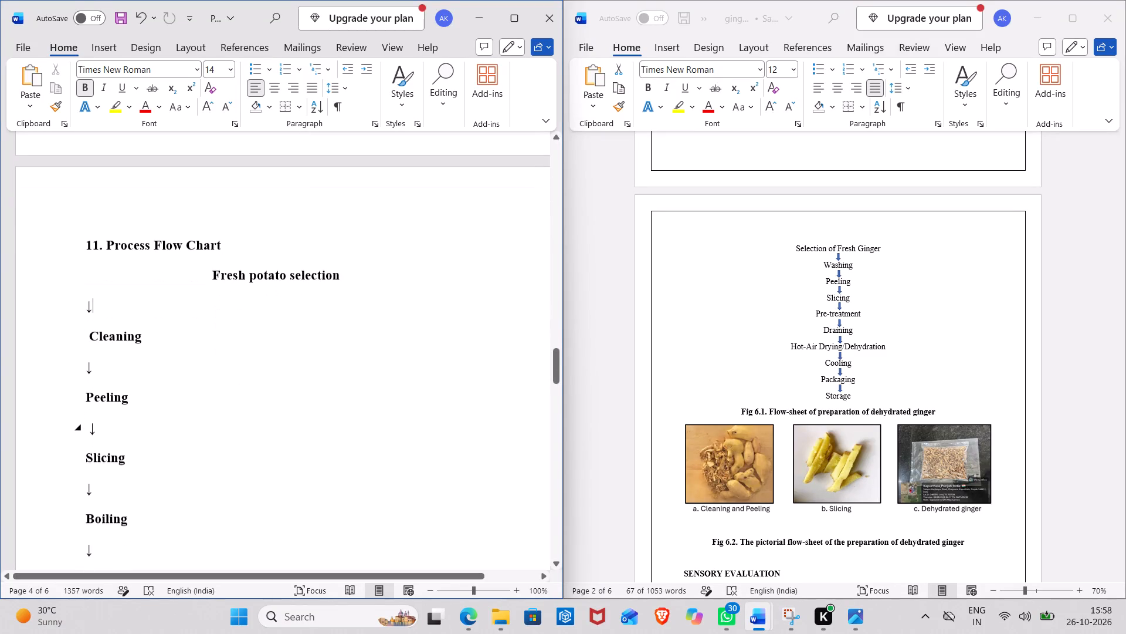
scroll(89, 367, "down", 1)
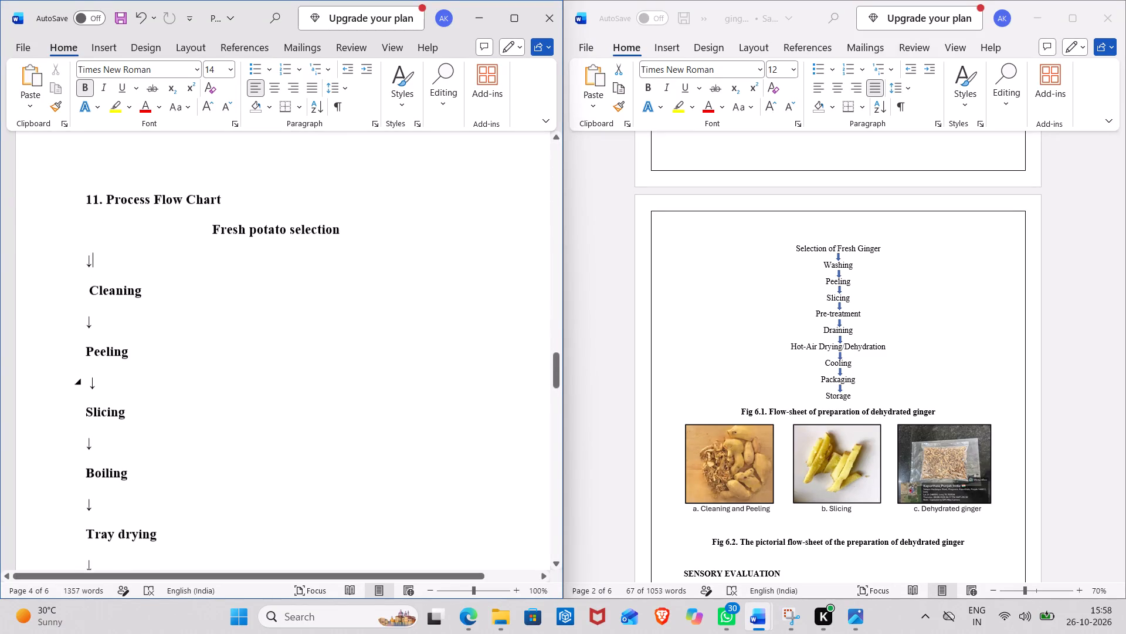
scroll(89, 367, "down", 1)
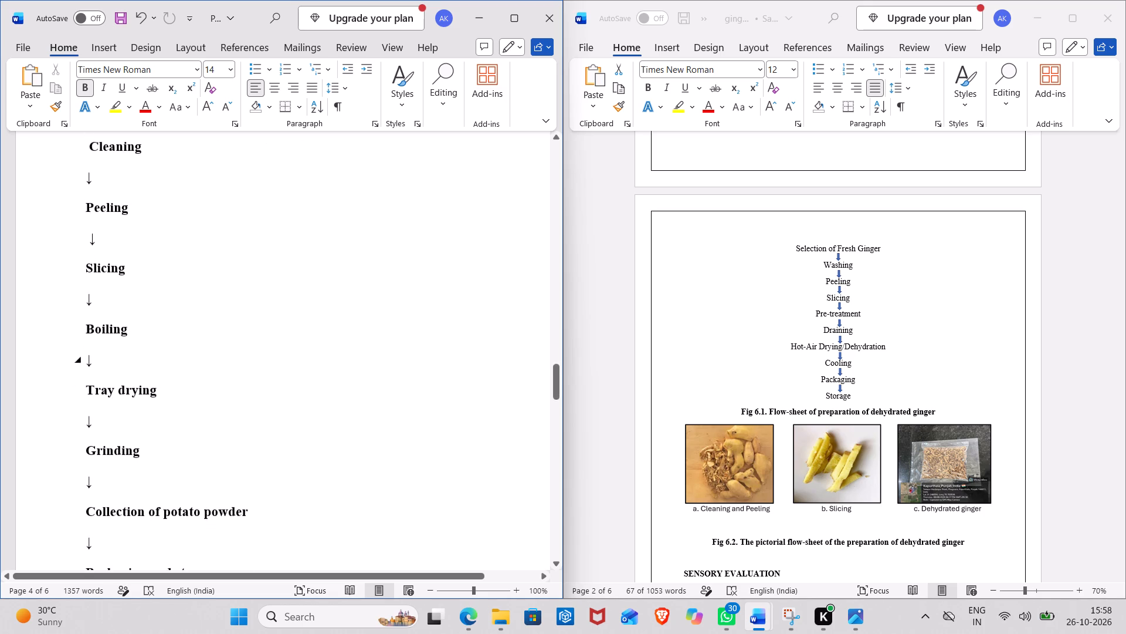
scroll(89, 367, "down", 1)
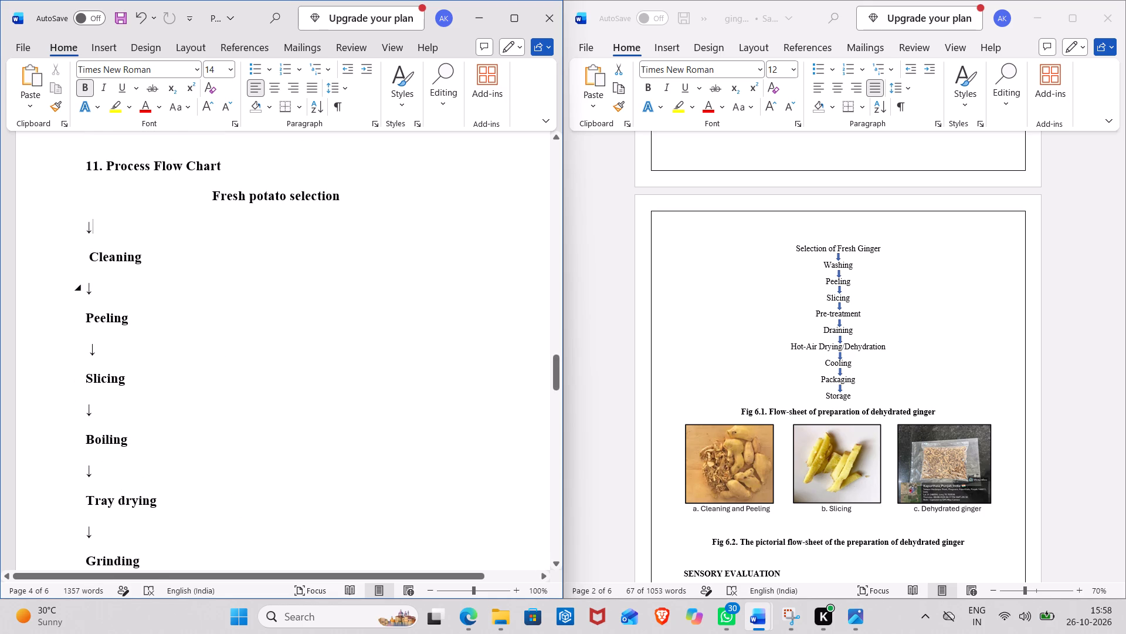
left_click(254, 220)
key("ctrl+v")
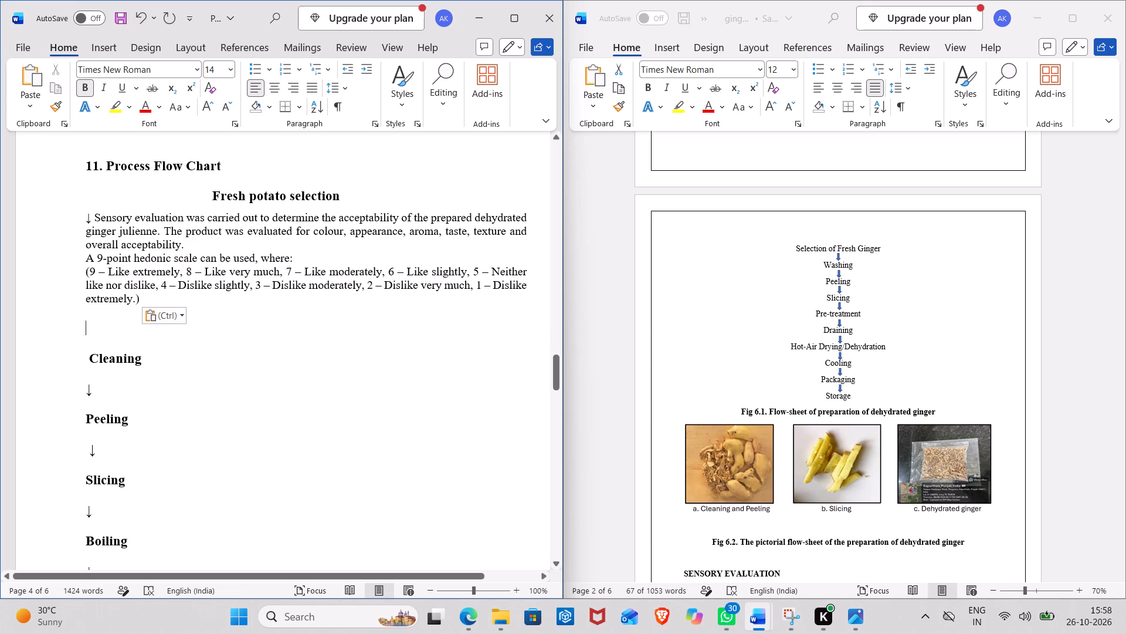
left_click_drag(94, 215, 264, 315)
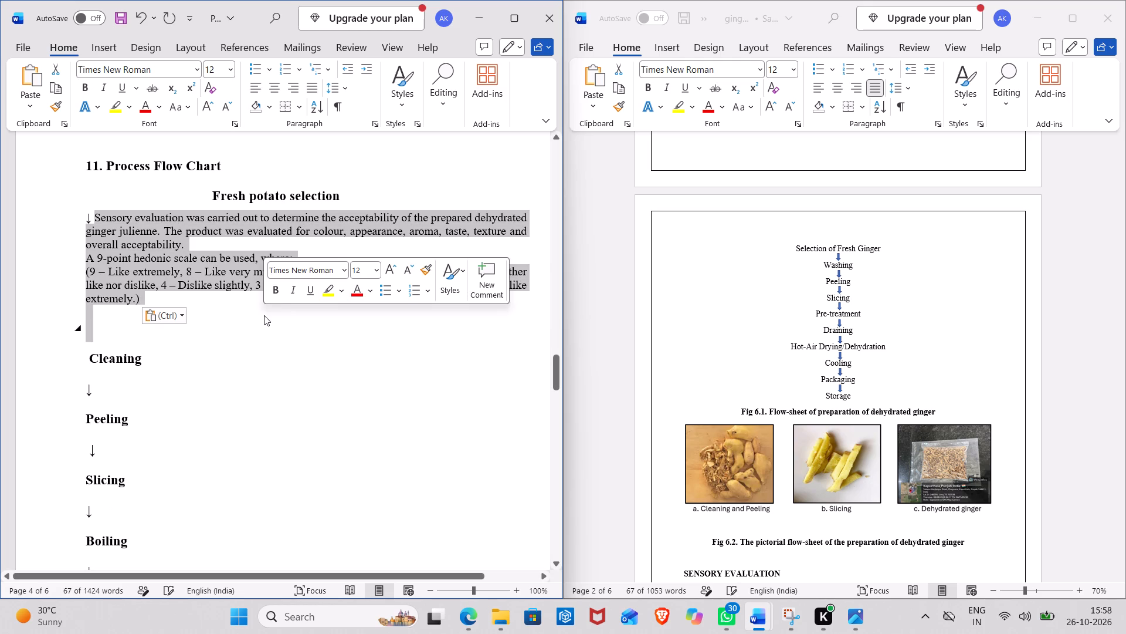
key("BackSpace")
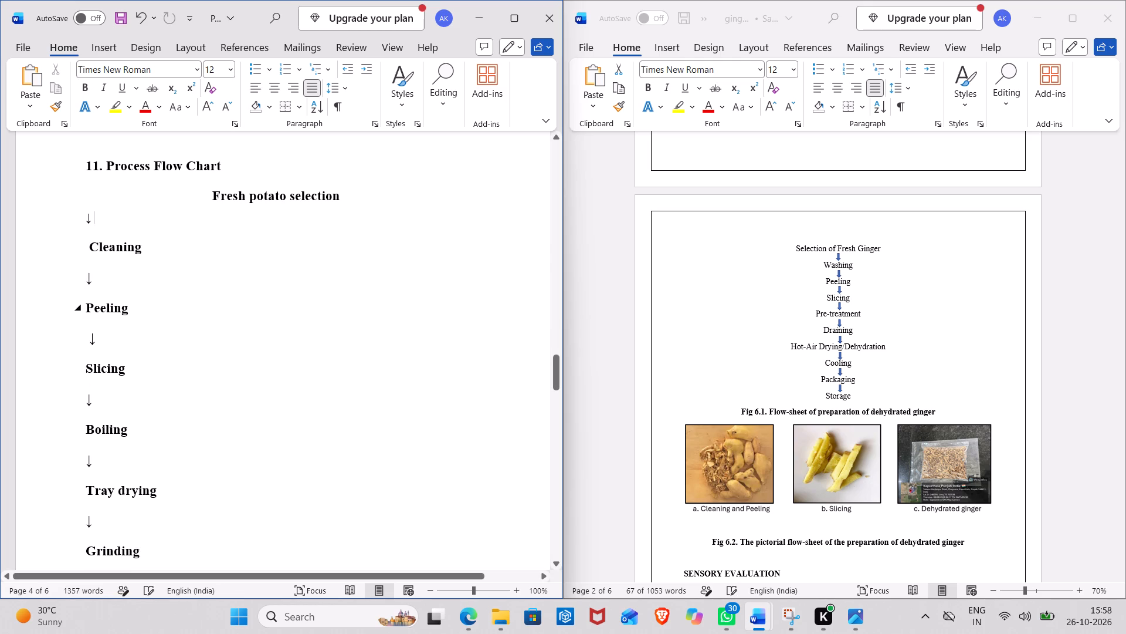
Copy the block arrow below "Selection of Fresh Ginger" in the ginger report and paste seven copies into the potato flow chart.
left_click(839, 252)
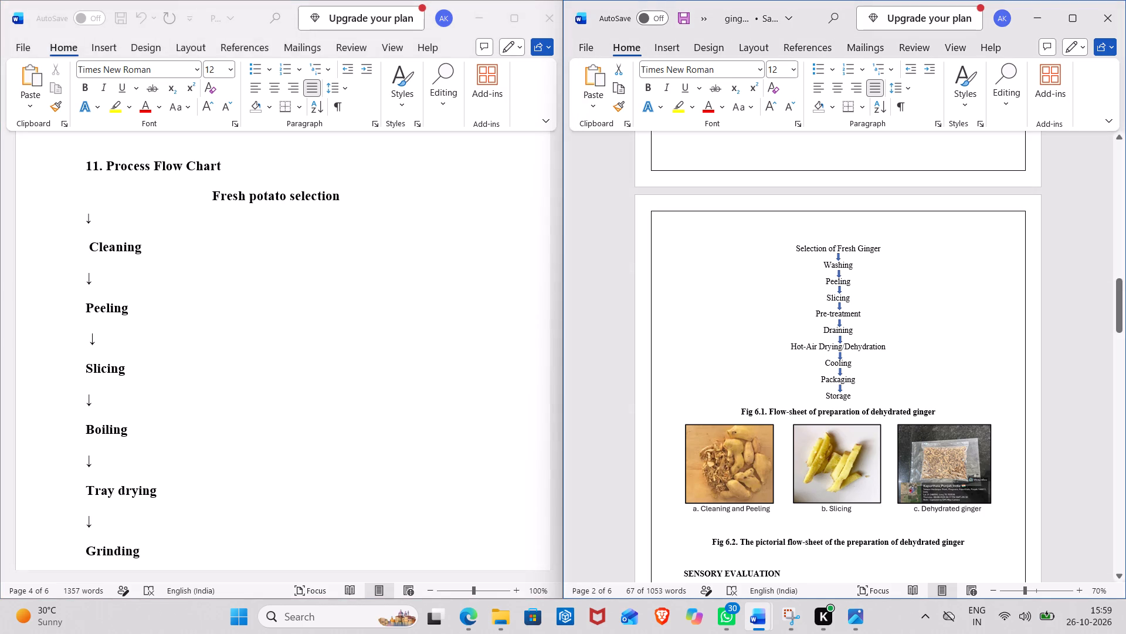
left_click(839, 257)
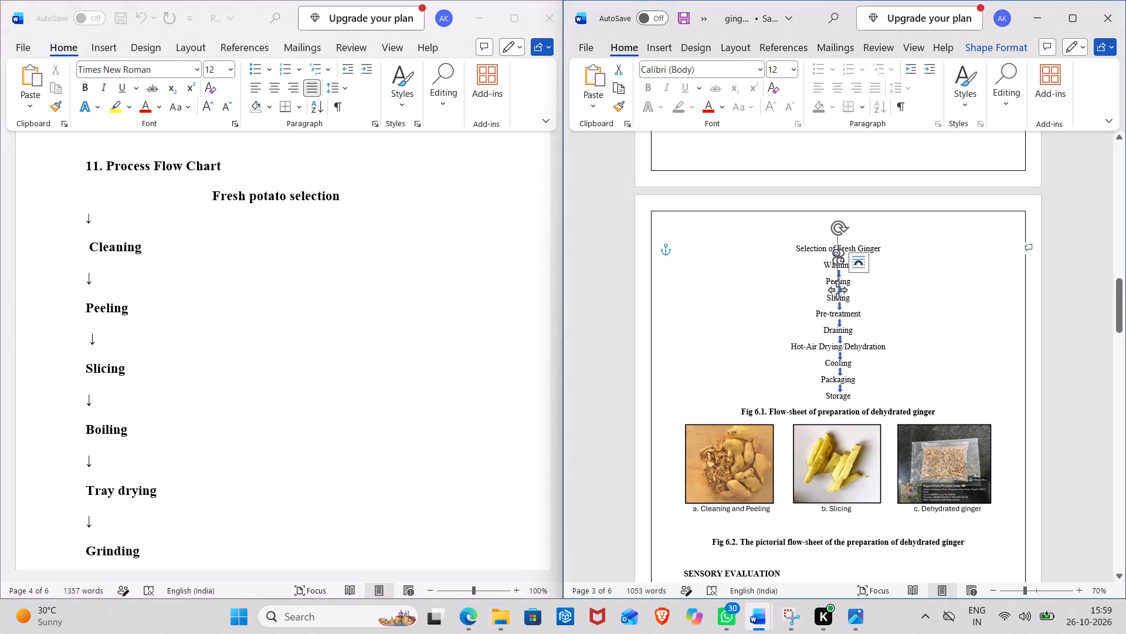
key("ctrl+c")
left_click(291, 213)
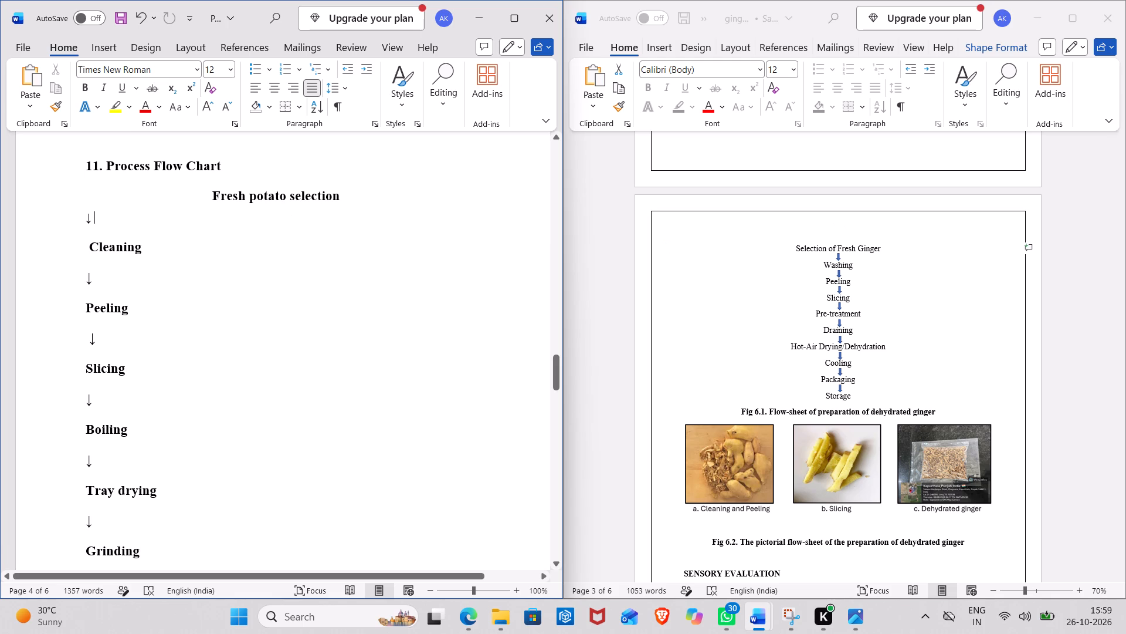
key("ctrl+v")
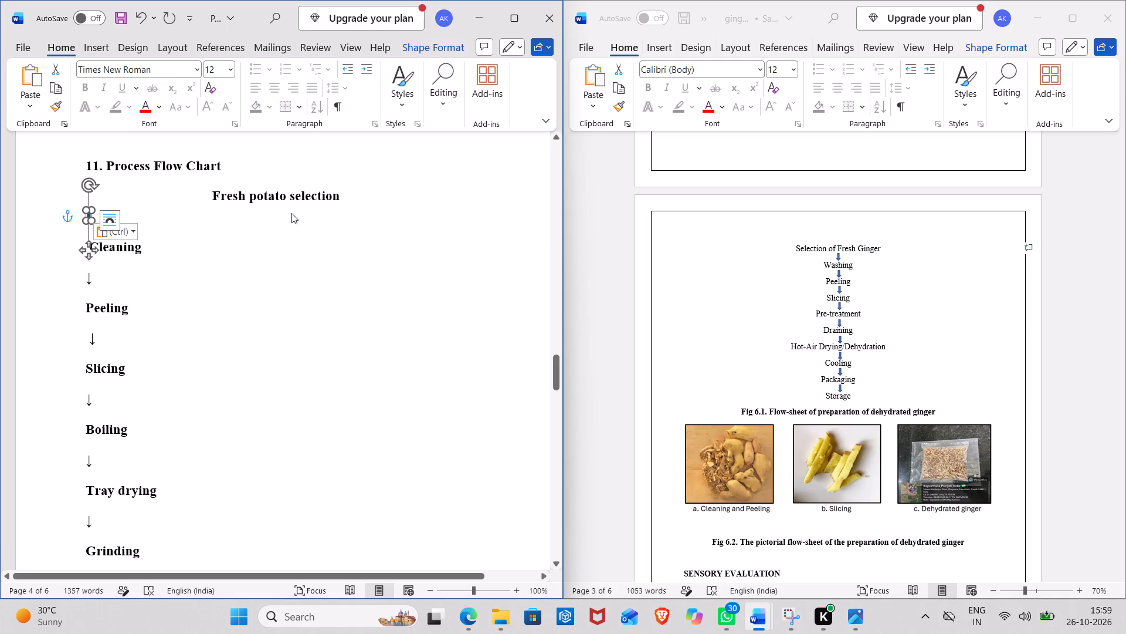
key("ctrl+v")
key("ctrl+v")
key("ctrl+v")
key("ctrl+v")
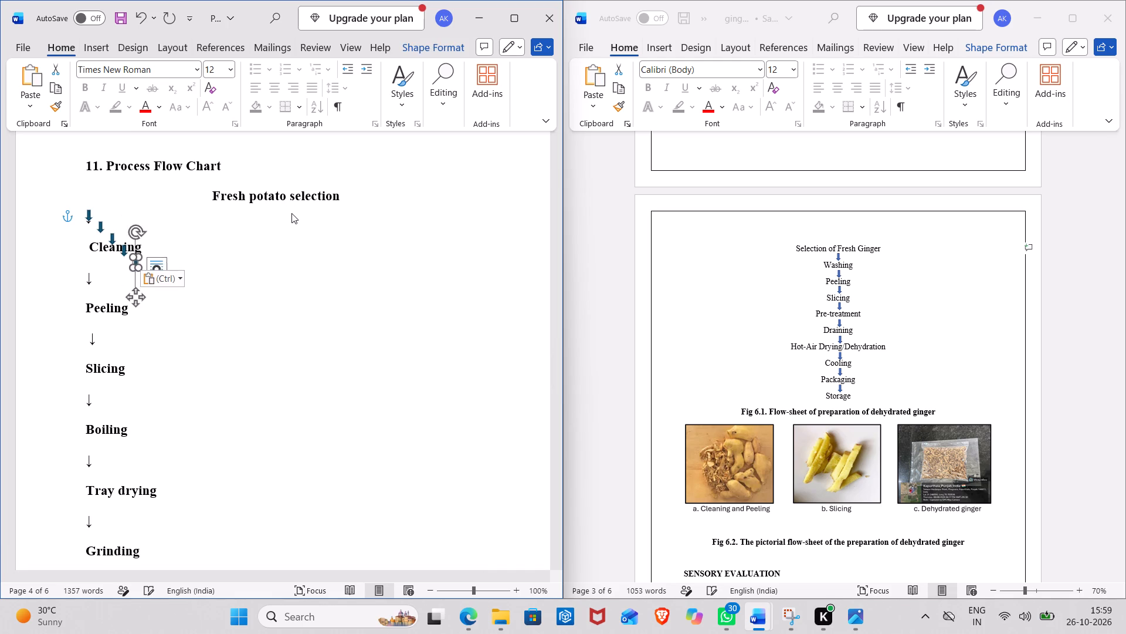
key("ctrl+v")
key("ctrl+v")
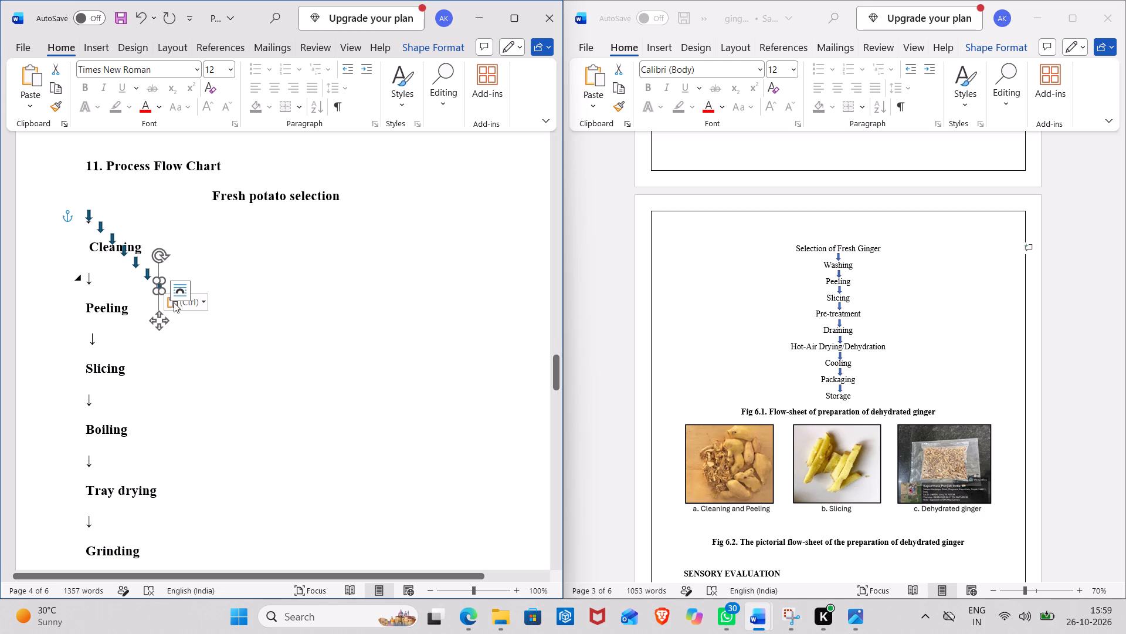
Move the first pasted block arrow so it sits centred directly beneath "Fresh potato selection".
left_click(246, 230)
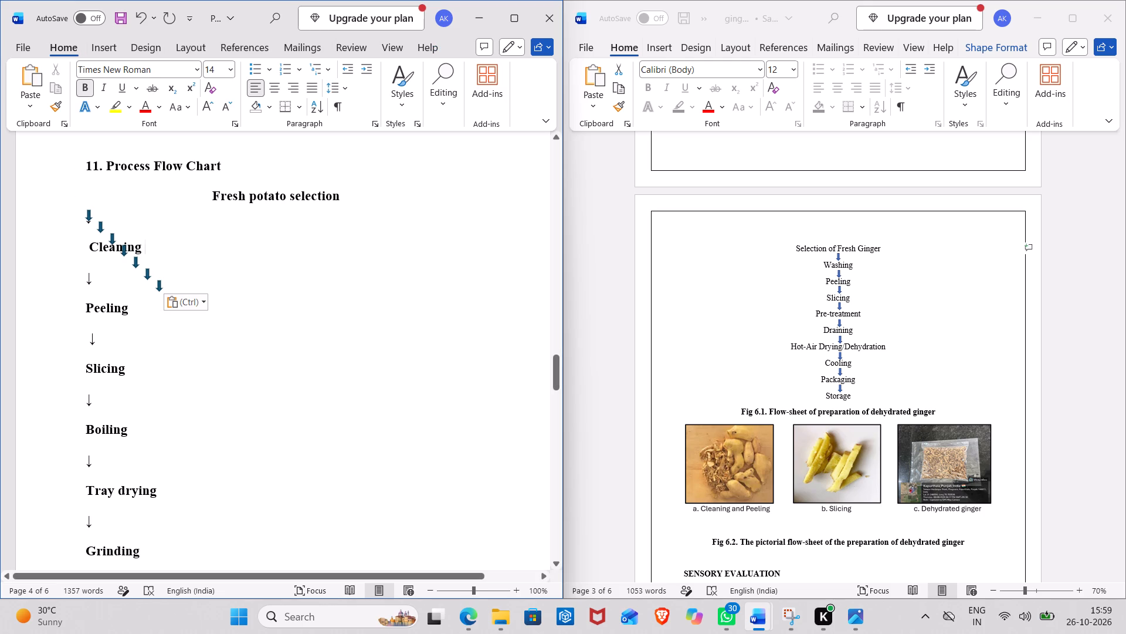
left_click_drag(86, 217, 259, 222)
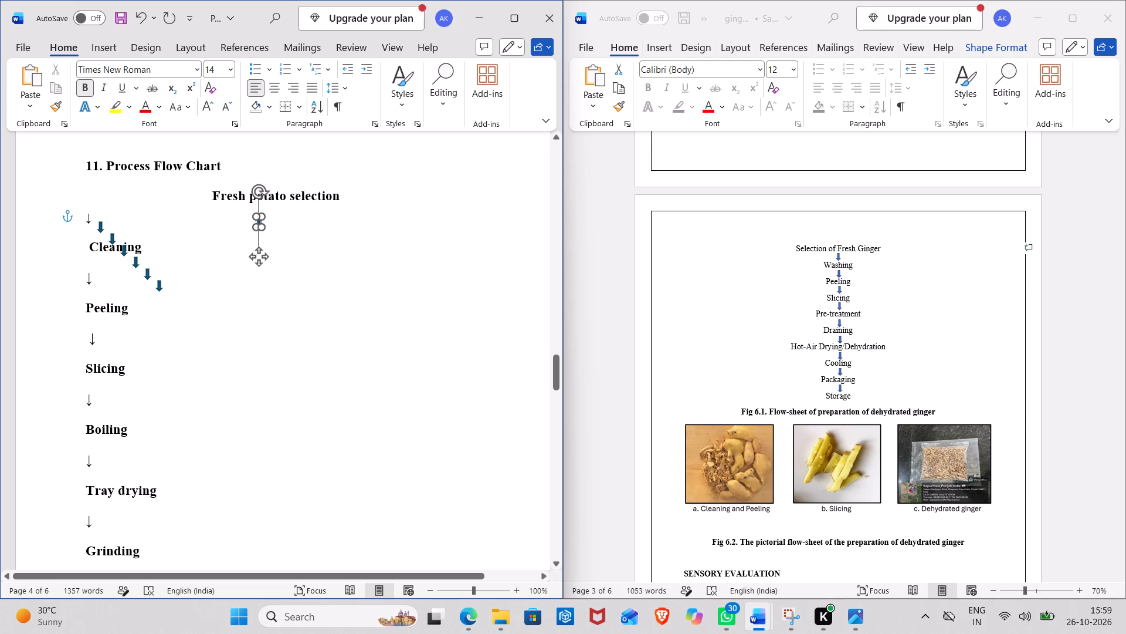
left_click_drag(259, 222, 273, 211)
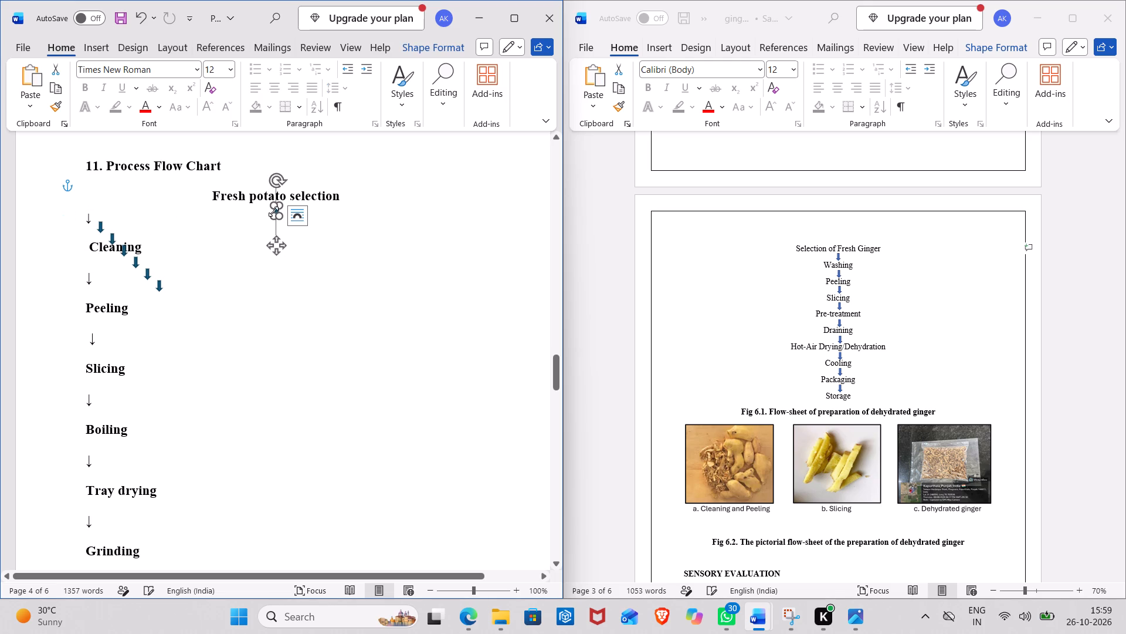
left_click(185, 279)
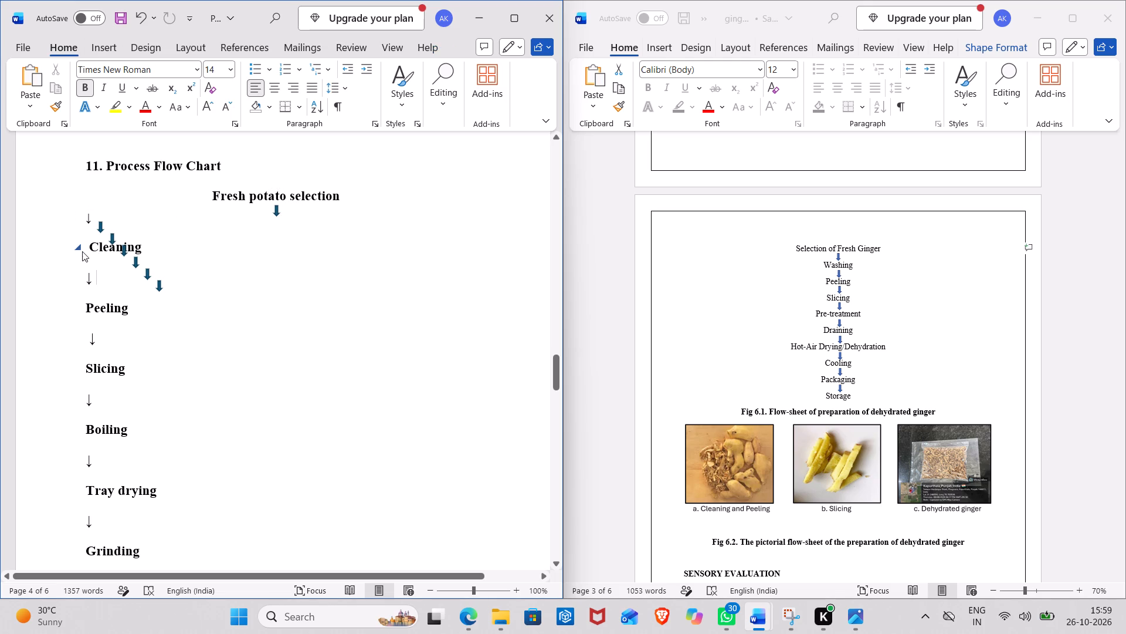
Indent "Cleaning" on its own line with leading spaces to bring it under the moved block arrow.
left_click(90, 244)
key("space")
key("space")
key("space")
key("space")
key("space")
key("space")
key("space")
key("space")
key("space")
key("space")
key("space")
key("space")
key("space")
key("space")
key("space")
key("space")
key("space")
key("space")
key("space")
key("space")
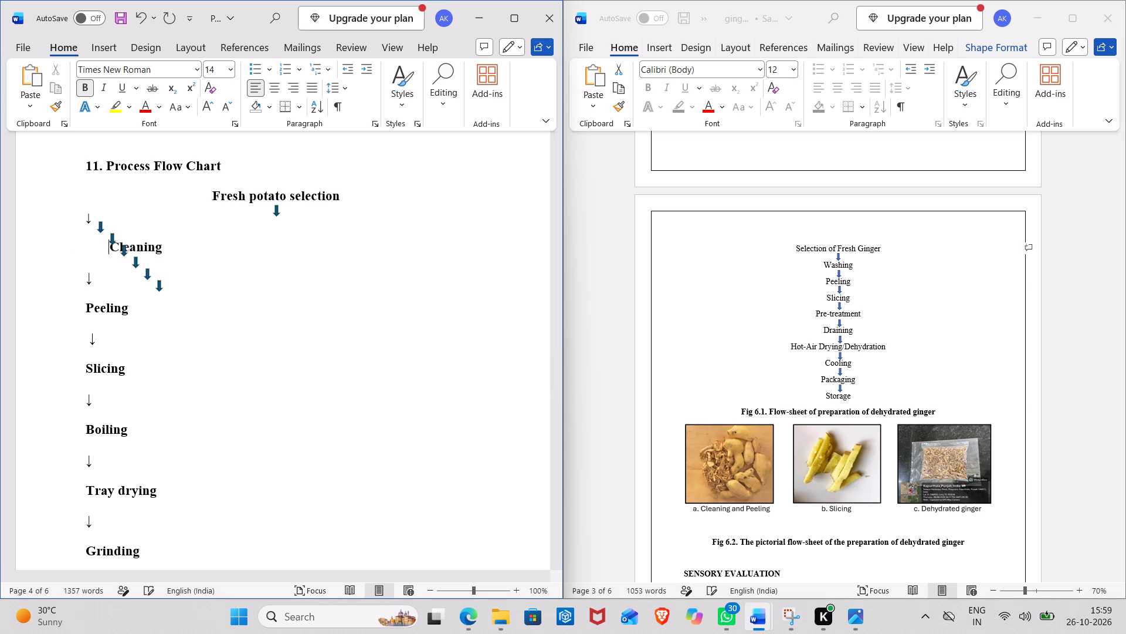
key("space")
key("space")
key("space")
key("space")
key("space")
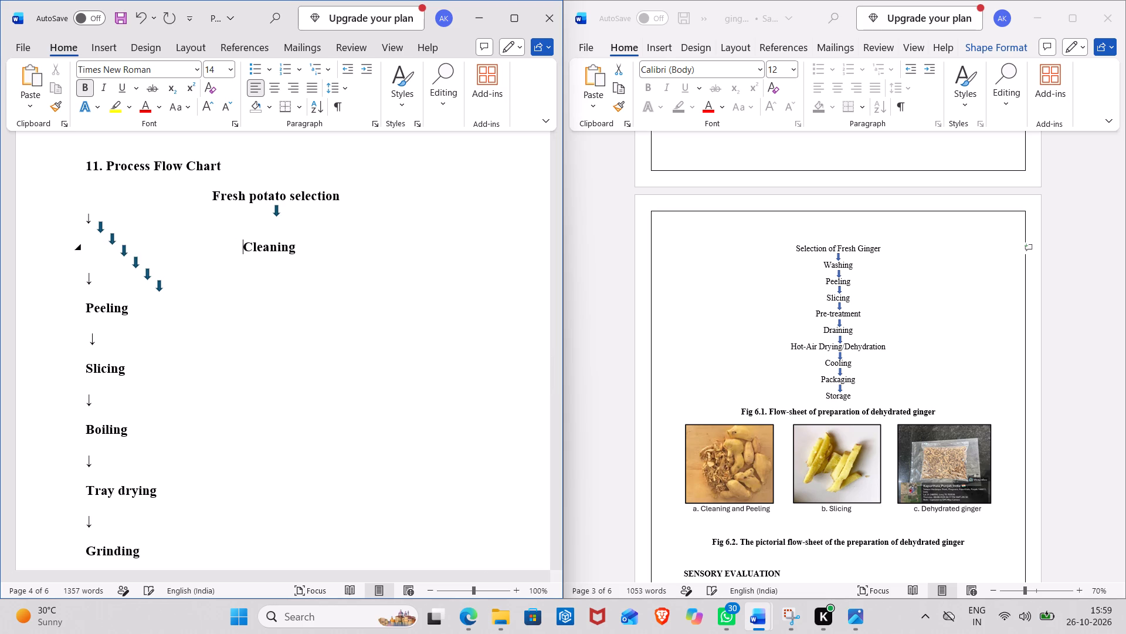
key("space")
Remove the spaces before "Cleaning" and join it to the line above, right after the small text arrow.
key("BackSpace")
key("BackSpace")
key("BackSpace")
key("BackSpace")
key("BackSpace")
key("BackSpace")
key("BackSpace")
key("BackSpace")
key("BackSpace")
key("BackSpace")
key("BackSpace")
key("BackSpace")
key("BackSpace")
key("BackSpace")
key("BackSpace")
key("BackSpace")
key("BackSpace")
key("BackSpace")
key("BackSpace")
key("BackSpace")
key("BackSpace")
key("BackSpace")
key("BackSpace")
key("BackSpace")
key("BackSpace")
key("BackSpace")
key("BackSpace")
key("BackSpace")
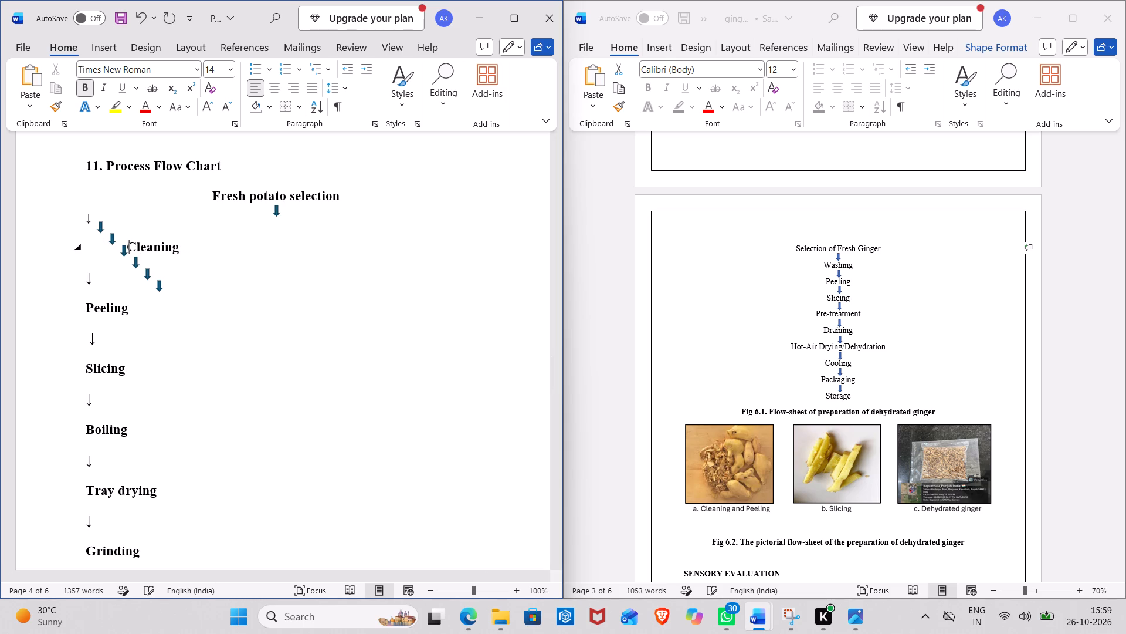
key("BackSpace")
key("BackSpace")
key("BackSpace")
key("BackSpace")
key("BackSpace")
key("BackSpace")
key("BackSpace")
key("BackSpace")
key("BackSpace")
key("BackSpace")
key("BackSpace")
key("BackSpace")
key("BackSpace")
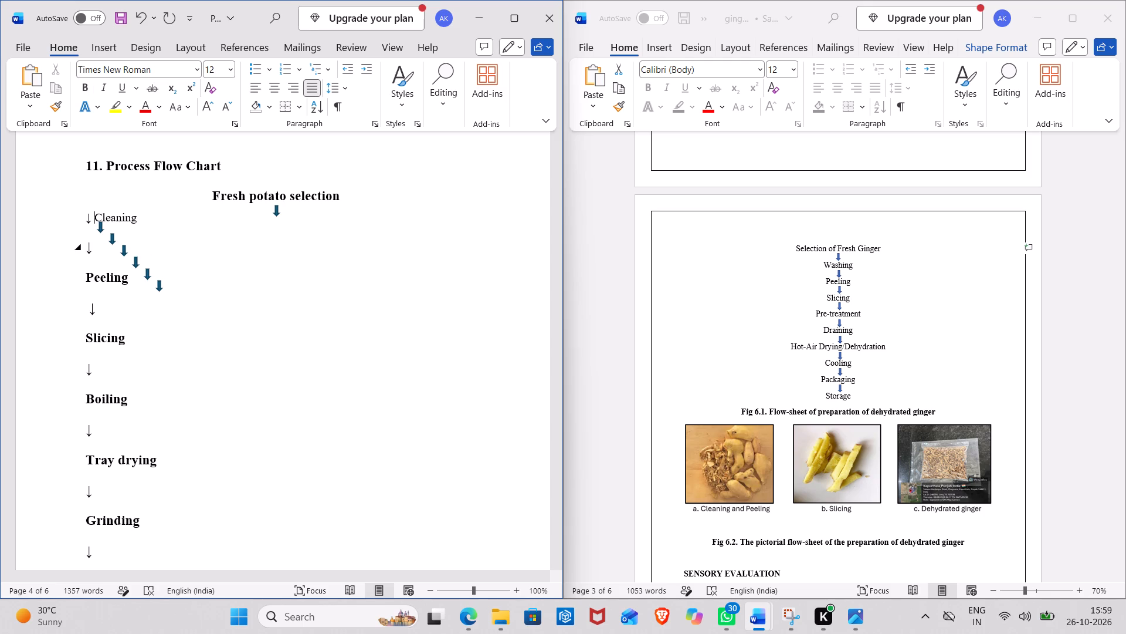
Indent "Cleaning" with spaces after the text arrow until it is centred under the block arrow below "Fresh potato selection".
key("space")
key("space")
key("space")
key("space")
key("space")
key("space")
key("space")
key("space")
key("space")
key("space")
key("space")
key("space")
key("space")
key("space")
key("space")
key("space")
key("space")
key("space")
key("space")
key("space")
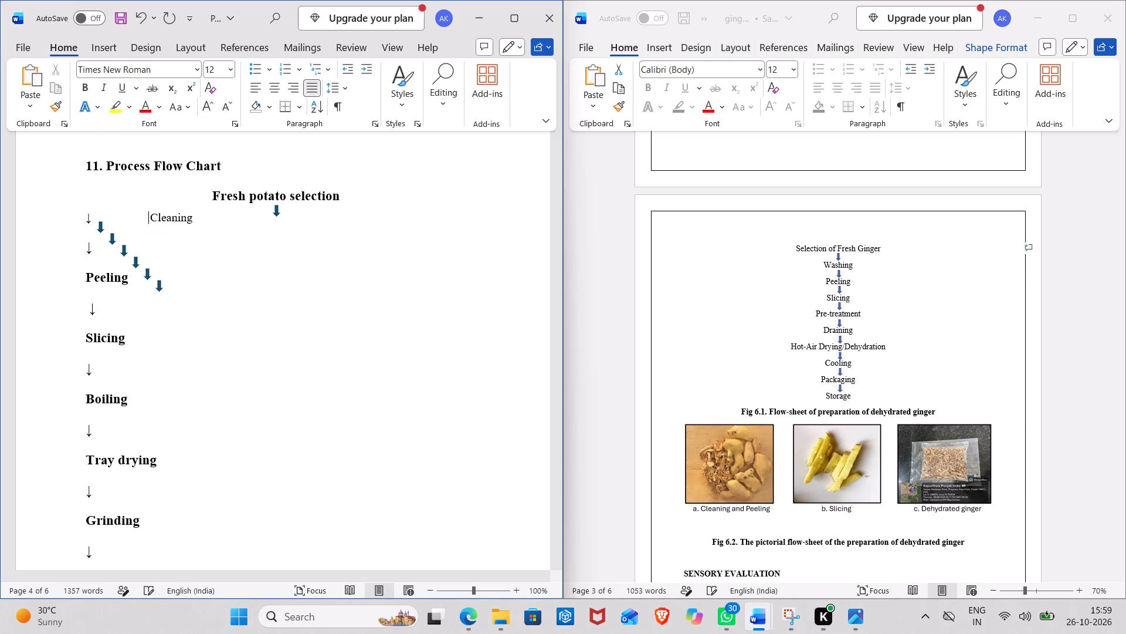
key("space")
key("space")
key("space")
key("space")
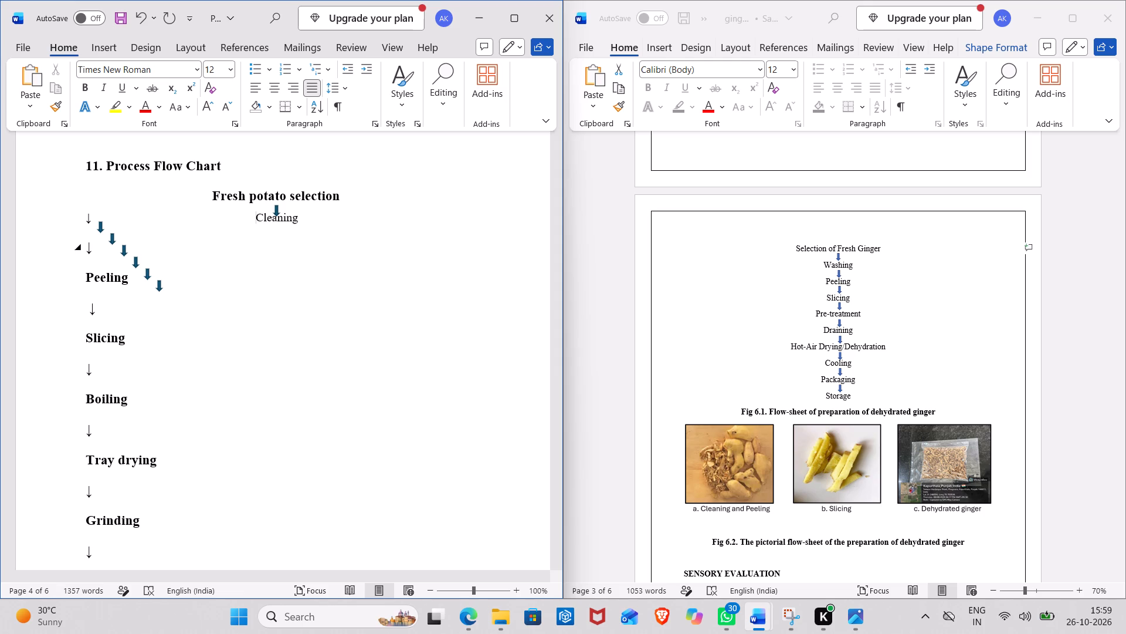
Nudge the first block arrow slightly up so it sits between "Fresh potato selection" and "Cleaning".
scroll(275, 211, "right", 1)
left_click(275, 211)
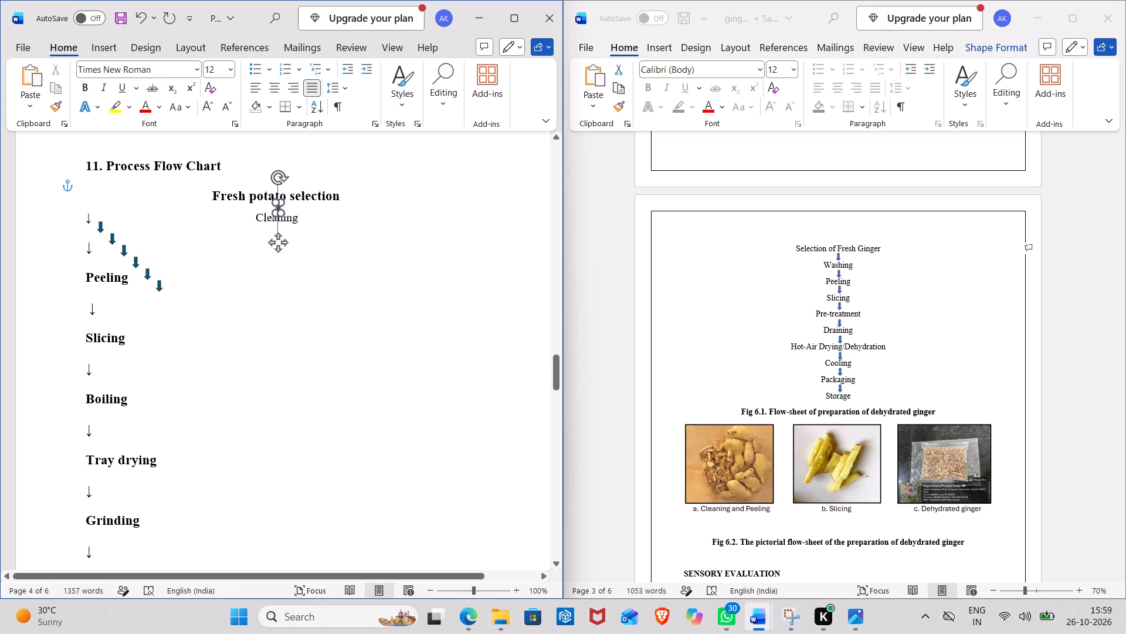
left_click(300, 273)
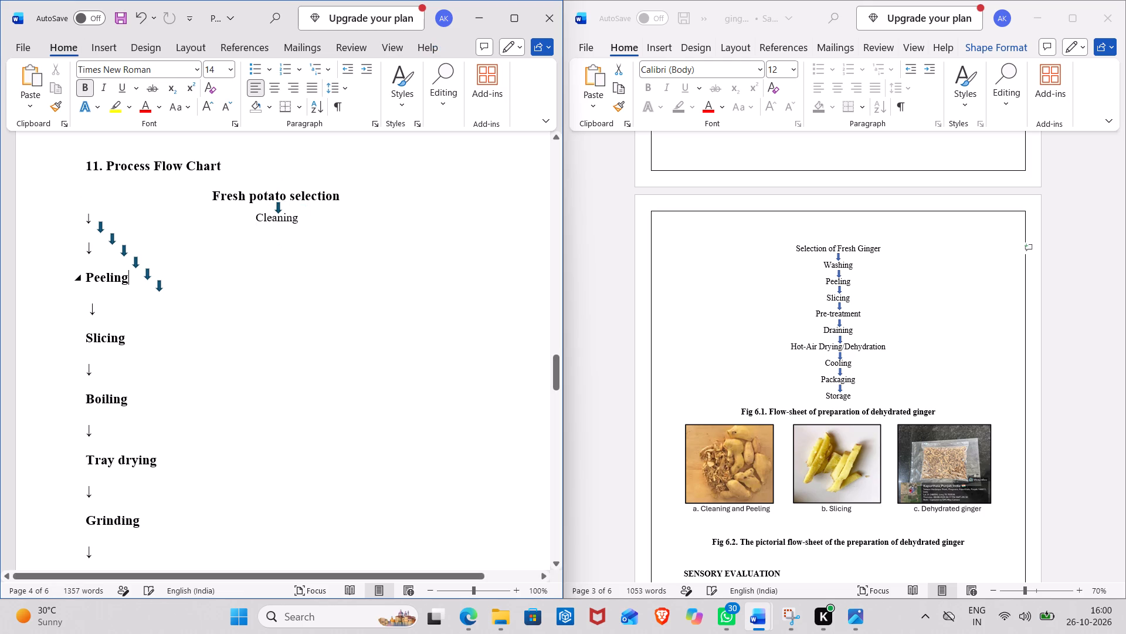
Join "Peeling" to the line above, right after its small text arrow.
scroll(300, 273, "left", 1)
left_click(86, 279)
key("BackSpace")
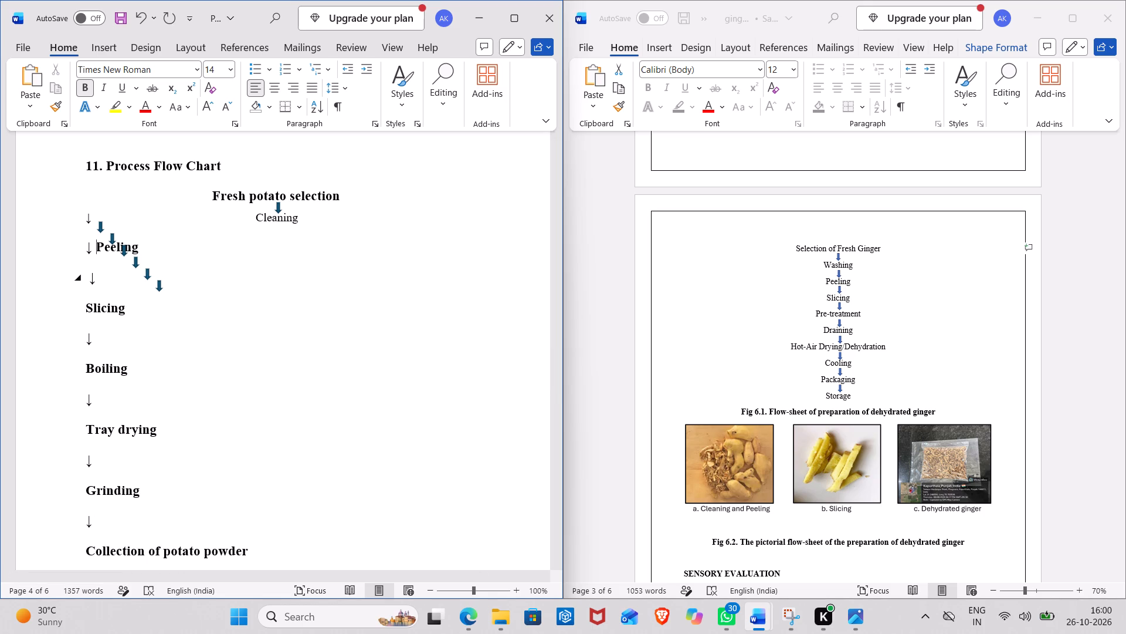
Delete the small text arrows before "Cleaning" and "Peeling" and those below "Peeling", "Slicing" and "Boiling".
left_click(90, 218)
key("BackSpace")
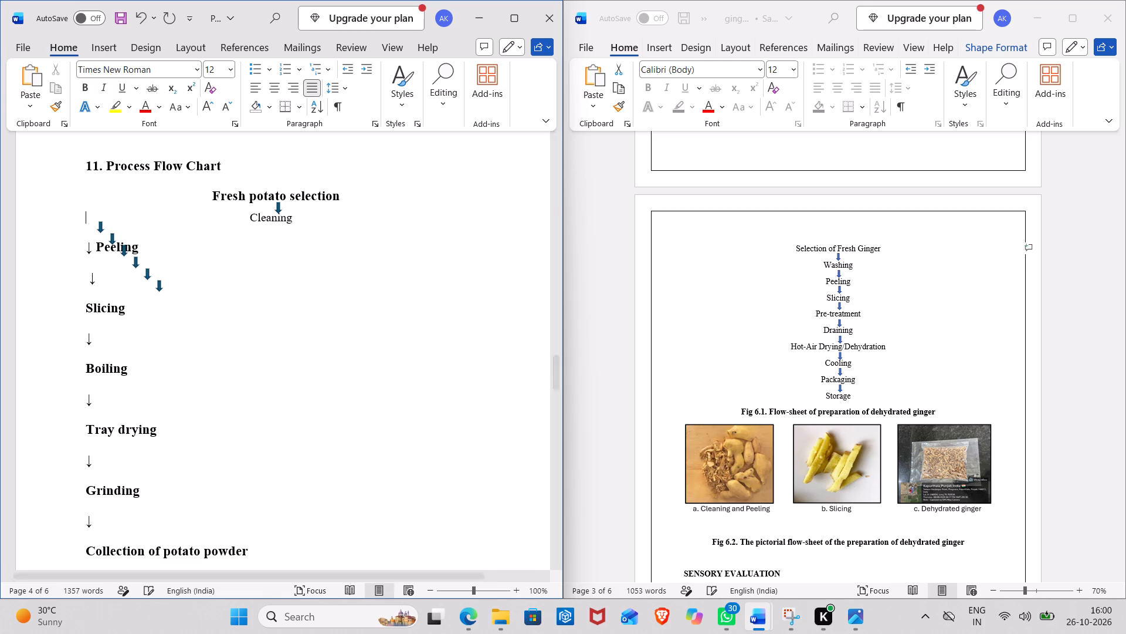
left_click(94, 242)
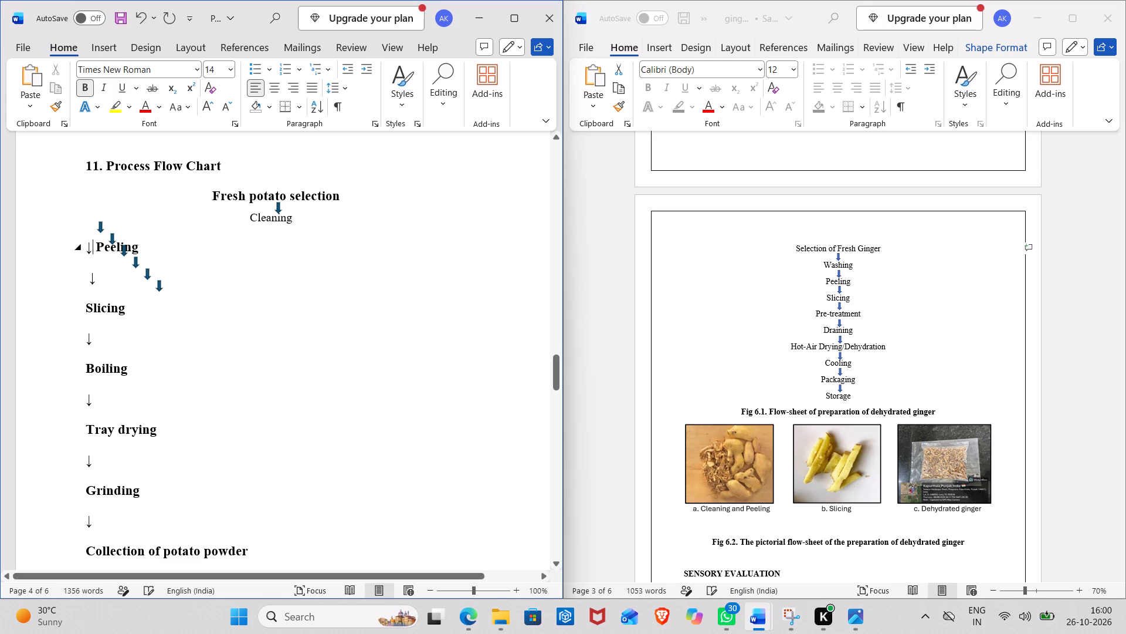
key("BackSpace")
left_click(99, 278)
key("BackSpace")
key("BackSpace")
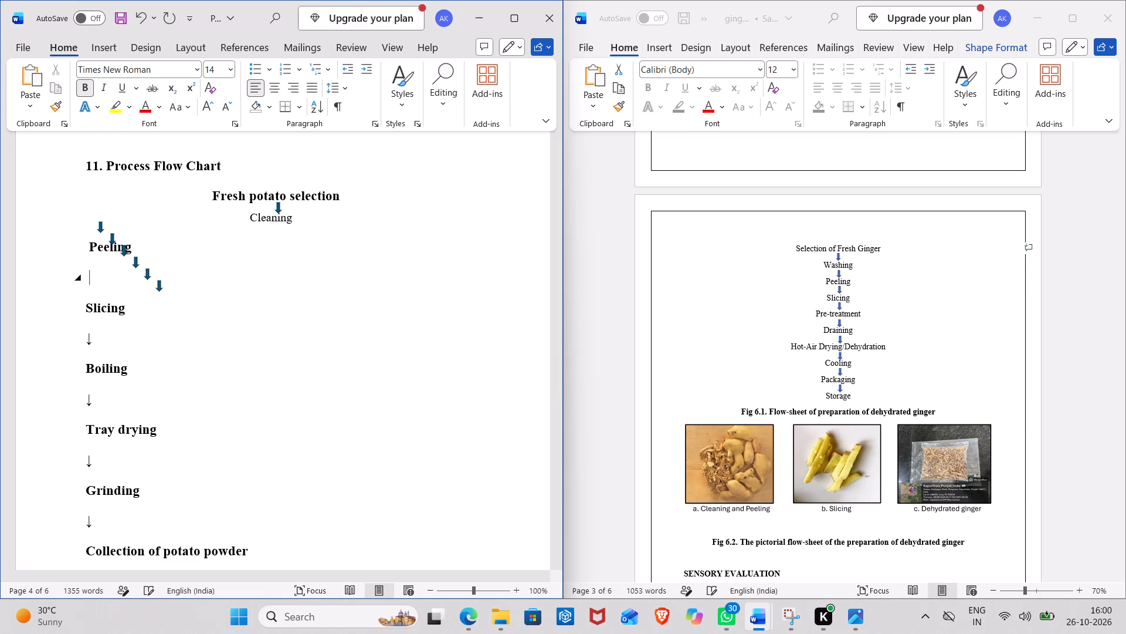
left_click(91, 339)
key("BackSpace")
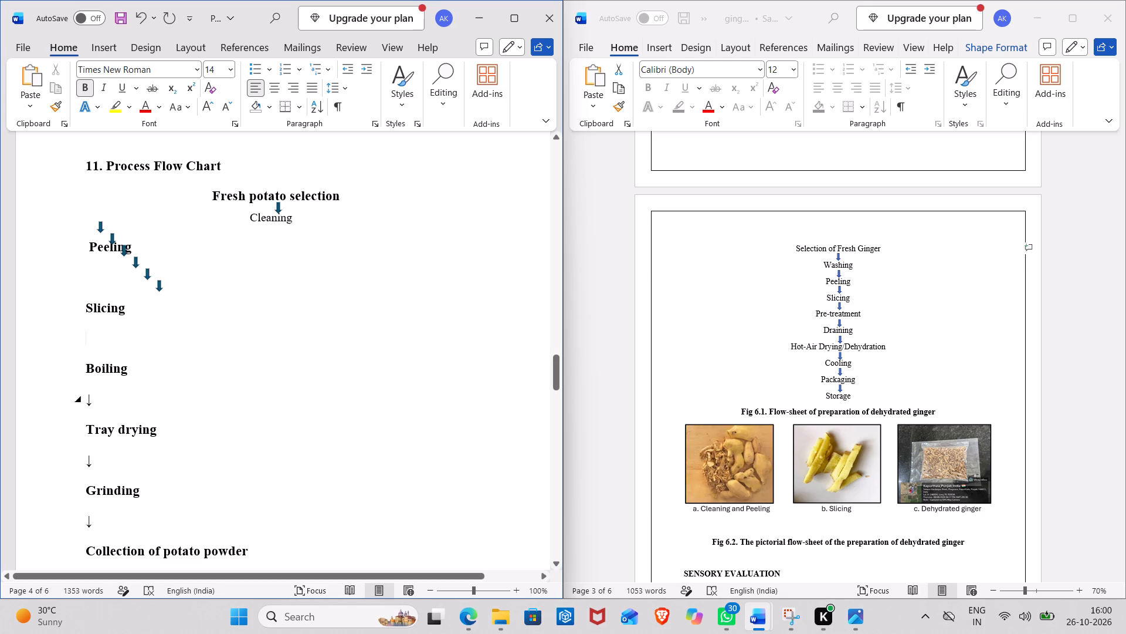
left_click(91, 398)
key("BackSpace")
Delete the small text arrows below "Tray drying", "Grinding" and "Collection of potato powder".
scroll(91, 398, "down", 1)
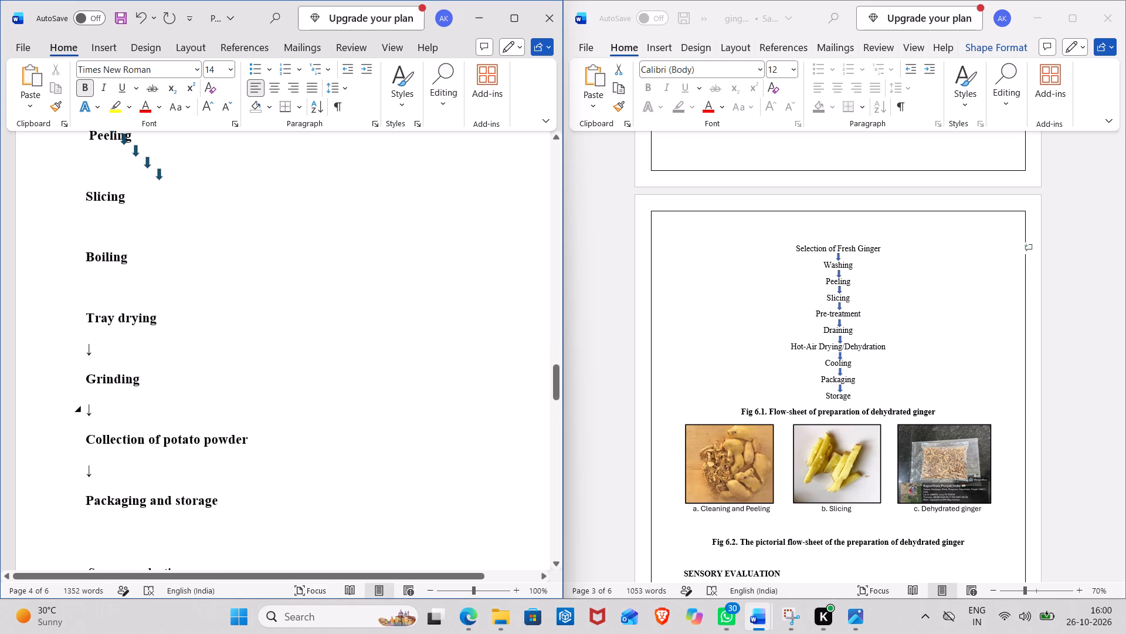
left_click(96, 339)
key("BackSpace")
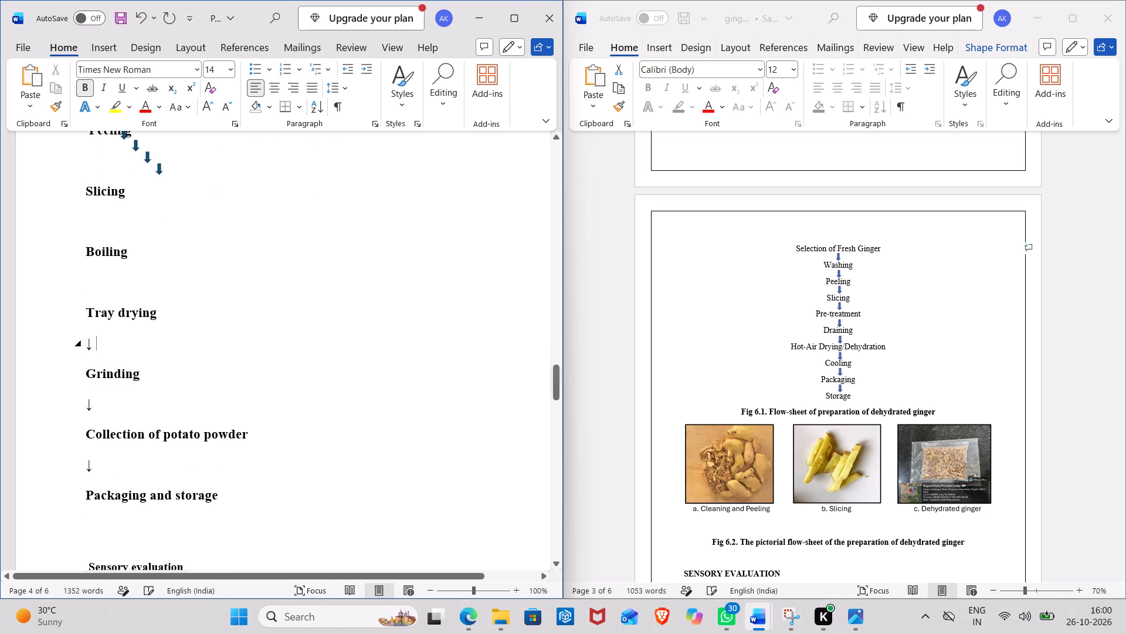
key("BackSpace")
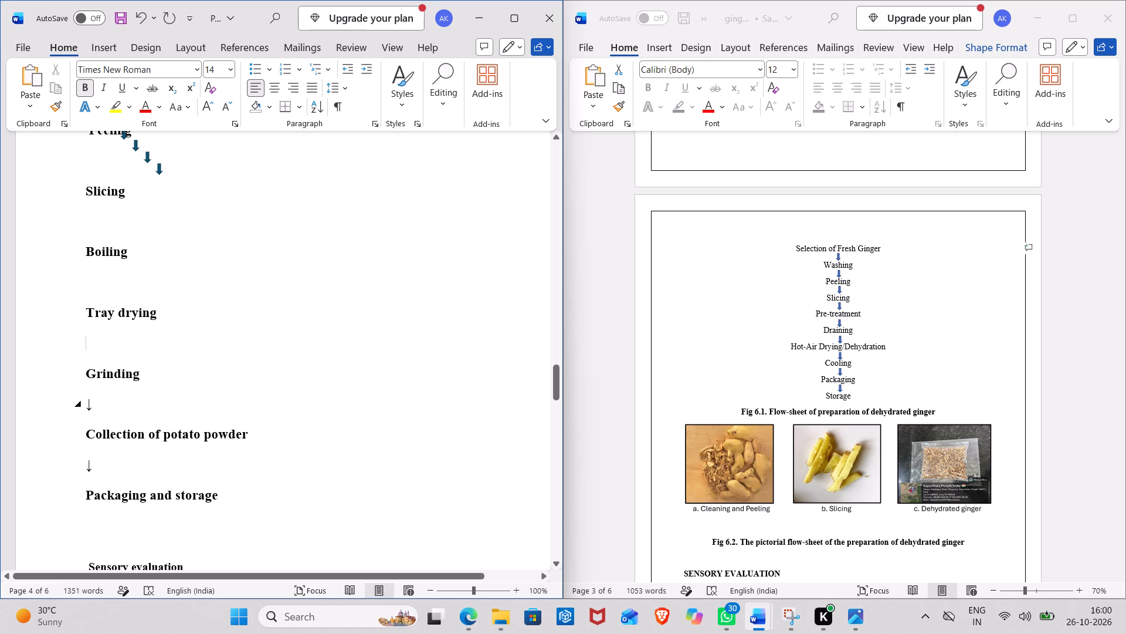
left_click(91, 404)
key("BackSpace")
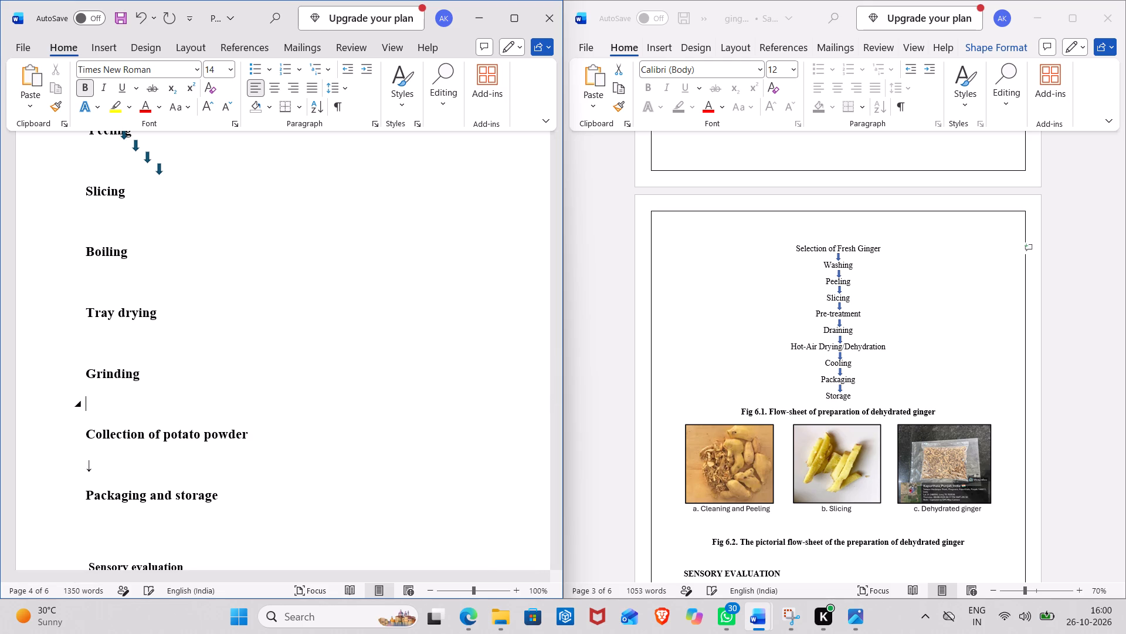
left_click(94, 470)
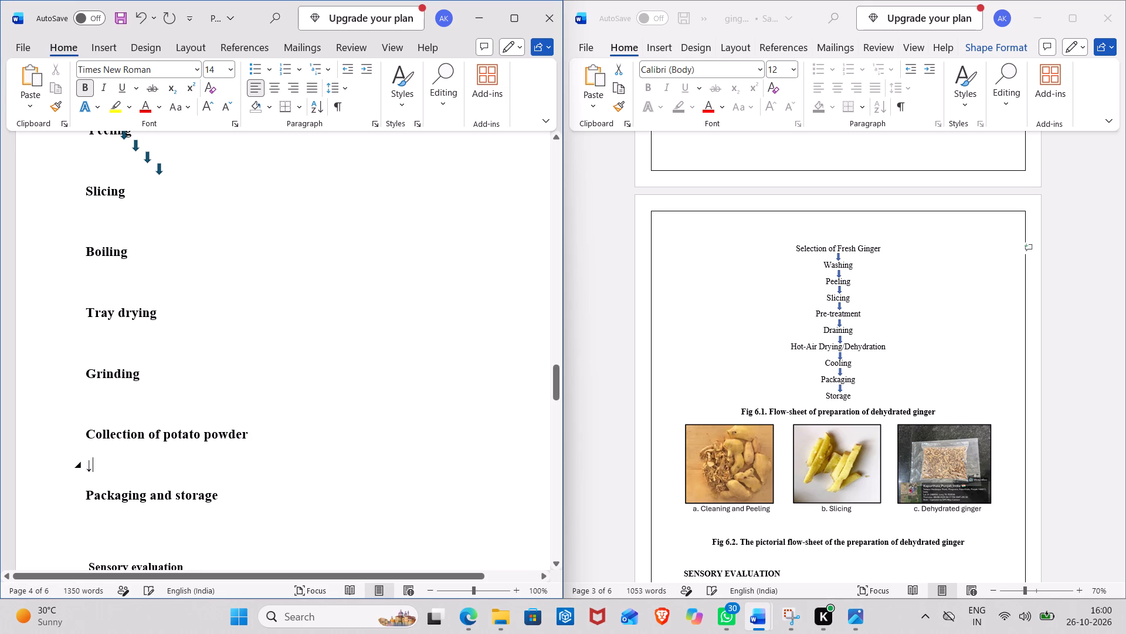
key("BackSpace")
Move the second block arrow directly beneath "Cleaning", vertically in line with the first block arrow.
scroll(94, 470, "up", 1)
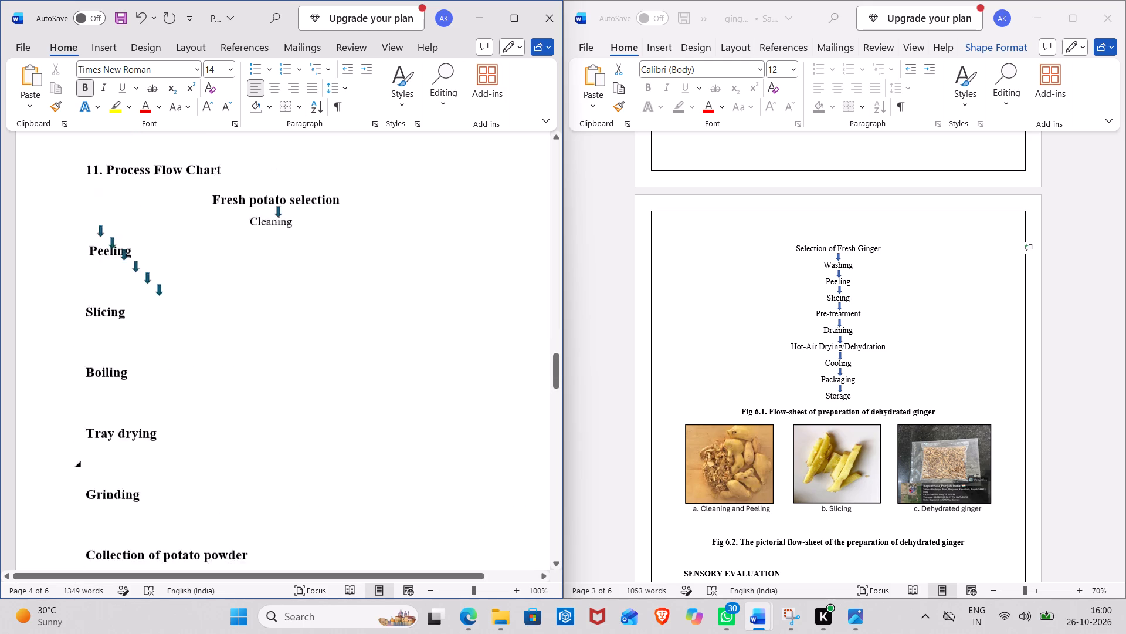
scroll(94, 470, "up", 1)
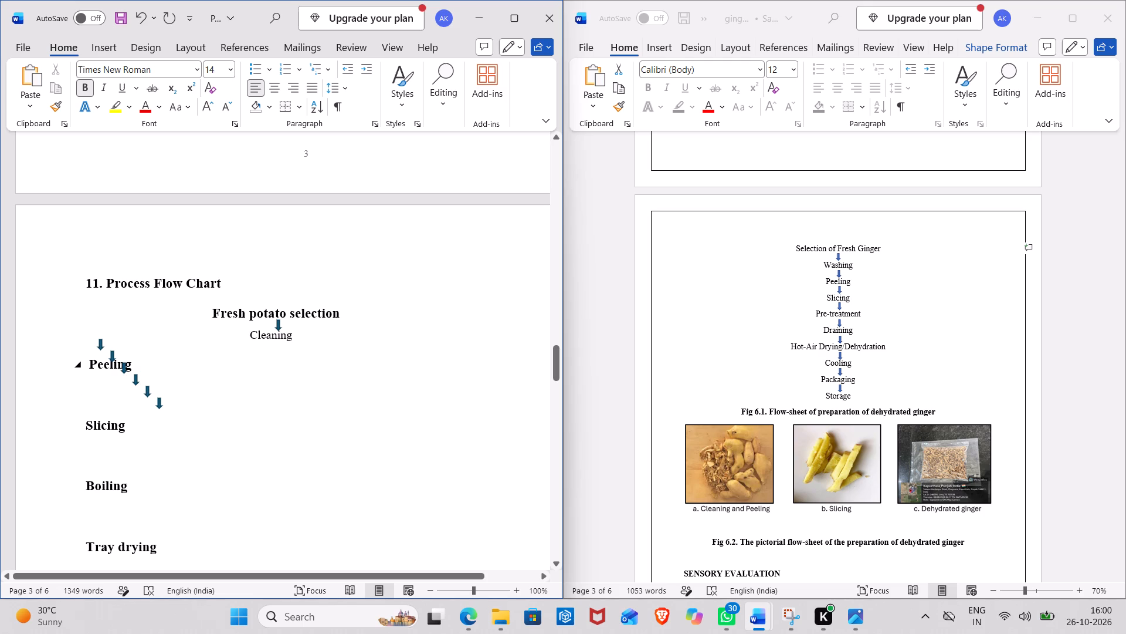
left_click_drag(100, 345, 284, 340)
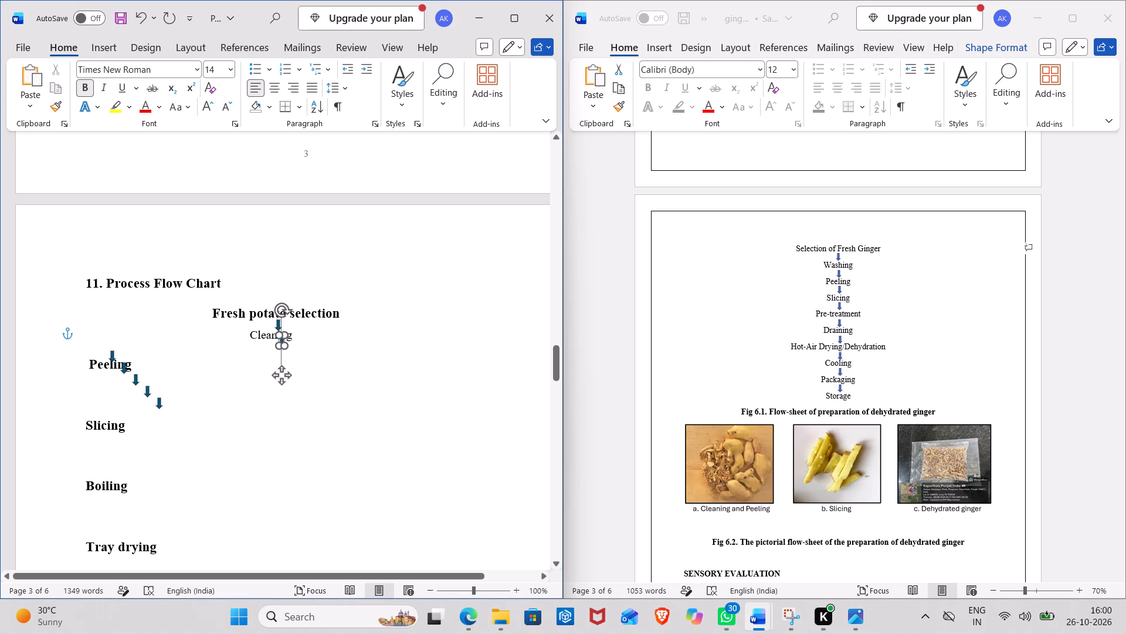
left_click_drag(284, 340, 275, 346)
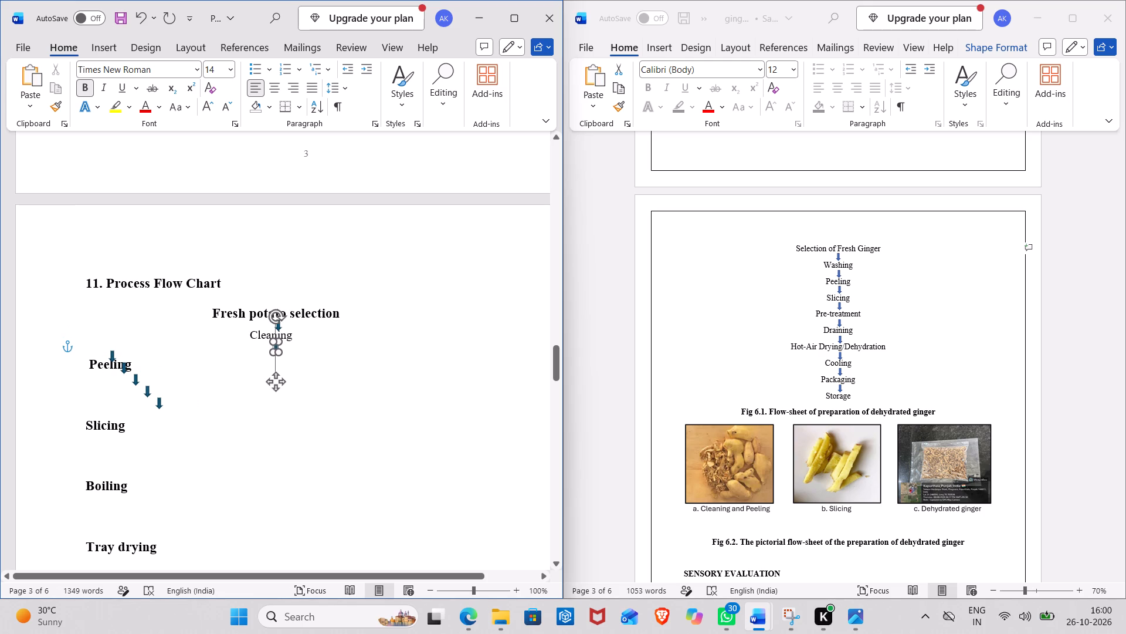
left_click_drag(275, 346, 279, 345)
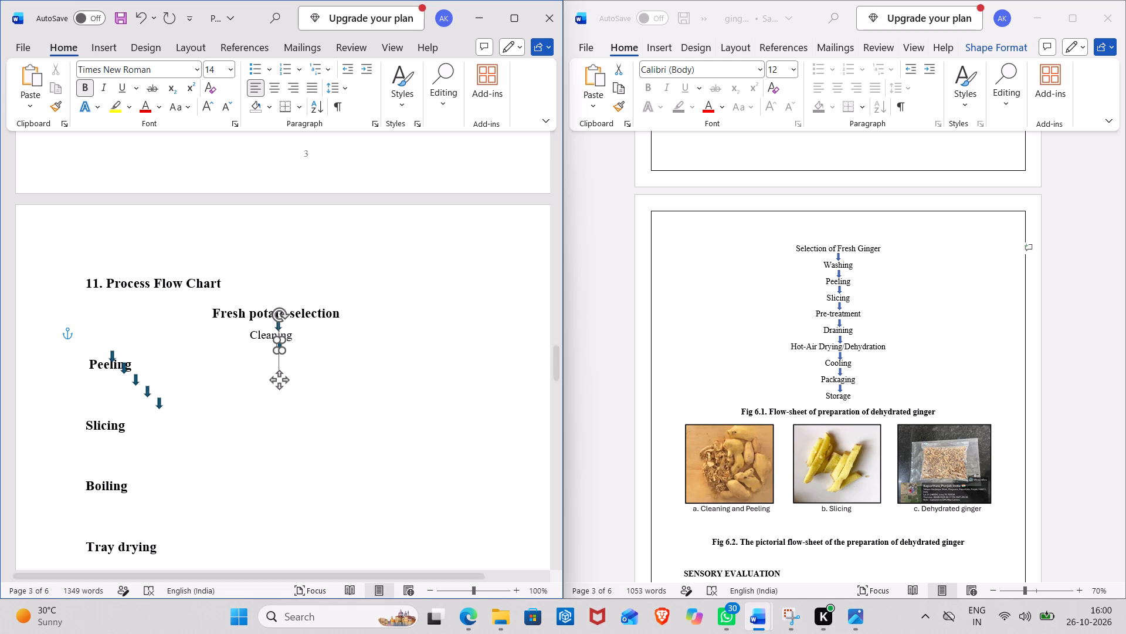
left_click_drag(279, 345, 276, 348)
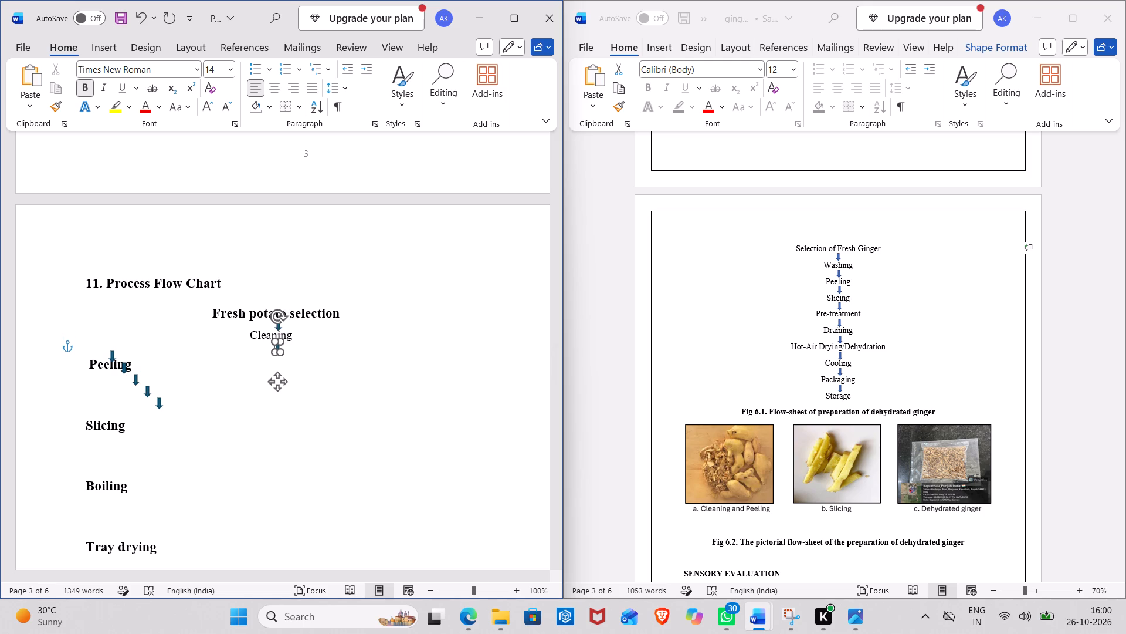
left_click_drag(276, 348, 279, 346)
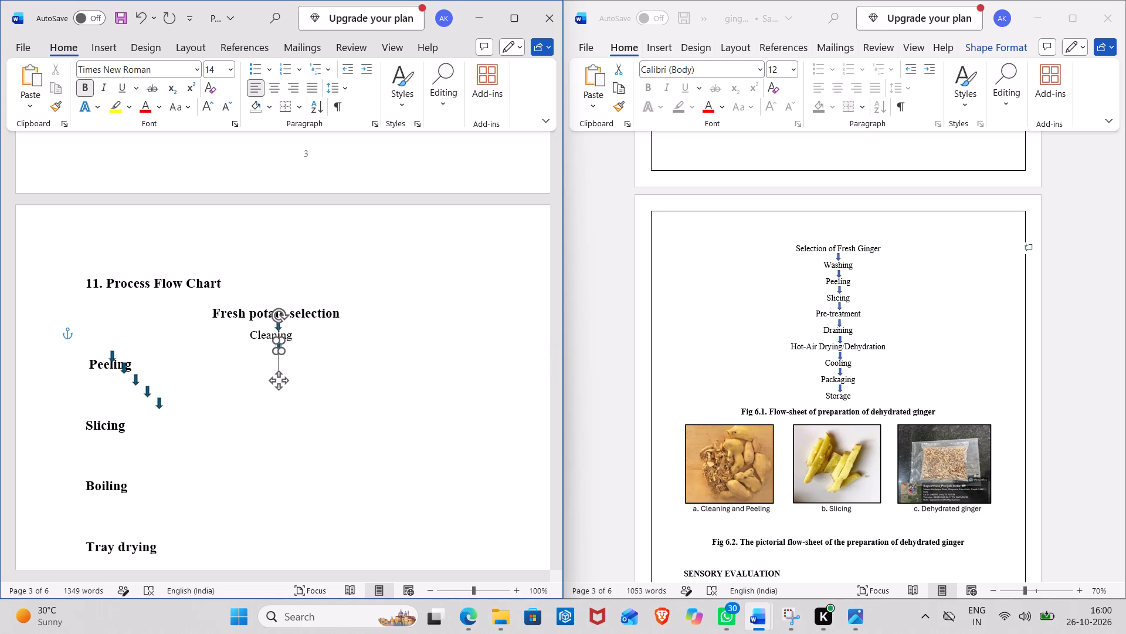
left_click_drag(279, 346, 279, 346)
left_click_drag(279, 346, 279, 347)
left_click(346, 329)
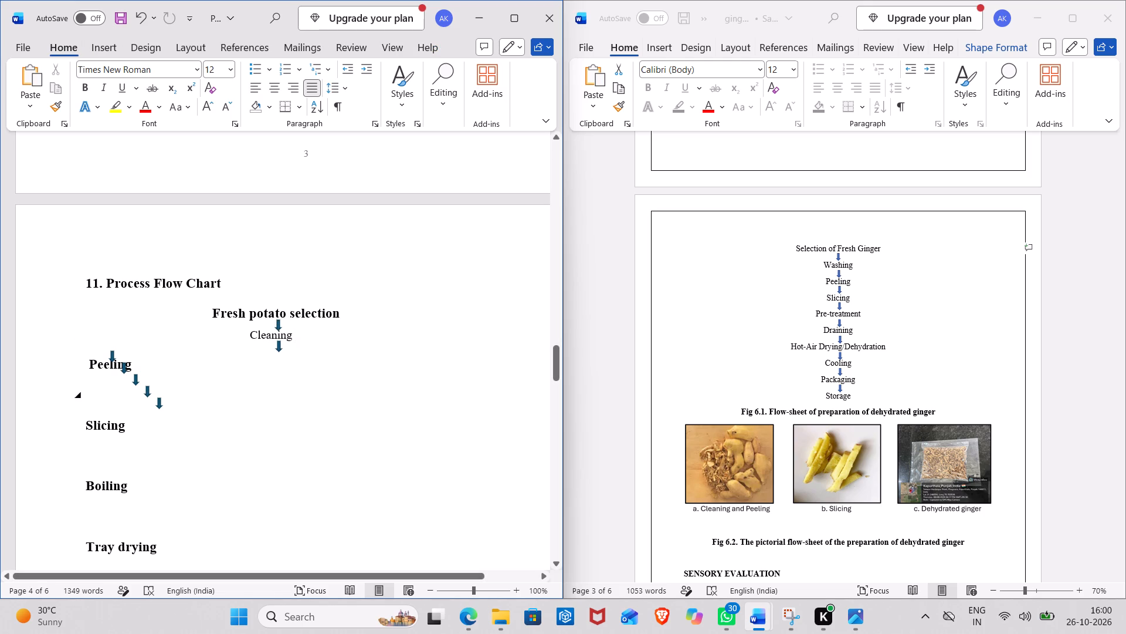
Add two spaces before "Cleaning" to centre it between the two block arrows.
left_click(248, 337)
key("space")
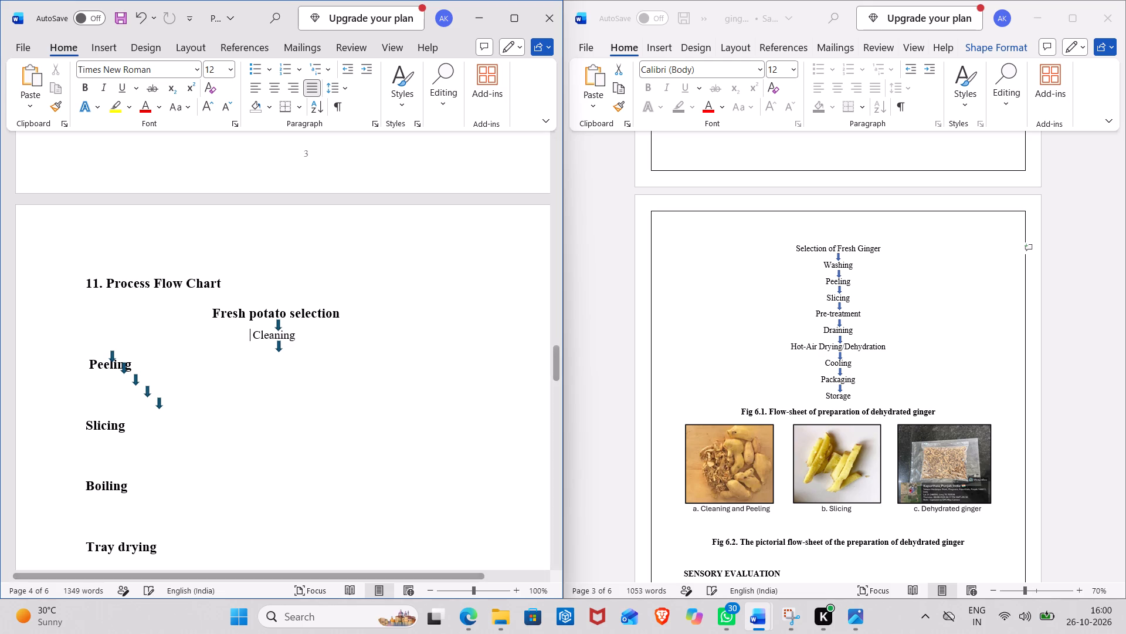
key("space")
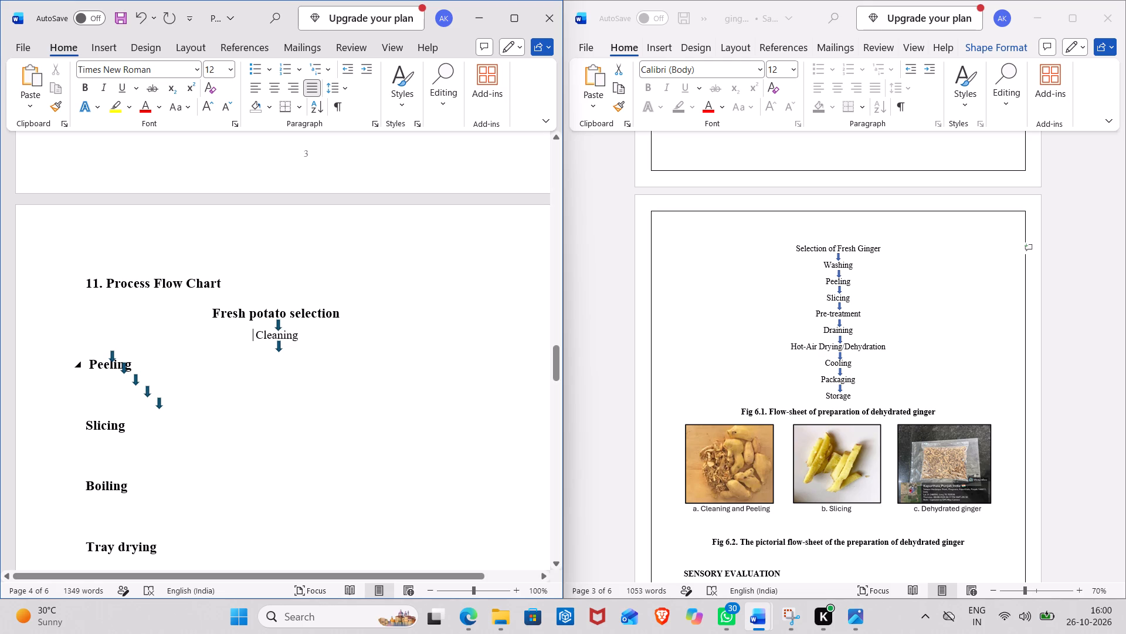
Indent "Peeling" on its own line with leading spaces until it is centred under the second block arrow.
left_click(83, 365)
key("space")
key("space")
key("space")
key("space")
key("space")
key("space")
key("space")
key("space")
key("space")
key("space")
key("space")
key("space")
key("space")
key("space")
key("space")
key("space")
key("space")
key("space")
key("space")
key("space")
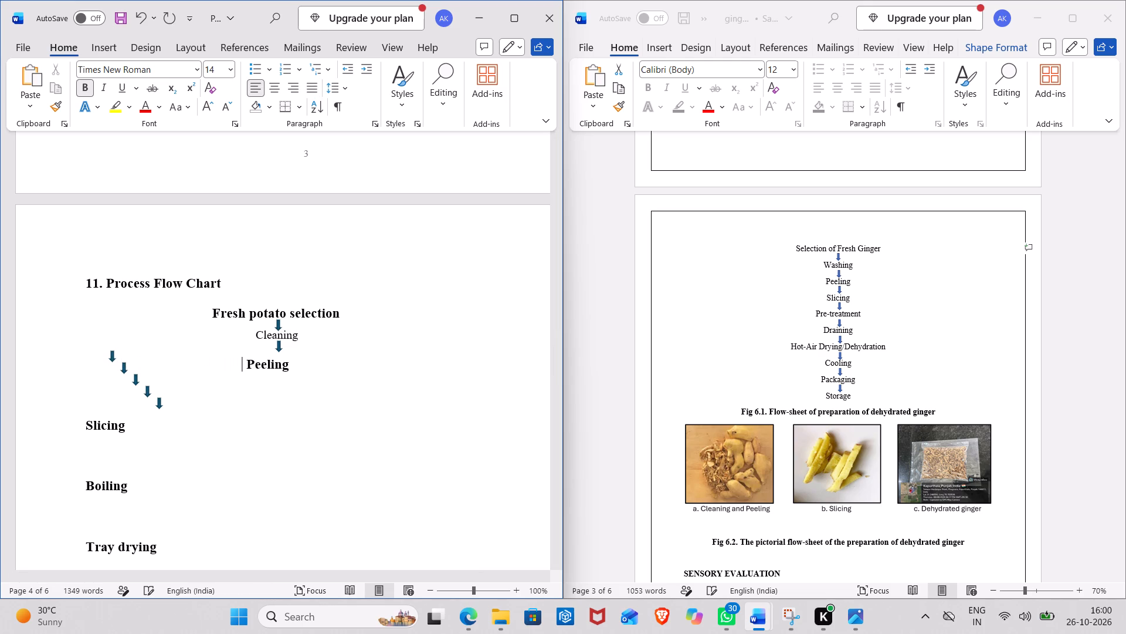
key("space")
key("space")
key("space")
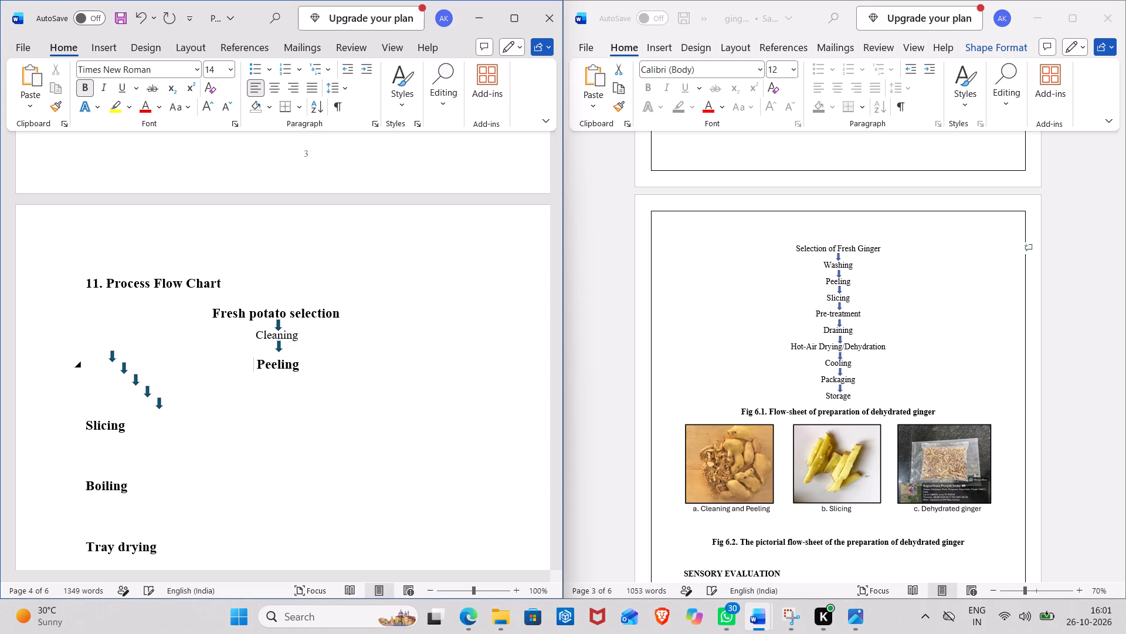
Remove the spaces before "Peeling", join it to the "Cleaning" line, and break it onto a new line directly below in that line's formatting.
key("BackSpace")
key("BackSpace")
key("BackSpace")
key("BackSpace")
key("BackSpace")
key("BackSpace")
key("BackSpace")
key("BackSpace")
key("BackSpace")
key("BackSpace")
key("BackSpace")
key("BackSpace")
key("BackSpace")
key("BackSpace")
key("BackSpace")
key("BackSpace")
key("BackSpace")
key("BackSpace")
key("BackSpace")
key("BackSpace")
key("BackSpace")
key("BackSpace")
key("BackSpace")
key("BackSpace")
key("BackSpace")
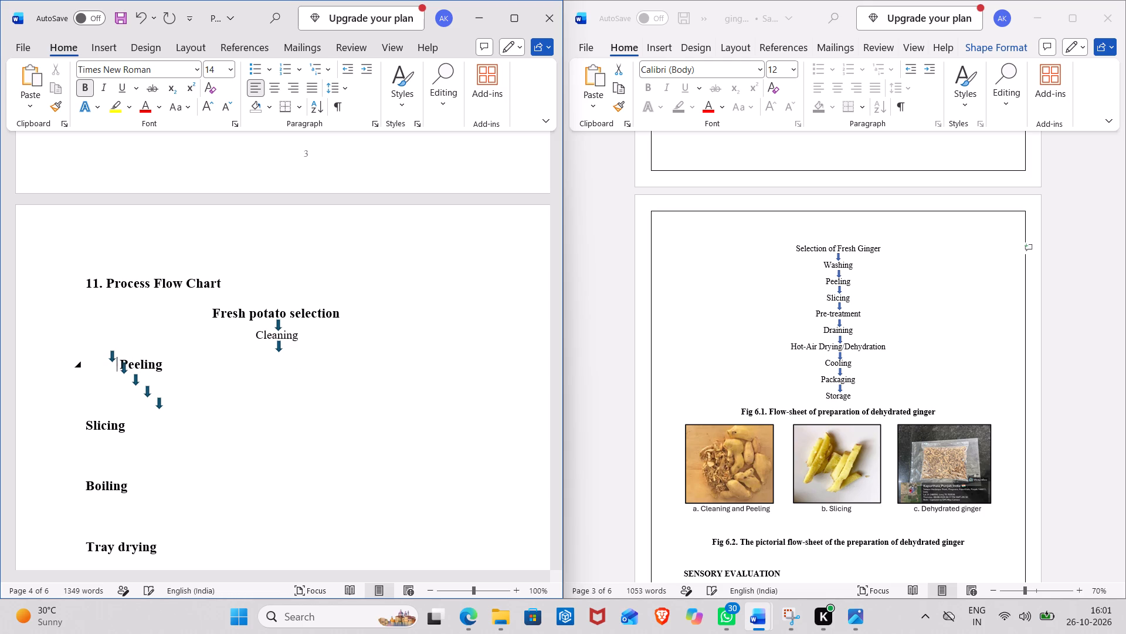
key("BackSpace")
key("BackSpace")
key("BackSpace")
key("BackSpace")
key("BackSpace")
key("BackSpace")
key("BackSpace")
key("BackSpace")
key("BackSpace")
key("BackSpace")
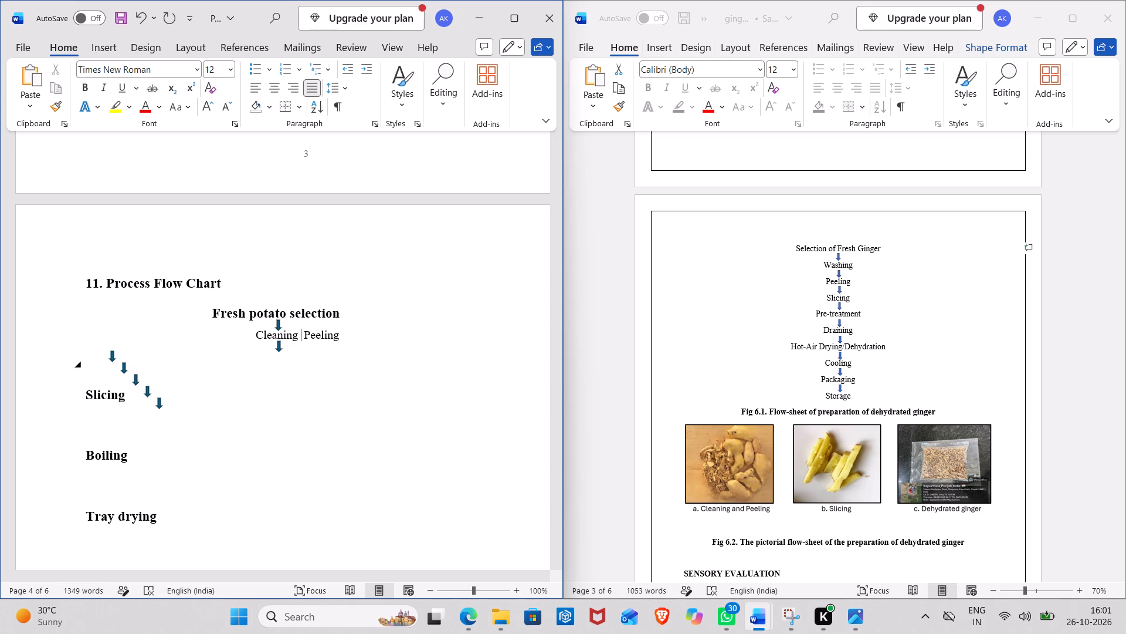
key("Return")
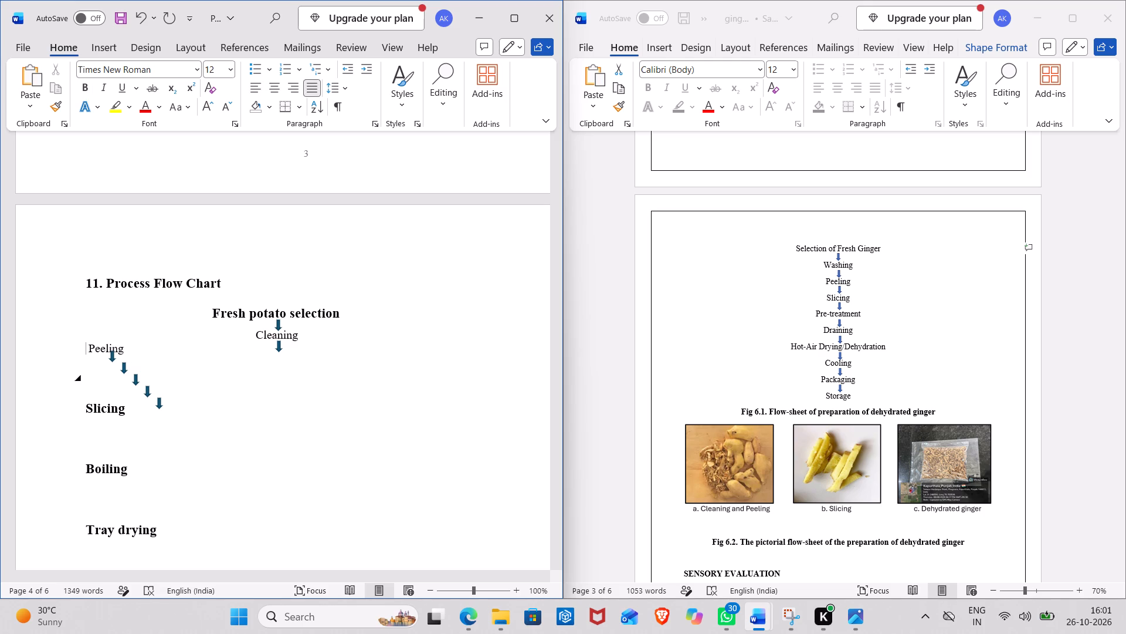
Indent "Peeling" with leading spaces until it lines up directly beneath "Cleaning".
key("space")
key("space")
key("space")
key("space")
key("space")
key("space")
key("space")
key("space")
key("space")
key("space")
key("space")
key("space")
key("space")
key("space")
key("space")
key("space")
key("space")
key("space")
key("space")
key("space")
key("space")
key("space")
key("space")
key("space")
key("space")
key("space")
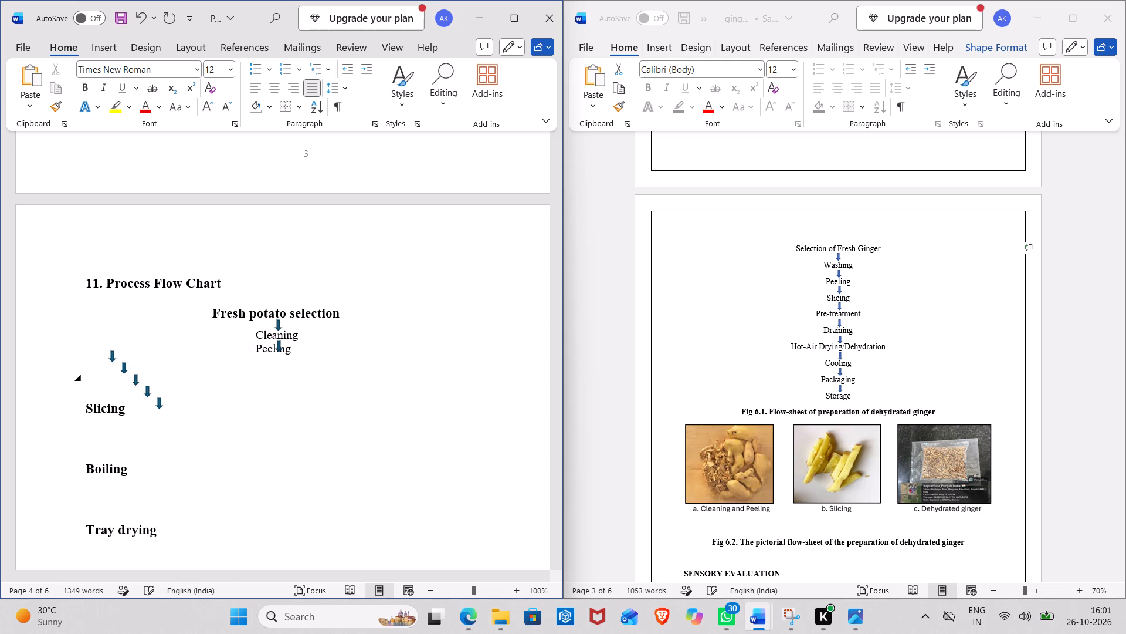
Push "Peeling" down one more line to leave a blank line for the block arrow beneath "Cleaning".
key("space")
key("space")
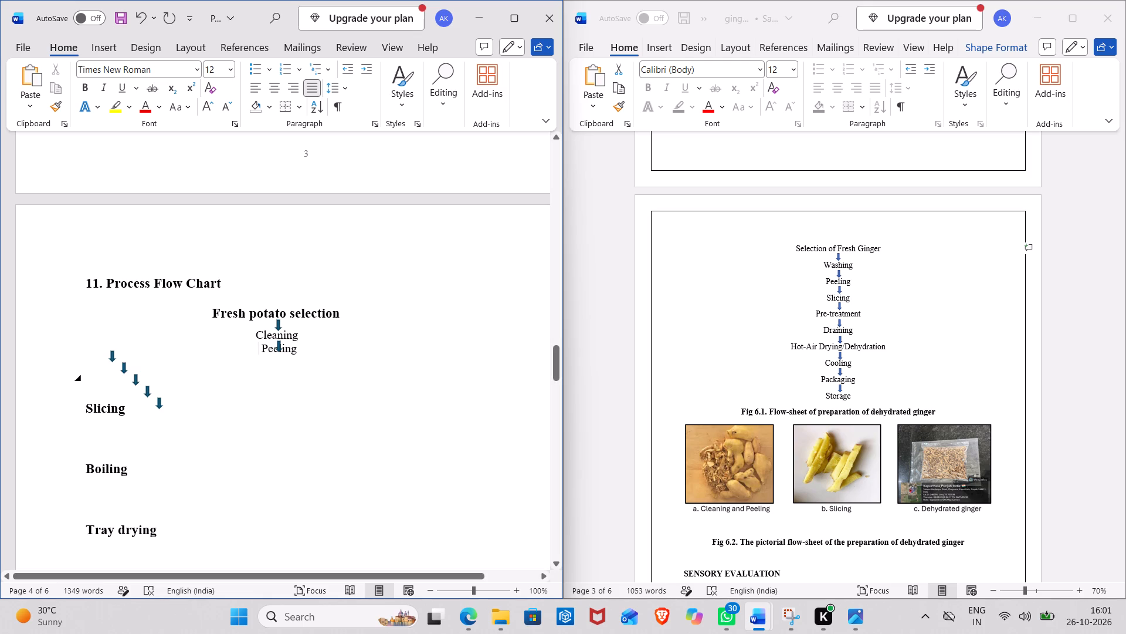
key("Return")
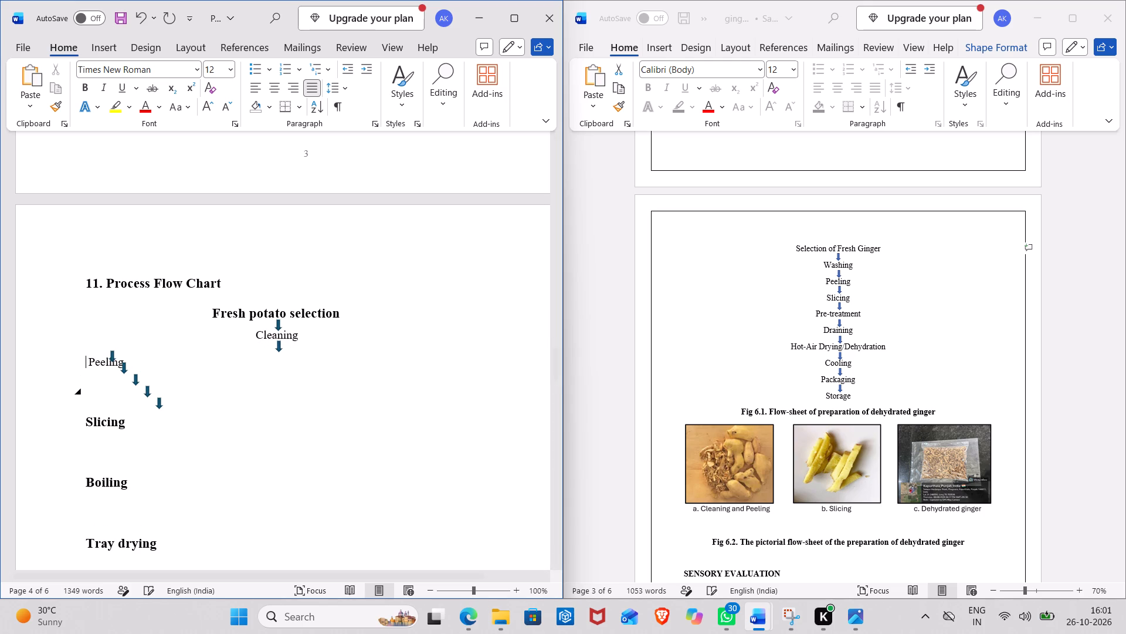
Indent "Peeling" with leading spaces until it is centred beneath "Cleaning" and the second block arrow.
key("space")
key("space")
key("space")
key("space")
key("space")
key("space")
key("space")
key("space")
key("space")
key("space")
key("space")
key("space")
key("space")
key("space")
key("space")
key("space")
key("space")
key("space")
key("space")
key("space")
key("BackSpace")
key("BackSpace")
key("space")
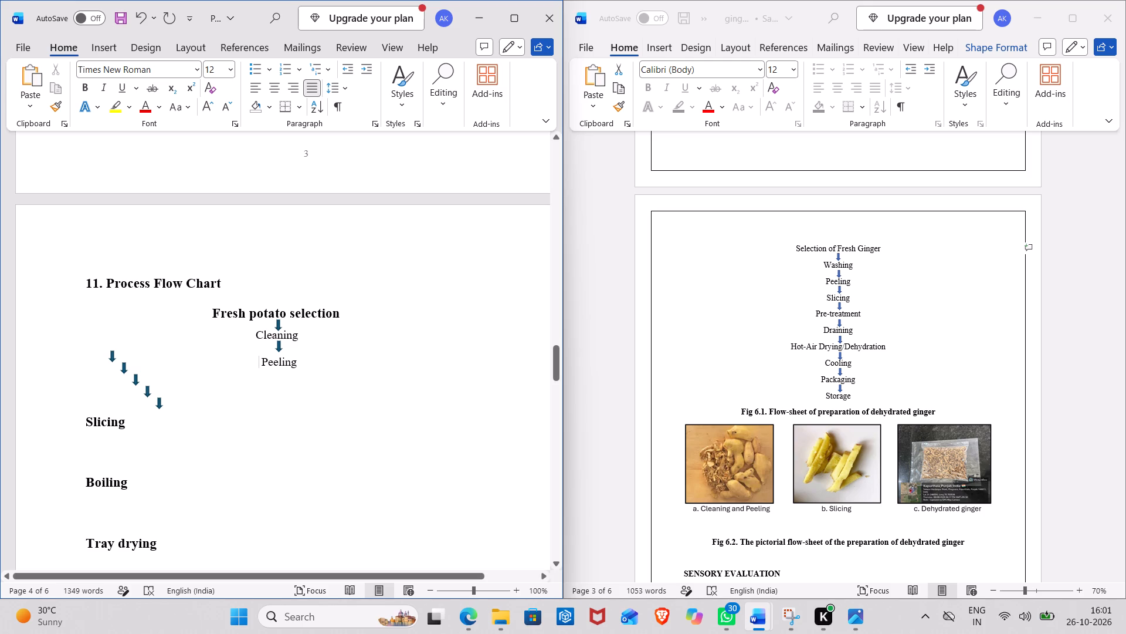
Nudge the second block arrow down so it sits midway between "Cleaning" and "Peeling", aligned with the arrow above.
left_click_drag(278, 346, 275, 352)
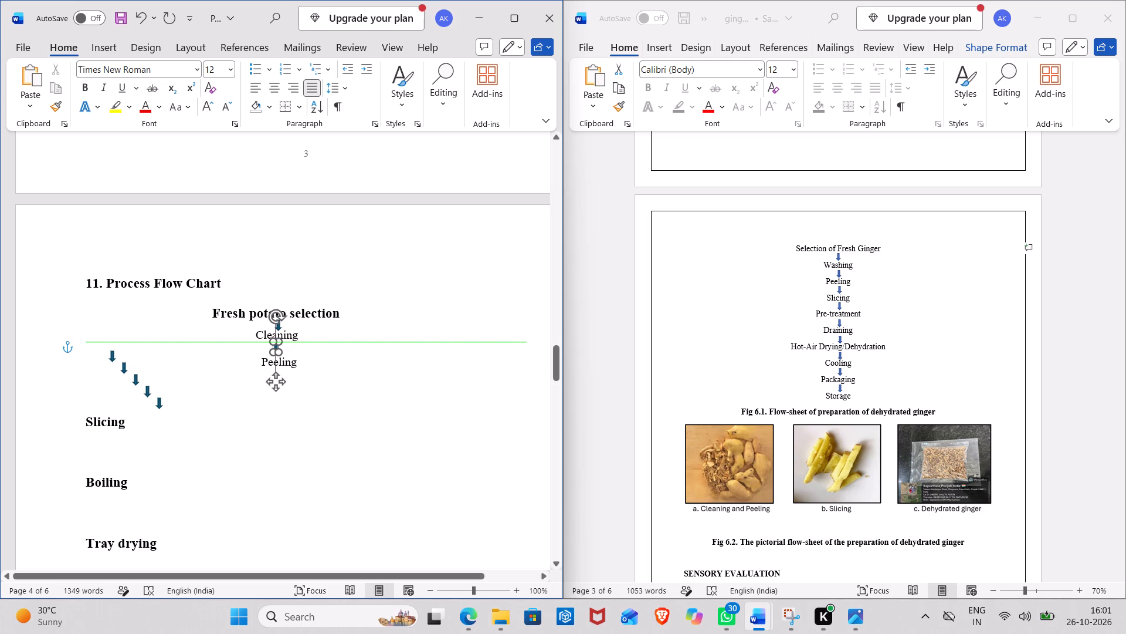
left_click_drag(275, 352, 279, 353)
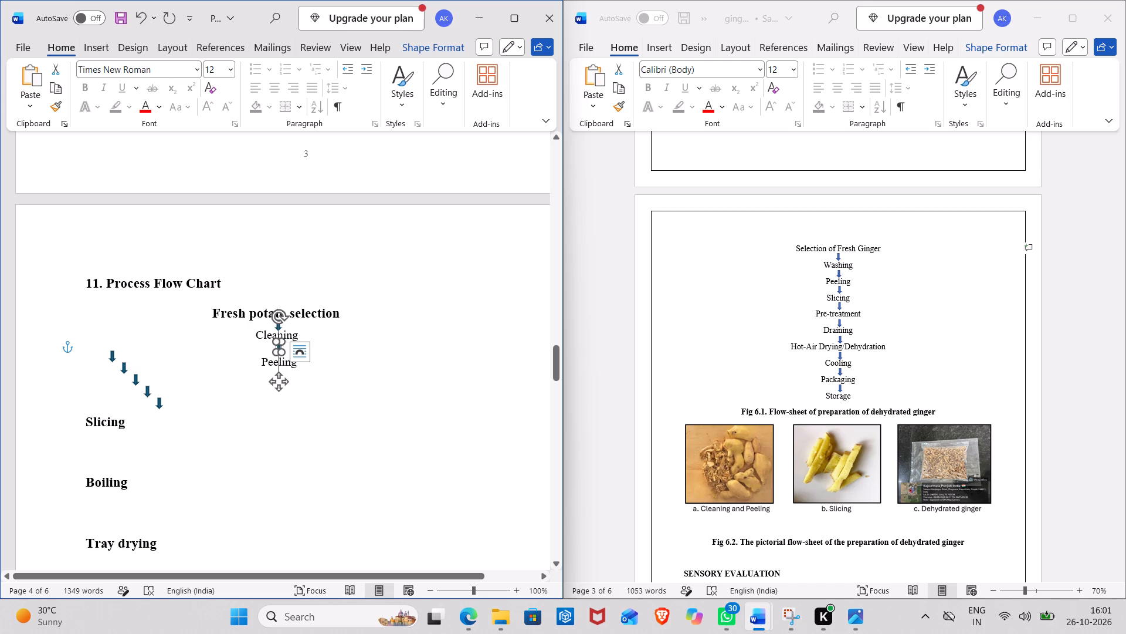
left_click_drag(281, 347, 281, 352)
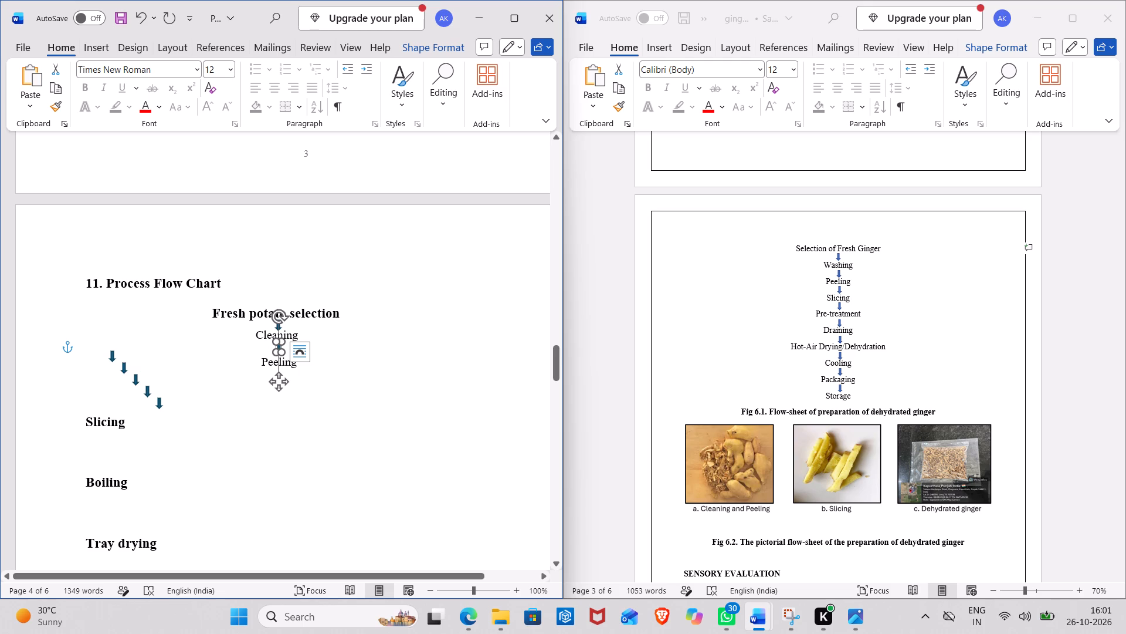
left_click(276, 347)
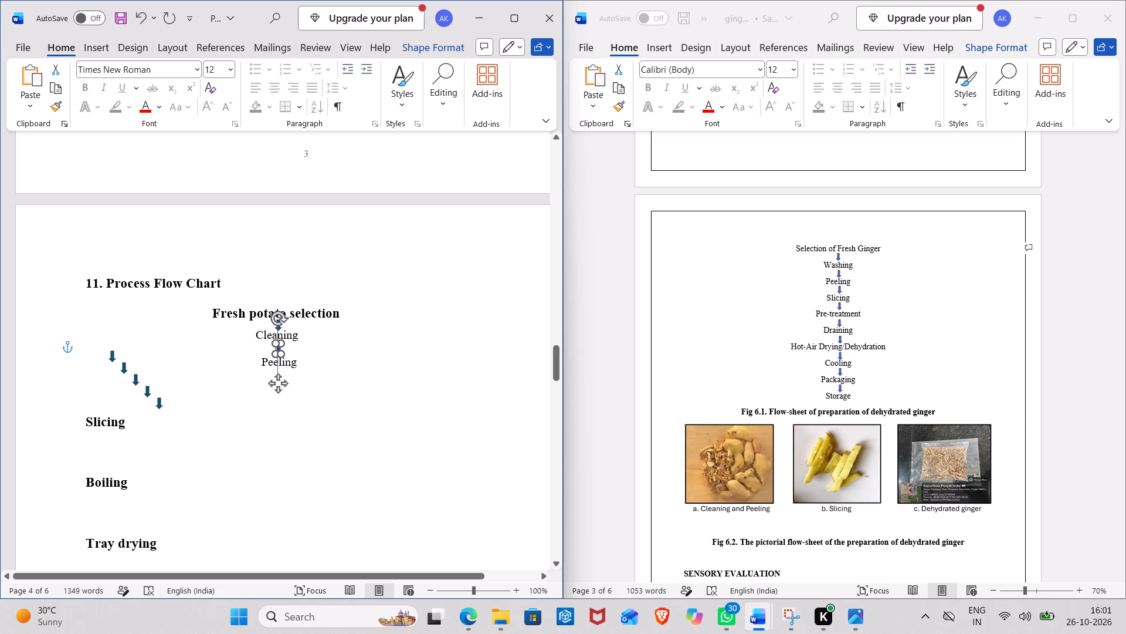
left_click(344, 331)
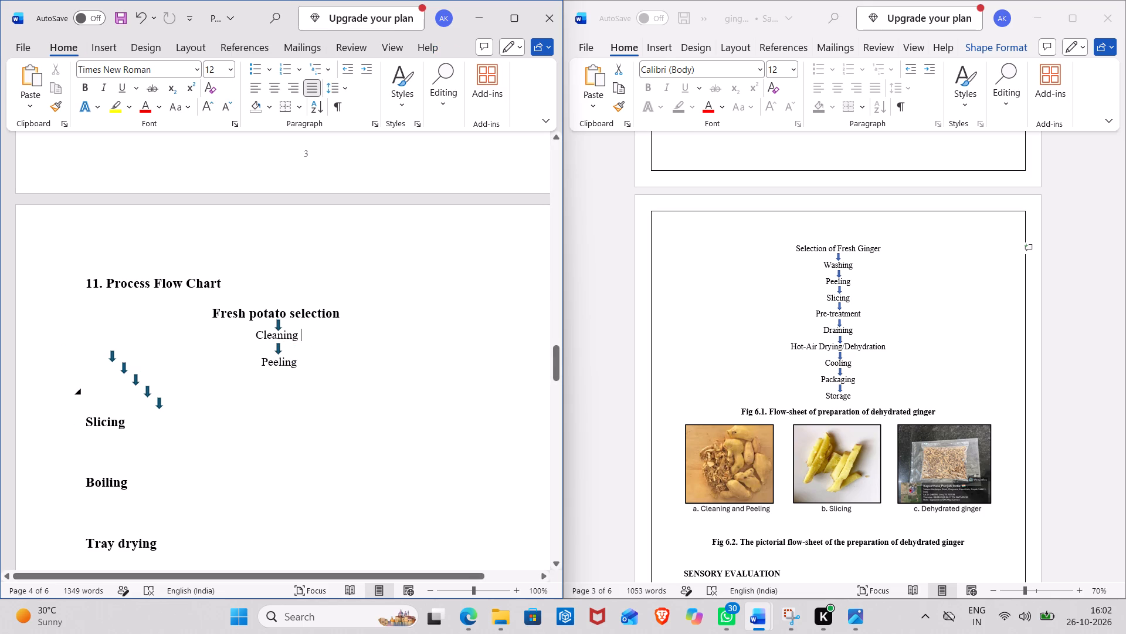
Join "Slicing" to the "Peeling" line and break it off two lines below in that line's formatting.
scroll(809, 281, "up", 1, "ctrl")
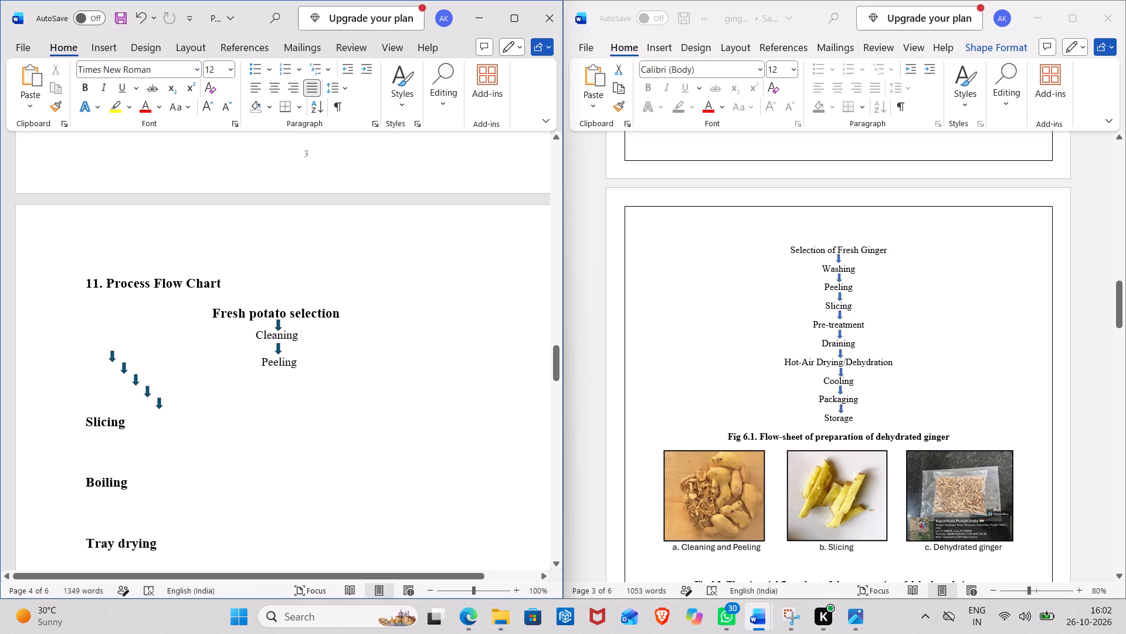
left_click(84, 419)
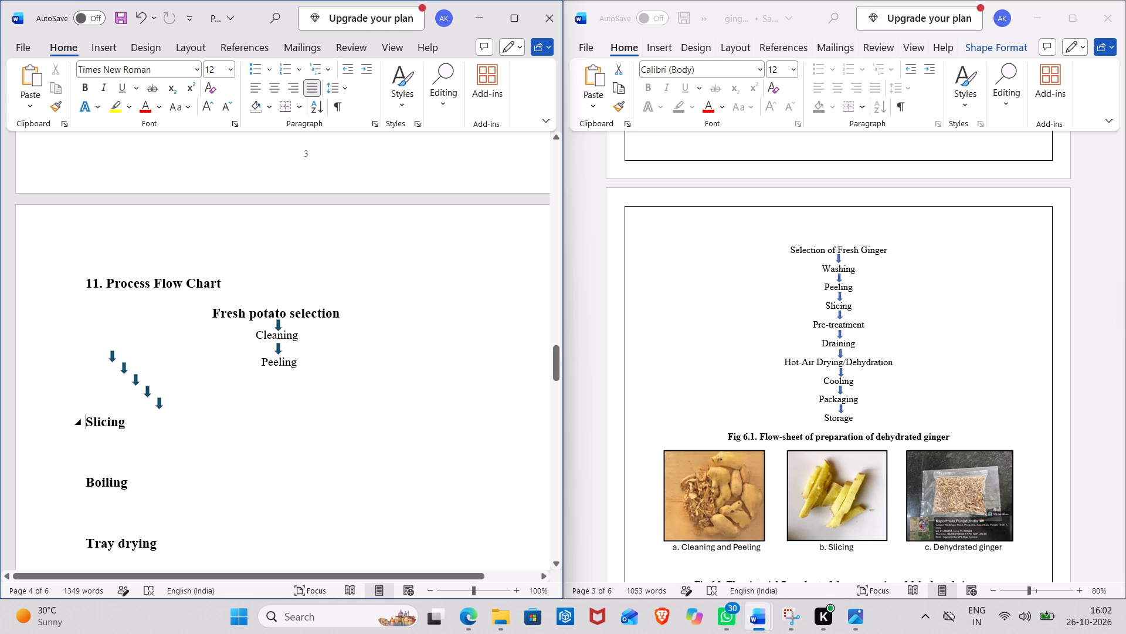
key("BackSpace")
key("BackSpace")
key("BackSpace")
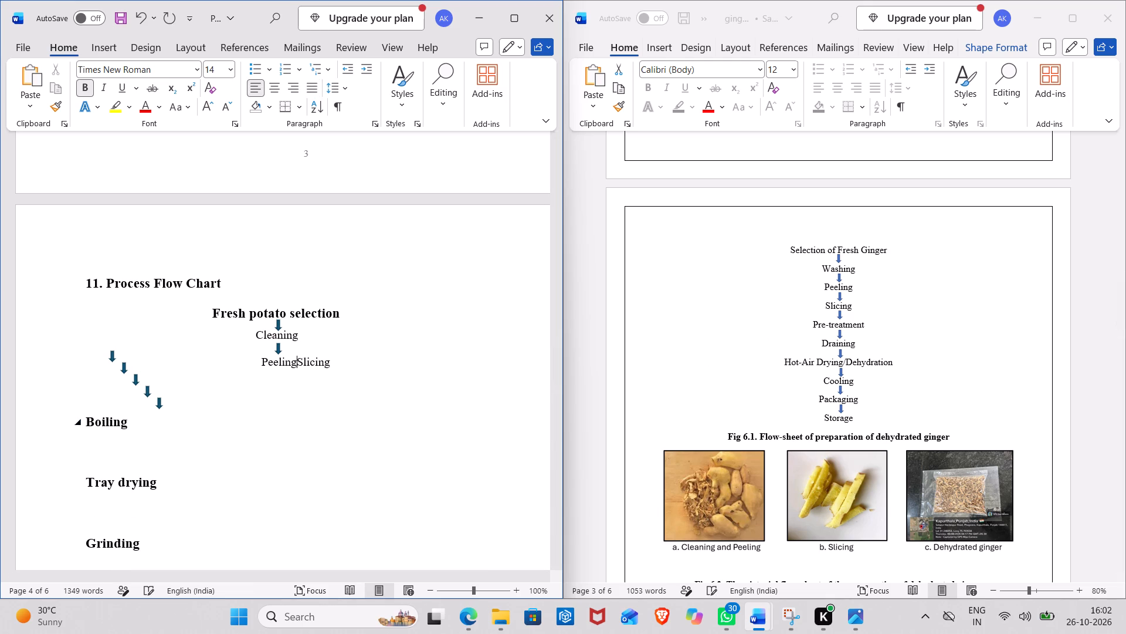
key("Return")
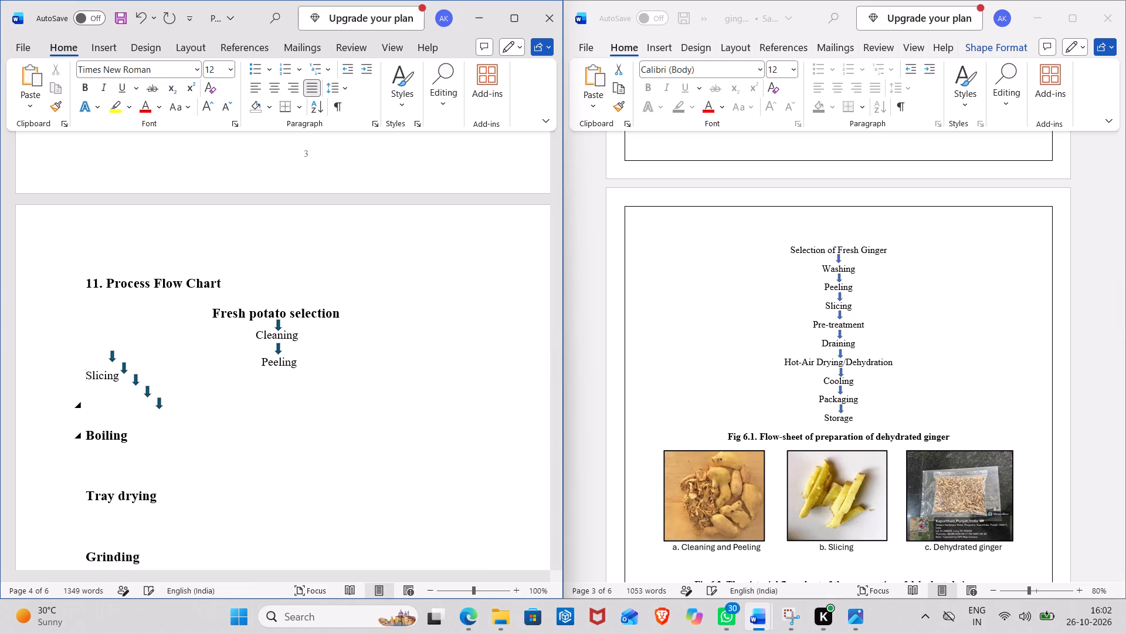
key("Return")
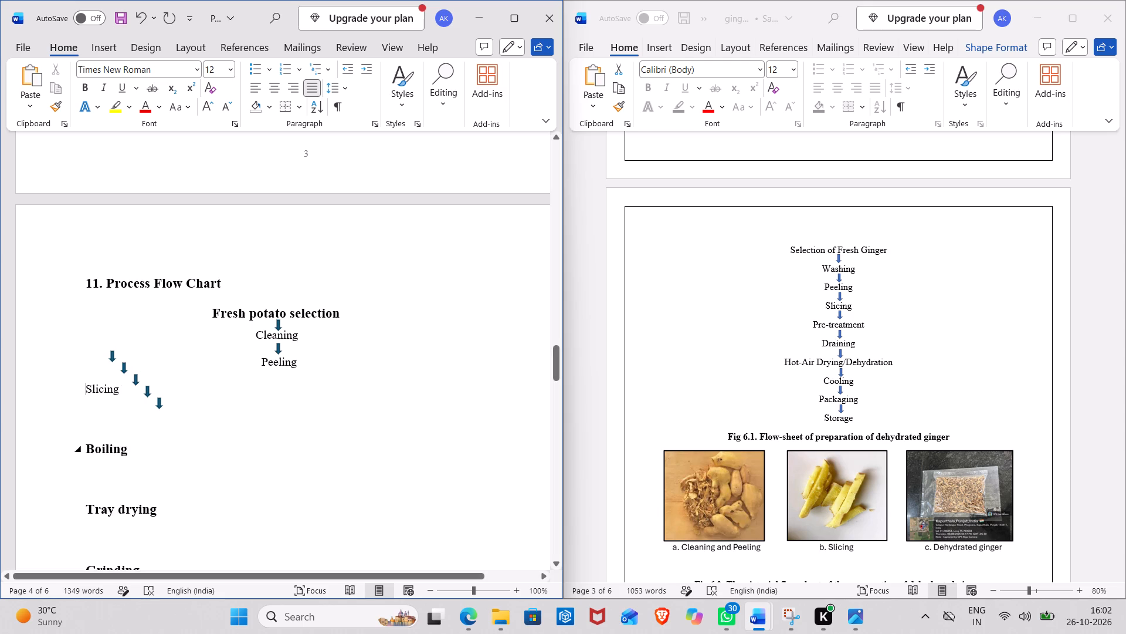
Move the topmost of the unplaced block arrows into the gap beneath "Peeling", in line with the arrows above.
left_click_drag(110, 353, 275, 376)
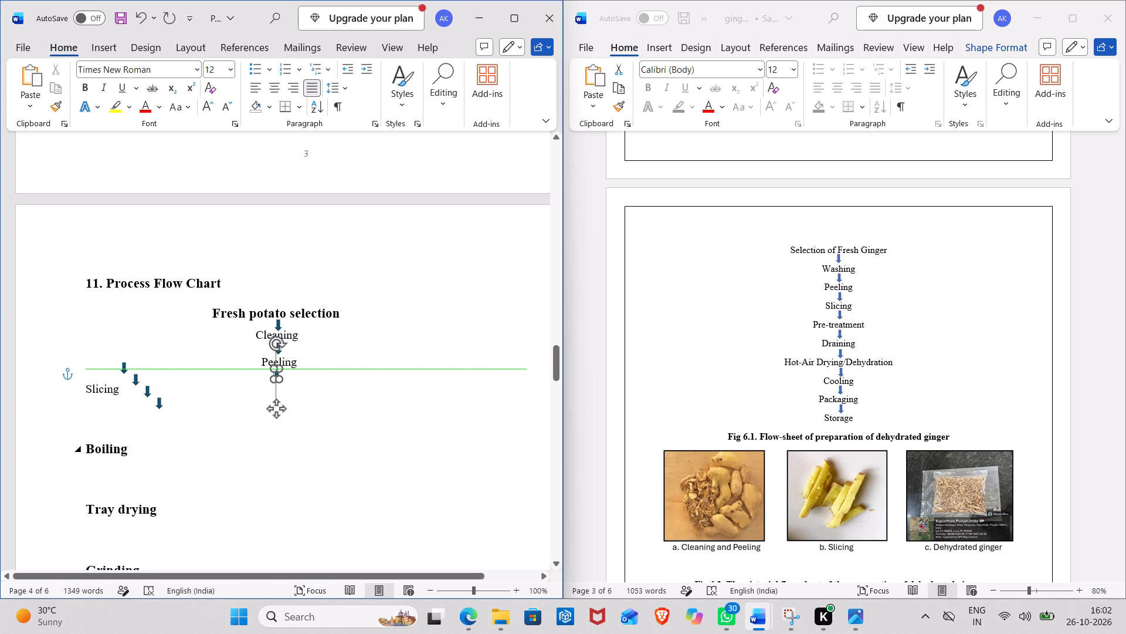
left_click_drag(275, 376, 276, 379)
Indent "Slicing" with leading spaces until it is centred under the third block arrow, directly beneath "Peeling".
left_click(84, 394)
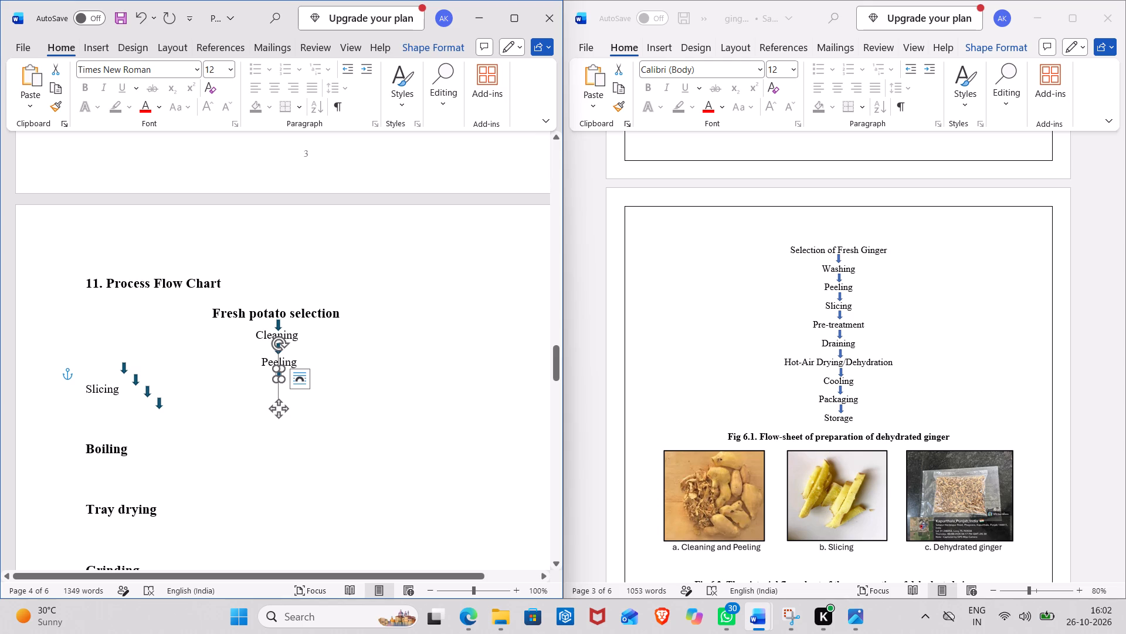
key("space")
key("space")
key("space")
key("space")
key("space")
key("space")
key("space")
key("space")
key("space")
key("space")
key("space")
key("space")
key("space")
key("space")
key("space")
key("space")
key("space")
key("space")
key("space")
key("space")
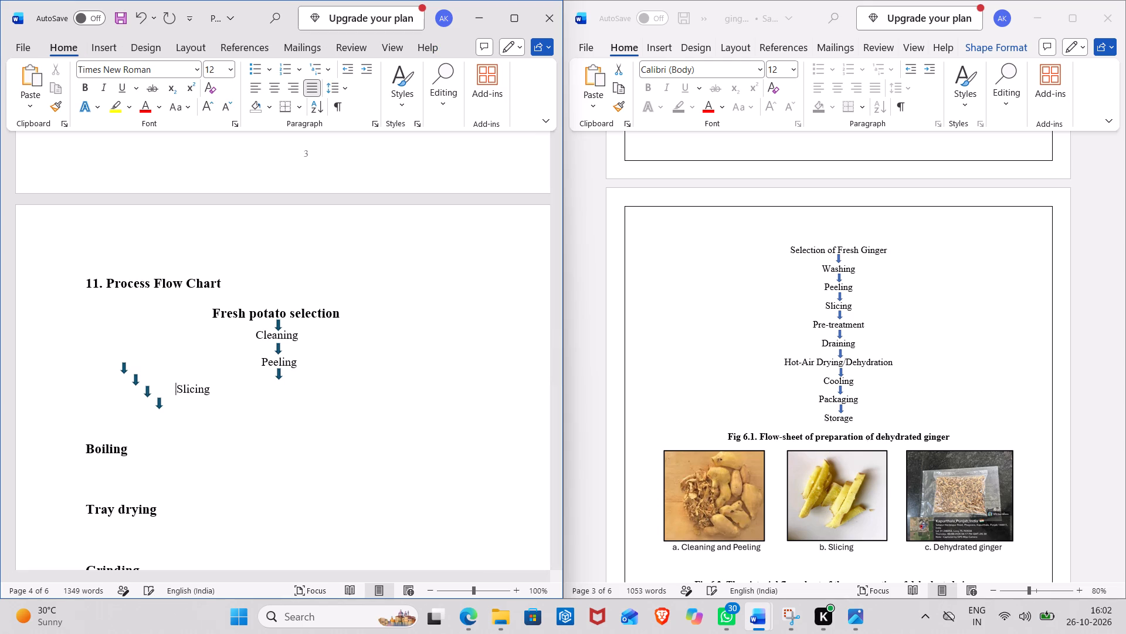
key("BackSpace")
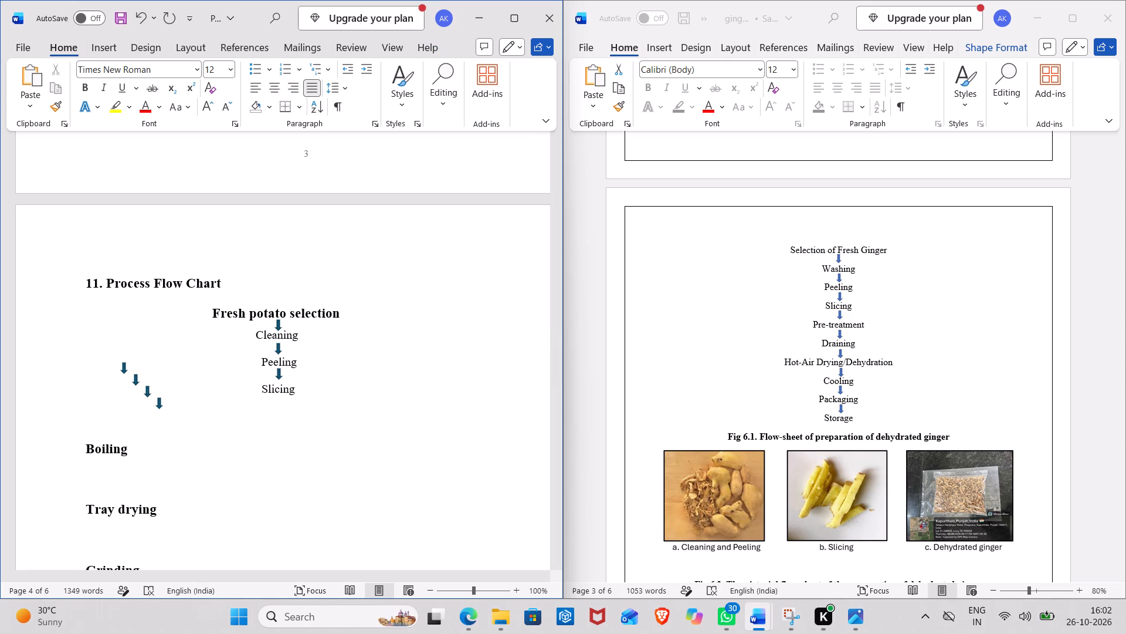
key("BackSpace")
key("Return")
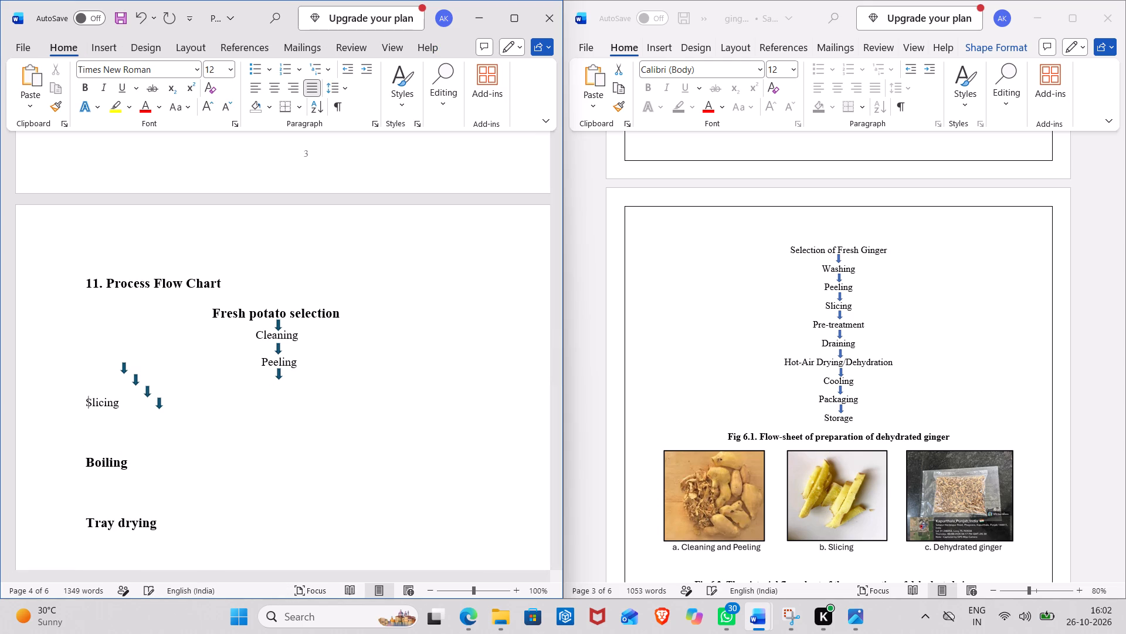
key("BackSpace")
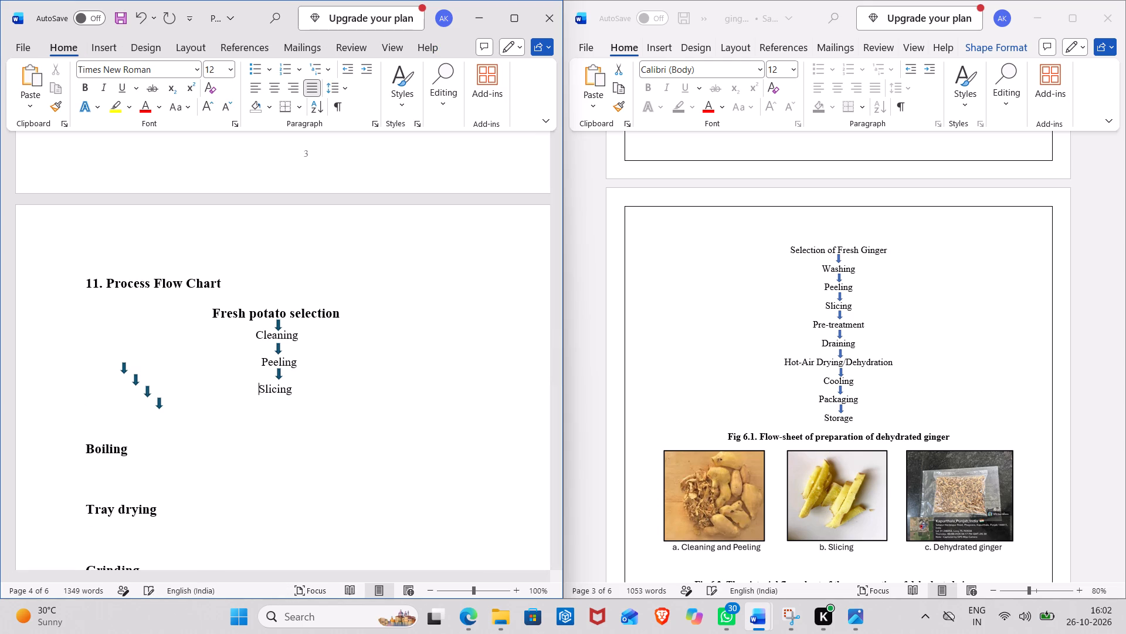
key("space")
key("space")
key("BackSpace")
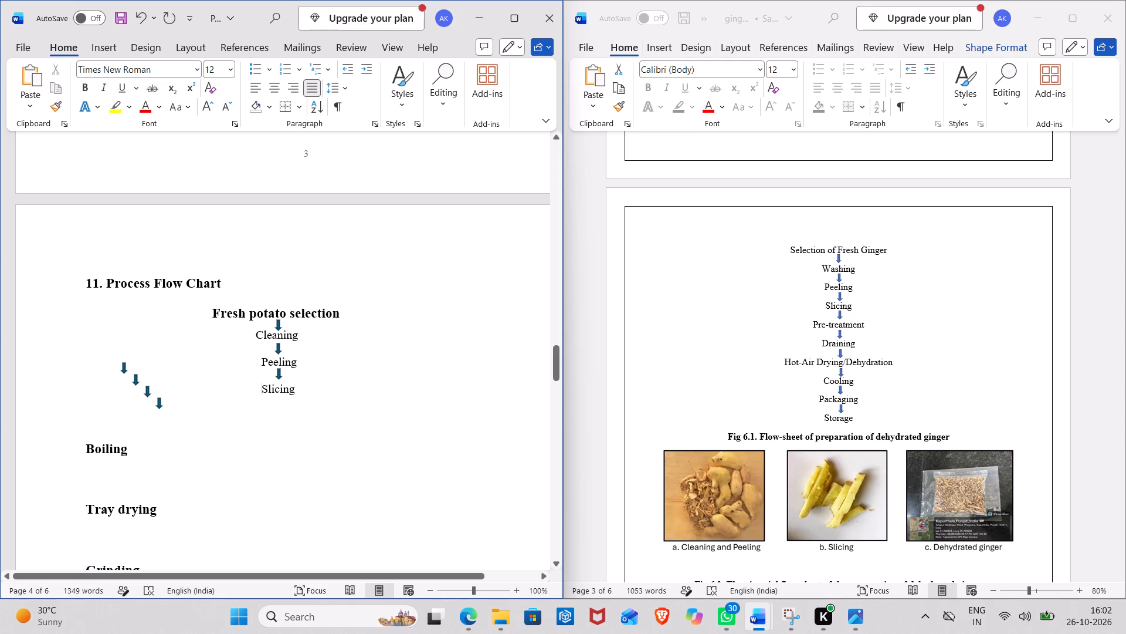
Move the next unplaced block arrow directly beneath "Slicing" and align it with the arrow column above.
left_click_drag(121, 367, 271, 403)
left_click_drag(271, 403, 273, 402)
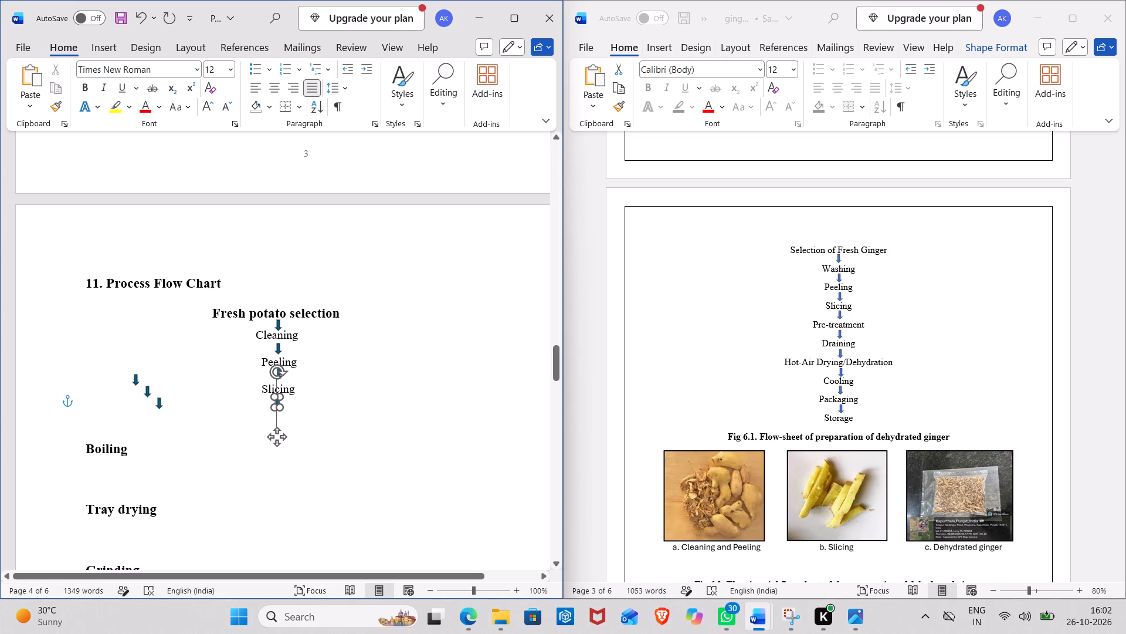
left_click_drag(273, 402, 273, 402)
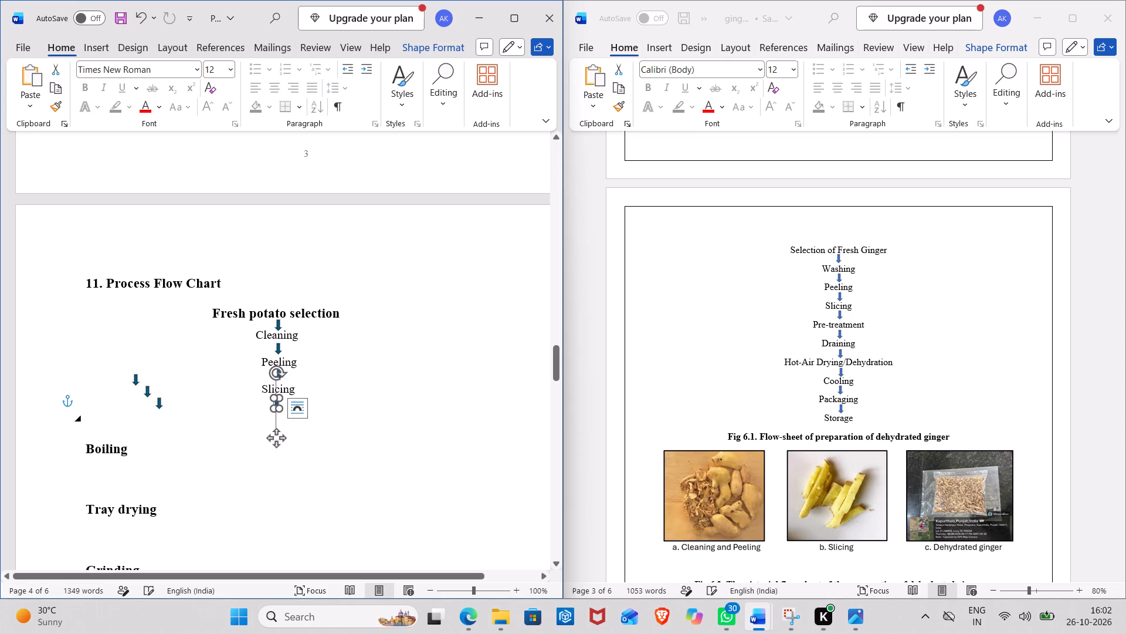
left_click(388, 363)
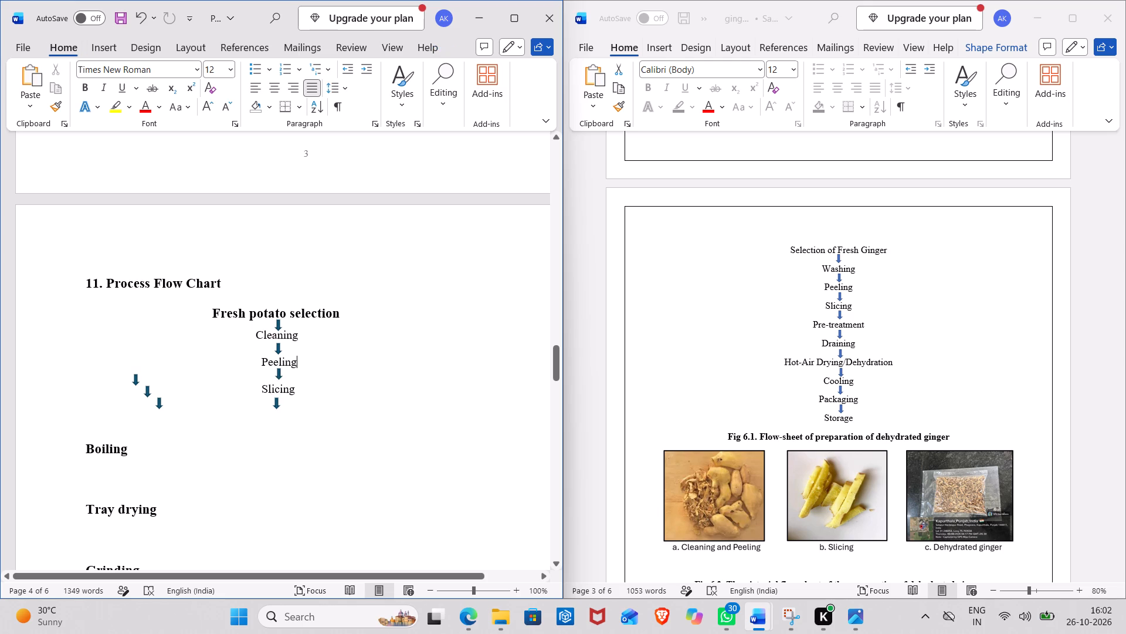
left_click(279, 373)
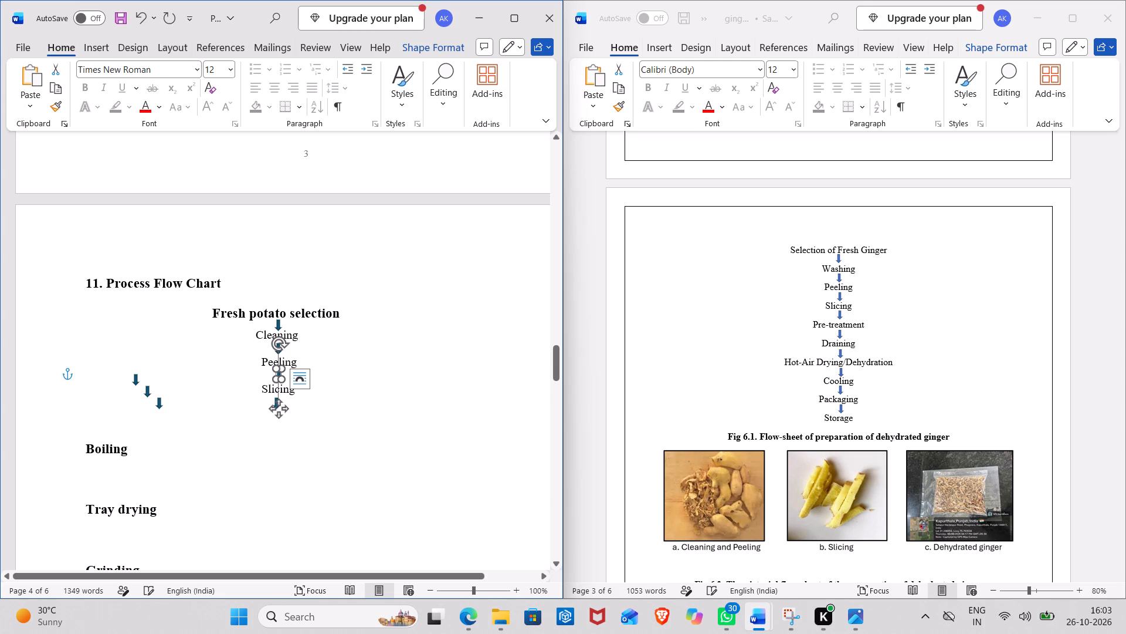
left_click(324, 397)
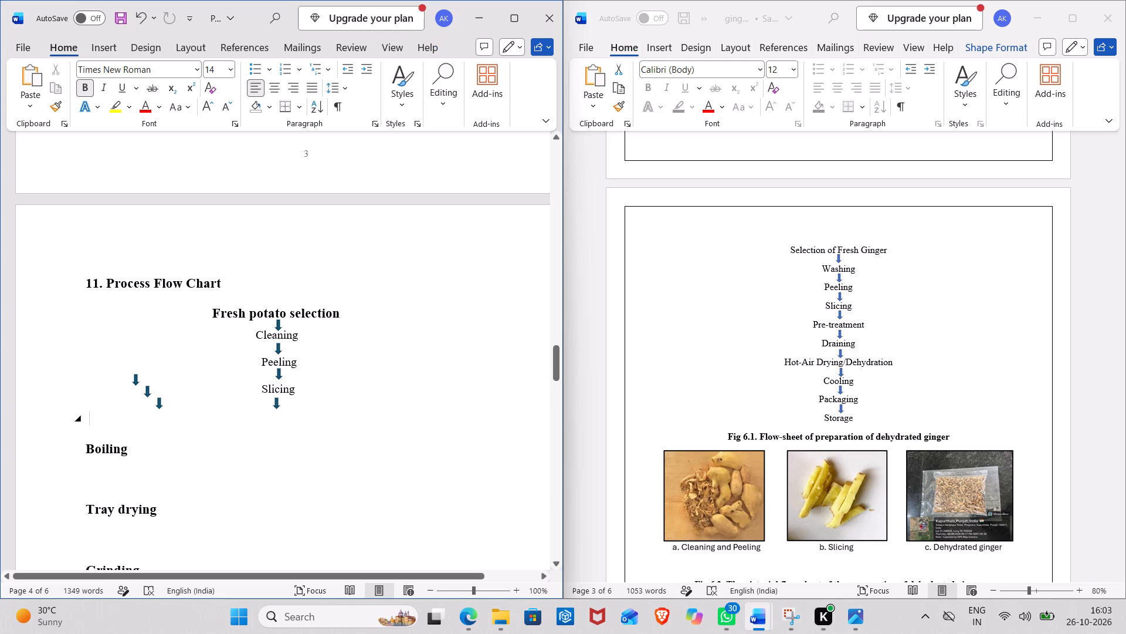
left_click(277, 403)
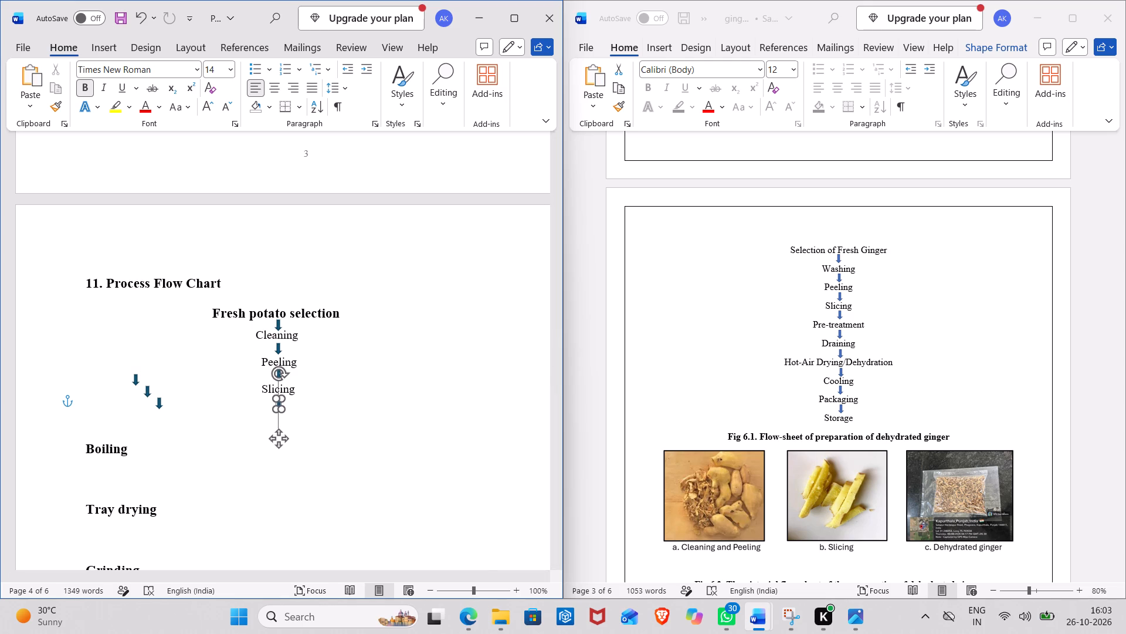
left_click(345, 360)
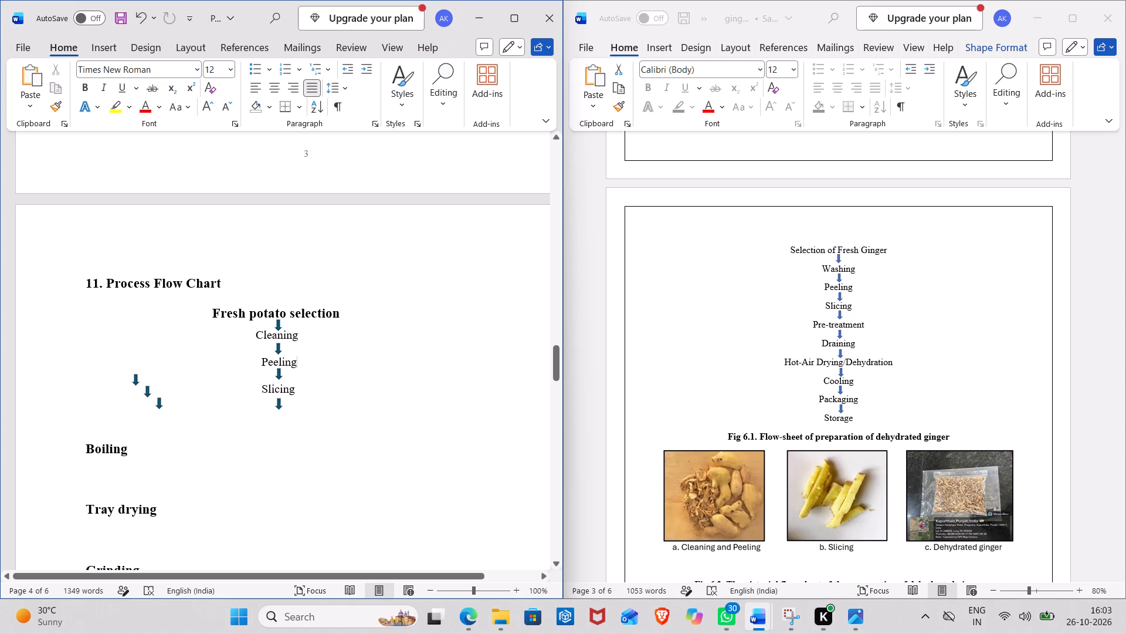
Join "Boiling" to the "Slicing" line and break it off two lines below in that line's formatting.
scroll(235, 402, "down", 2)
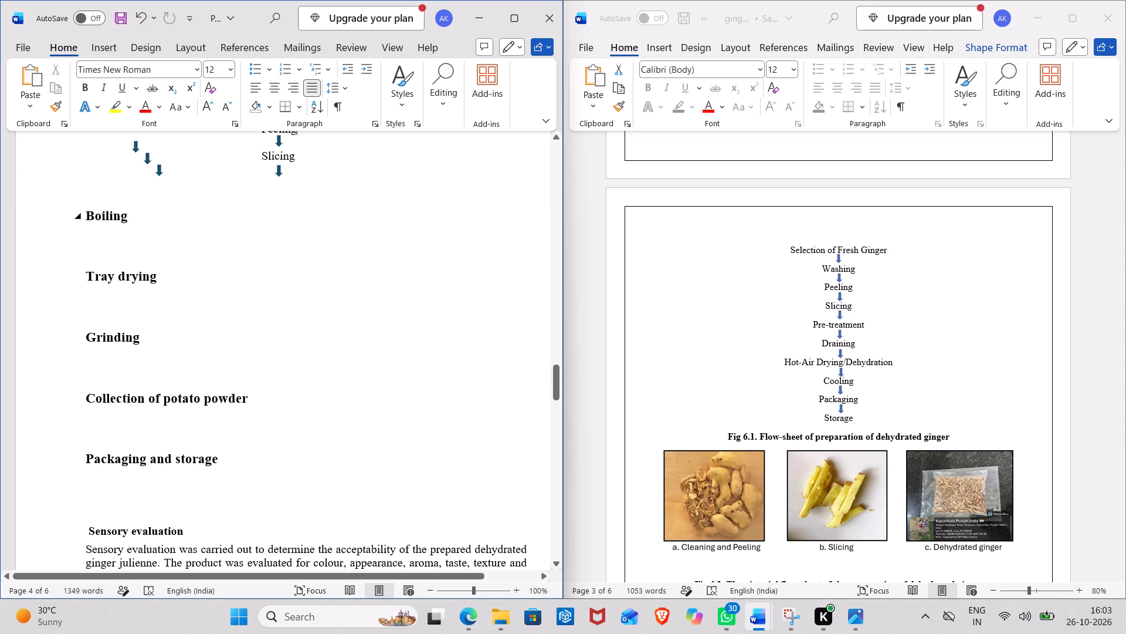
left_click(86, 213)
key("BackSpace")
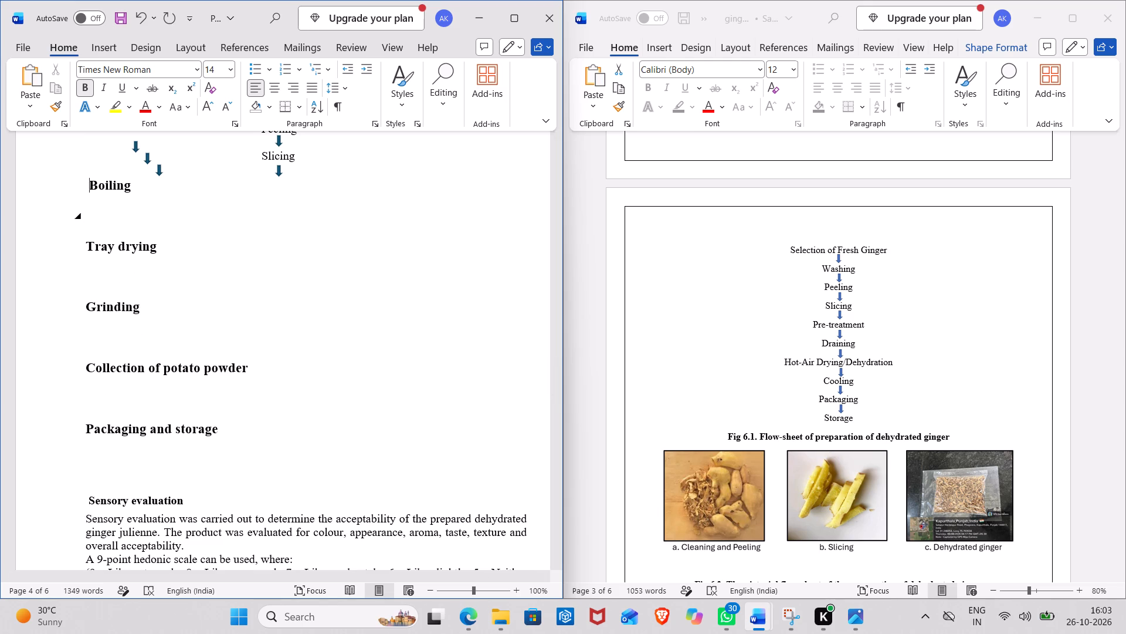
key("BackSpace")
key("BackSpace")
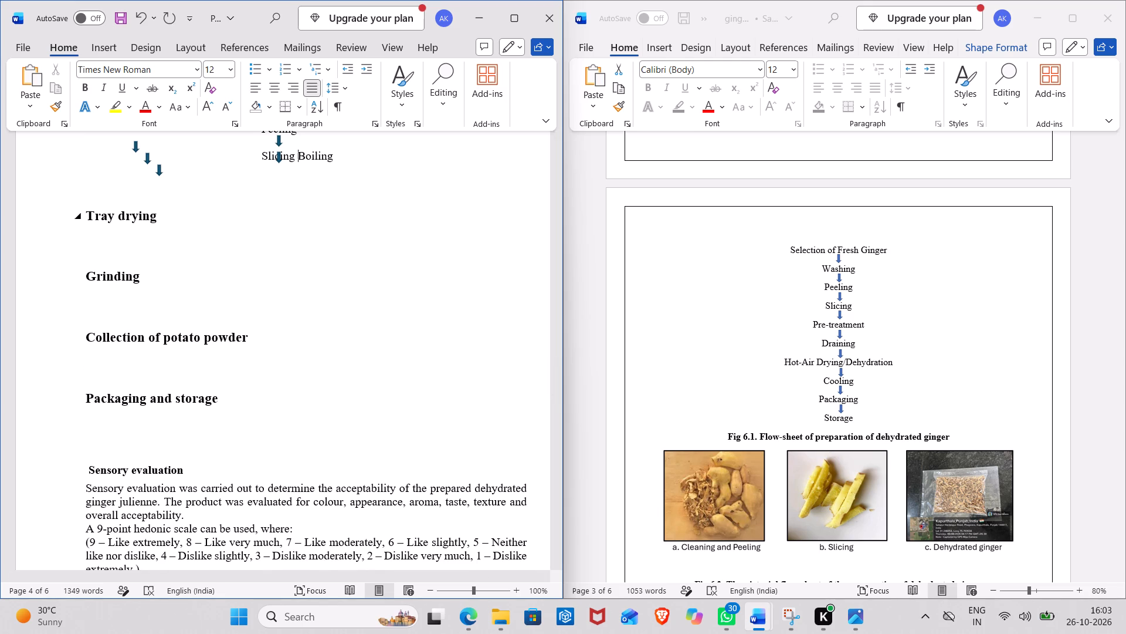
key("Return")
key("Return")
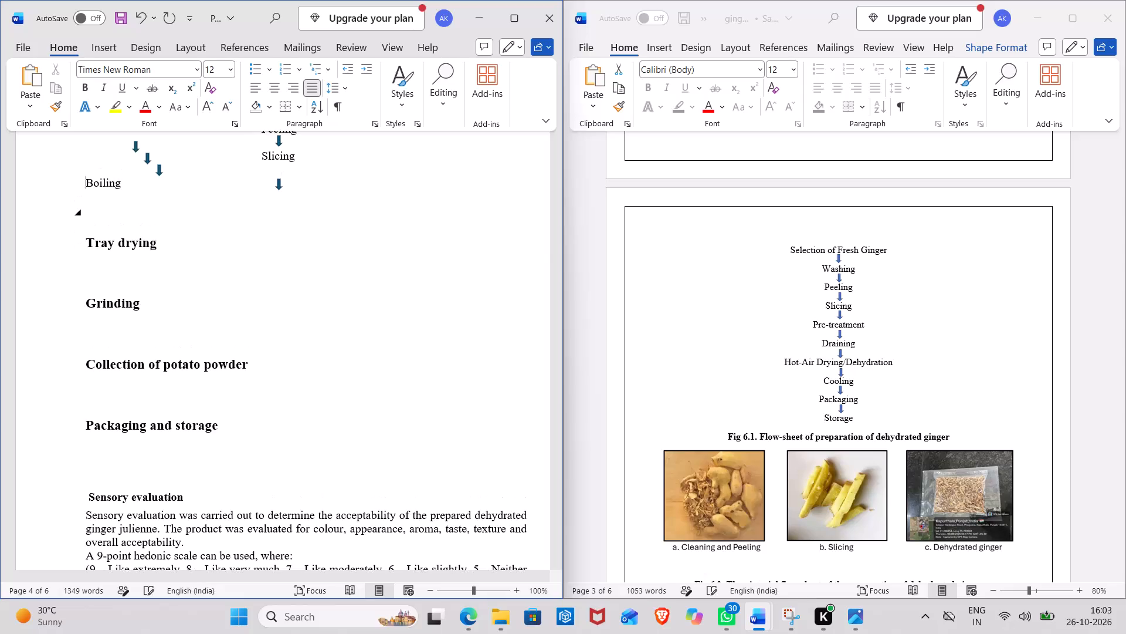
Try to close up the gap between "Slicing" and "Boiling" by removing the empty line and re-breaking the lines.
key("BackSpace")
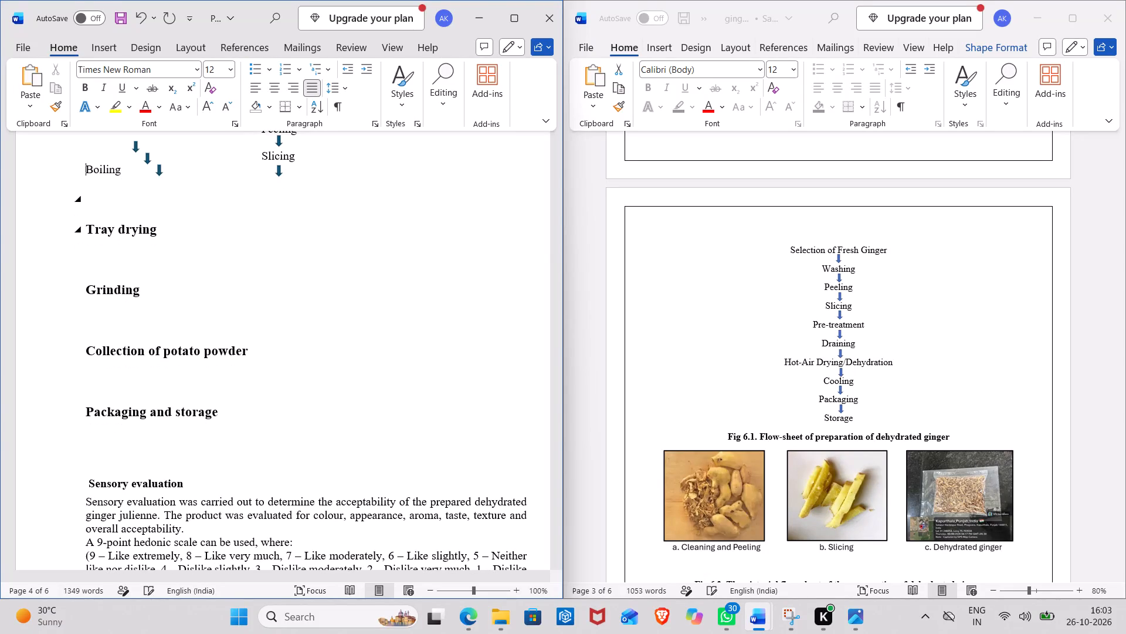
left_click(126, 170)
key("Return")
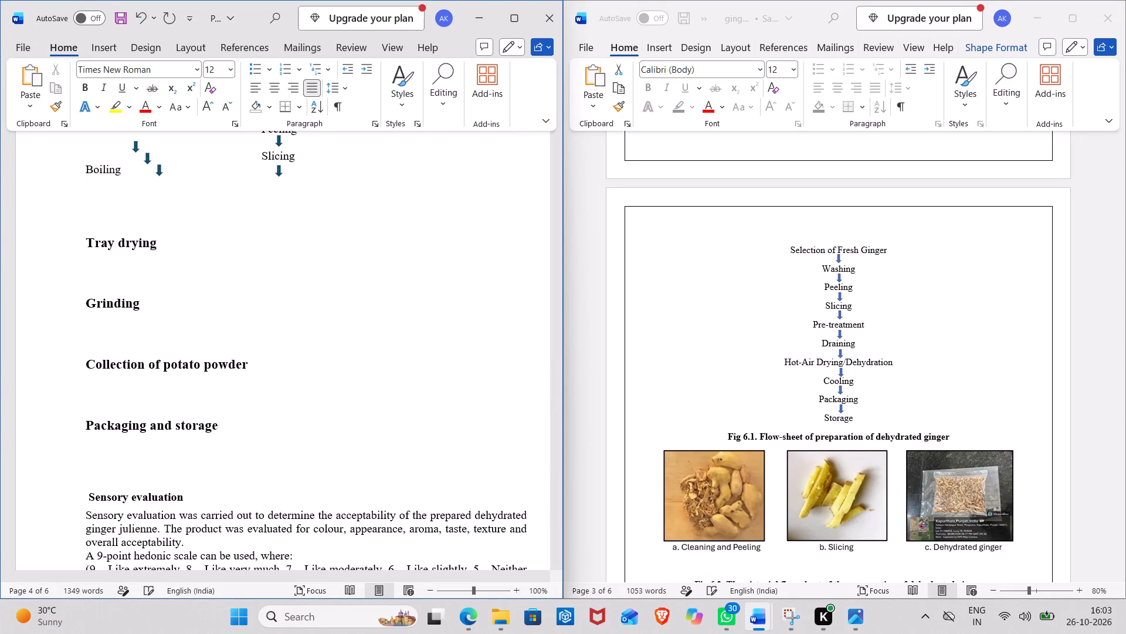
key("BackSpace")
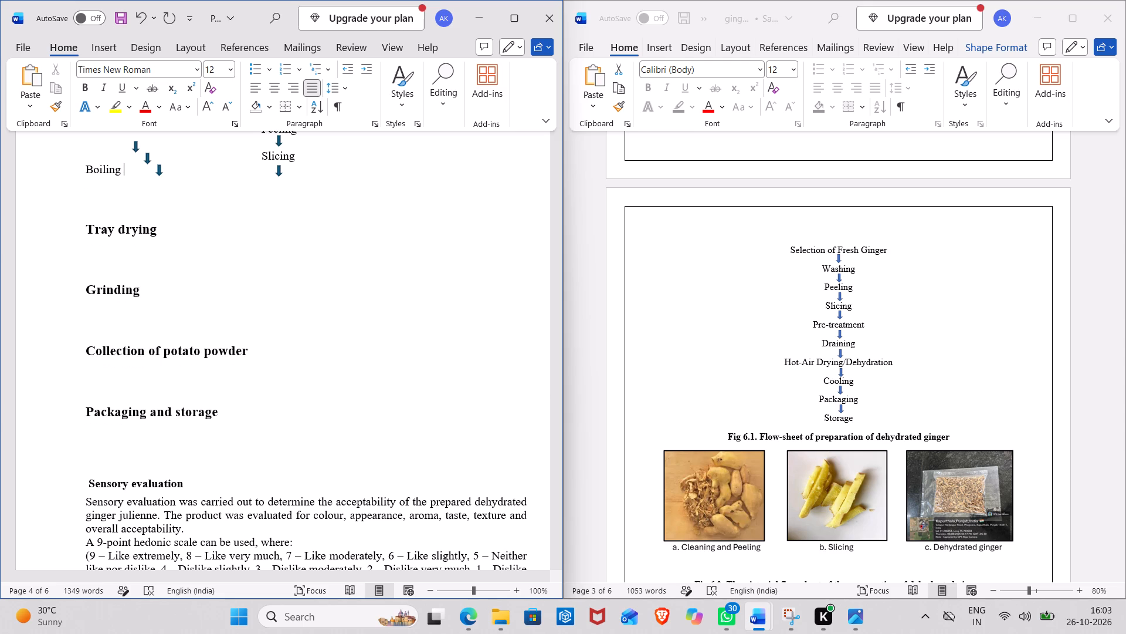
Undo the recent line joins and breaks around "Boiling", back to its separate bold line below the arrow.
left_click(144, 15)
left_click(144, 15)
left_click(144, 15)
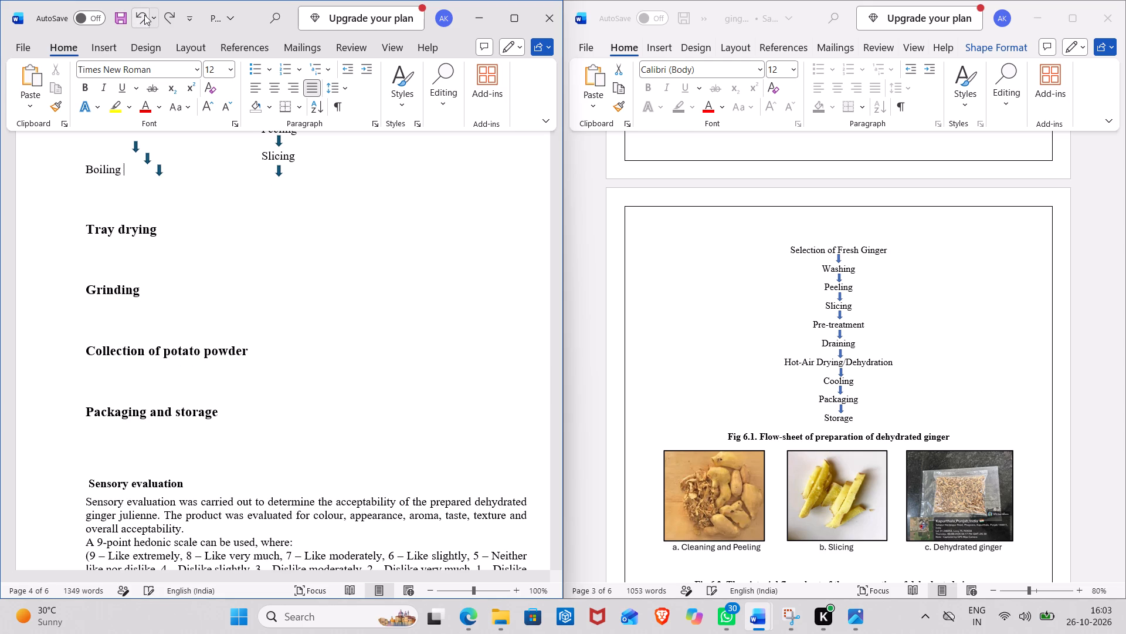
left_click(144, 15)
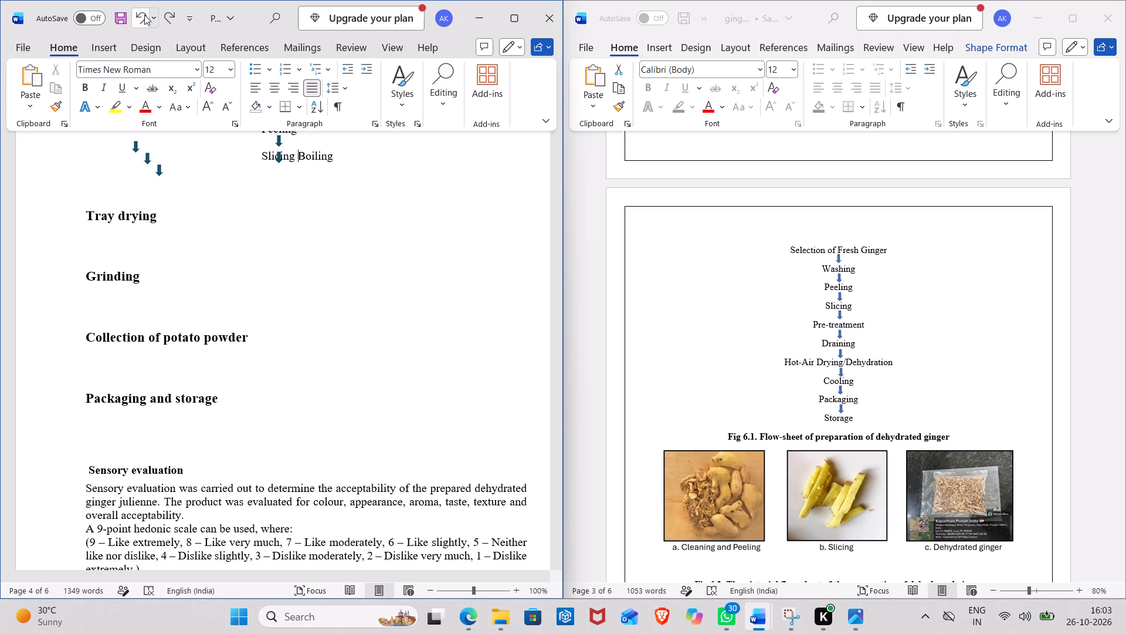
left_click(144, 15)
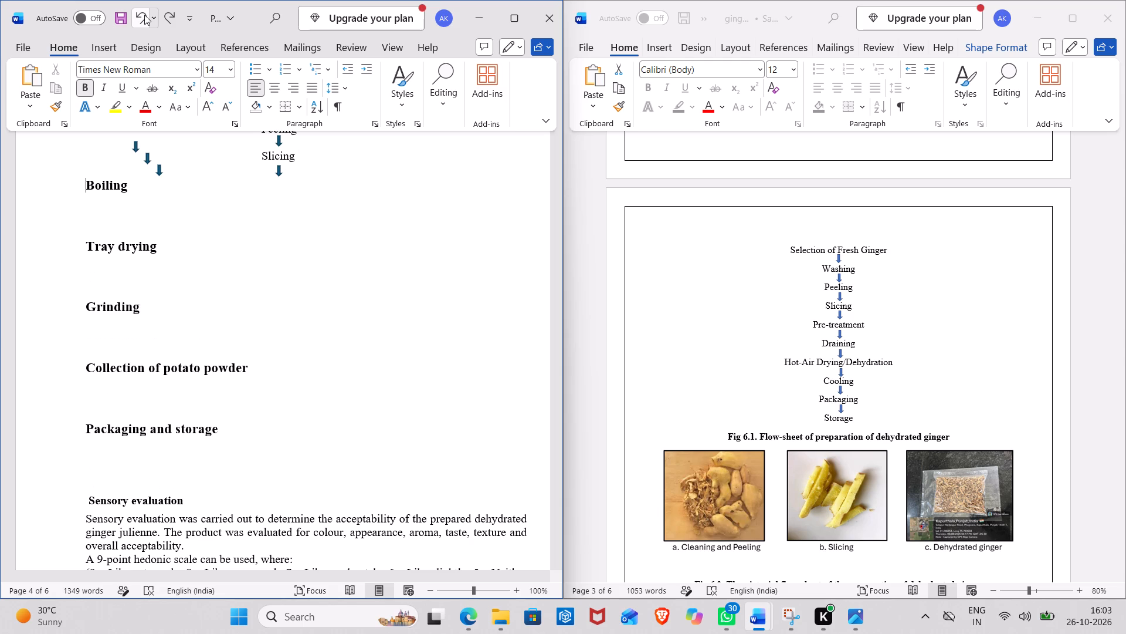
Indent the bold "Boiling" with leading spaces until it is centred under the block arrow beneath "Slicing".
key("space")
key("space")
key("space")
key("space")
key("space")
key("space")
key("space")
key("space")
key("space")
key("space")
key("space")
key("space")
key("space")
key("space")
key("space")
key("space")
key("space")
key("space")
key("space")
key("space")
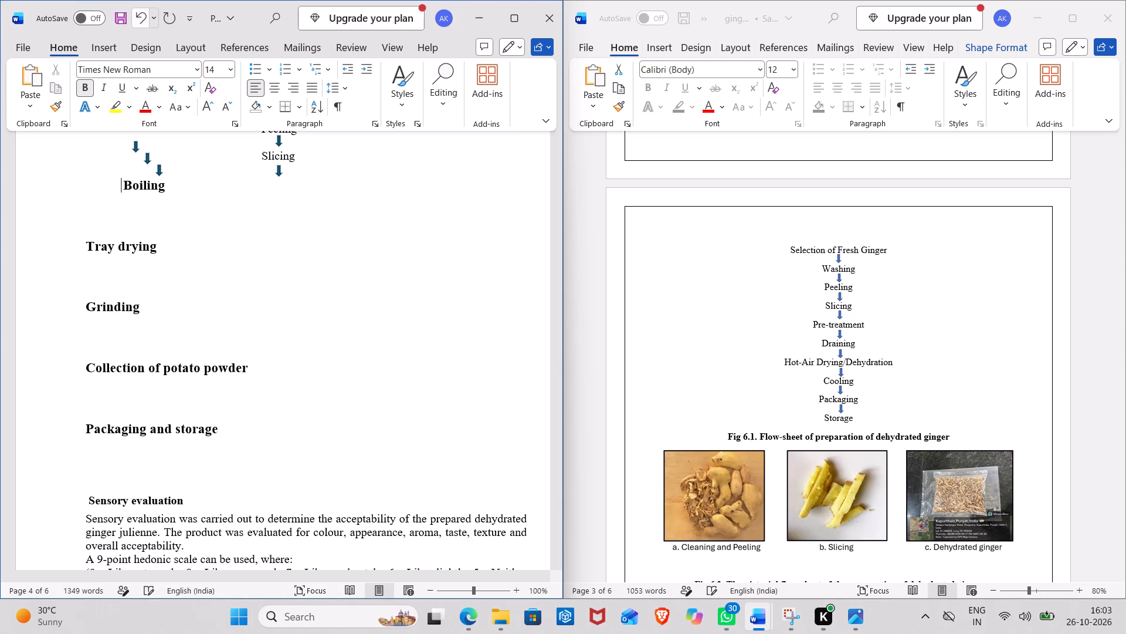
key("space")
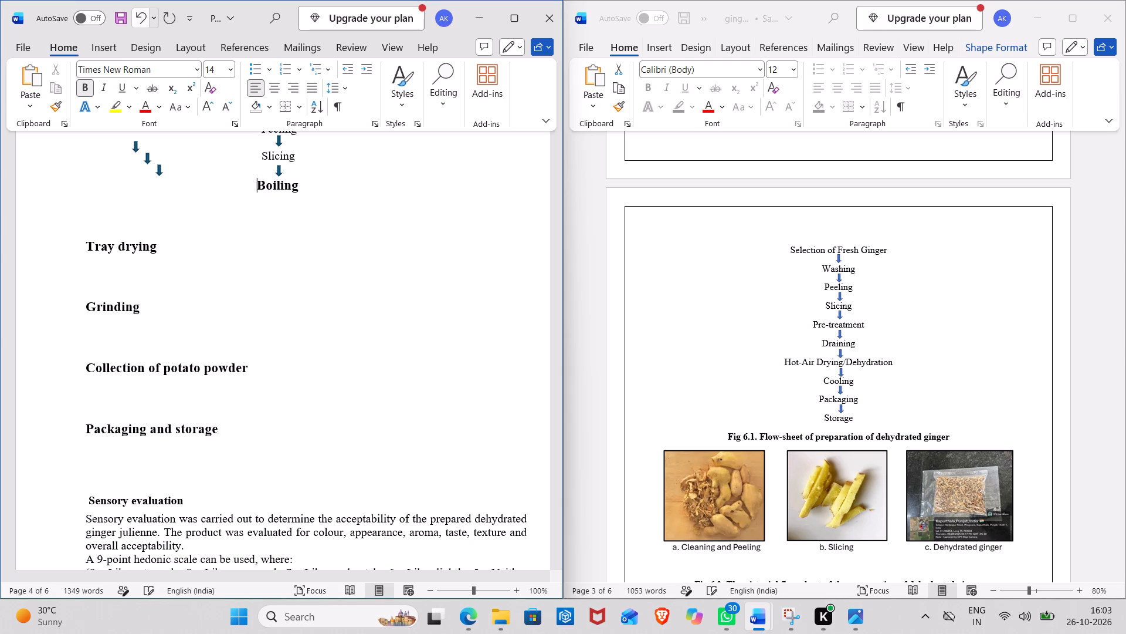
key("space")
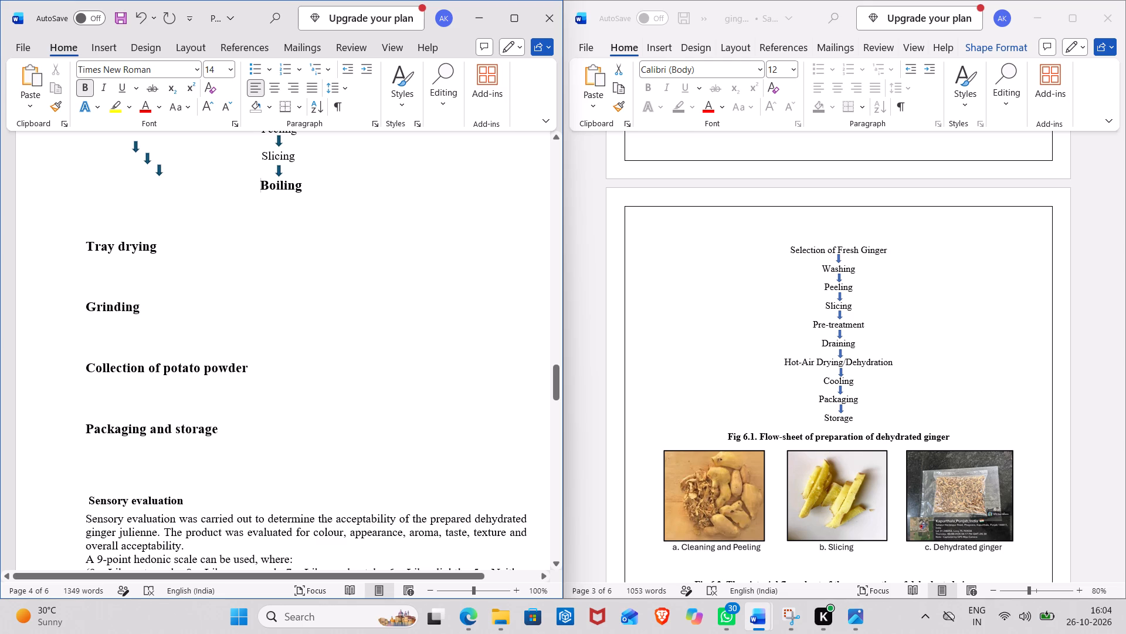
Move the topmost of the unplaced block arrows directly beneath "Boiling", in line with the arrow column above.
left_click_drag(135, 146, 252, 172)
left_click_drag(252, 172, 280, 201)
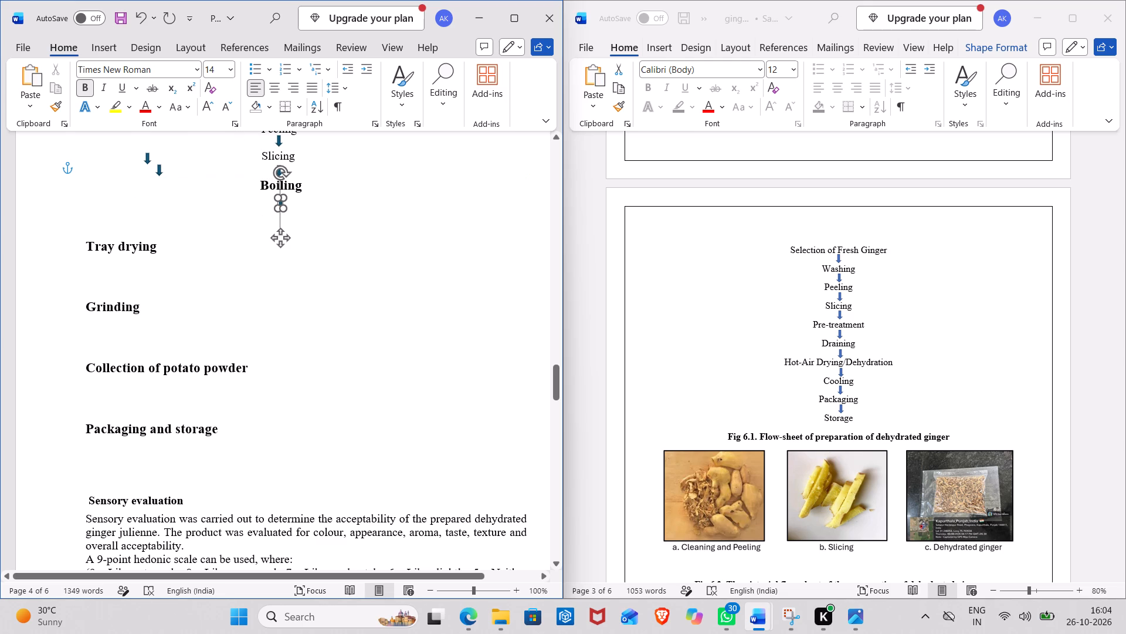
left_click_drag(280, 201, 280, 194)
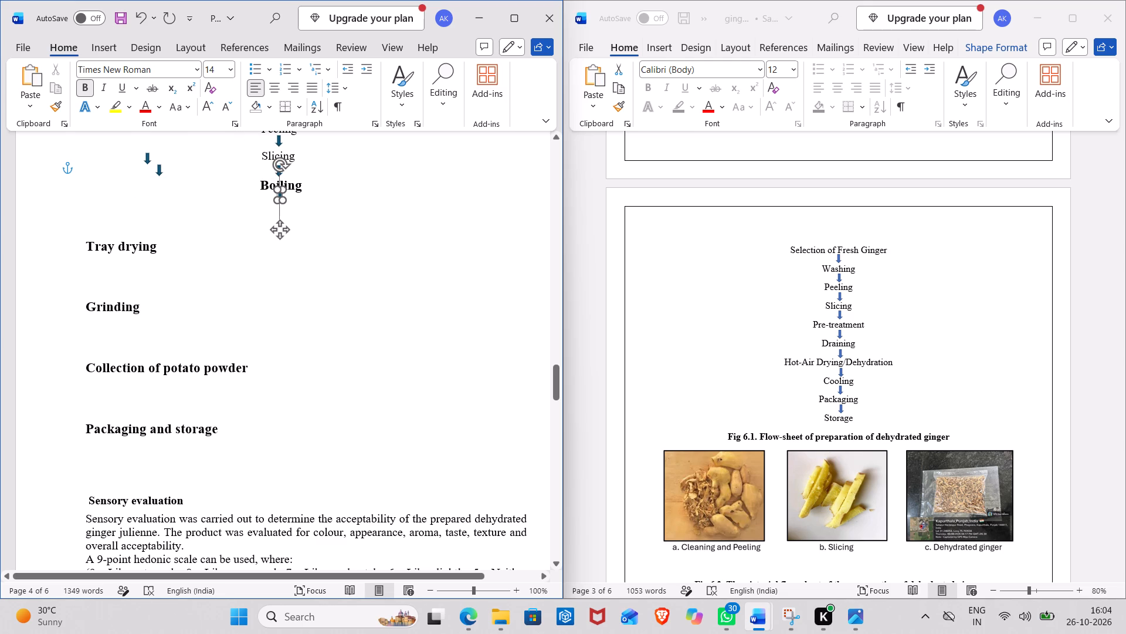
left_click_drag(280, 194, 279, 197)
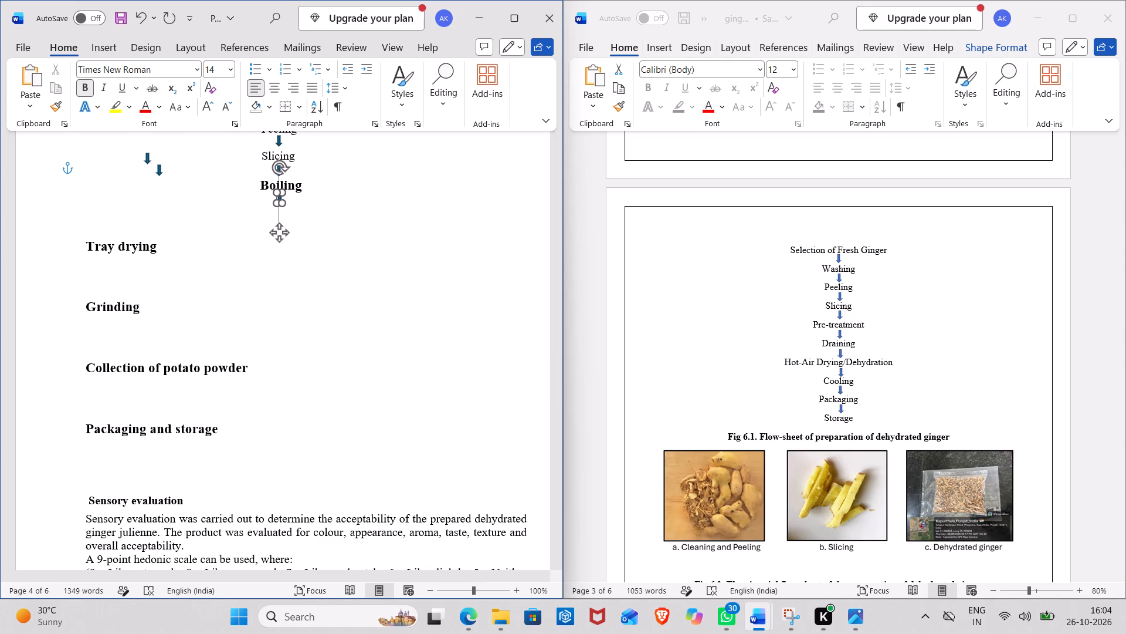
left_click_drag(279, 197, 278, 195)
left_click_drag(278, 195, 279, 198)
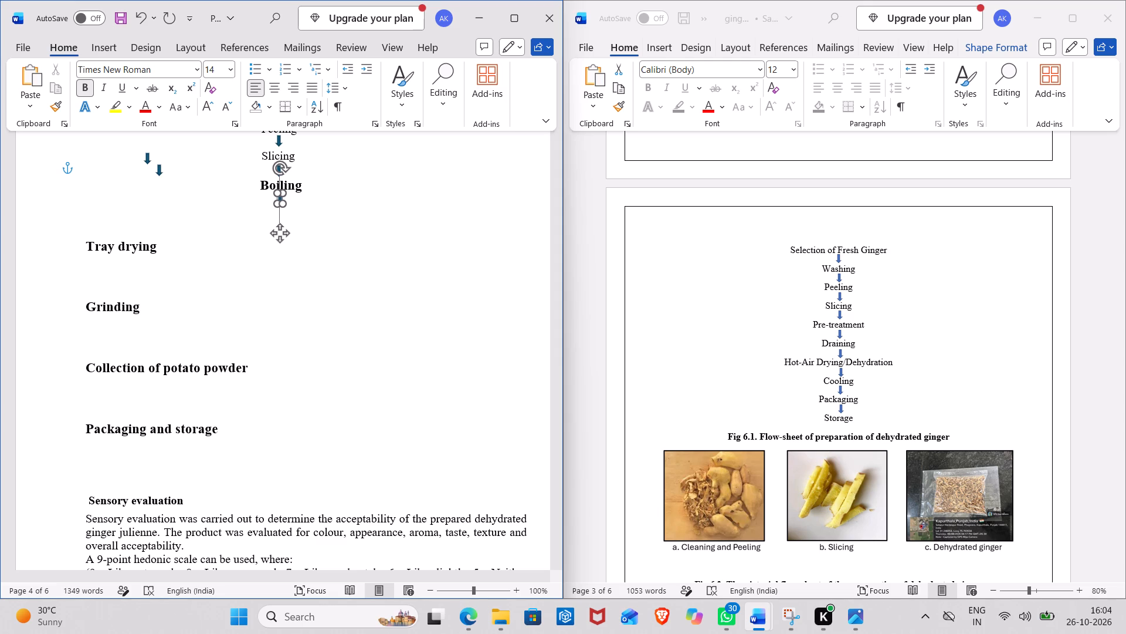
left_click_drag(279, 198, 277, 198)
left_click_drag(277, 198, 278, 198)
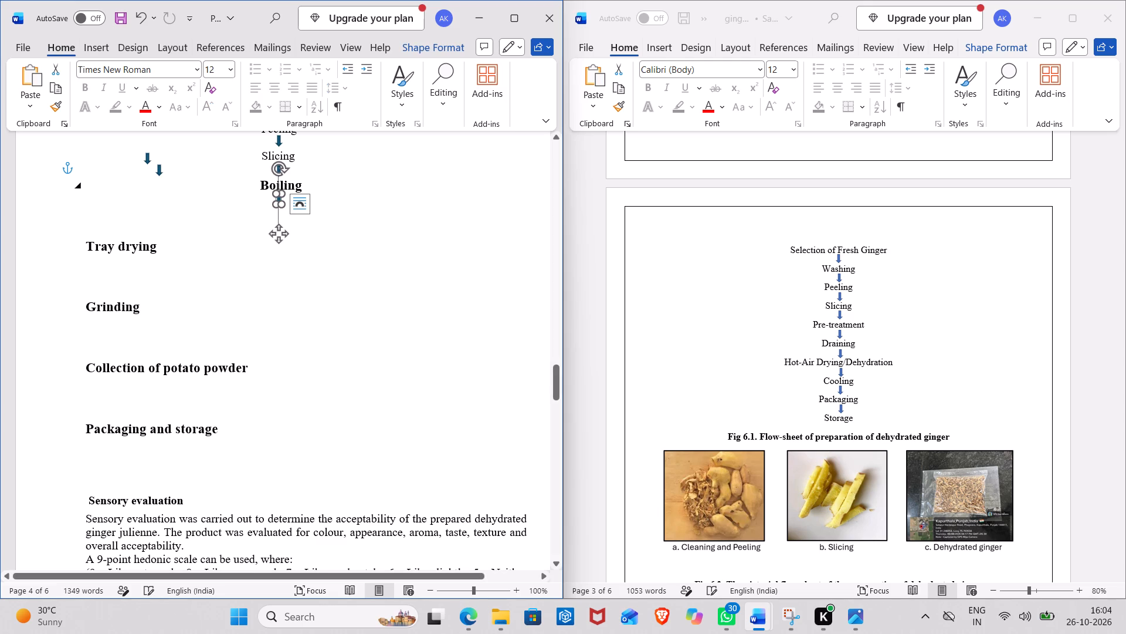
left_click(339, 183)
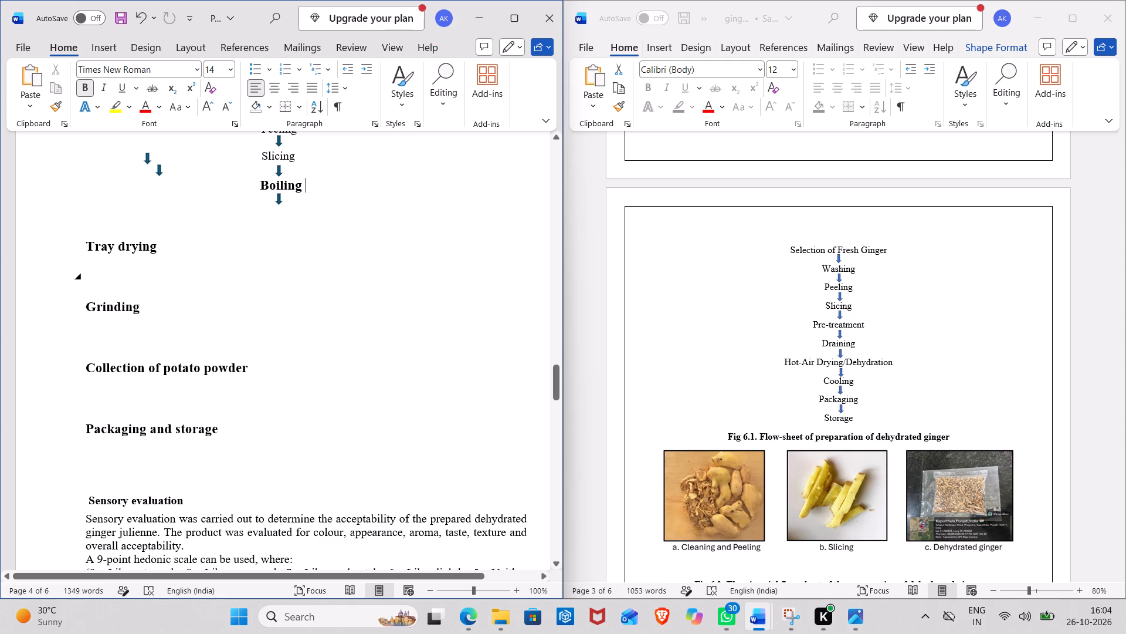
Remove the extra empty space above "Tray drying" so it sits on the line just below the arrow under "Boiling".
left_click(91, 244)
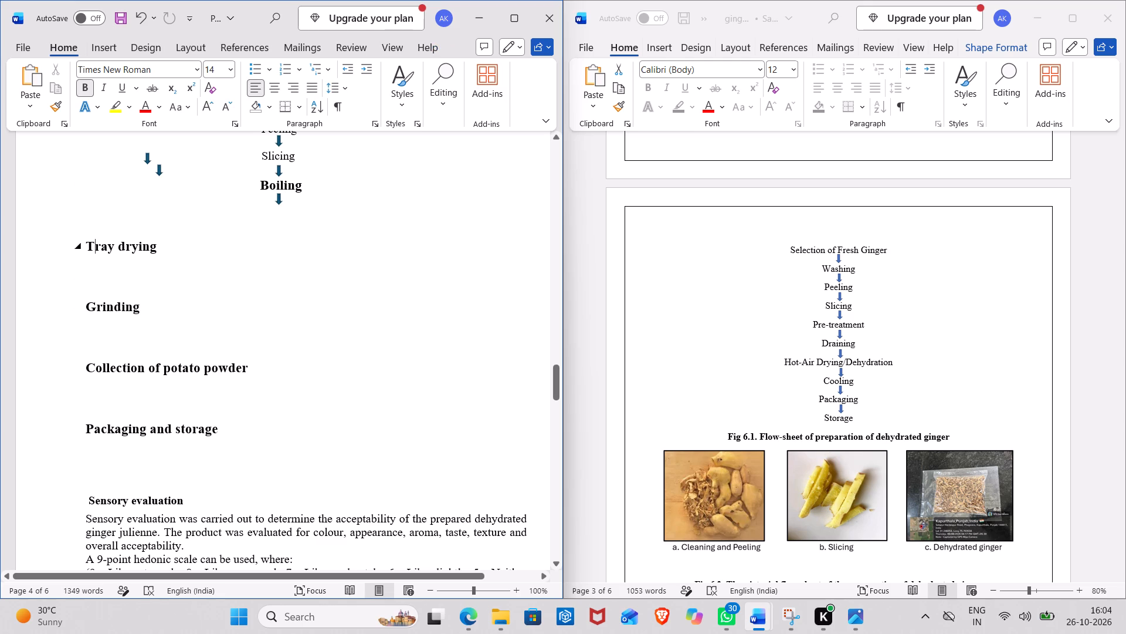
left_click(87, 240)
key("BackSpace")
key("BackSpace")
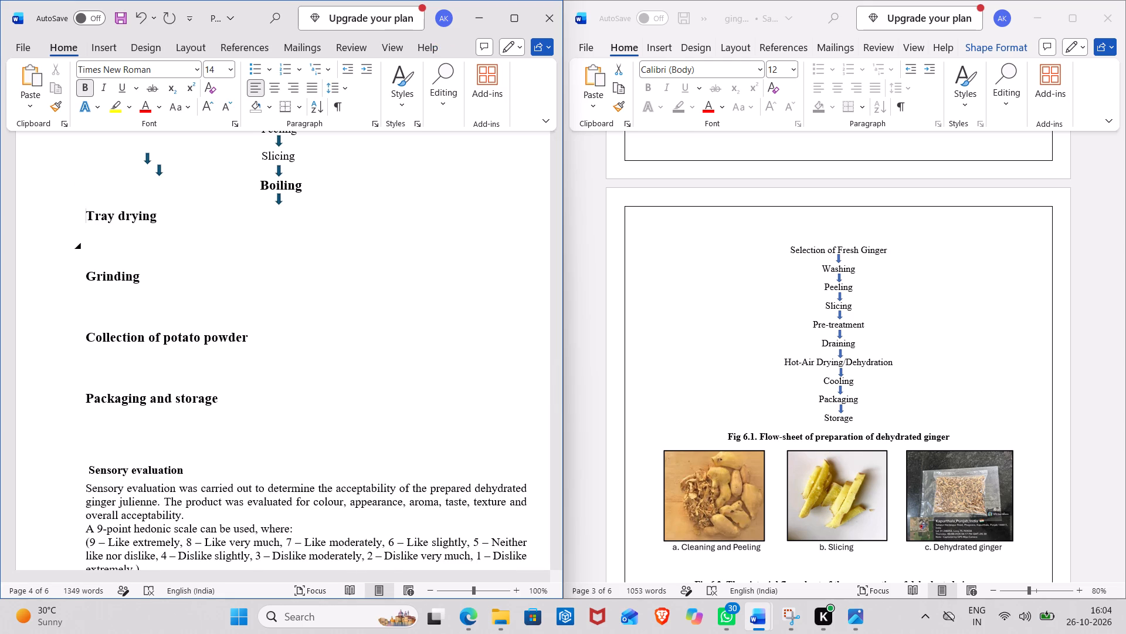
key("BackSpace")
key("Return")
Indent "Tray drying" with leading spaces until it is centred under the block arrow beneath "Boiling".
key("space")
key("space")
key("space")
key("space")
key("space")
key("space")
key("space")
key("space")
key("space")
key("space")
key("space")
key("space")
key("space")
key("space")
key("space")
key("space")
key("space")
key("space")
key("space")
key("space")
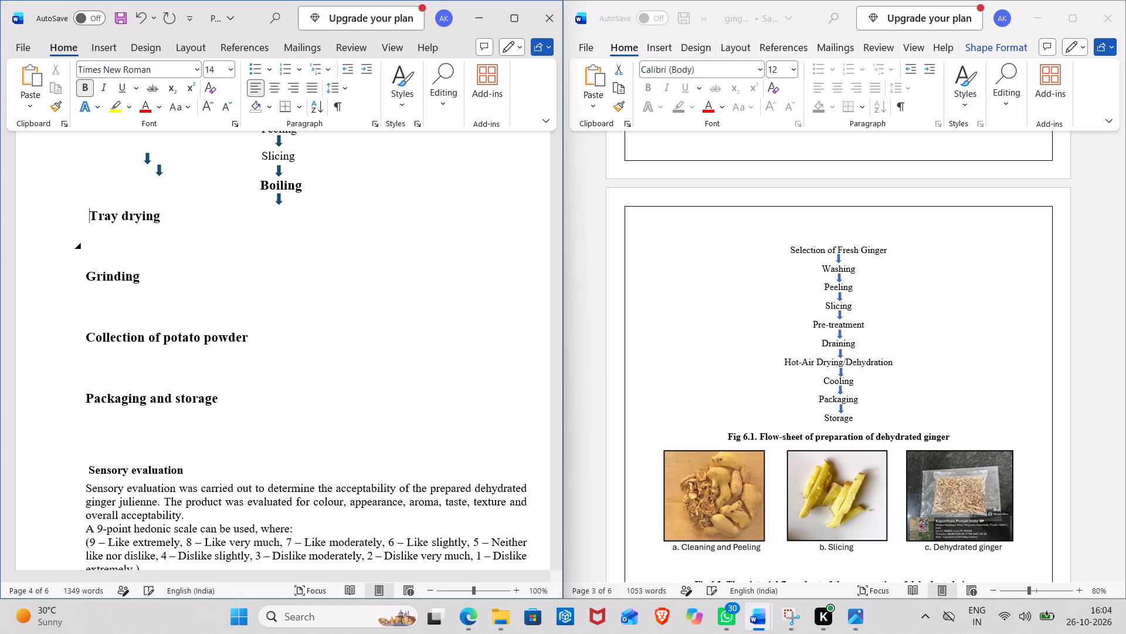
key("space")
key("space")
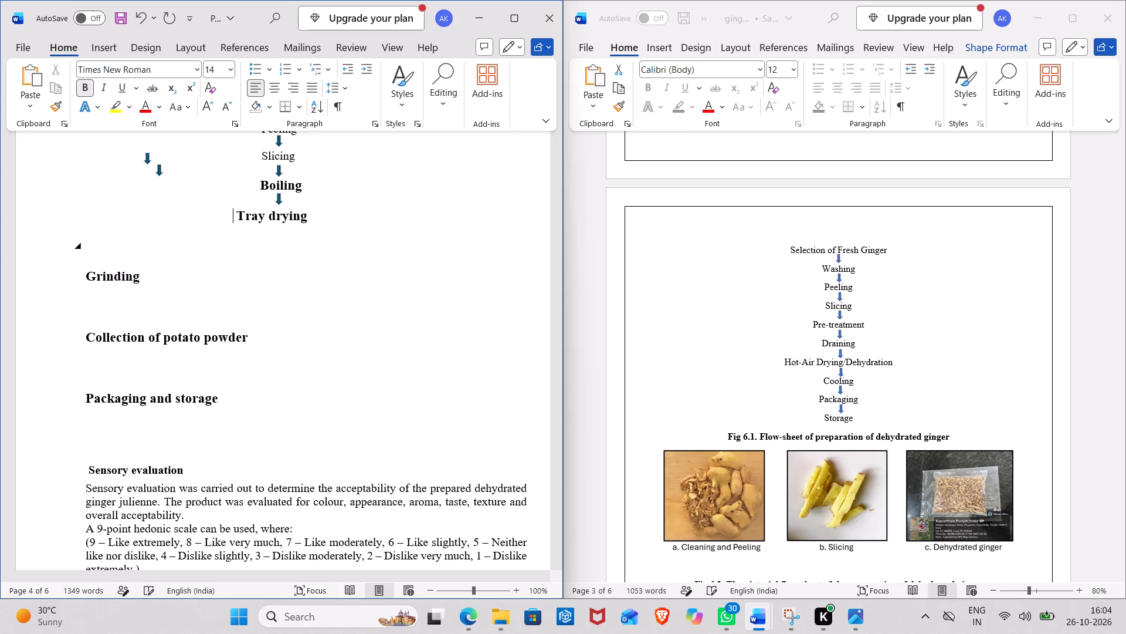
key("space")
key("space")
key("space")
Move the upper of the two unplaced block arrows directly beneath "Tray drying" and align it with the arrow column.
scroll(87, 240, "up", 3)
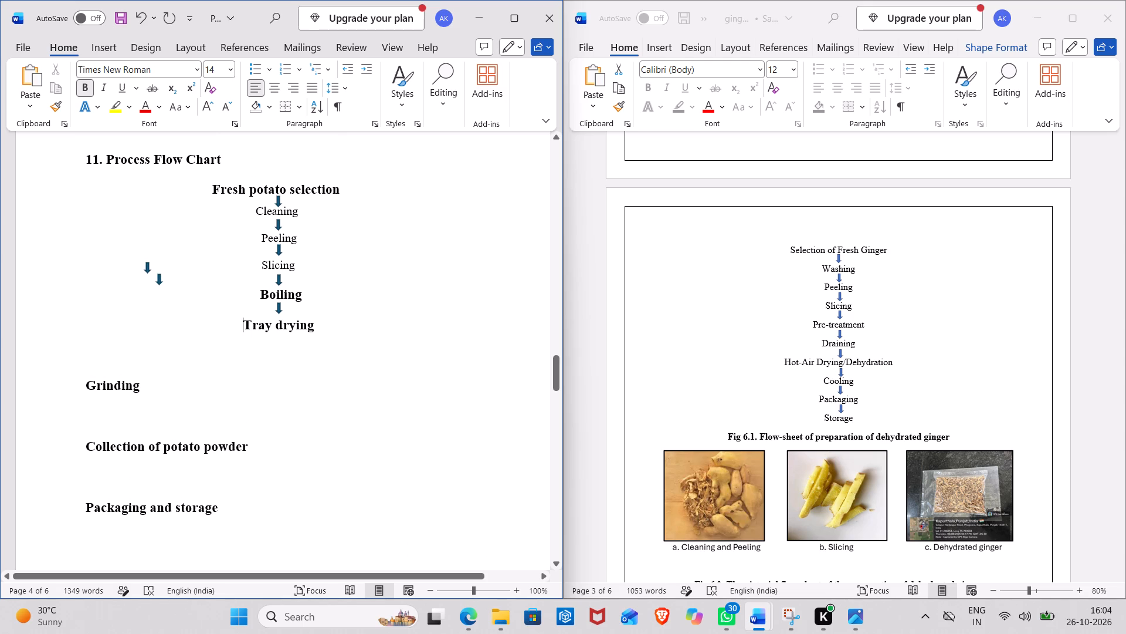
left_click_drag(150, 271, 279, 339)
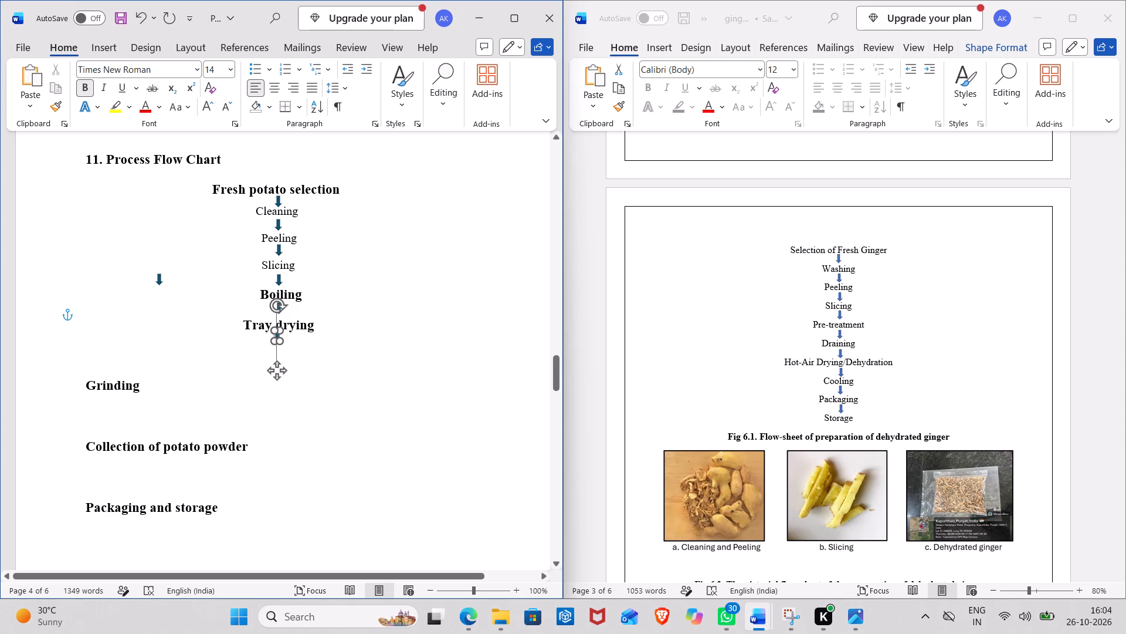
left_click_drag(279, 339, 279, 342)
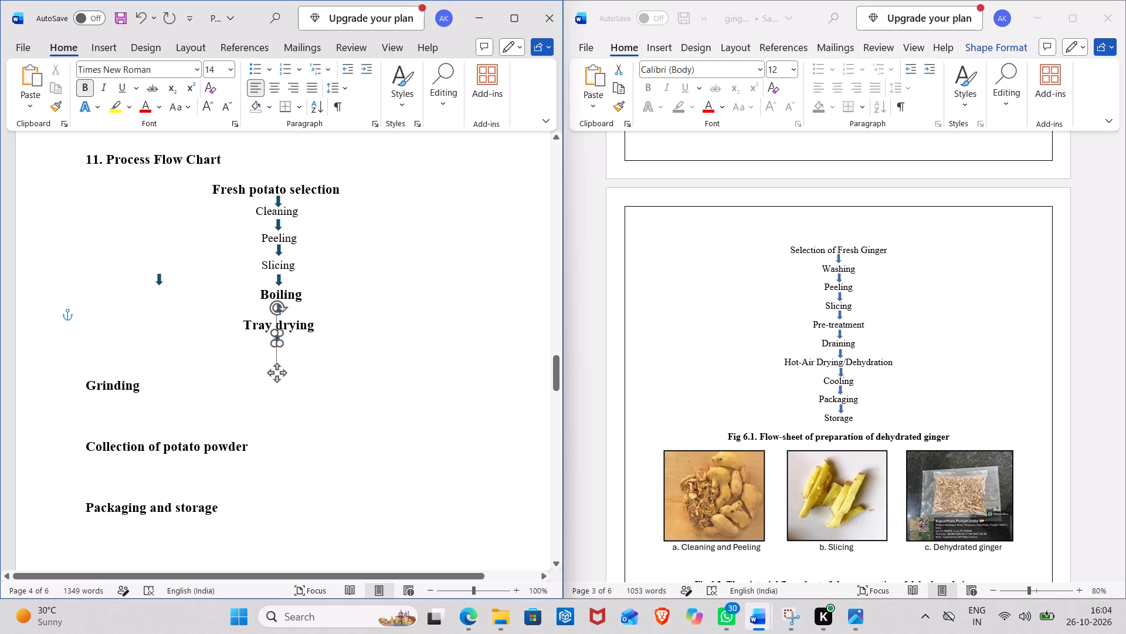
left_click_drag(279, 342, 282, 340)
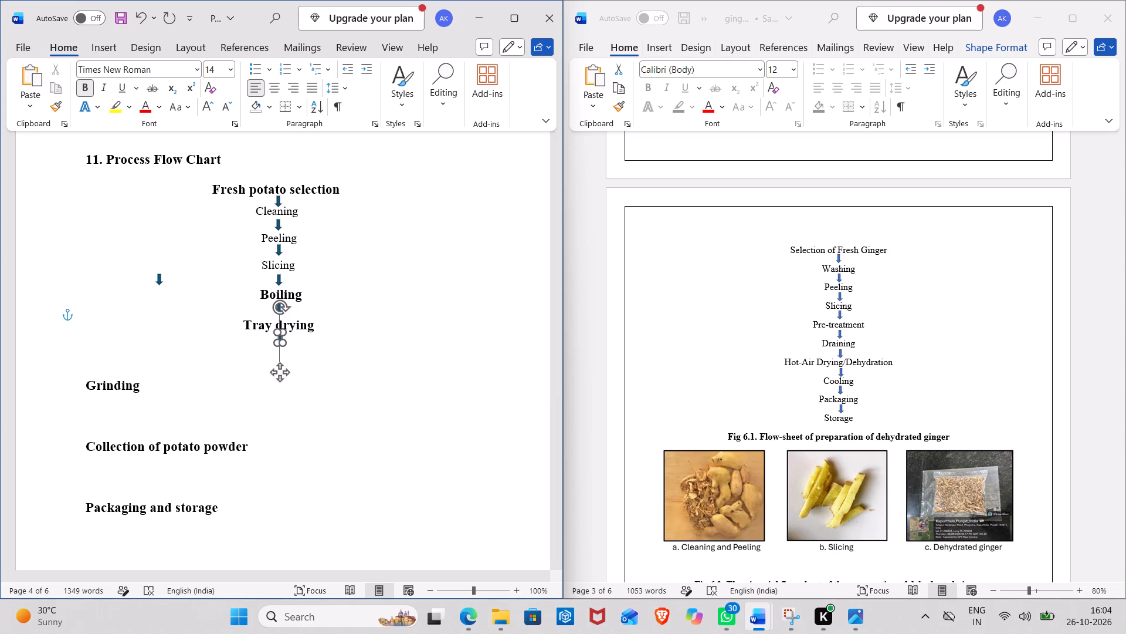
left_click_drag(282, 340, 277, 342)
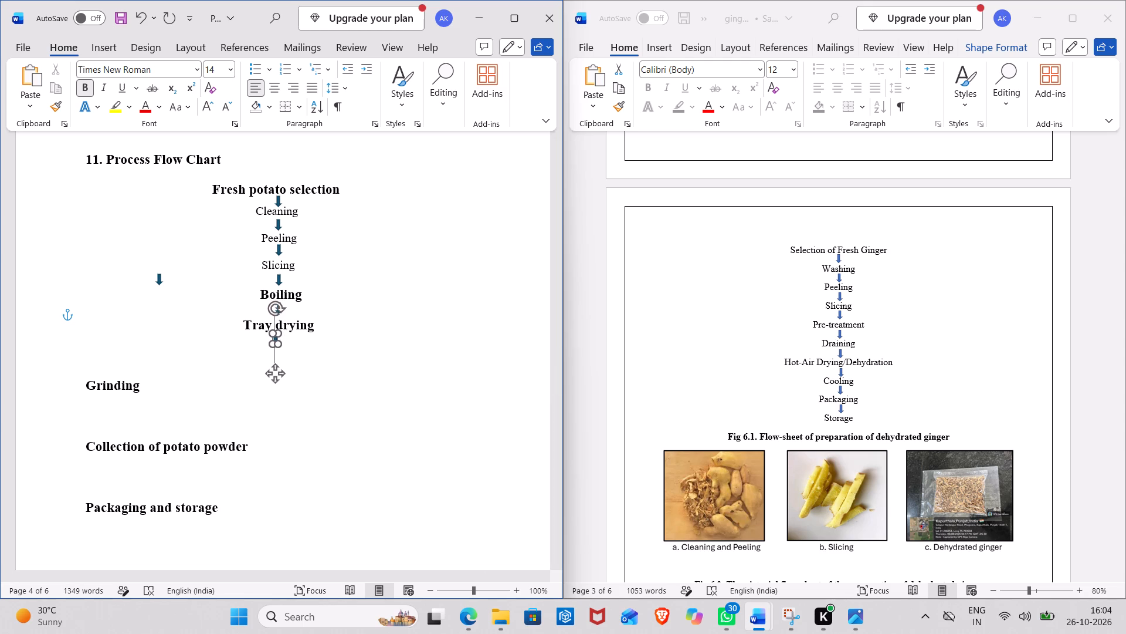
left_click_drag(277, 342, 280, 342)
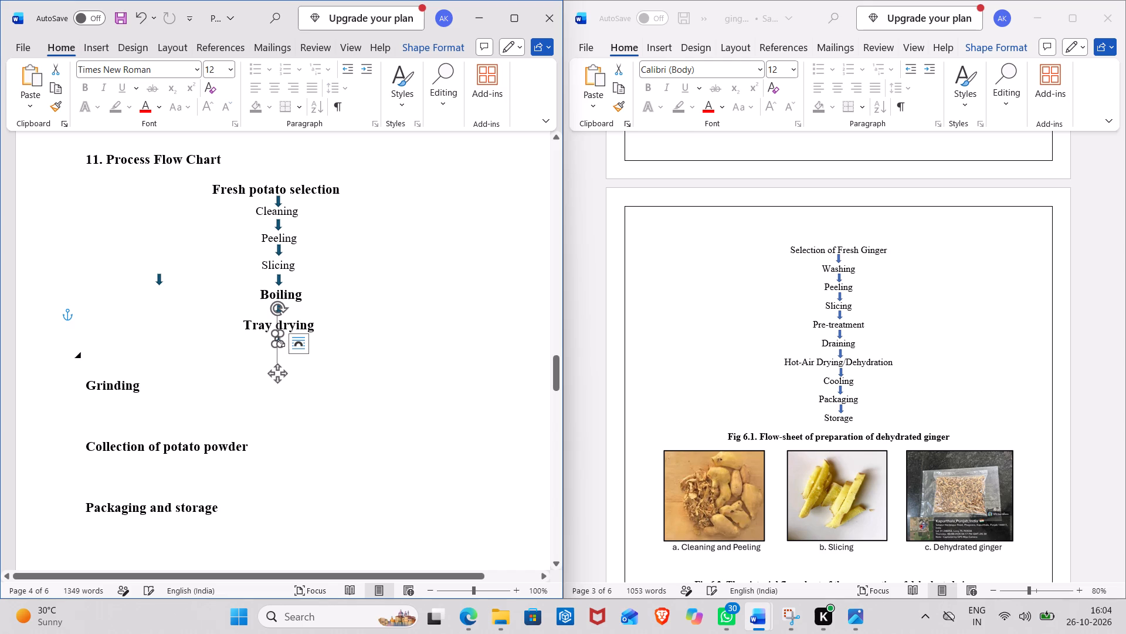
left_click(374, 302)
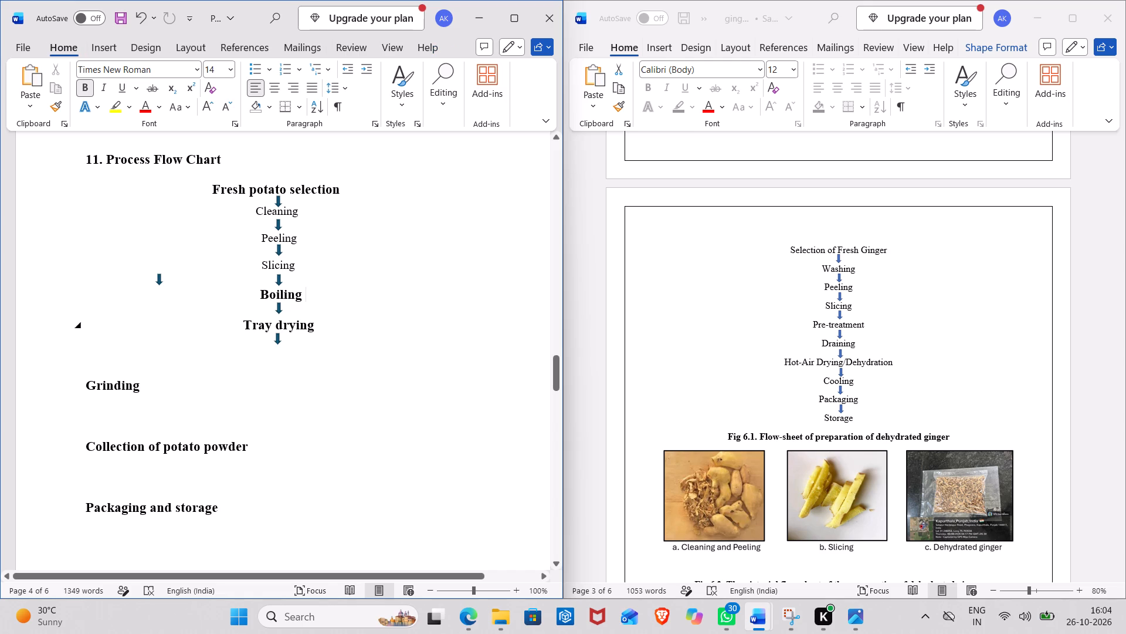
Remove the bold formatting from the flow chart entries "Boiling" and "Tray drying".
scroll(178, 315, "down", 1)
scroll(178, 315, "up", 2)
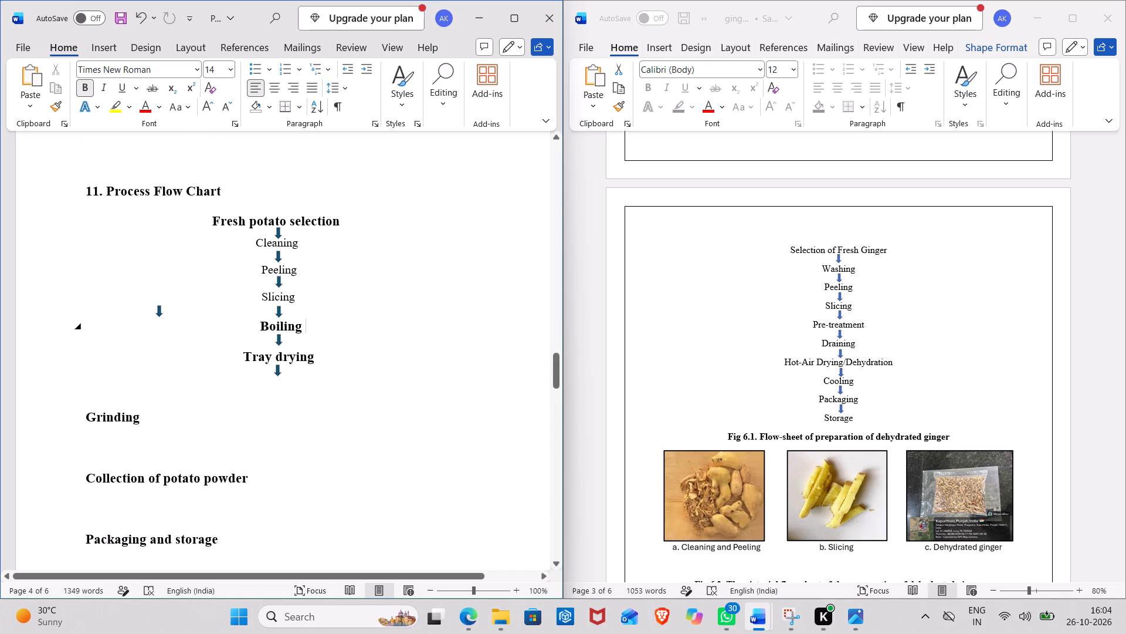
left_click_drag(262, 325, 304, 322)
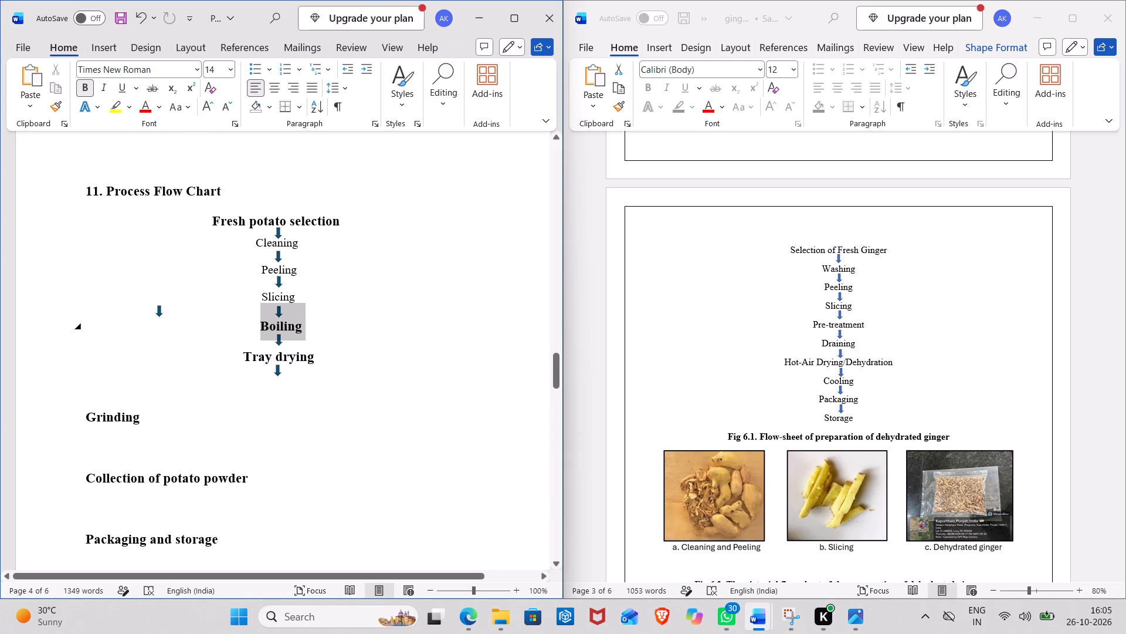
left_click_drag(304, 322, 306, 332)
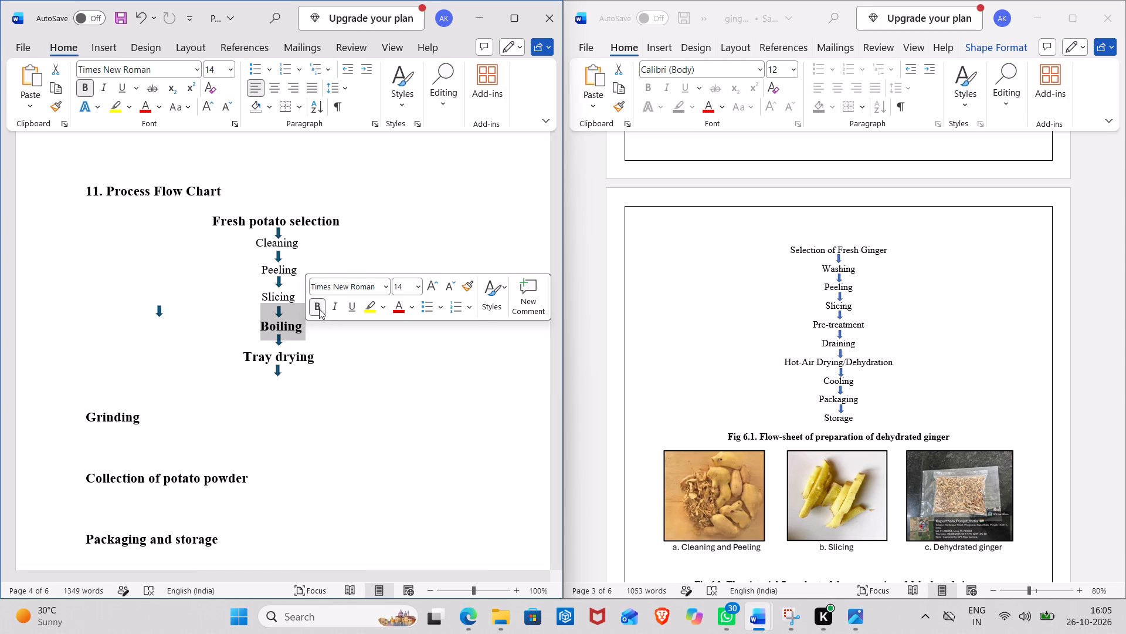
left_click(319, 309)
left_click_drag(246, 358, 305, 358)
left_click(319, 331)
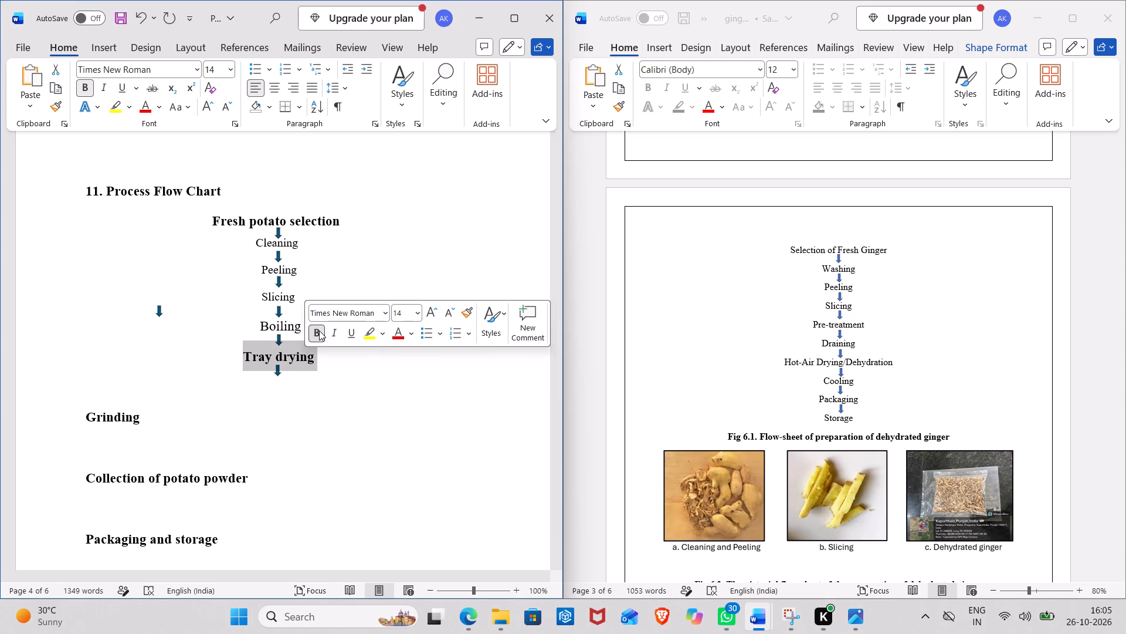
Set the font size of the flow chart entries "Tray drying" and "Boiling" to 12.
left_click(413, 311)
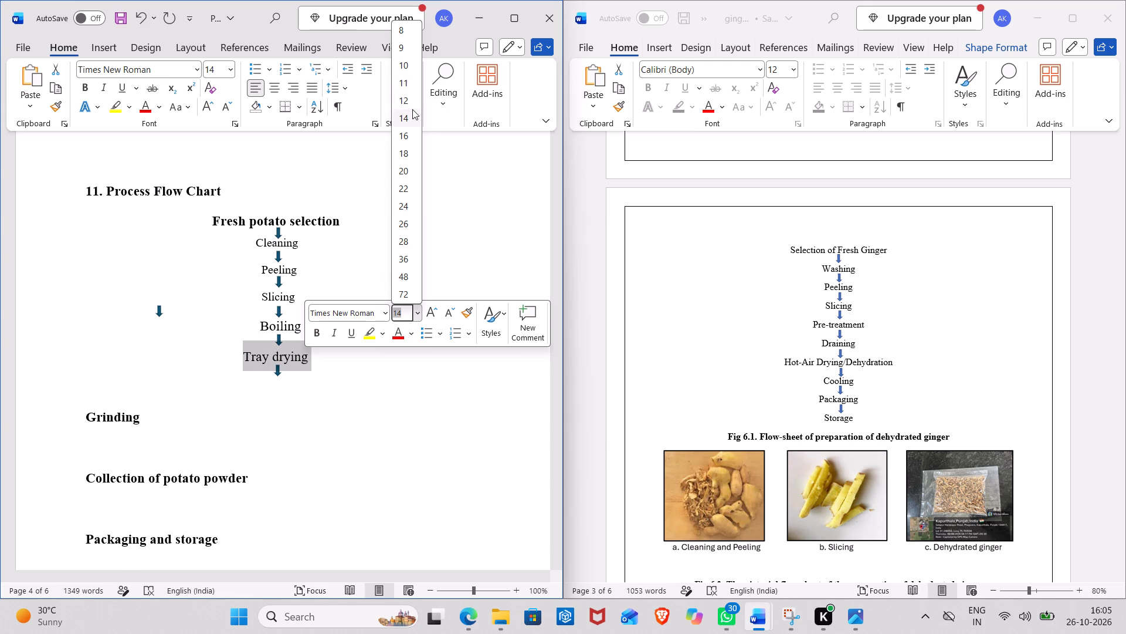
left_click(412, 100)
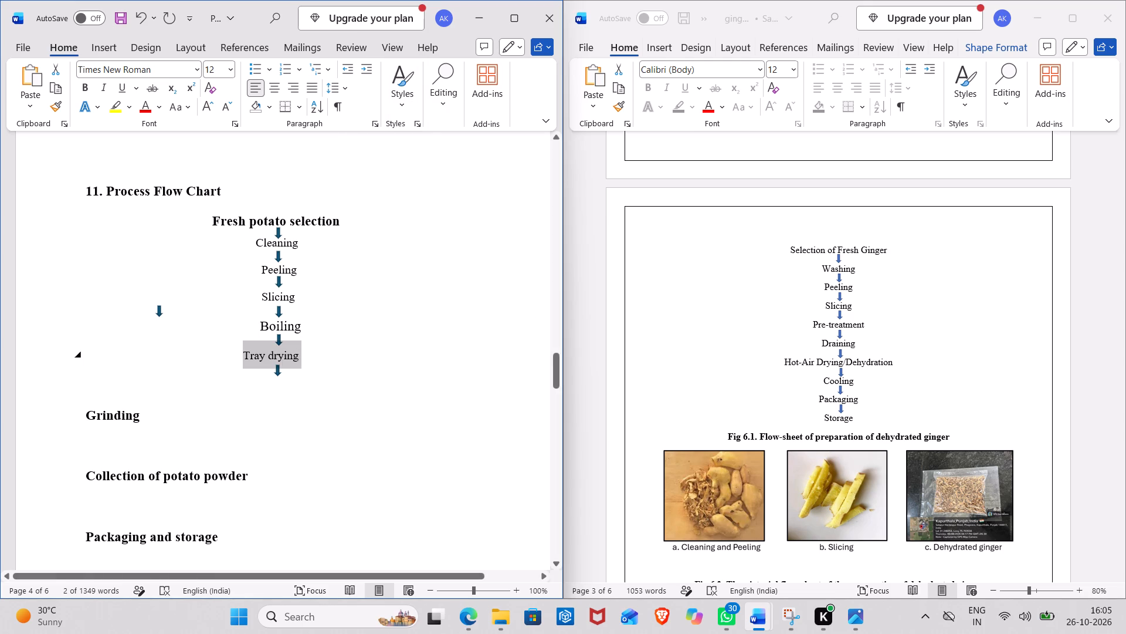
left_click_drag(261, 319, 307, 327)
left_click(424, 276)
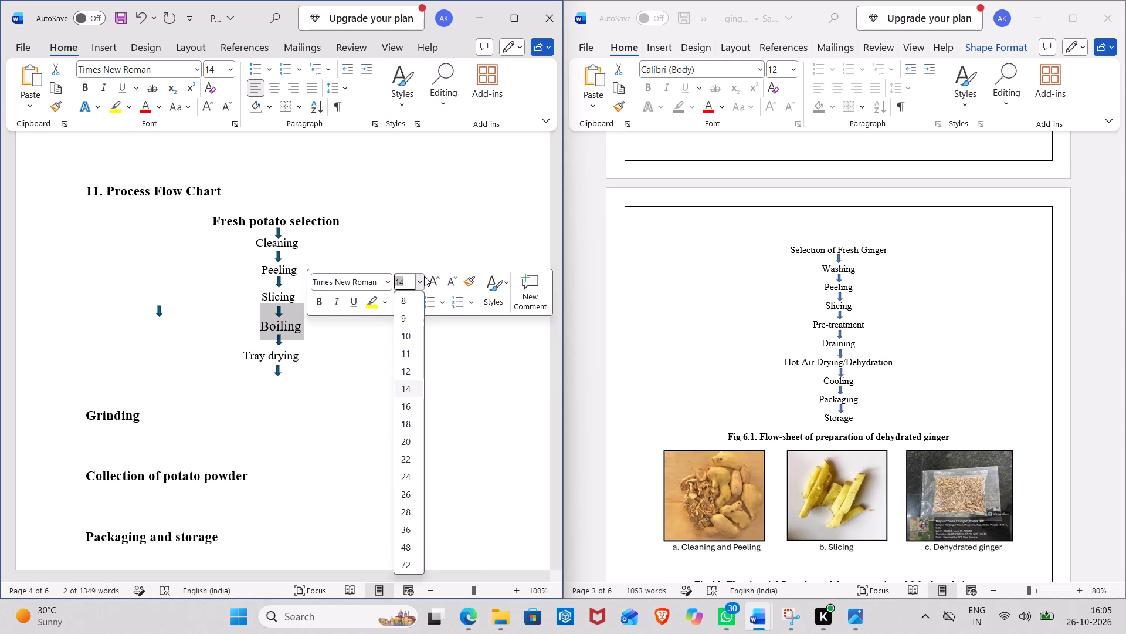
left_click(411, 370)
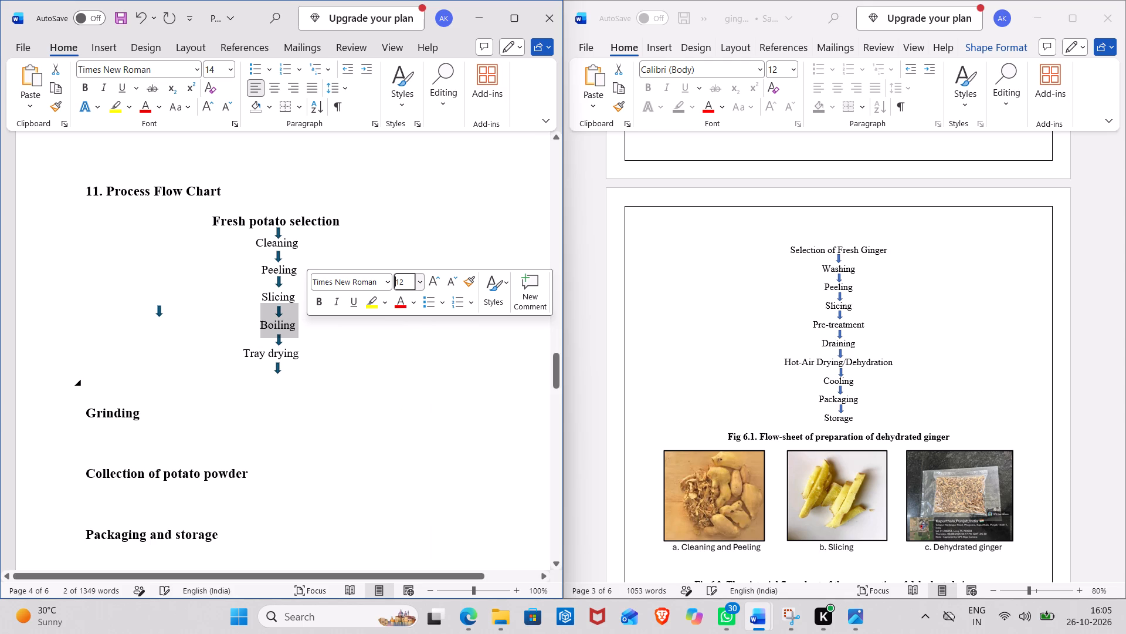
left_click(232, 350)
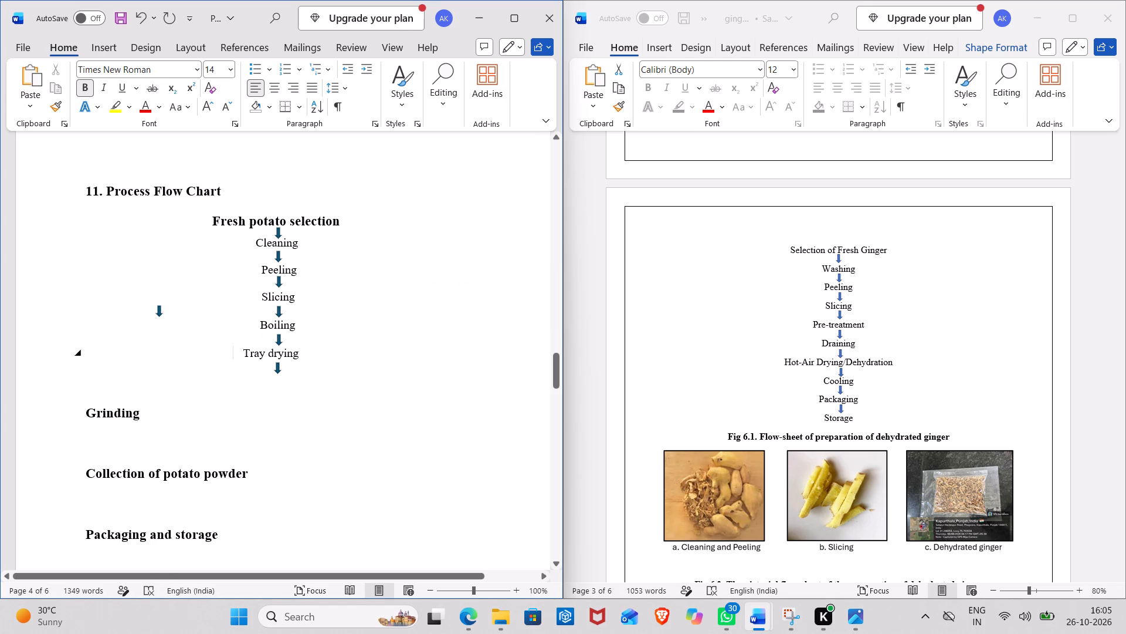
Remove the bold formatting from "Grinding", "Collection of potato powder" and "Packaging and storage" and set their font size to 12.
left_click_drag(89, 413, 226, 430)
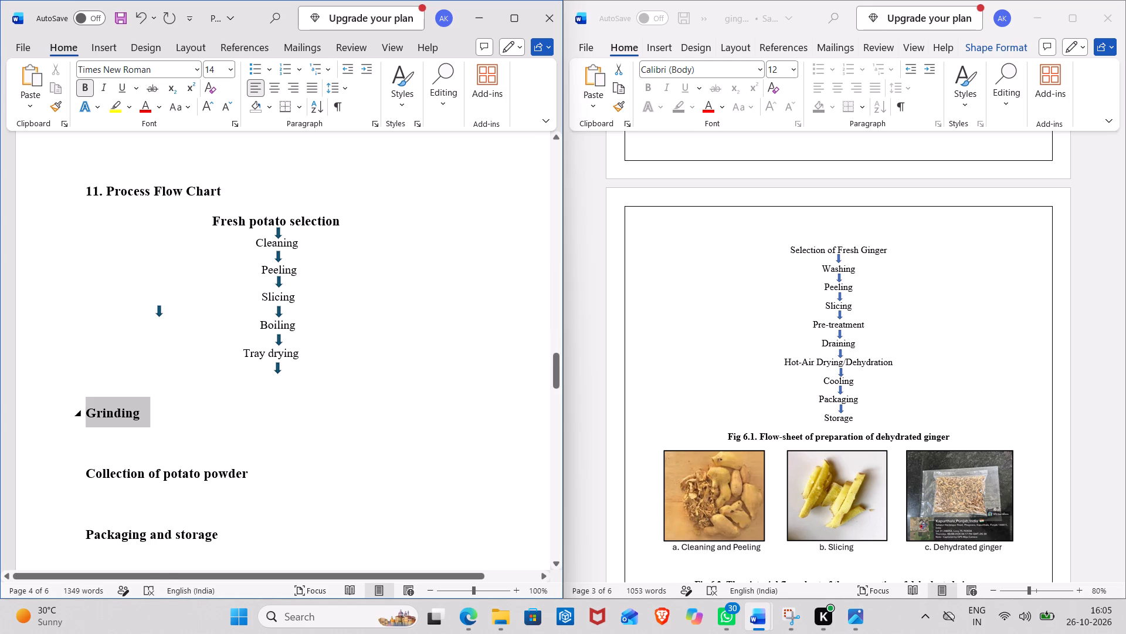
left_click_drag(226, 430, 208, 276)
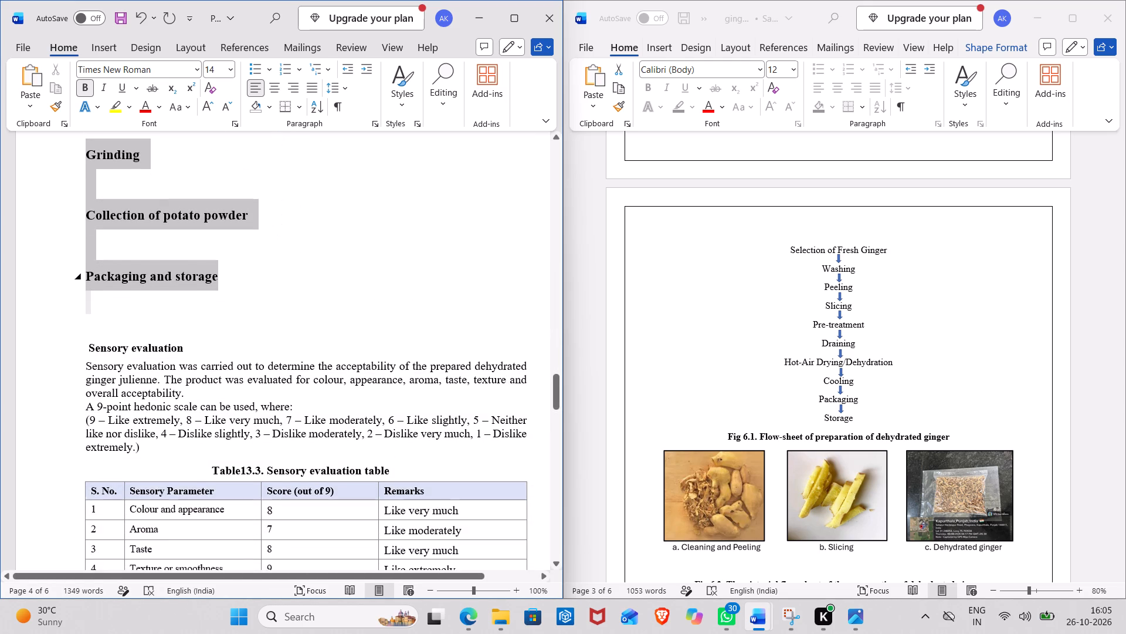
left_click_drag(208, 276, 212, 278)
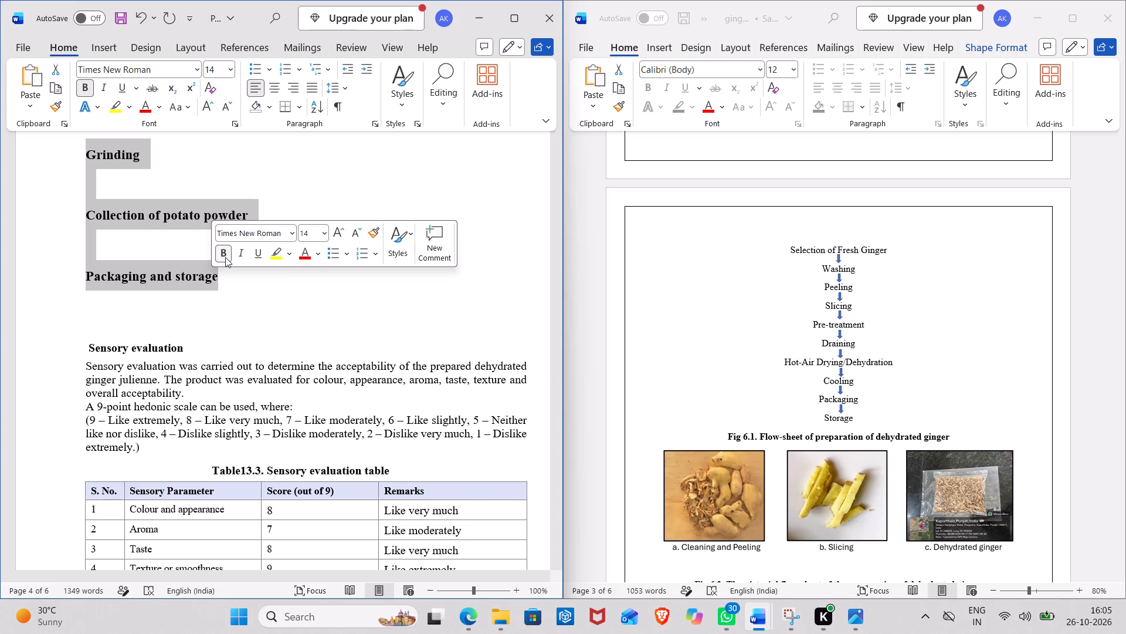
left_click(225, 257)
left_click(324, 227)
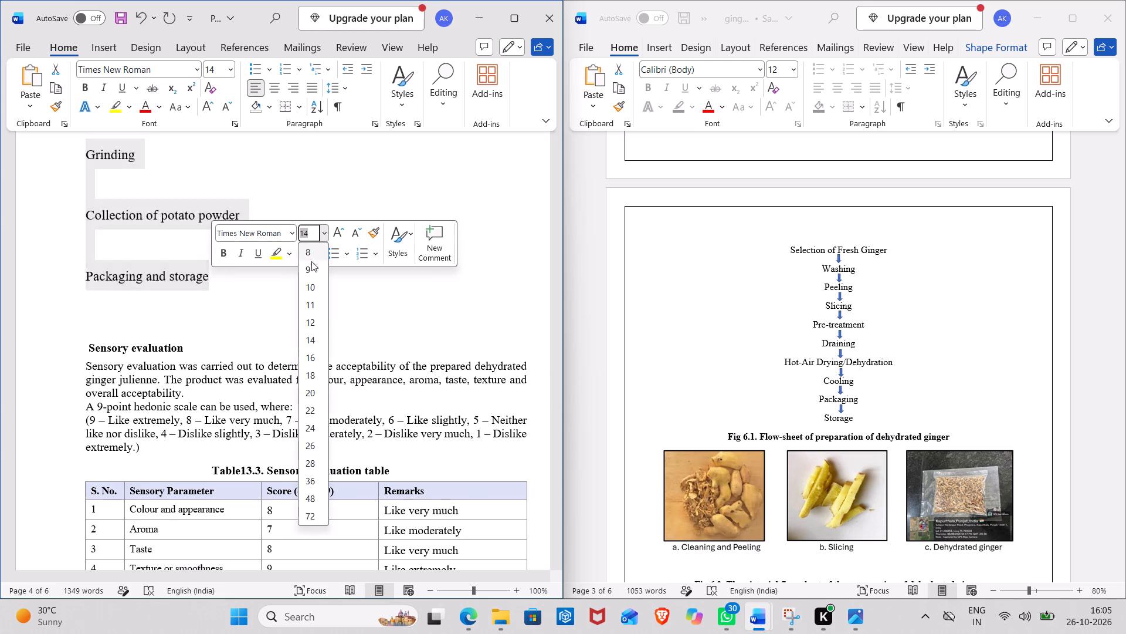
left_click(308, 318)
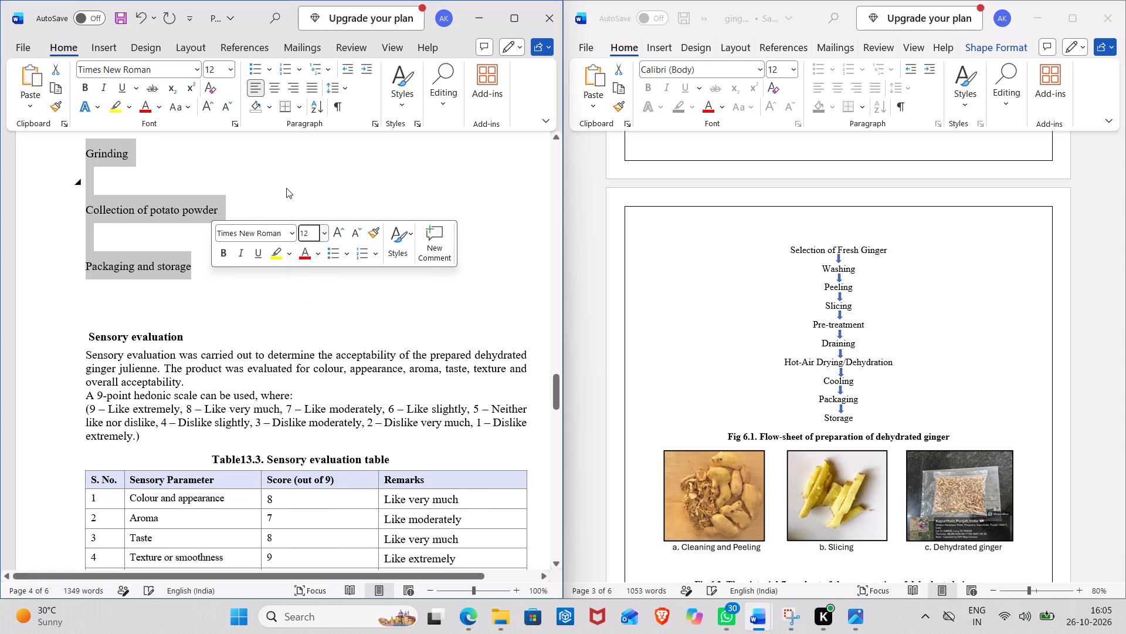
left_click(286, 187)
Copy the remaining unplaced block arrow and paste three duplicates beside the flow chart.
scroll(286, 187, "up", 8)
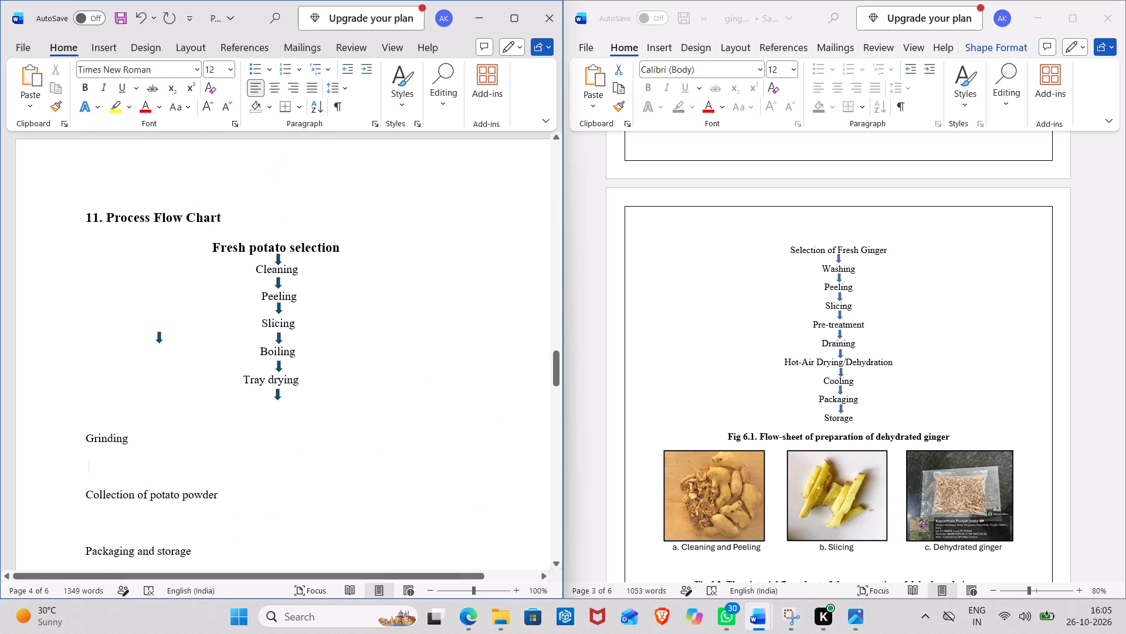
left_click(159, 338)
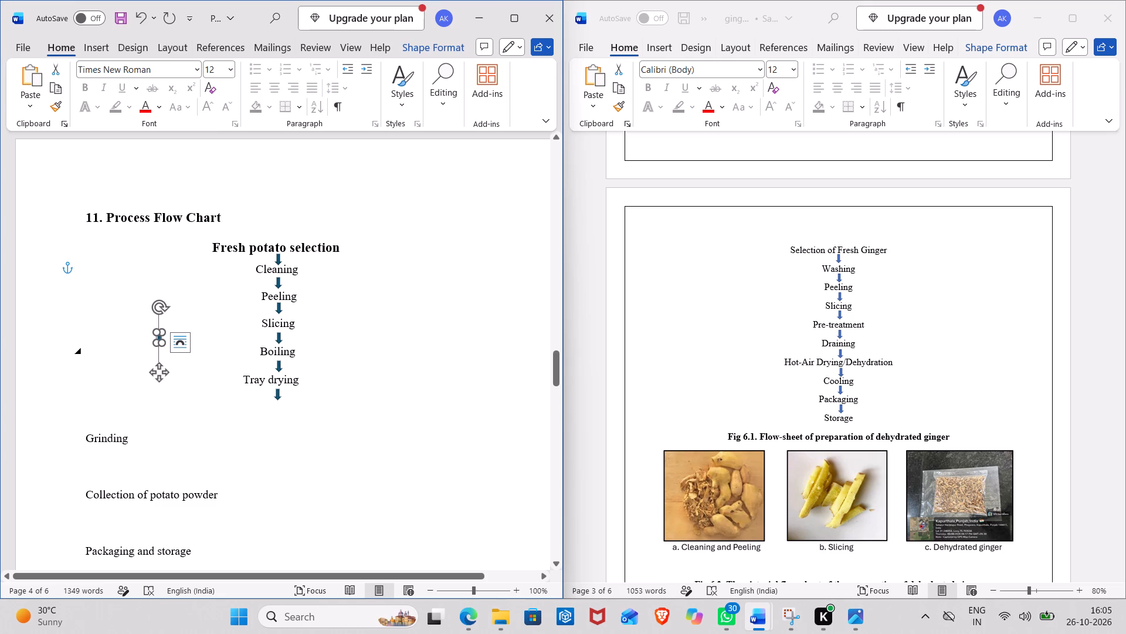
key("ctrl+c")
left_click(124, 385)
key("ctrl+v")
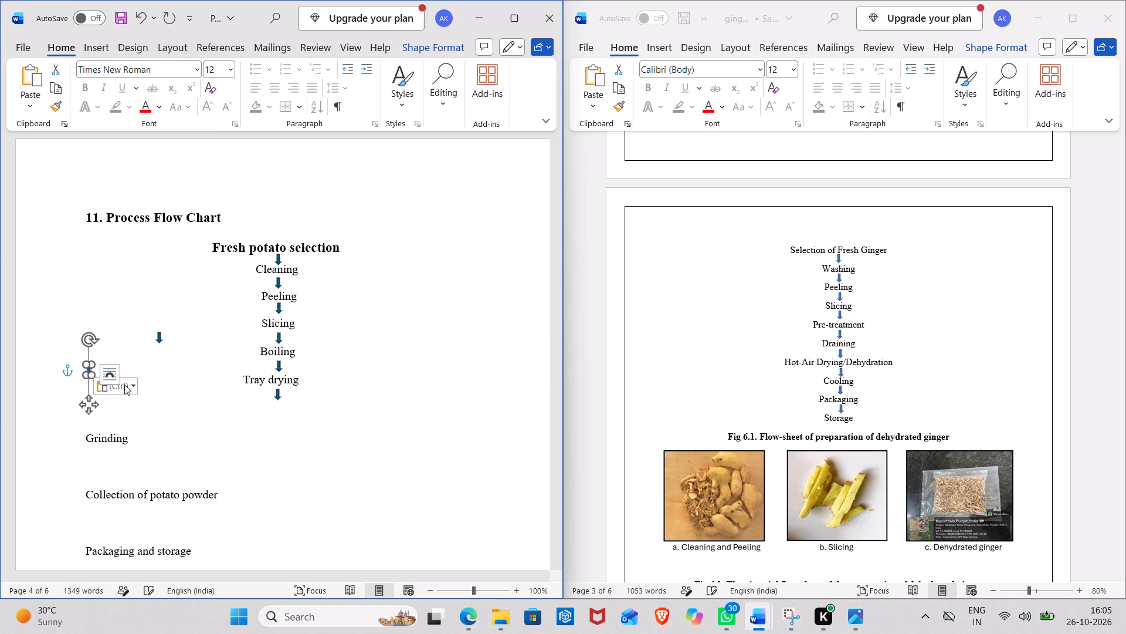
key("ctrl+v")
key("ctrl+v")
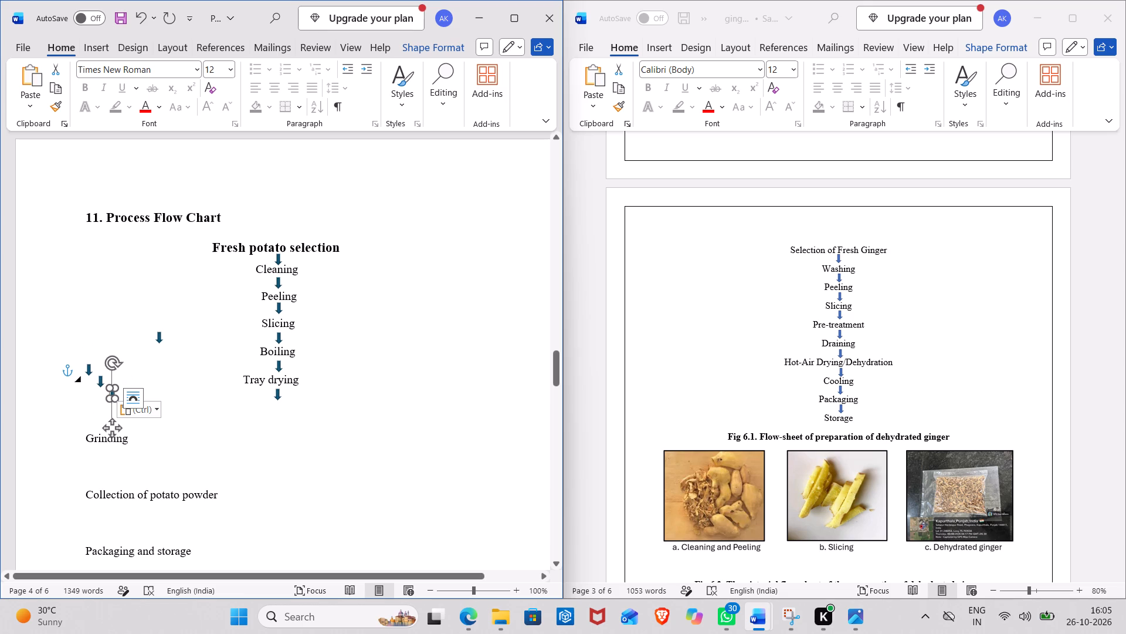
Remove the empty line above "Grinding" and indent it with leading spaces until it is centred under the arrow beneath "Tray drying".
scroll(128, 362, "down", 3)
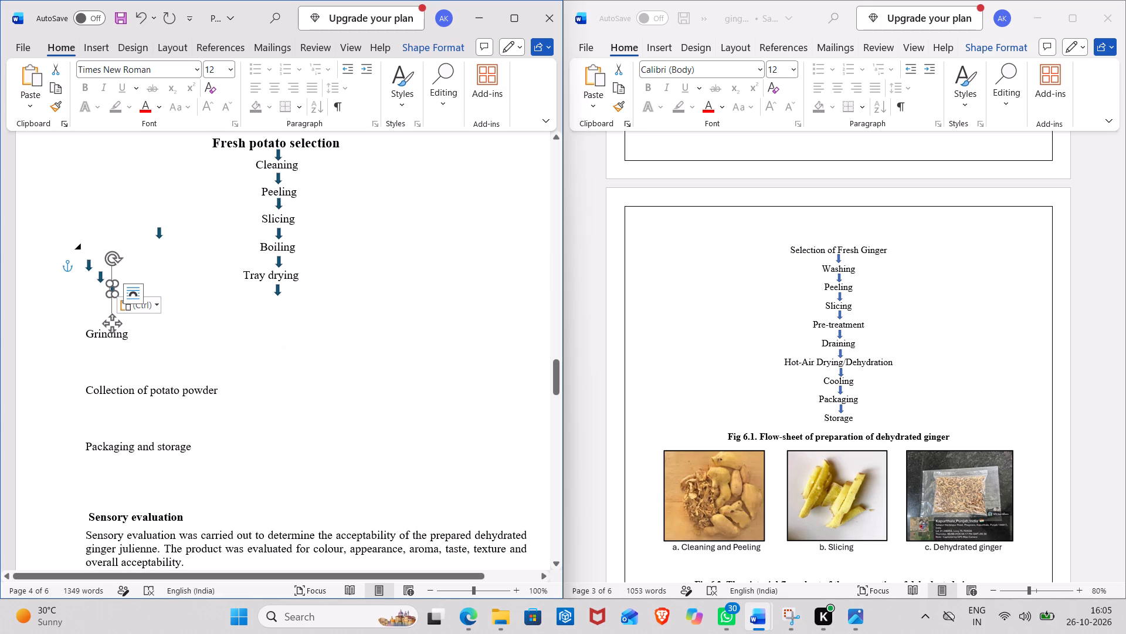
left_click(87, 333)
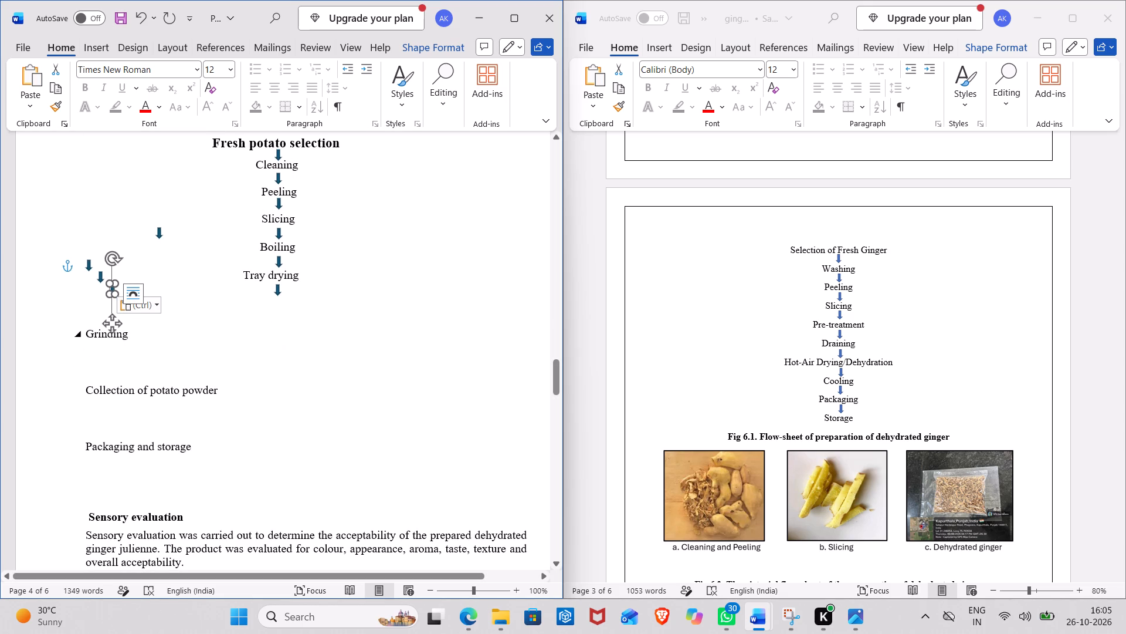
key("BackSpace")
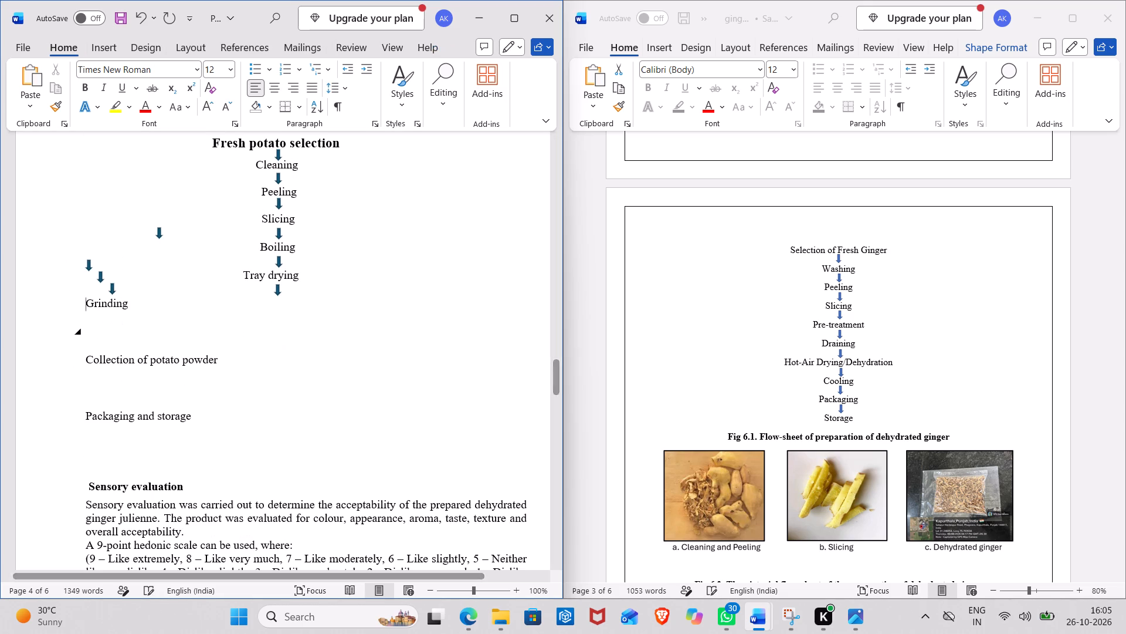
key("space")
key("space")
key("space")
key("space")
key("space")
key("space")
key("space")
key("space")
key("space")
key("space")
key("space")
key("space")
key("space")
key("space")
key("space")
key("space")
key("space")
key("space")
key("space")
key("space")
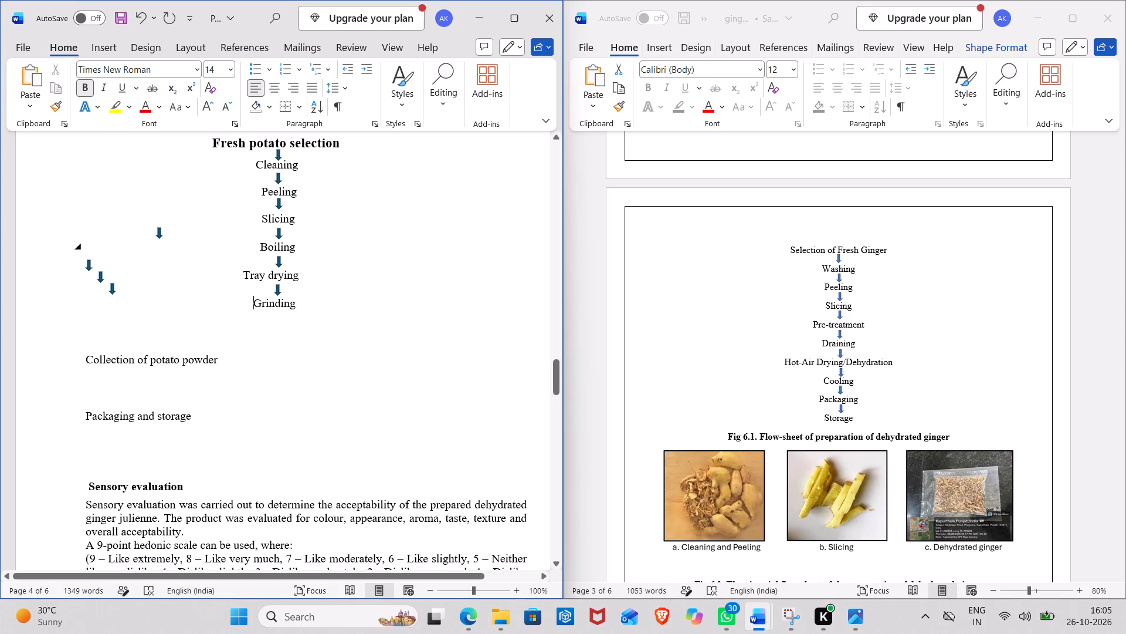
Add two leading spaces before "Tray drying" to centre it on the arrow column.
left_click(236, 269)
key("space")
key("space")
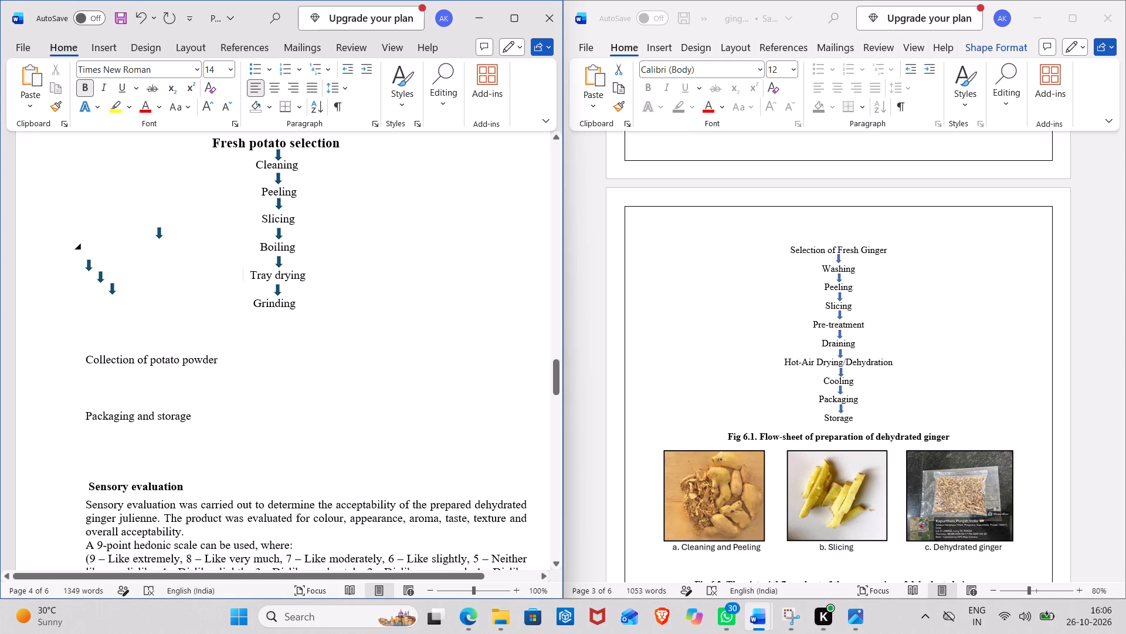
Move the uppermost unplaced block arrow directly beneath "Grinding" and align it with the arrow column.
left_click_drag(159, 232, 277, 314)
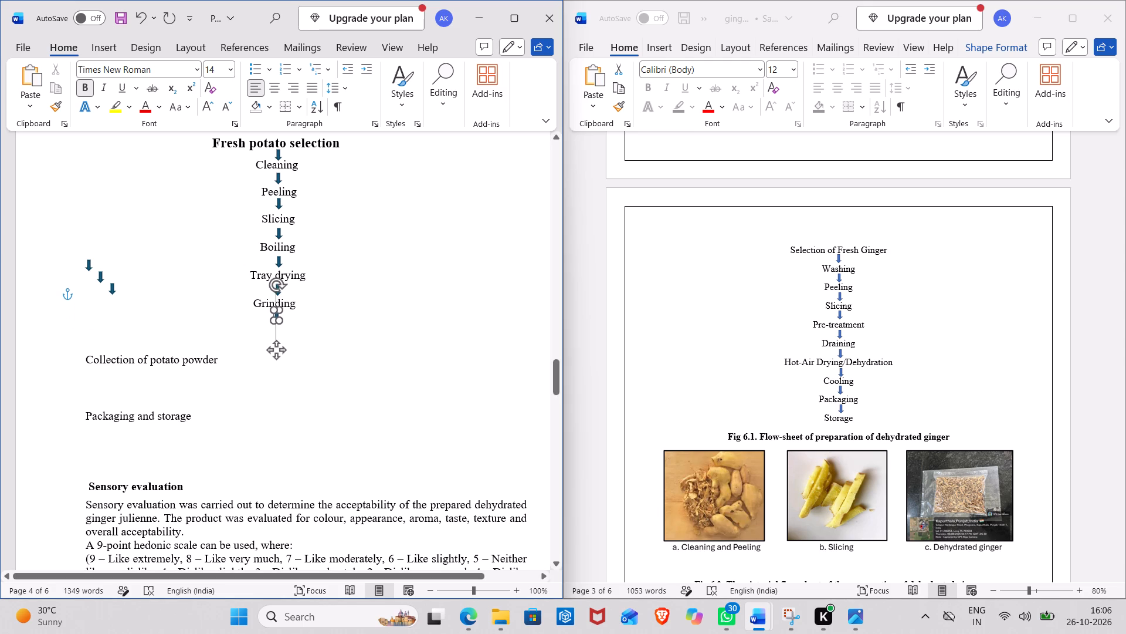
left_click_drag(277, 314, 277, 314)
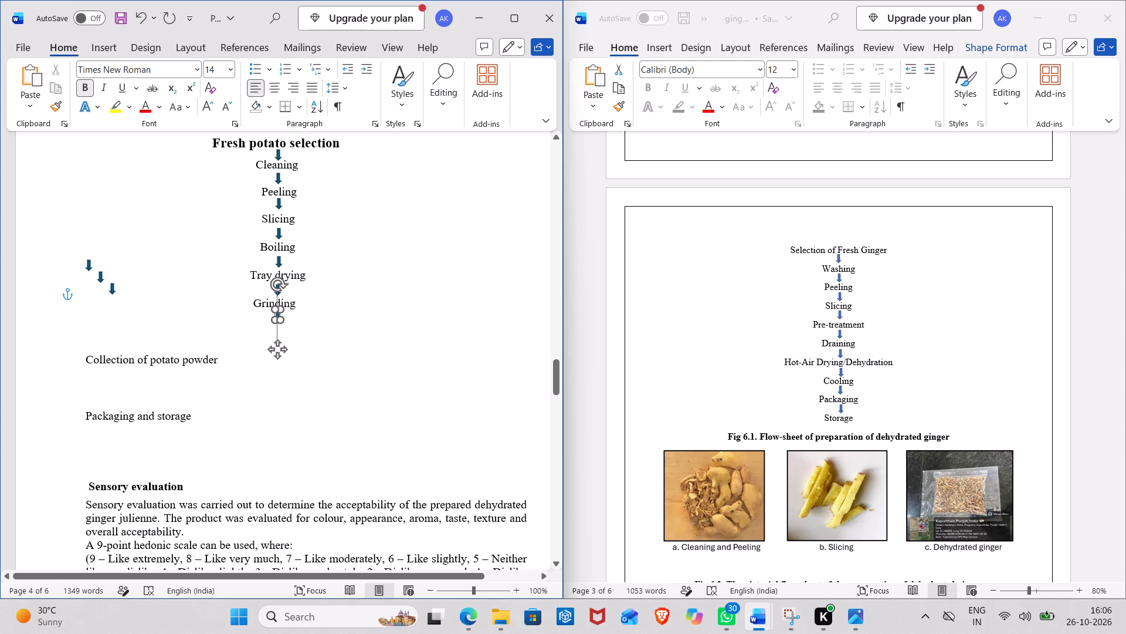
left_click_drag(277, 314, 277, 316)
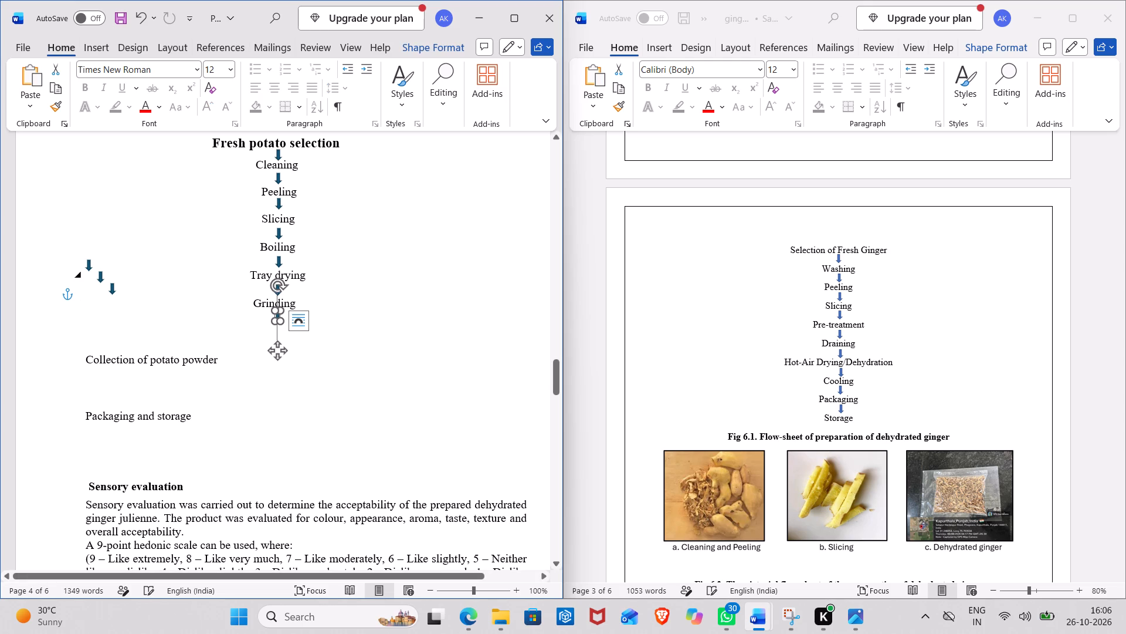
left_click(323, 280)
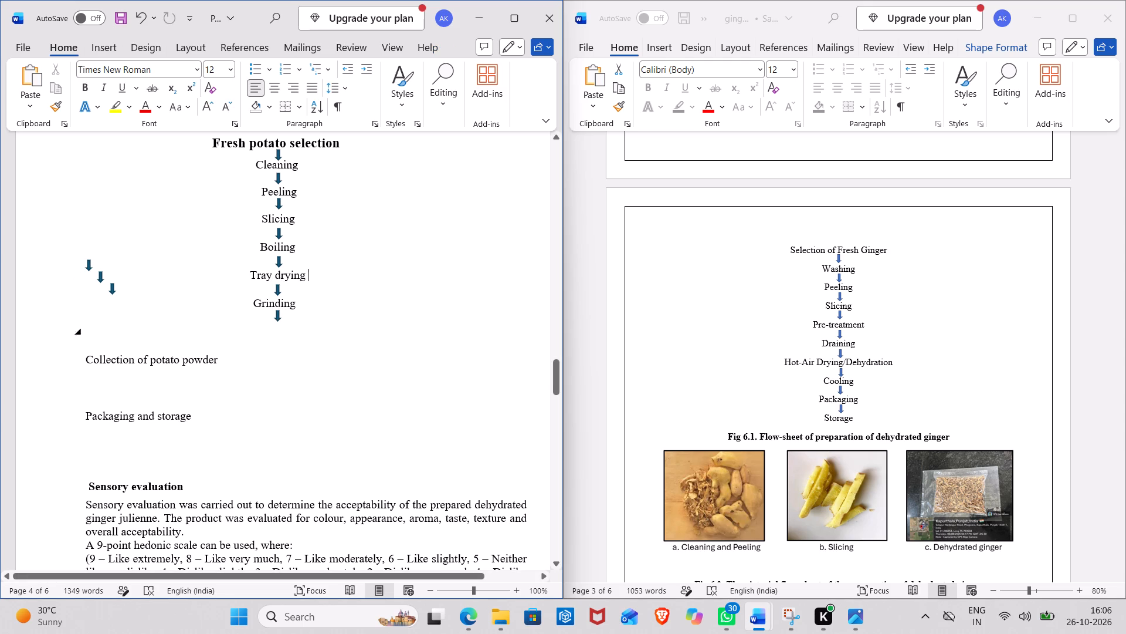
Remove the empty line above "Collection of potato powder" and indent it with leading spaces until it is centred under the arrow beneath "Grinding".
left_click(86, 359)
key("BackSpace")
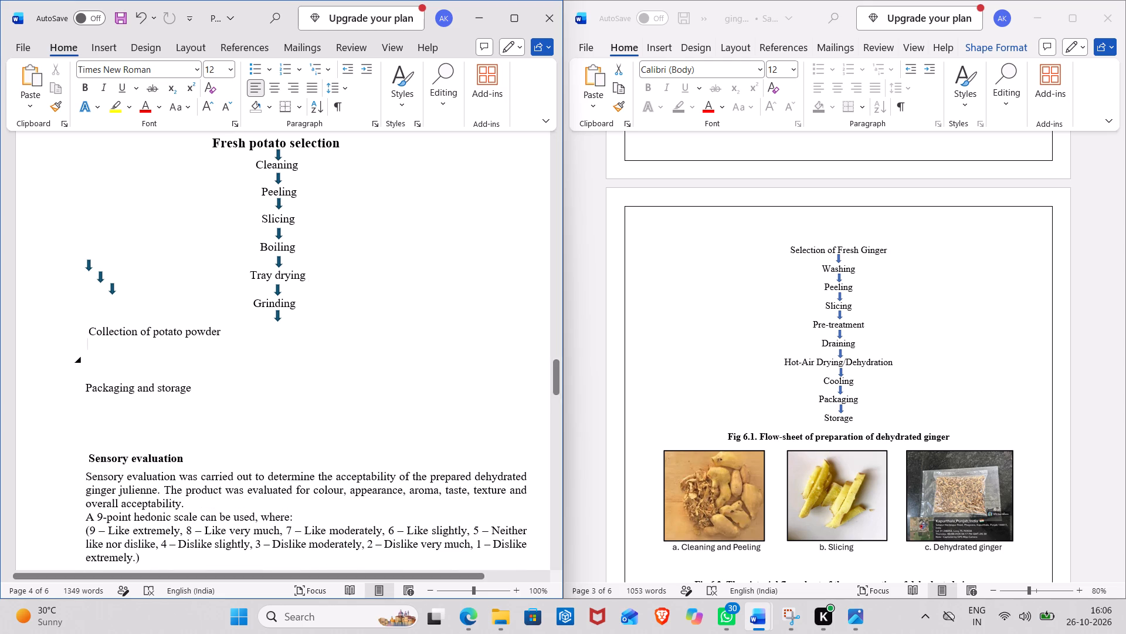
key("space")
key("space")
key("space")
key("space")
key("space")
key("space")
key("space")
key("space")
key("space")
key("space")
key("space")
key("space")
key("space")
key("space")
key("space")
key("space")
key("space")
key("space")
key("space")
key("space")
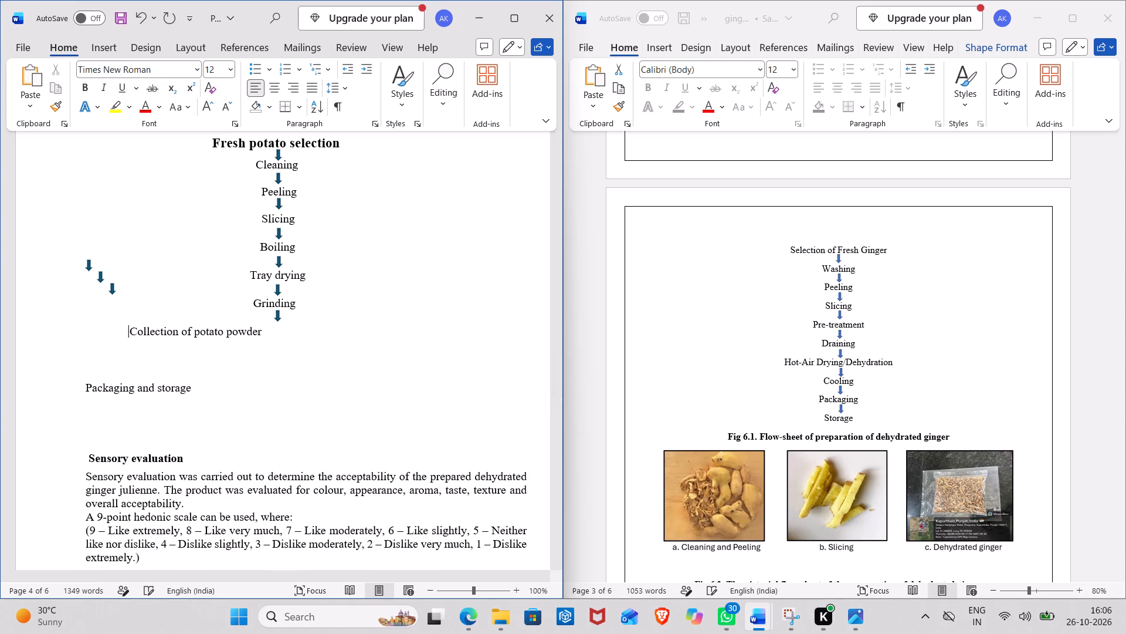
key("space")
key("space")
key("space")
key("space")
key("space")
key("space")
key("space")
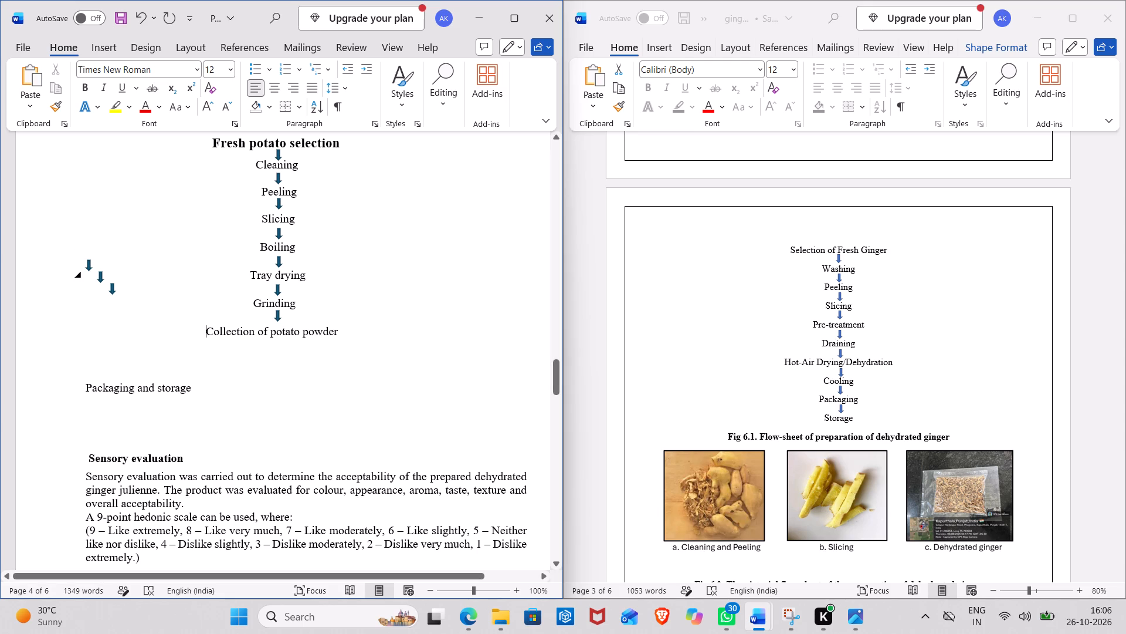
Move the uppermost of the three unplaced block arrows directly beneath "Collection of potato powder" and align it with the arrow column.
left_click_drag(86, 262, 225, 322)
left_click_drag(225, 322, 272, 349)
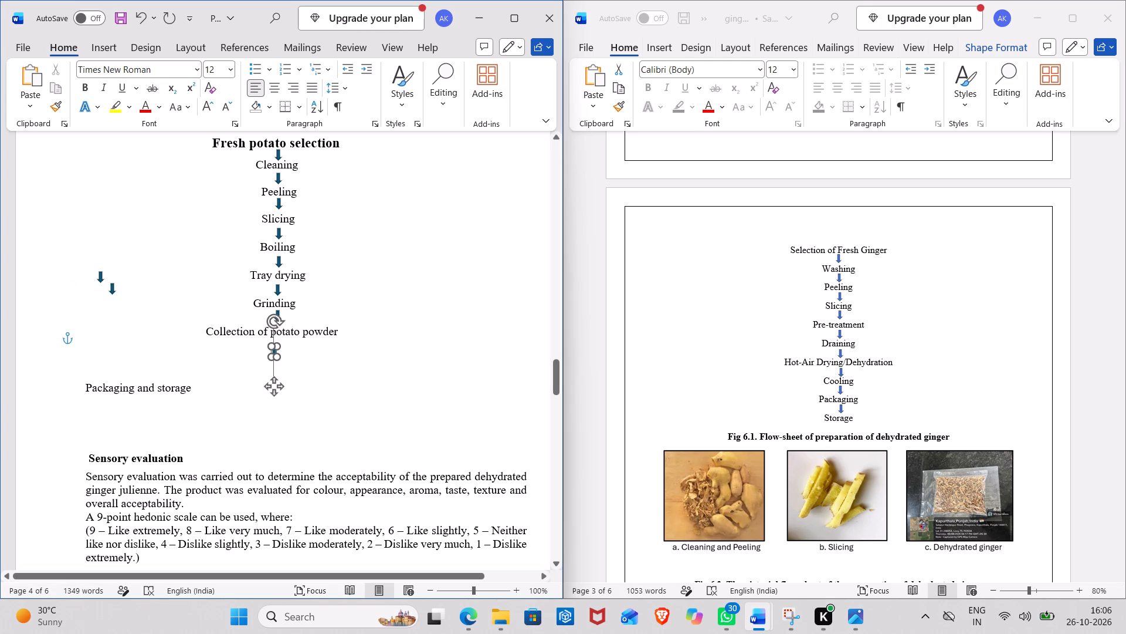
left_click_drag(272, 349, 275, 335)
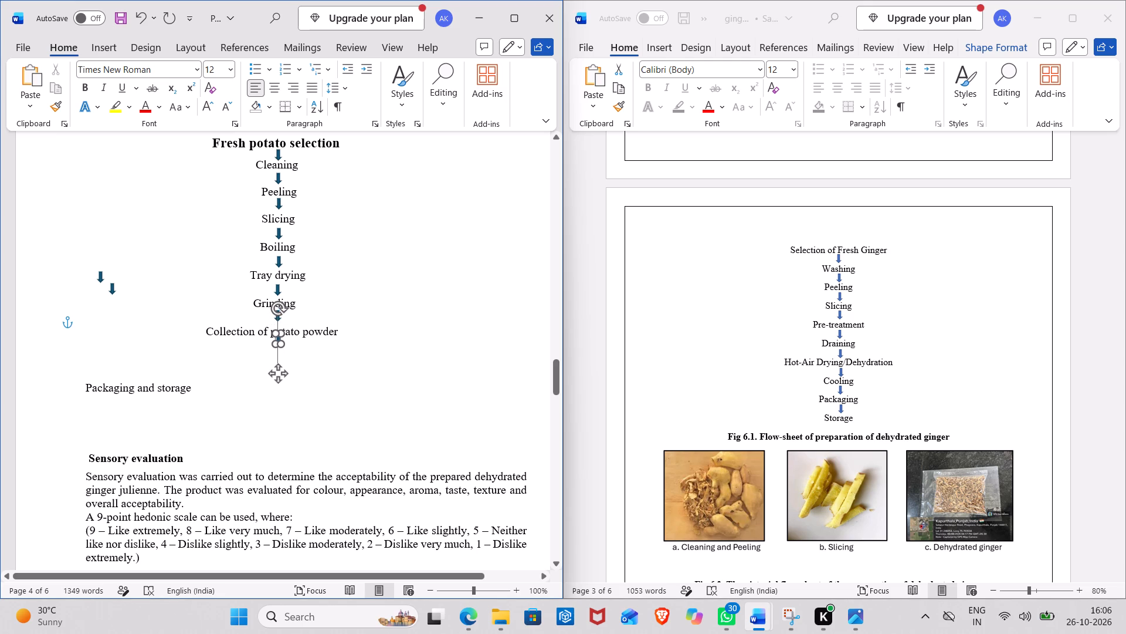
left_click_drag(275, 335, 273, 340)
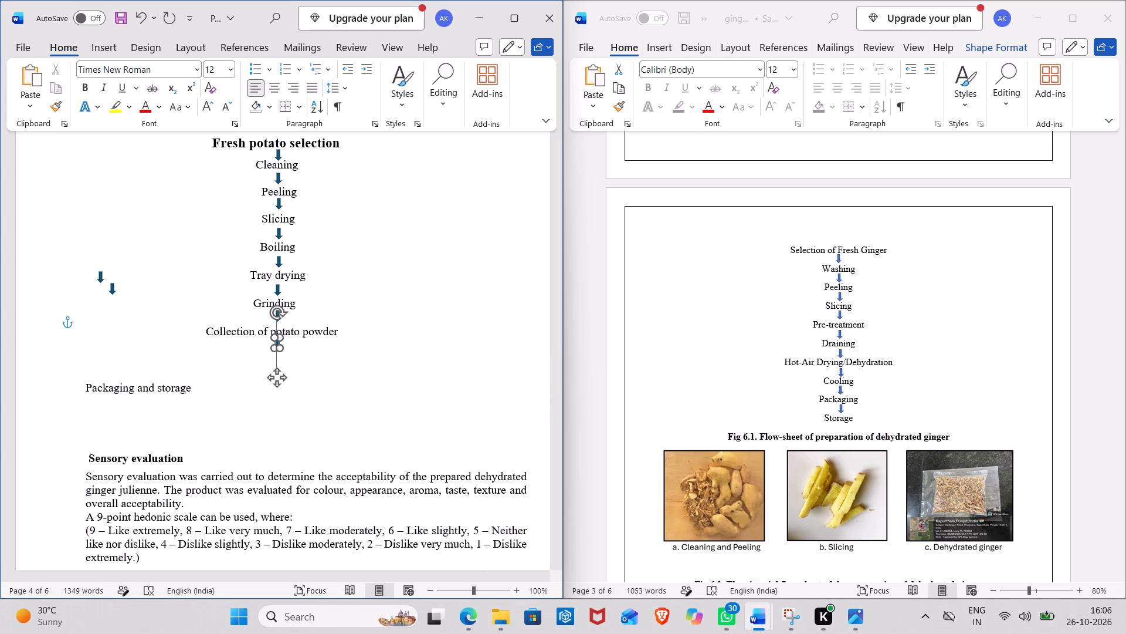
left_click_drag(273, 340, 274, 340)
left_click_drag(274, 340, 276, 340)
left_click(360, 281)
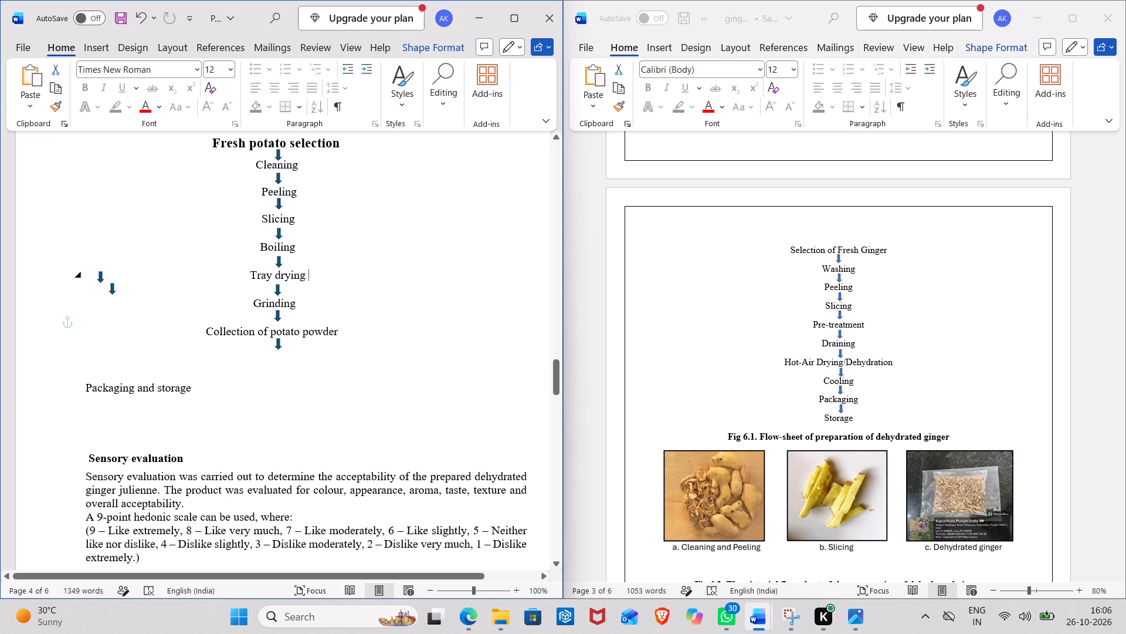
Remove the empty line above "Packaging and storage" and indent it with leading spaces until it sits under the last placed arrow.
left_click(89, 384)
key("BackSpace")
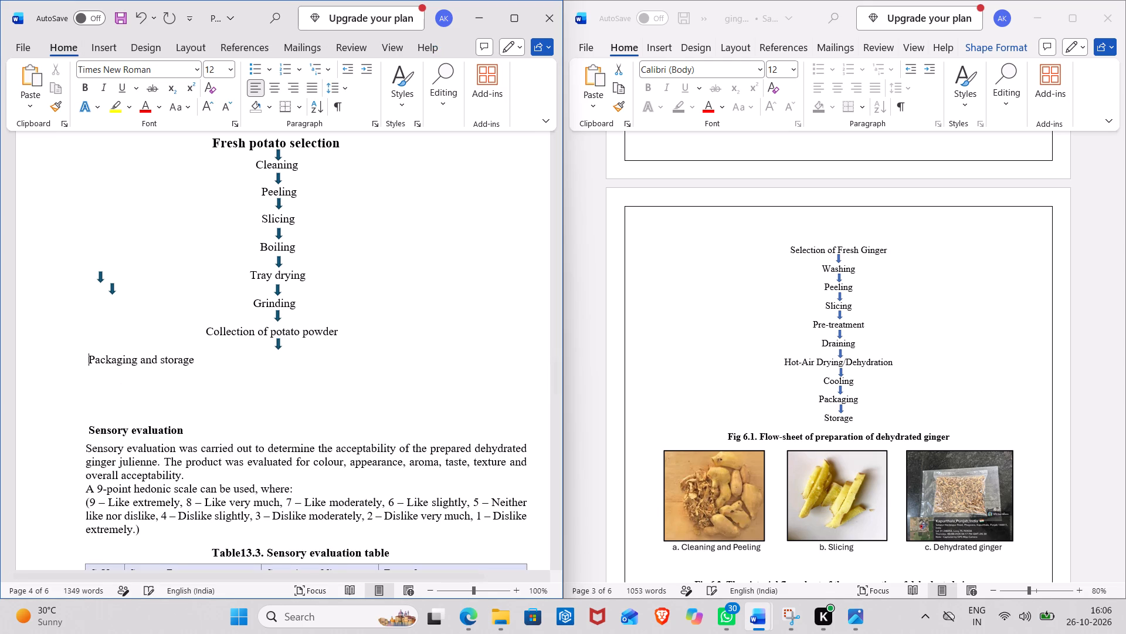
key("space")
key("space")
key("space")
key("space")
key("space")
key("space")
key("space")
key("space")
key("space")
key("space")
key("space")
key("space")
key("space")
key("space")
key("space")
key("space")
key("space")
key("space")
key("space")
key("space")
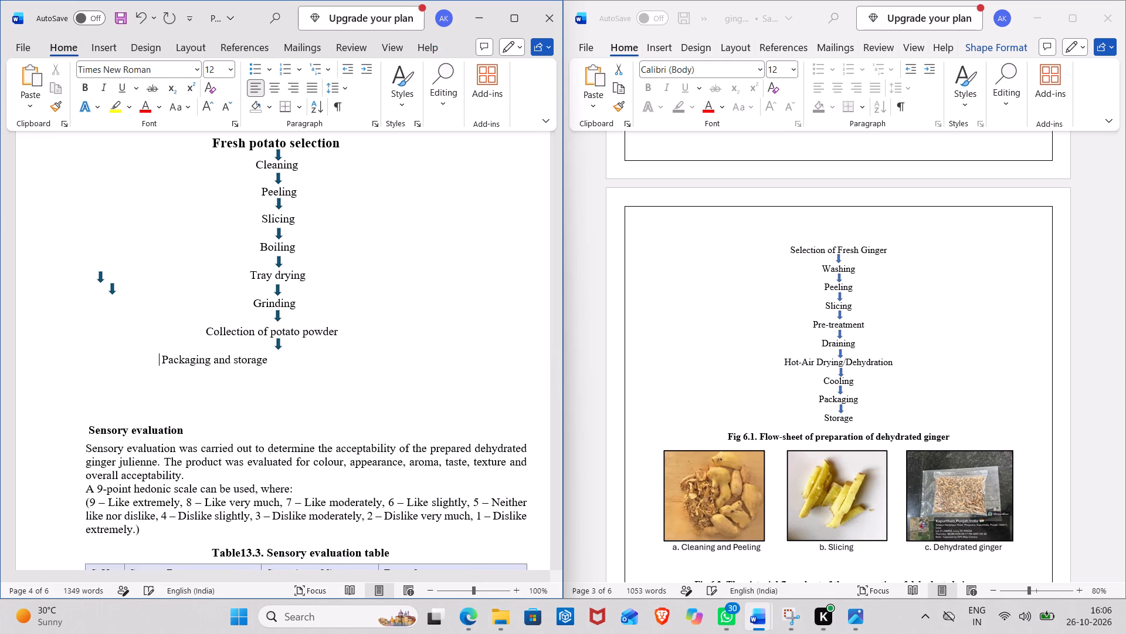
key("space")
key("space")
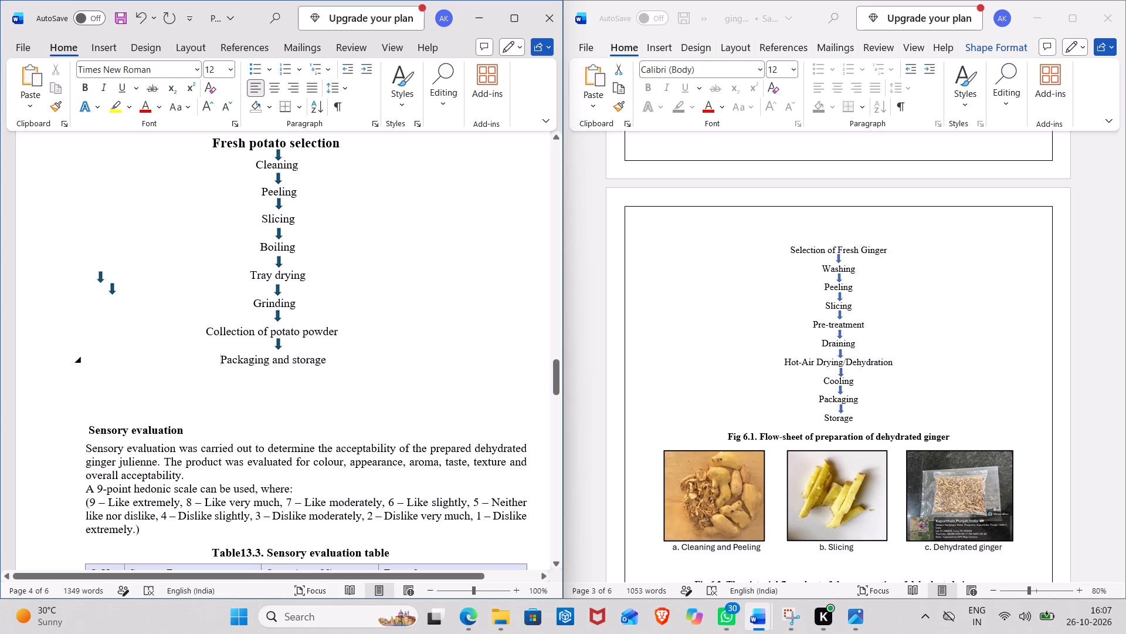
Cut the two leftover unplaced block arrows beside the flow chart out of the document.
left_click(110, 291)
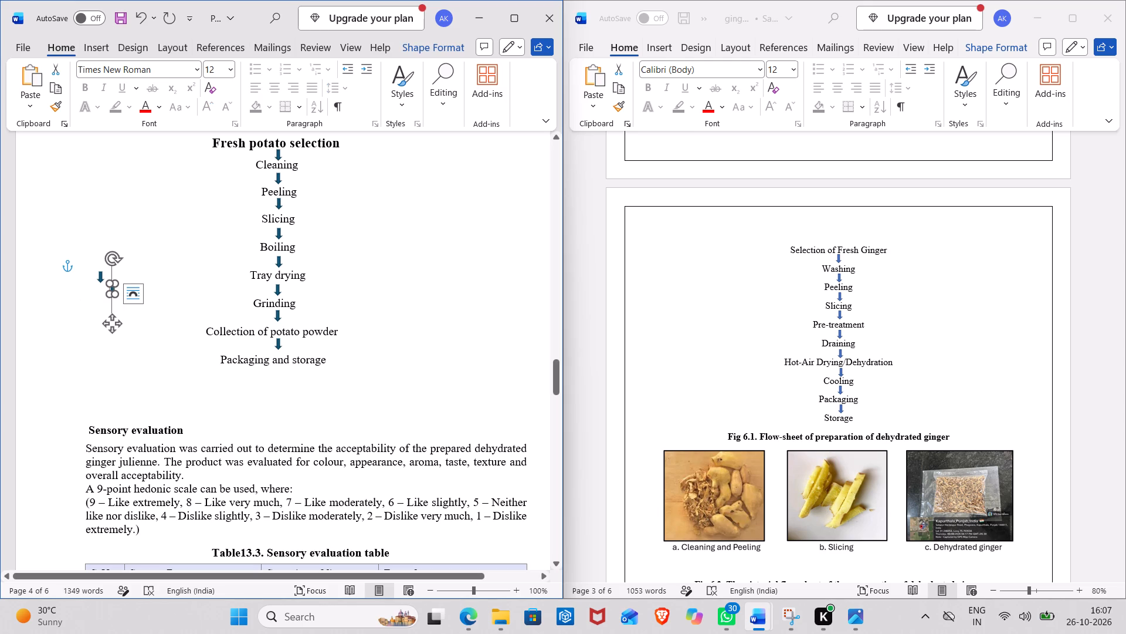
key("ctrl+x")
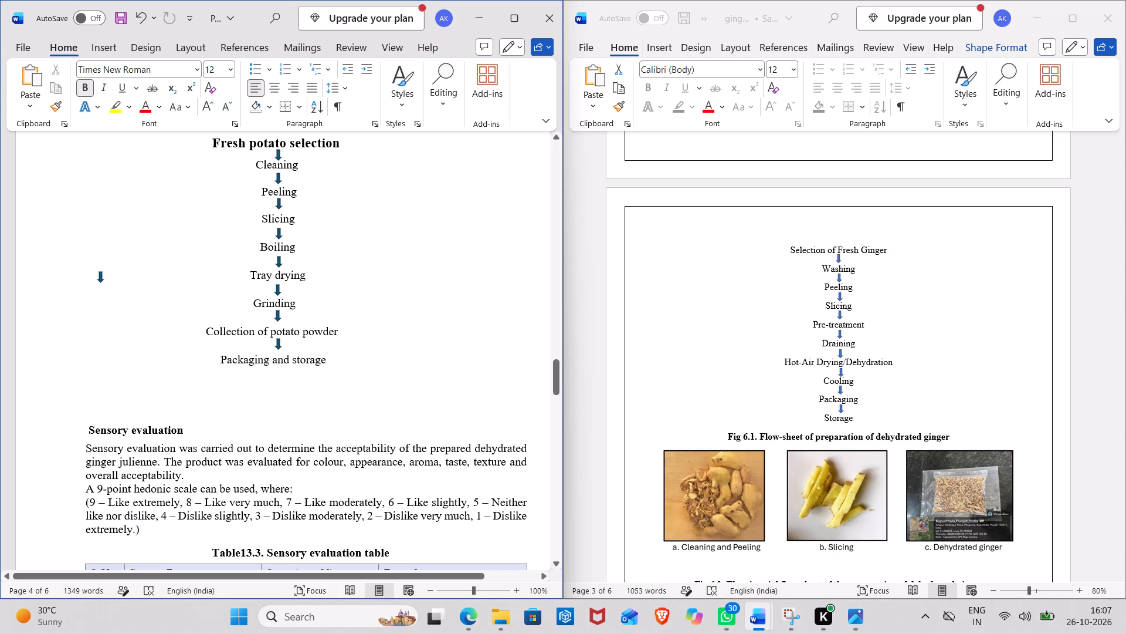
left_click(101, 278)
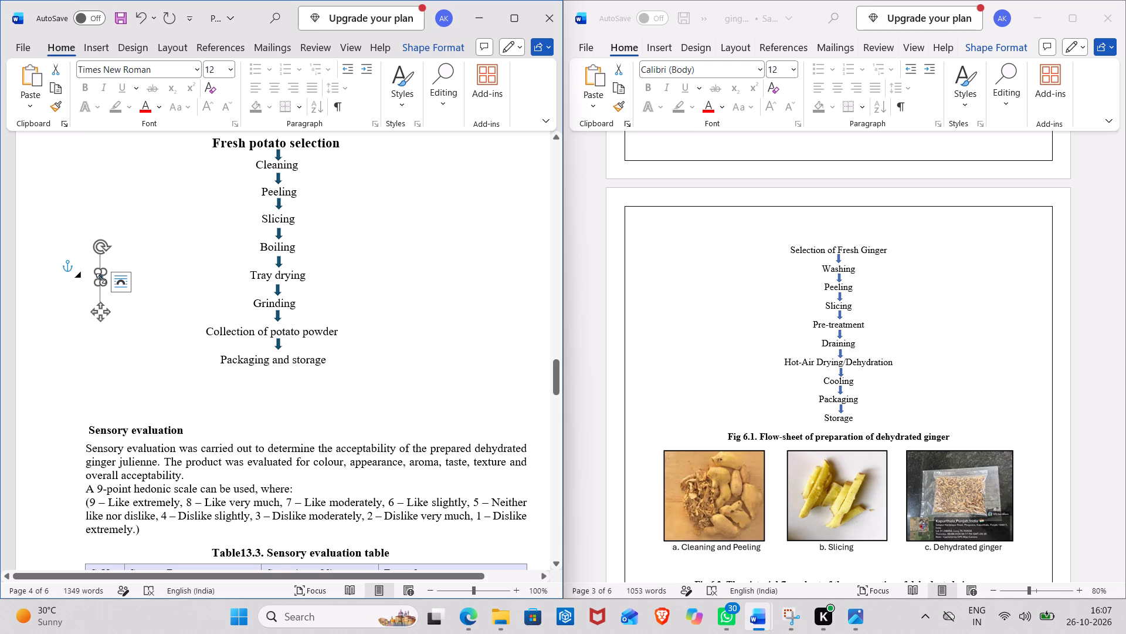
key("ctrl+x")
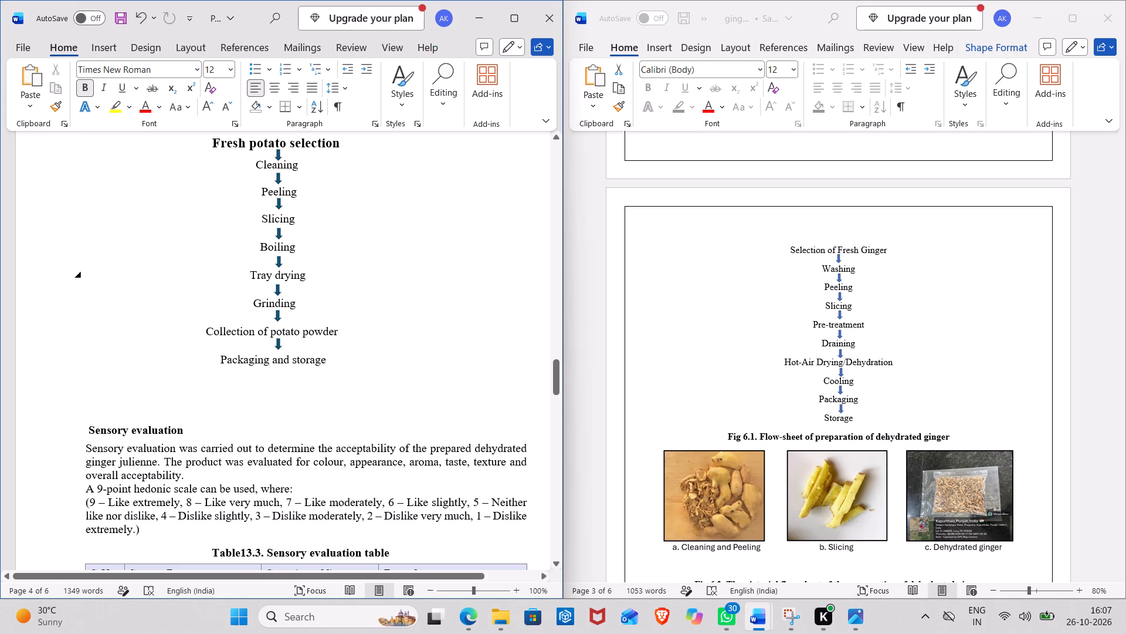
Add two more leading spaces before "Packaging and storage" to centre it on the arrow column.
left_click(221, 361)
key("space")
key("space")
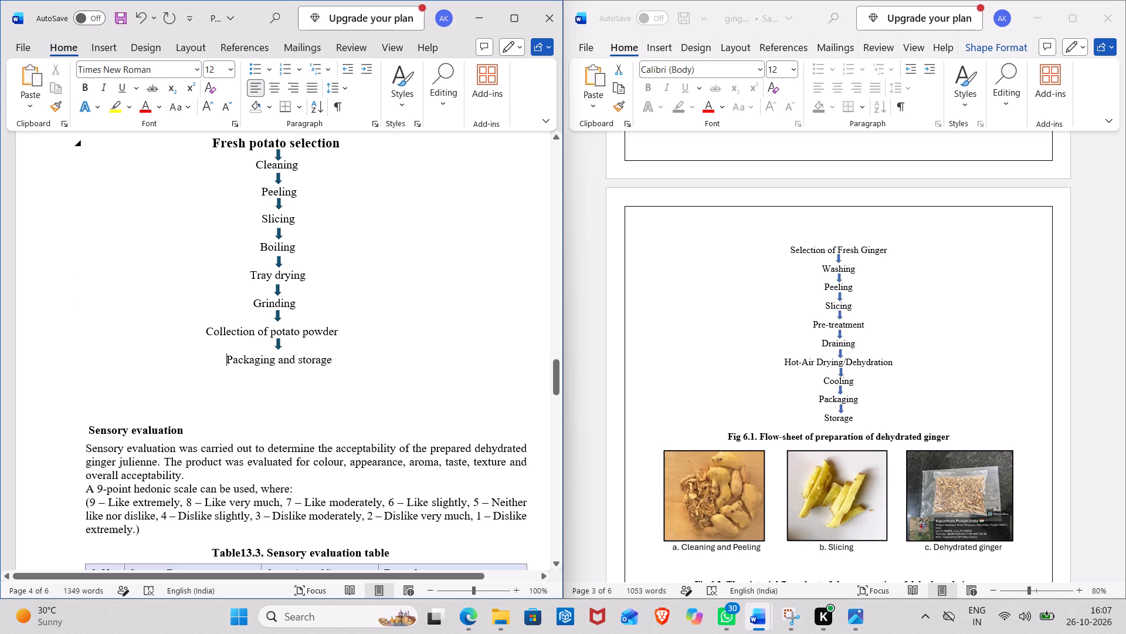
Remove the bold from "Fresh potato selection" and set its font size to 12.
left_click_drag(212, 143, 321, 147)
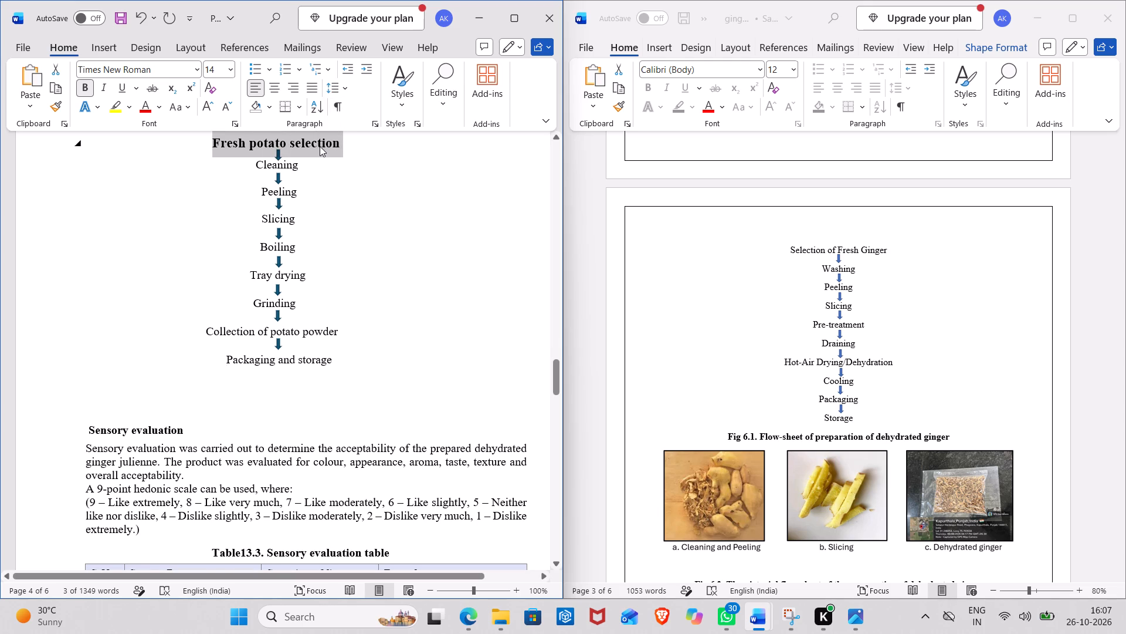
scroll(320, 146, "up", 1)
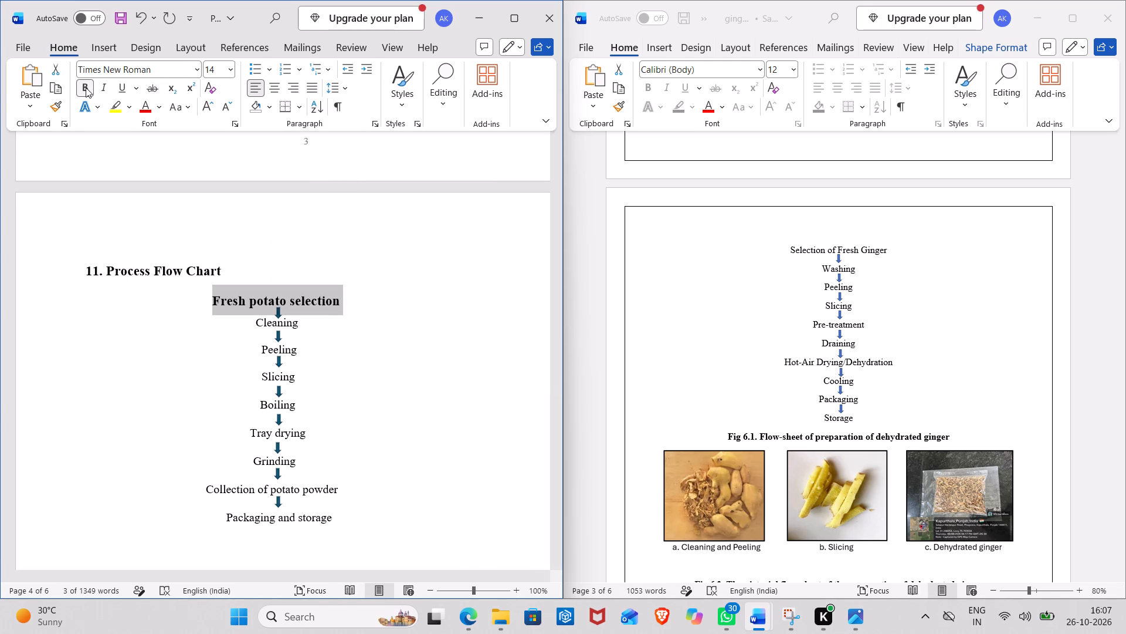
left_click(86, 87)
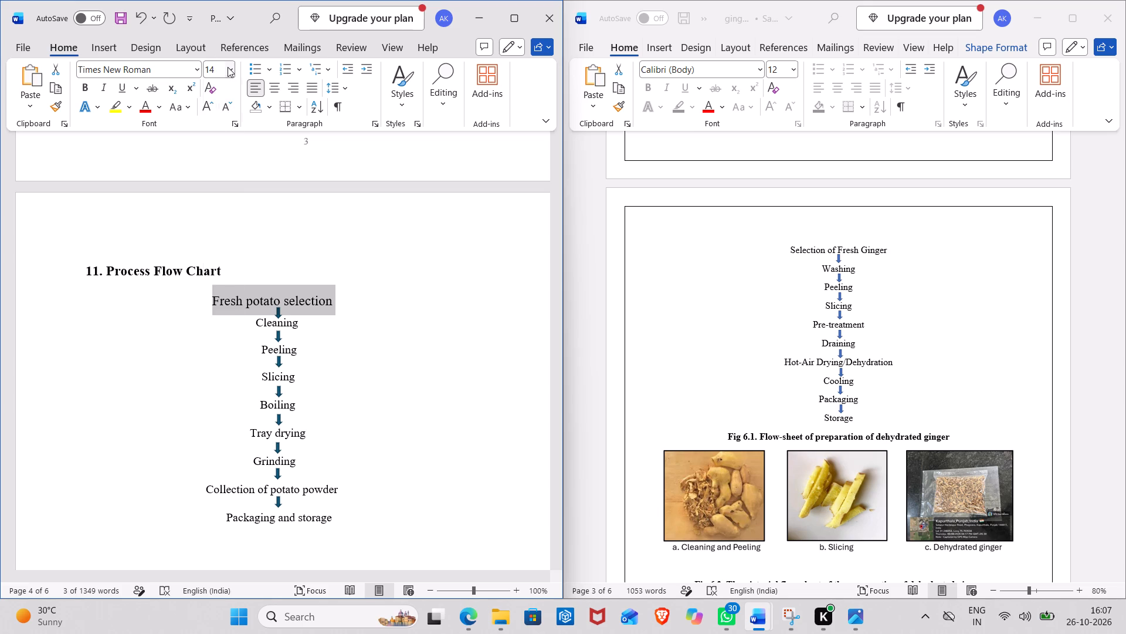
left_click(228, 67)
left_click(215, 164)
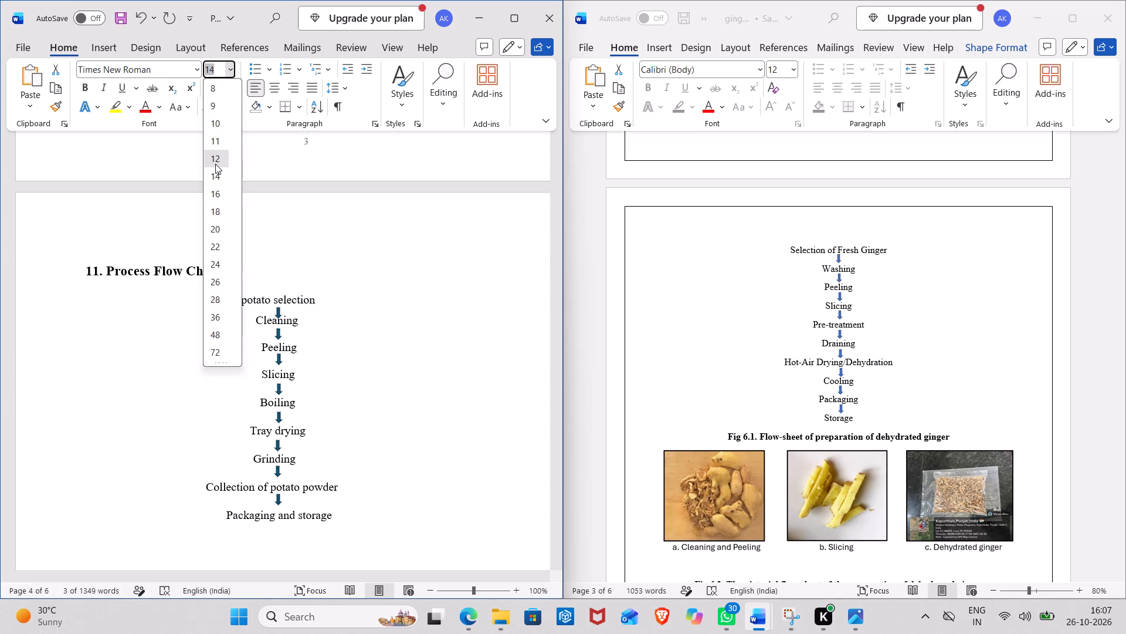
left_click(396, 253)
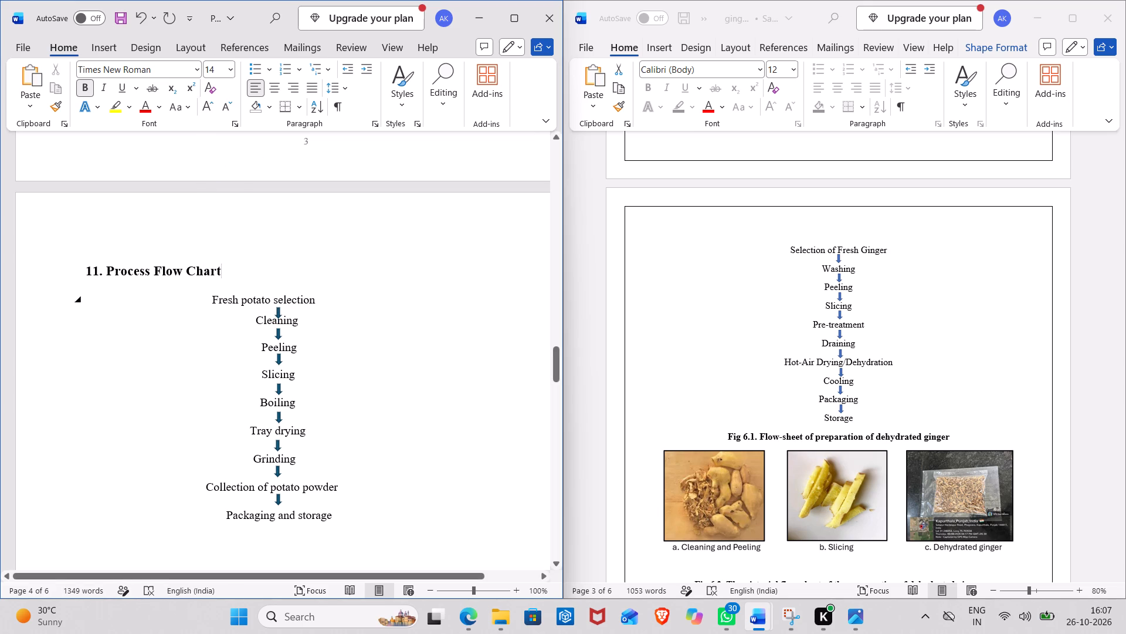
Add four leading spaces before "Fresh potato selection" to centre it on the arrow column.
left_click(211, 301)
key("space")
key("space")
key("space")
key("space")
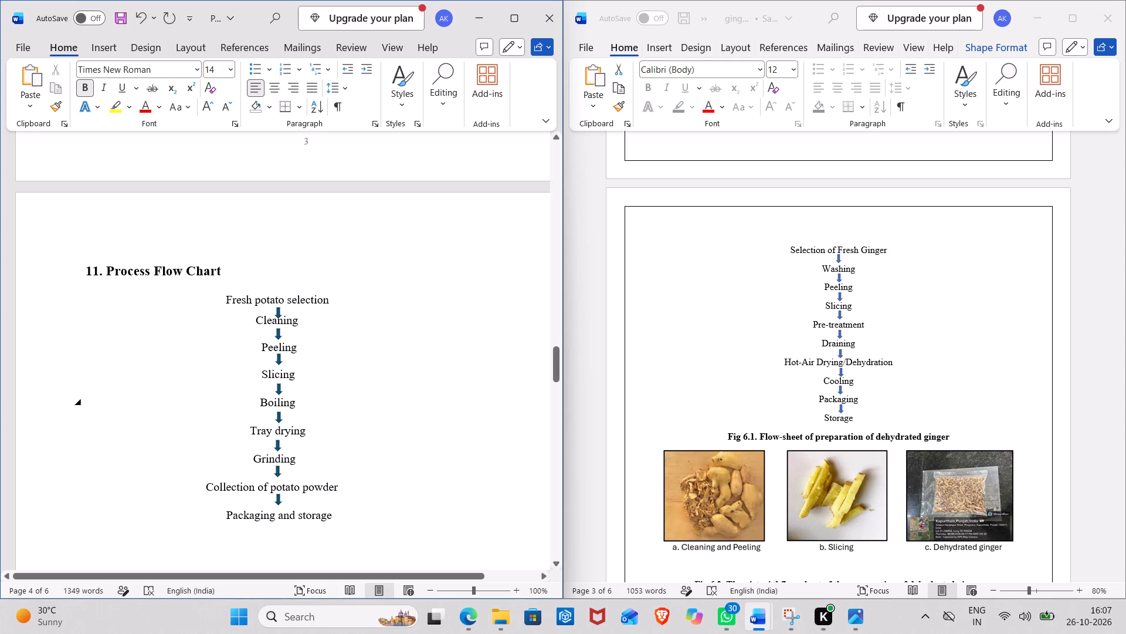
Shift the last two flow chart entries with leading spaces: four before "Collection of potato powder" and two before "Packaging and storage".
left_click(201, 485)
key("space")
key("space")
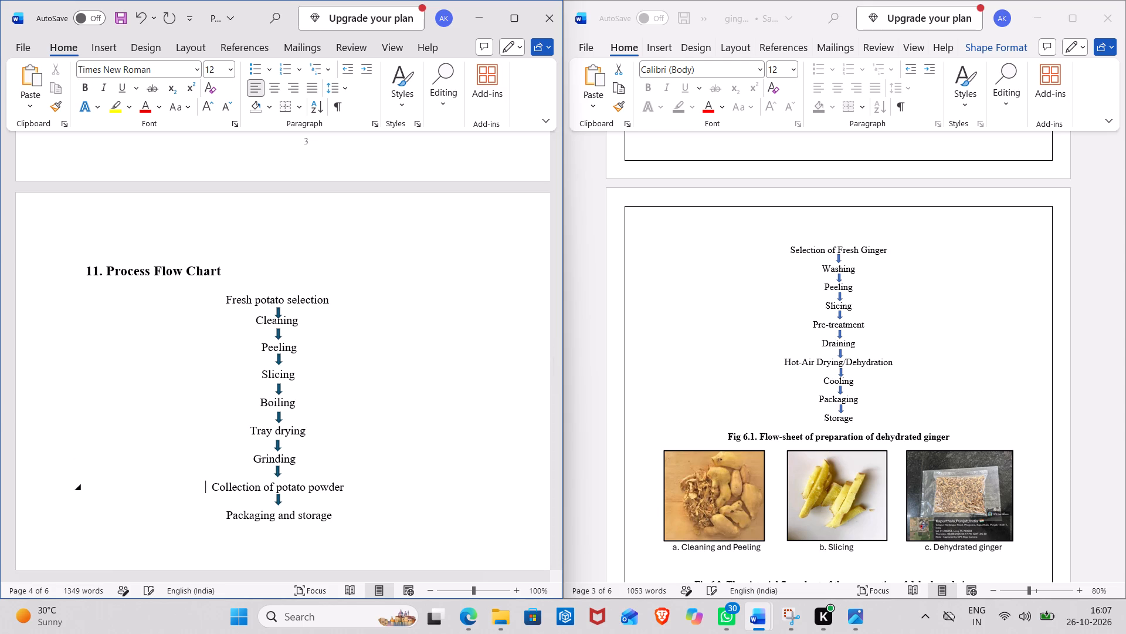
key("space")
key("space")
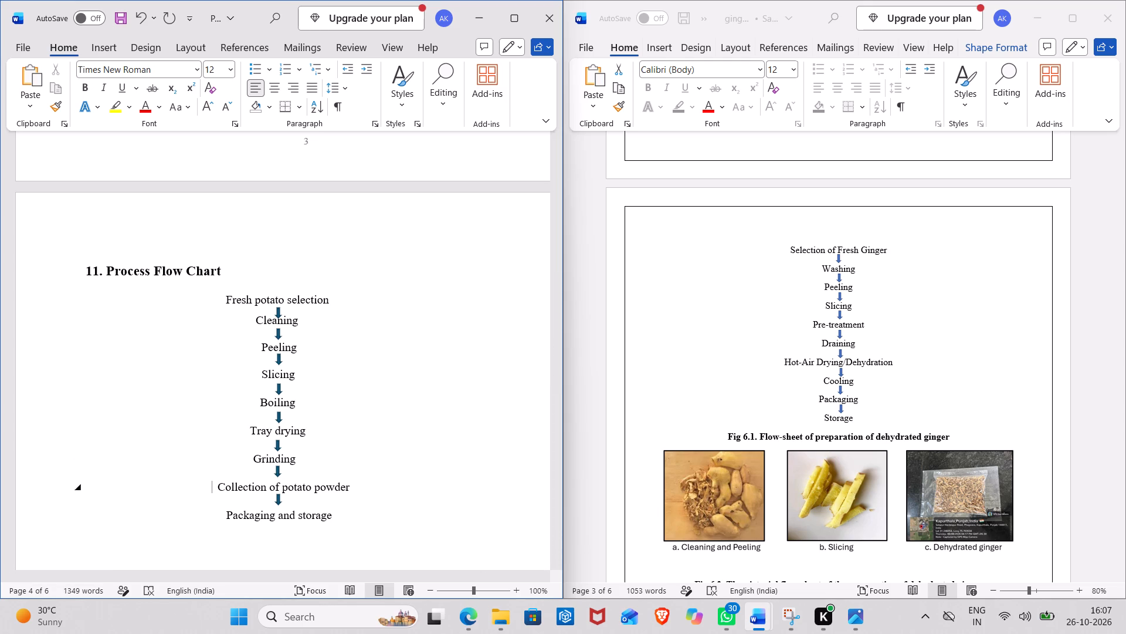
left_click(225, 520)
key("space")
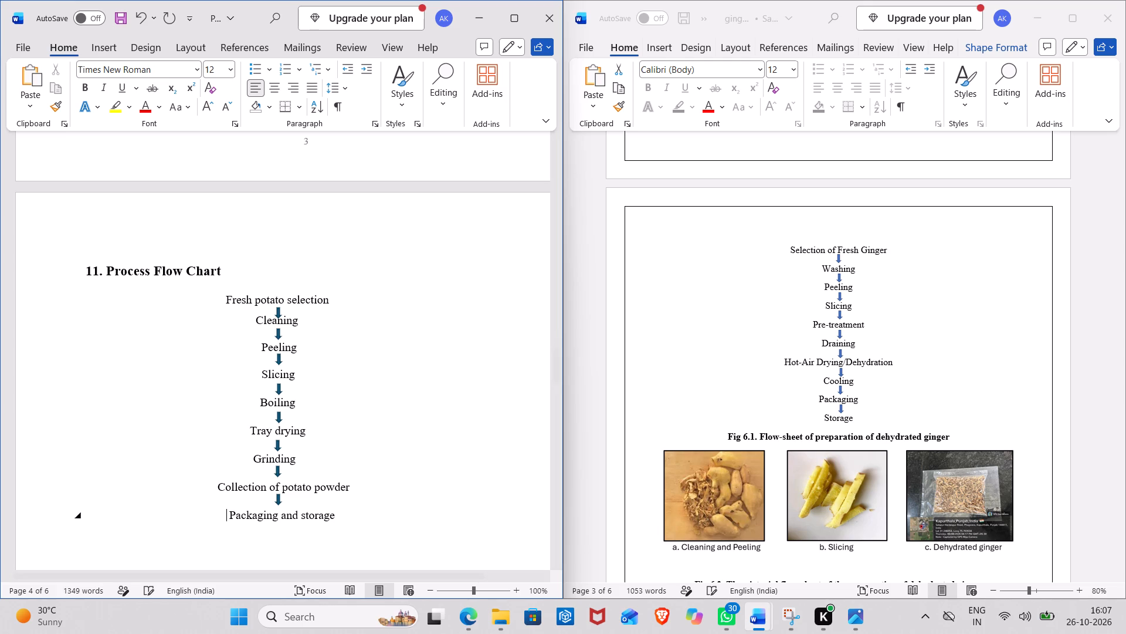
key("space")
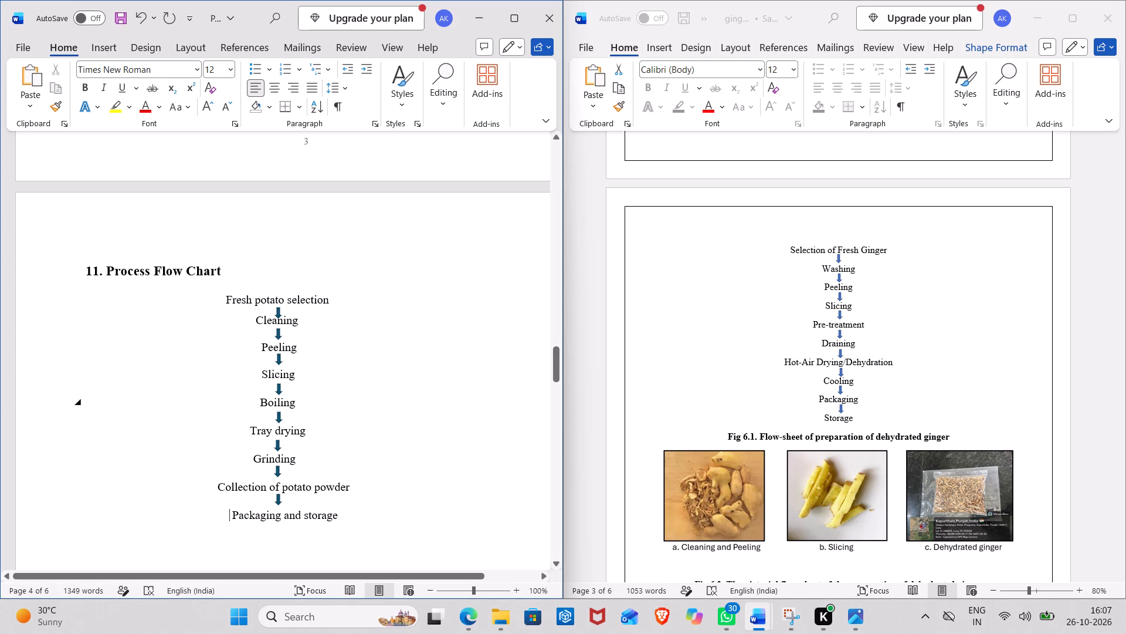
Add one leading space before "Grinding" and one before "Cleaning" to centre them on the arrow column.
left_click(249, 457)
key("space")
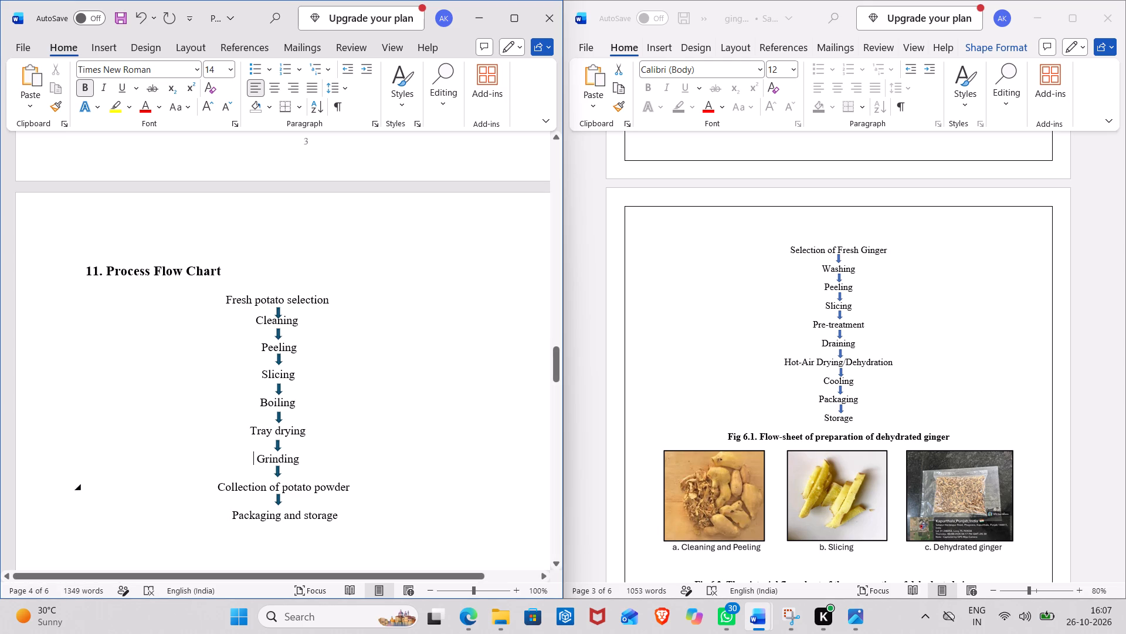
left_click(254, 322)
key("space")
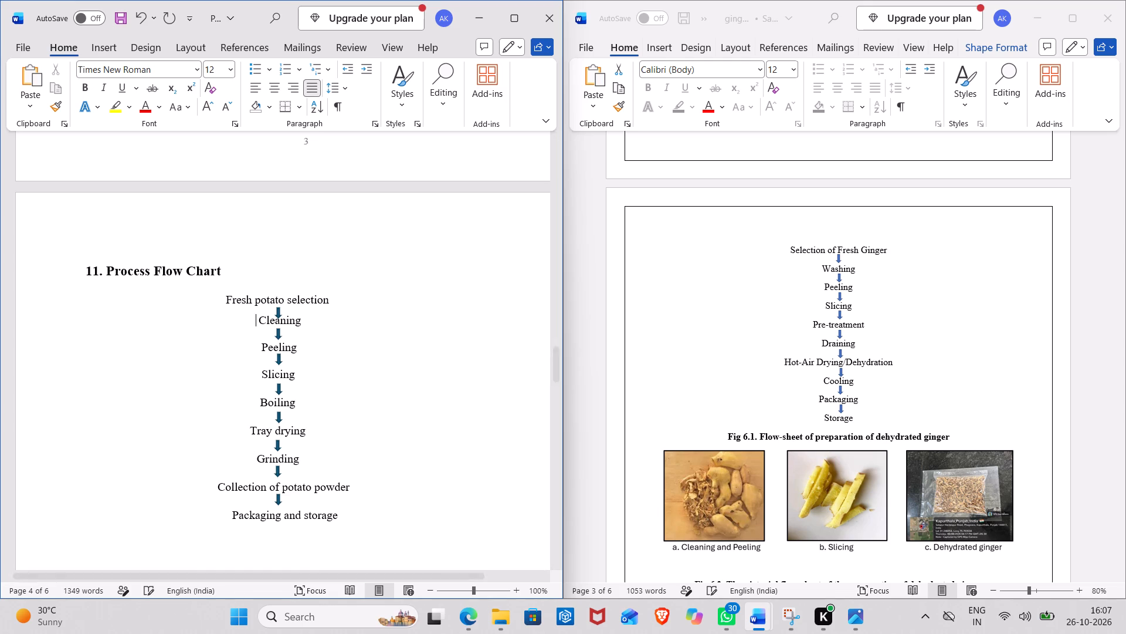
left_click(424, 325)
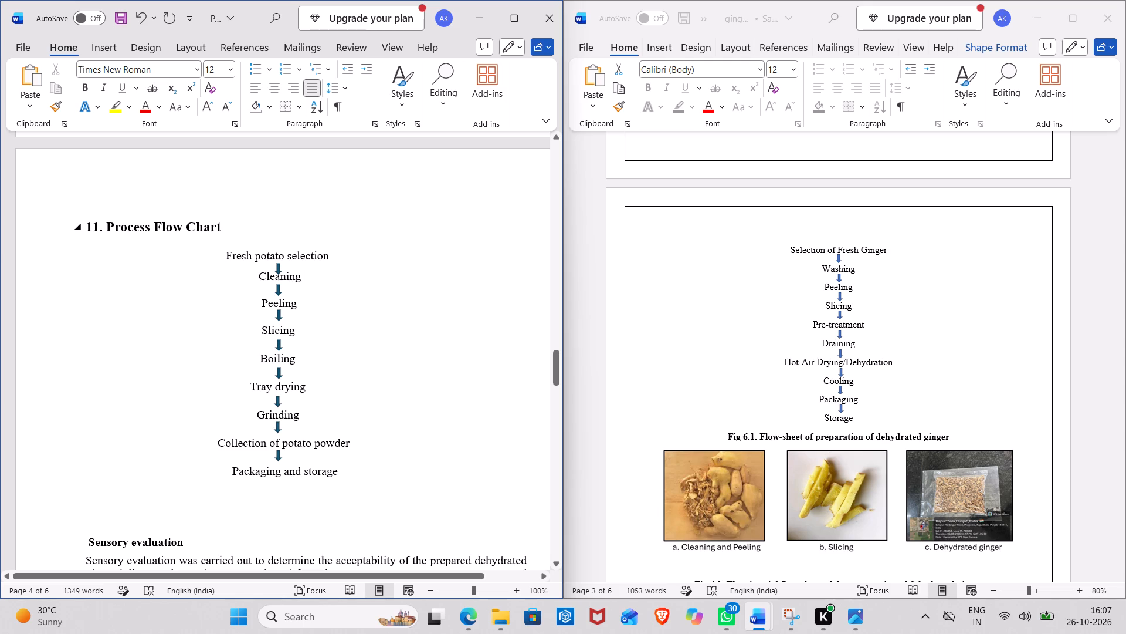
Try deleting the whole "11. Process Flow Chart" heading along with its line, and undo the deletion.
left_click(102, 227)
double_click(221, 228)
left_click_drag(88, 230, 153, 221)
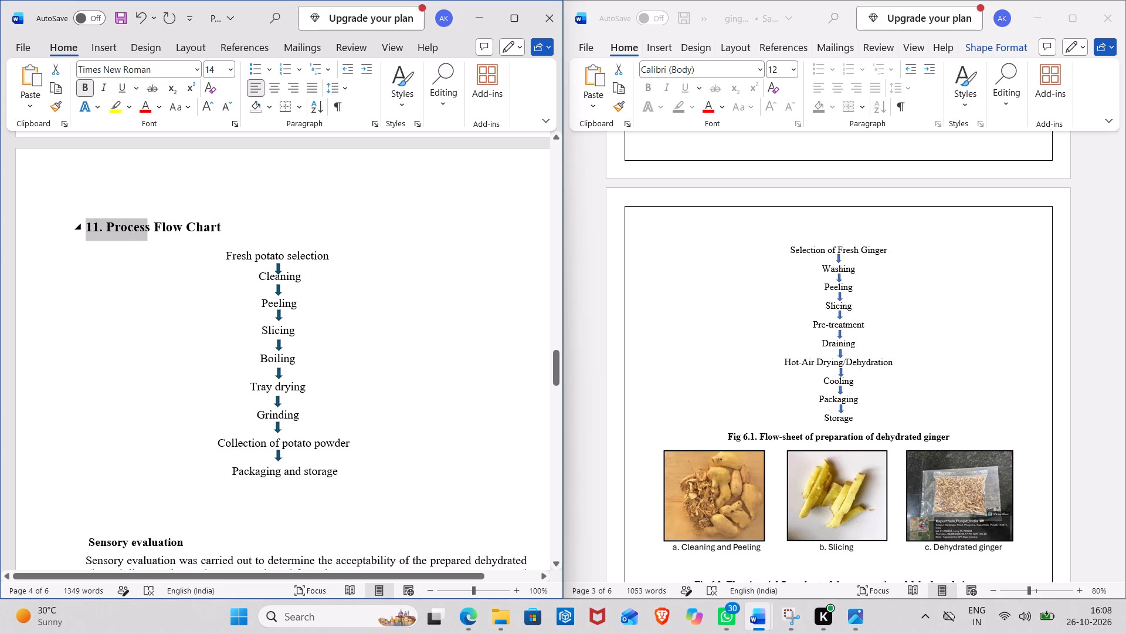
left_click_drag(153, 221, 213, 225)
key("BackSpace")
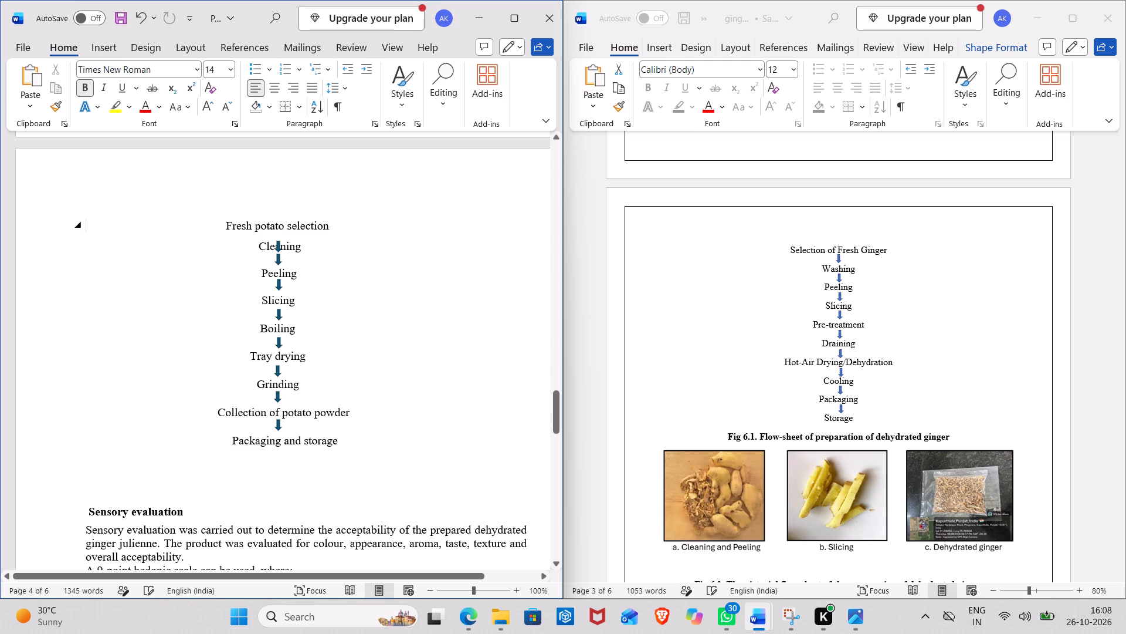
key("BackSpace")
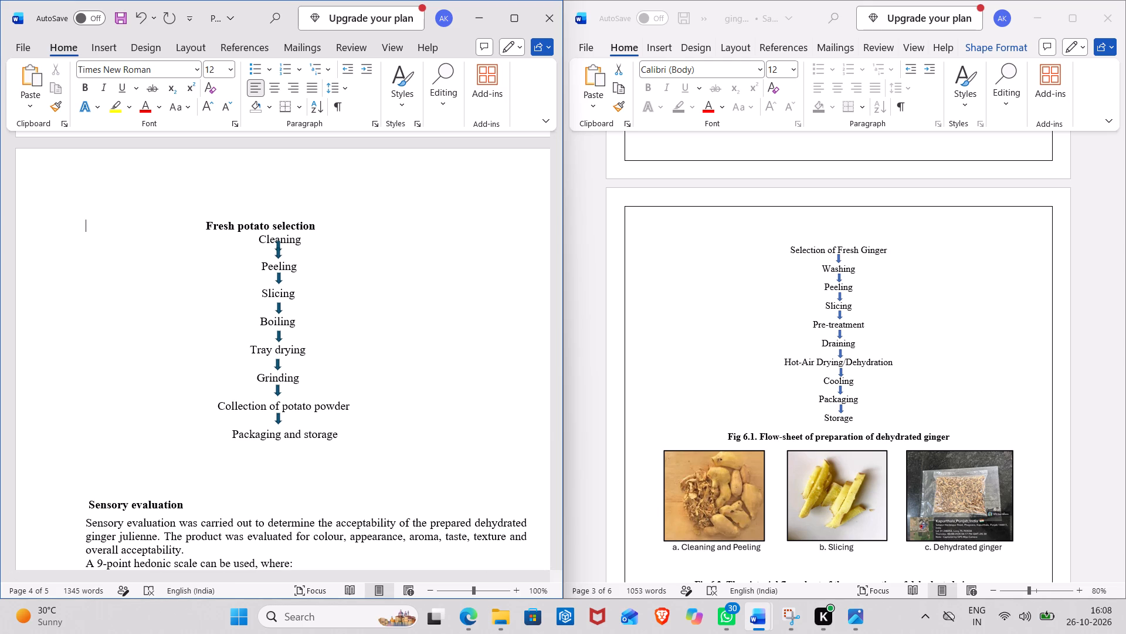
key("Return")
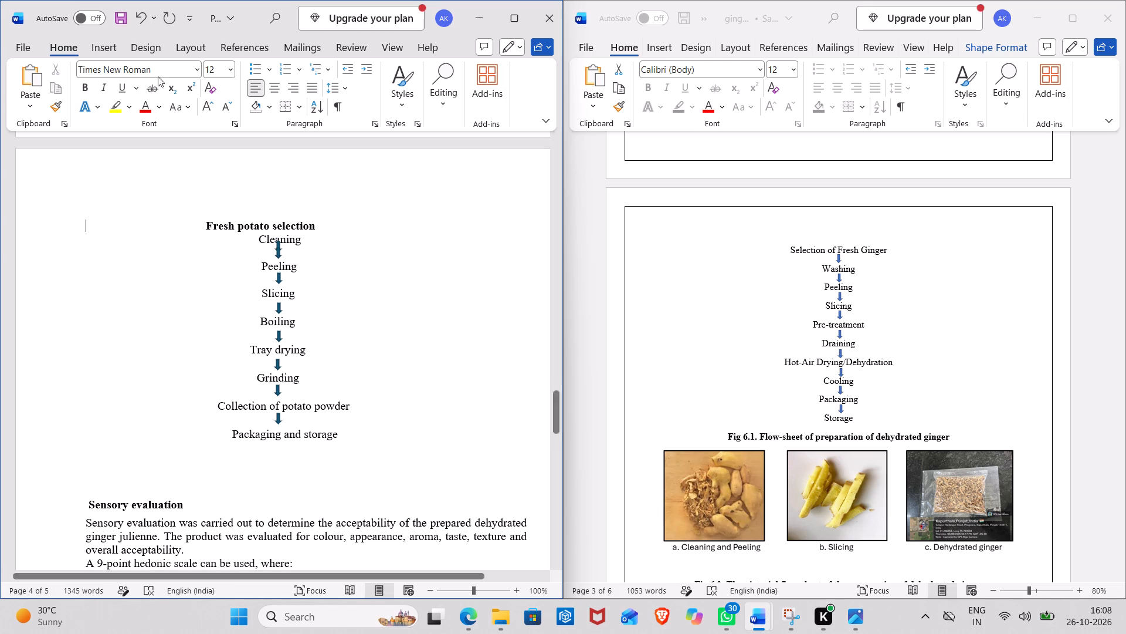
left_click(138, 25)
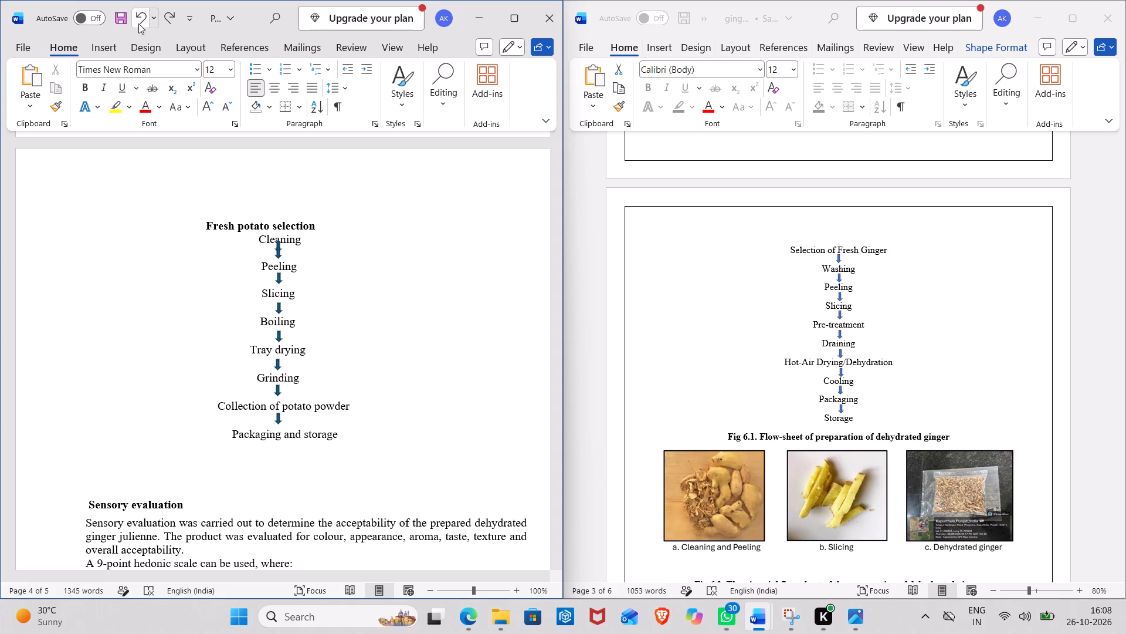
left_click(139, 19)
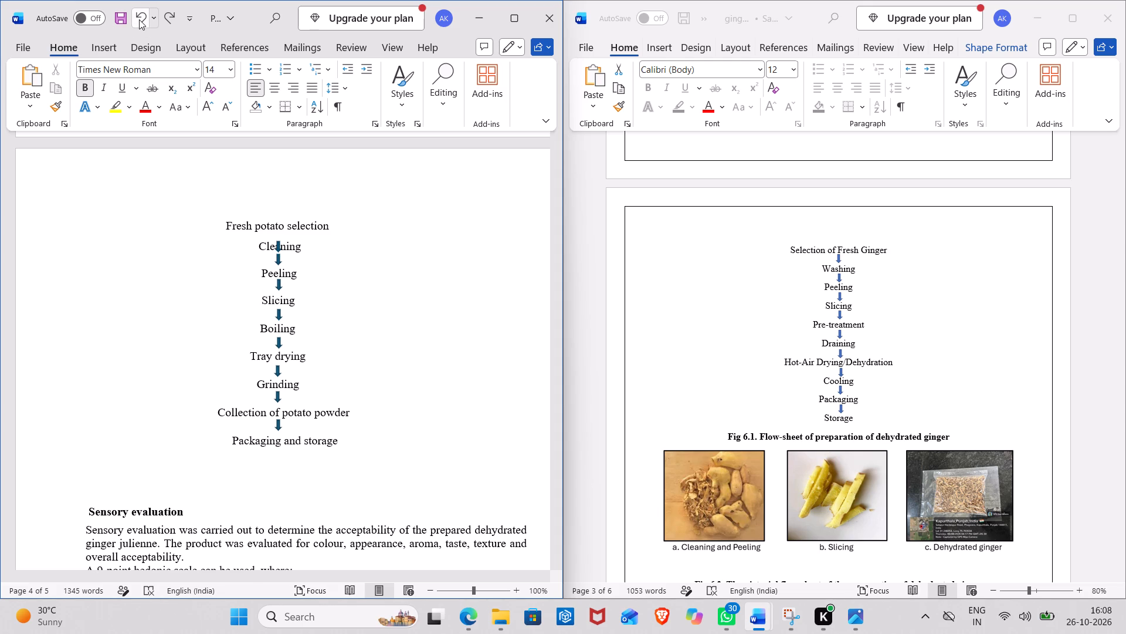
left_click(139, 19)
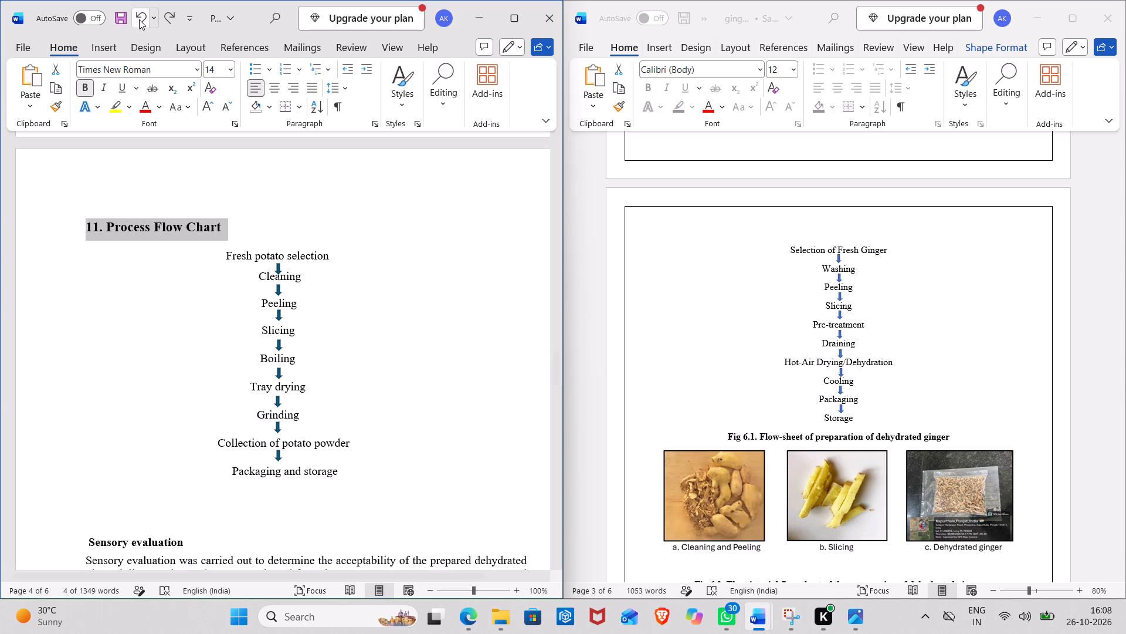
Delete the "11. Process Flow Chart" heading text from its end backwards, then remove the emptied line above the flow chart.
left_click(240, 227)
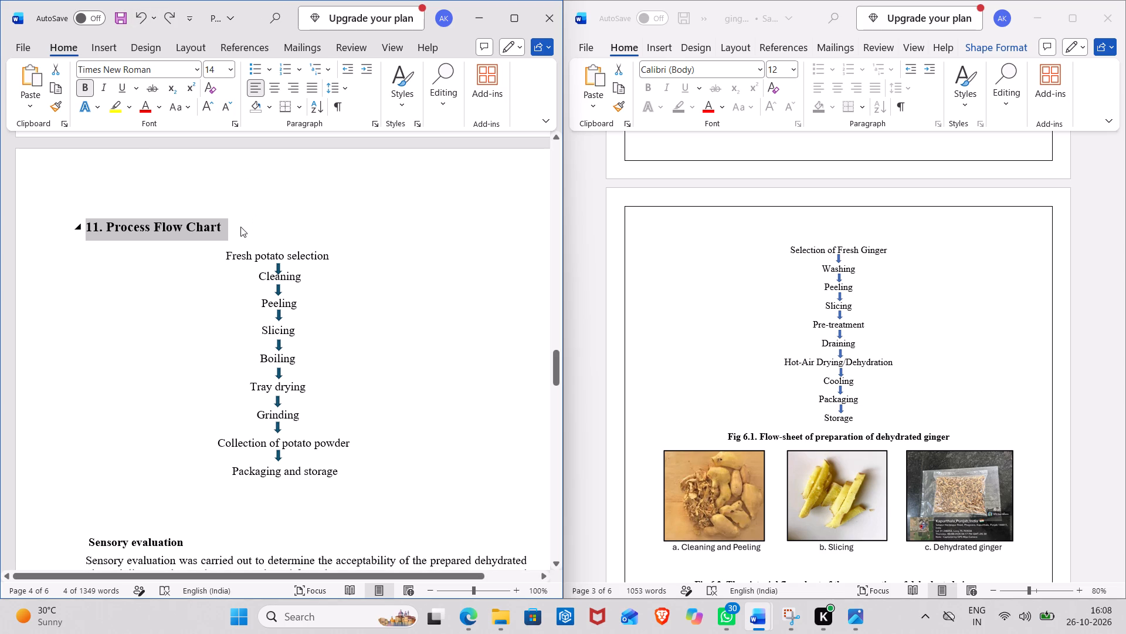
key("BackSpace")
key("BackSpace")
key("BackSpace")
key("BackSpace")
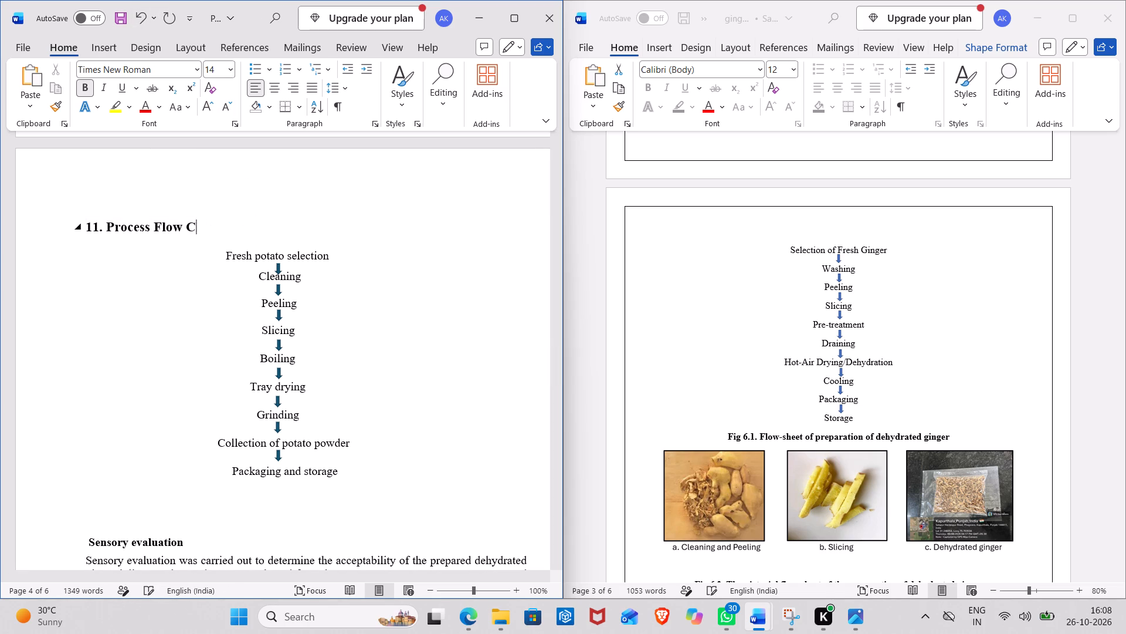
key("BackSpace")
key("BackSpace")
key("BackSpace")
key("BackSpace")
key("BackSpace")
key("BackSpace")
key("BackSpace")
key("BackSpace")
key("BackSpace")
key("BackSpace")
key("BackSpace")
key("BackSpace")
key("BackSpace")
key("BackSpace")
key("BackSpace")
key("BackSpace")
key("BackSpace")
key("BackSpace")
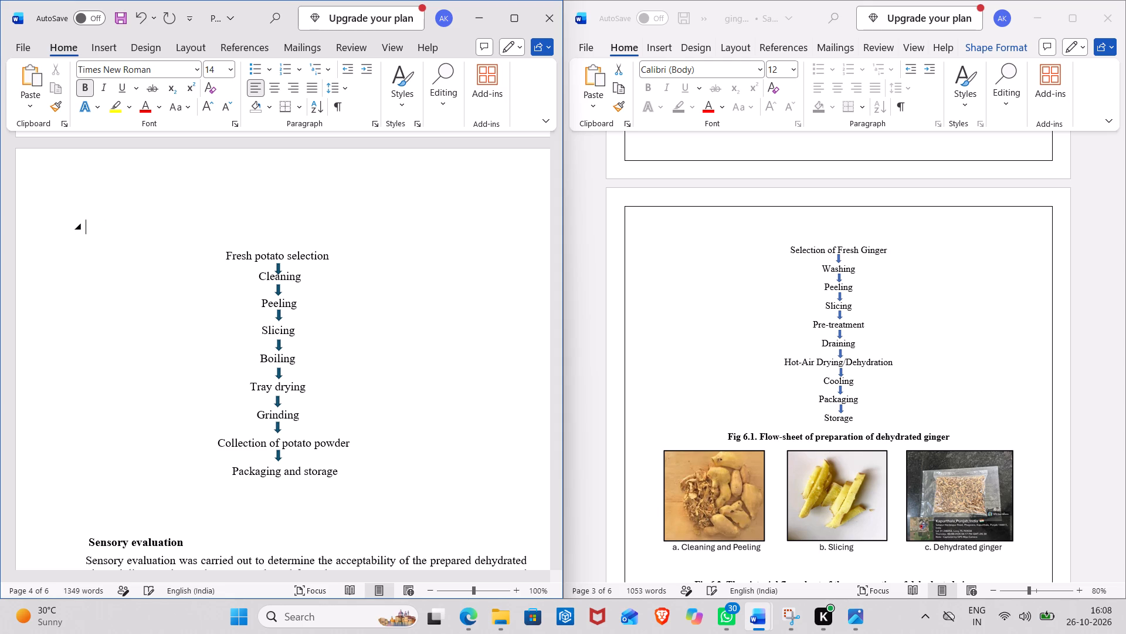
key("BackSpace")
scroll(240, 227, "down", 1)
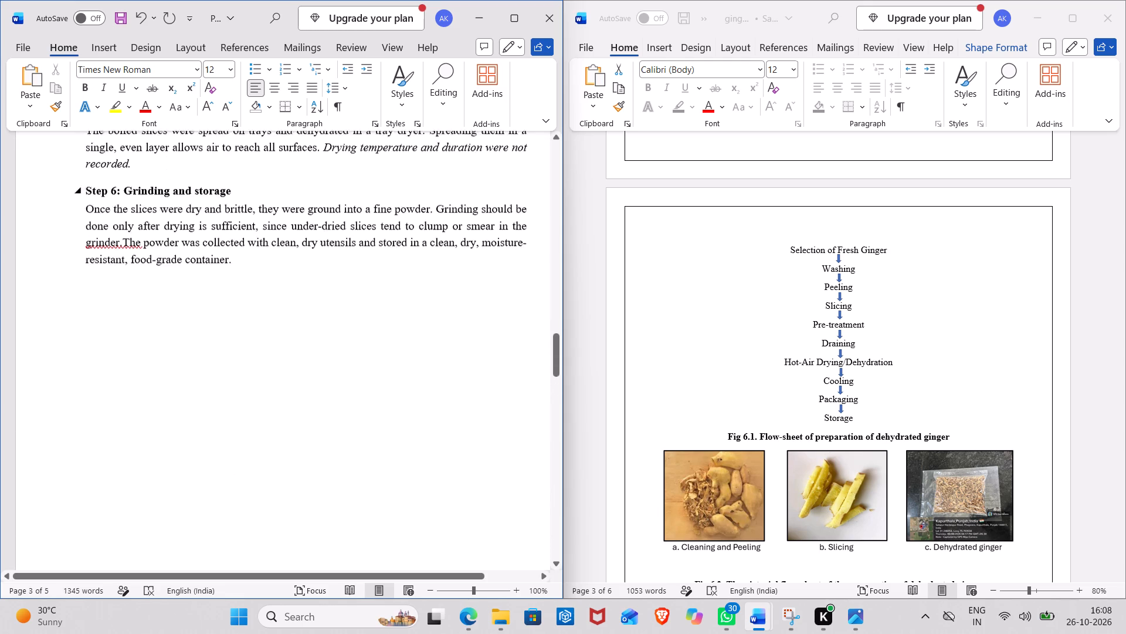
Insert a blank line above the "Fresh potato selection" entry that starts the flow chart.
scroll(240, 227, "down", 1)
scroll(240, 227, "up", 1)
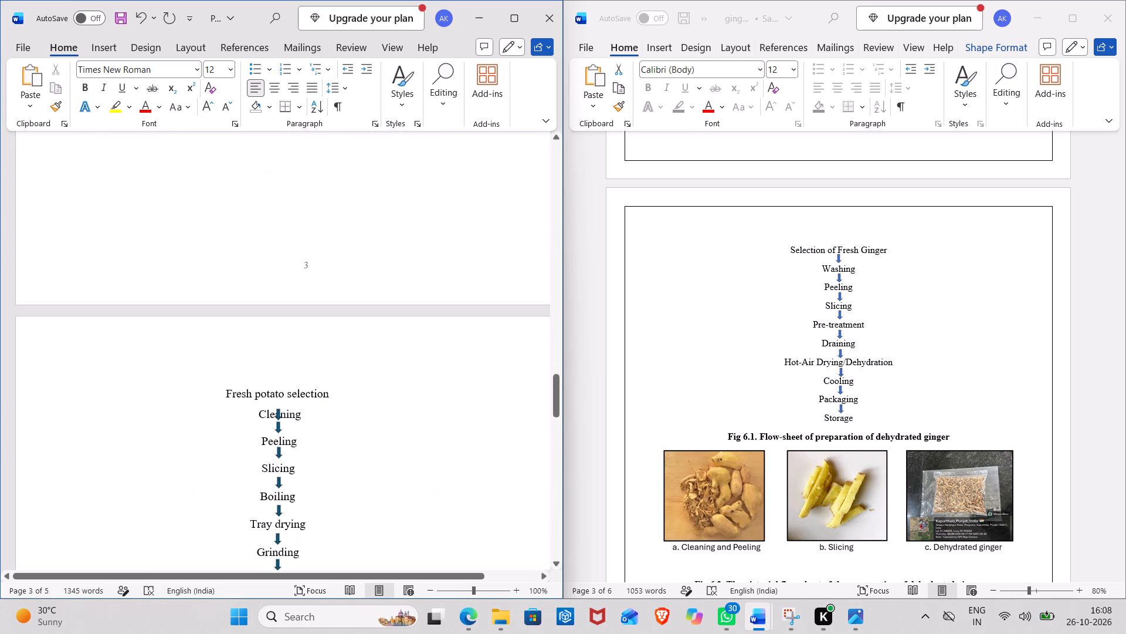
scroll(240, 227, "up", 2)
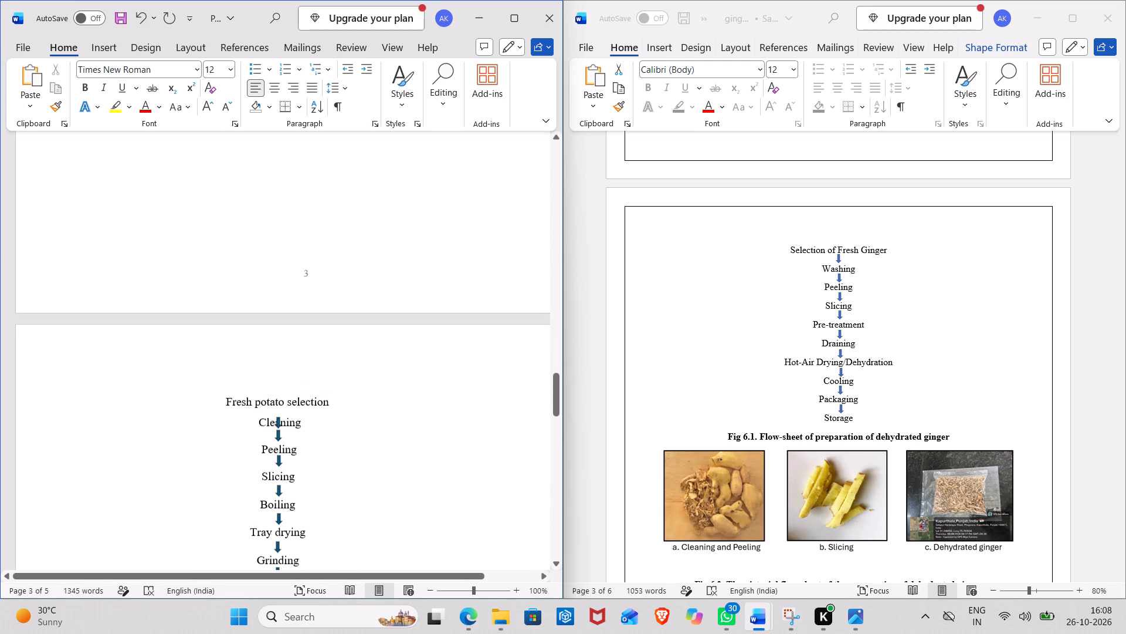
scroll(240, 227, "up", 1)
key("Return")
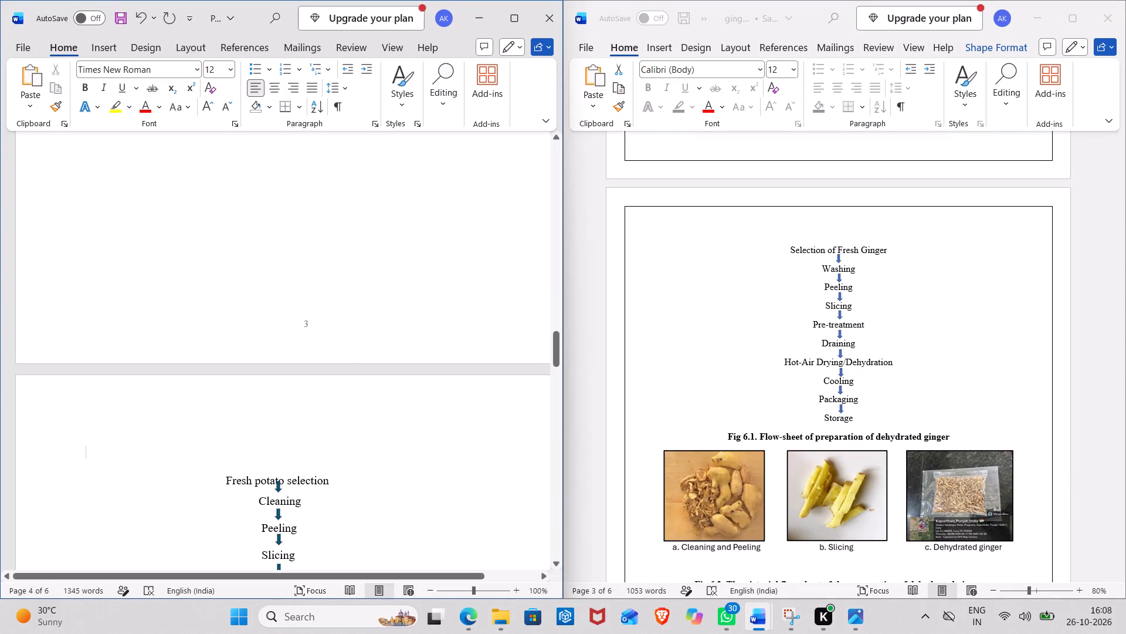
Move the first flow chart block arrow down slightly so it sits between "Fresh potato selection" and "Cleaning".
left_click(227, 486)
scroll(244, 506, "down", 1)
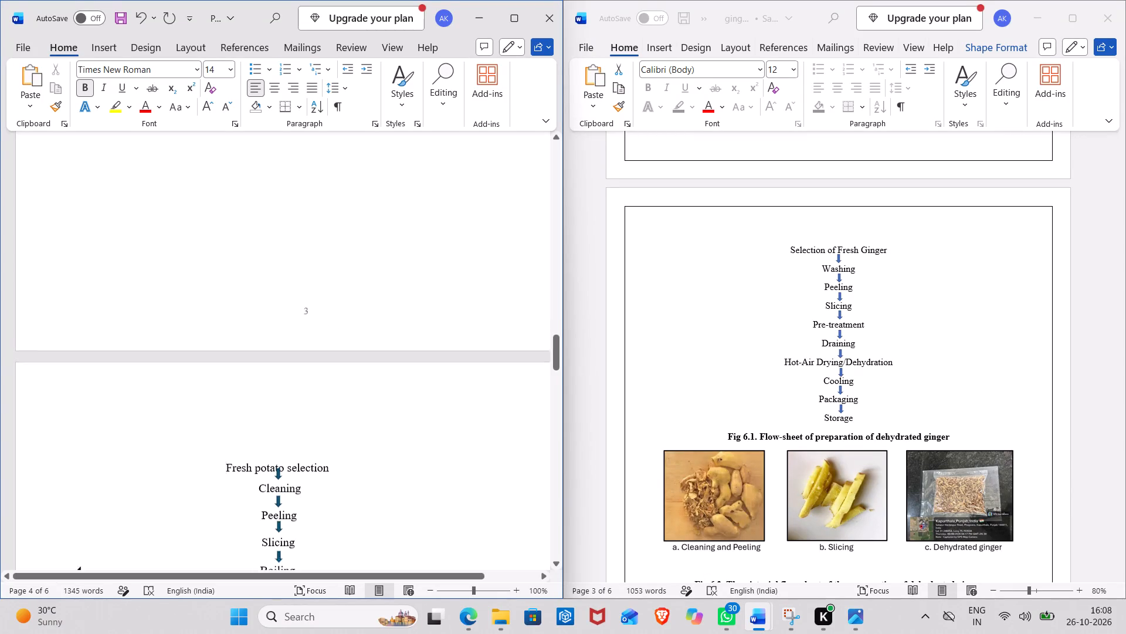
scroll(244, 506, "down", 2)
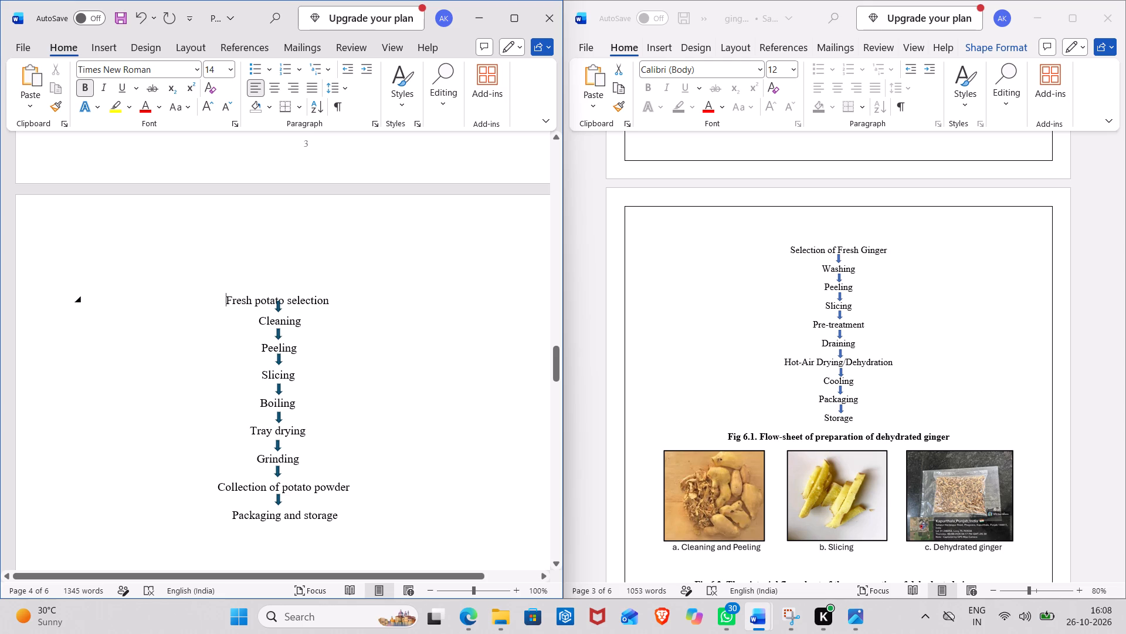
left_click_drag(280, 305, 279, 312)
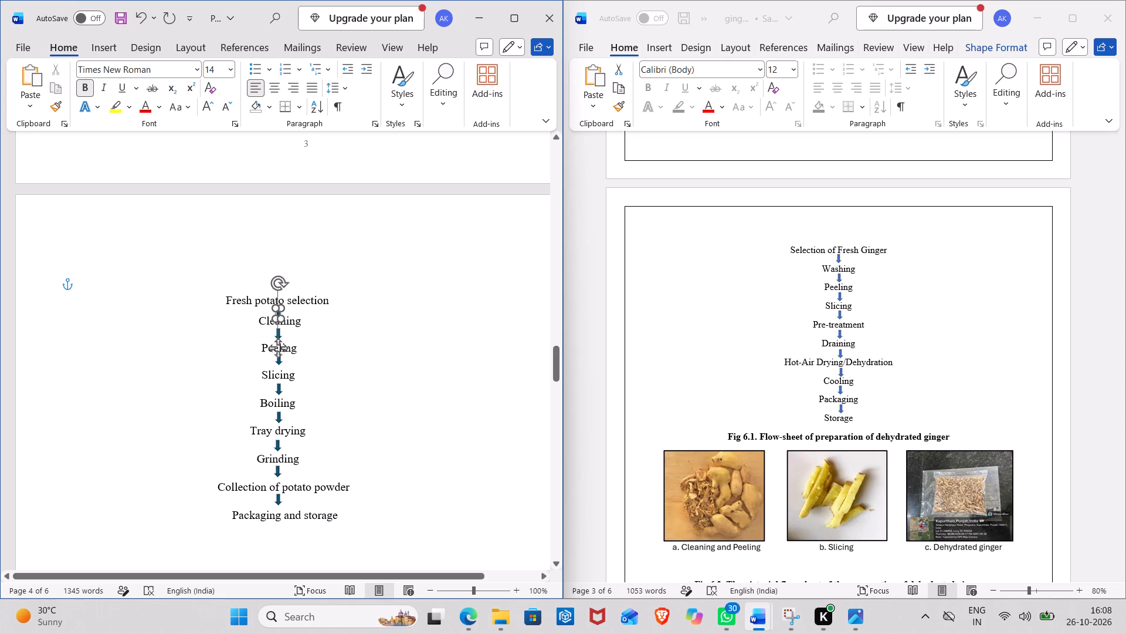
left_click_drag(279, 312, 281, 311)
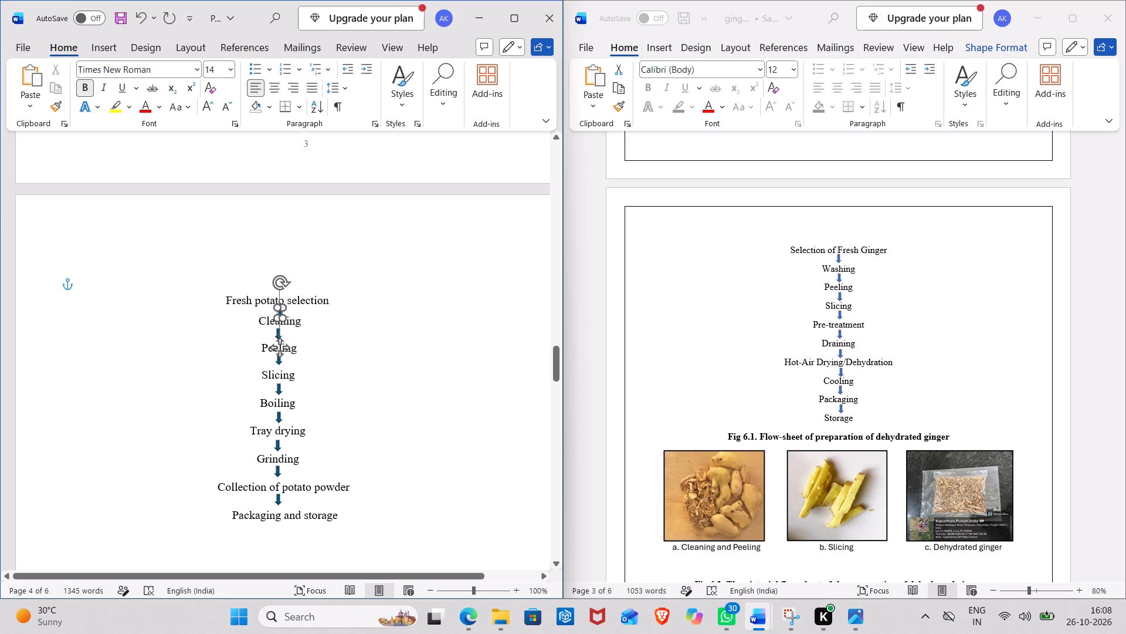
left_click_drag(281, 311, 279, 310)
left_click(332, 246)
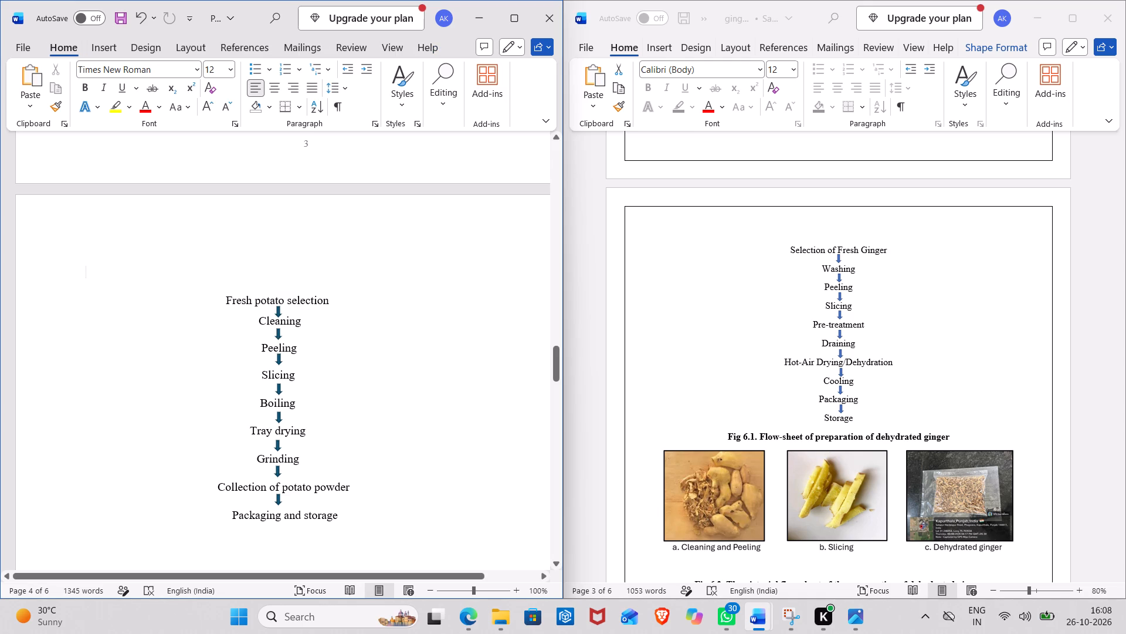
Add the caption "Fig 13.1.Flow-sheet of preparation of potato powder" on a new line below "Packaging and storage".
left_click(374, 522)
key("Return")
scroll(374, 522, "down", 1)
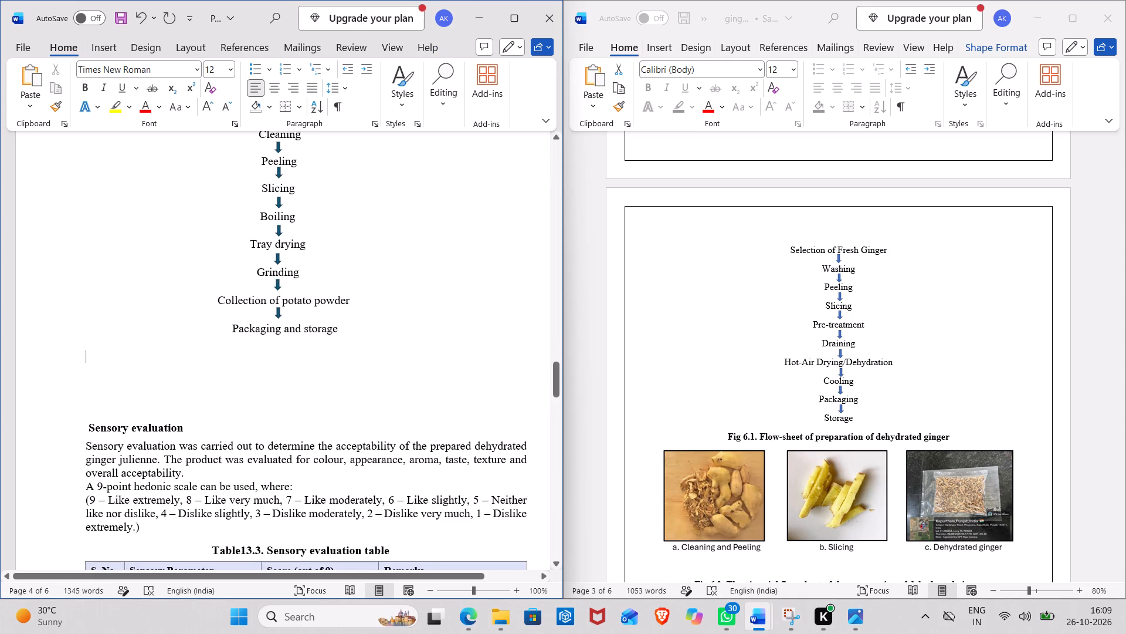
scroll(374, 522, "down", 2)
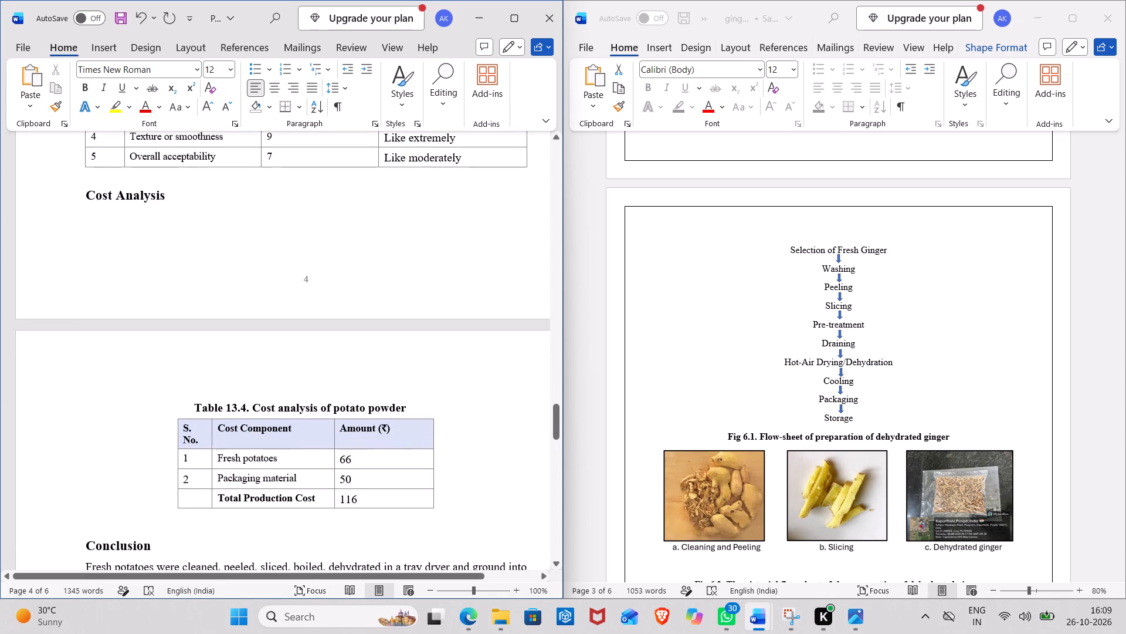
scroll(374, 522, "up", 1)
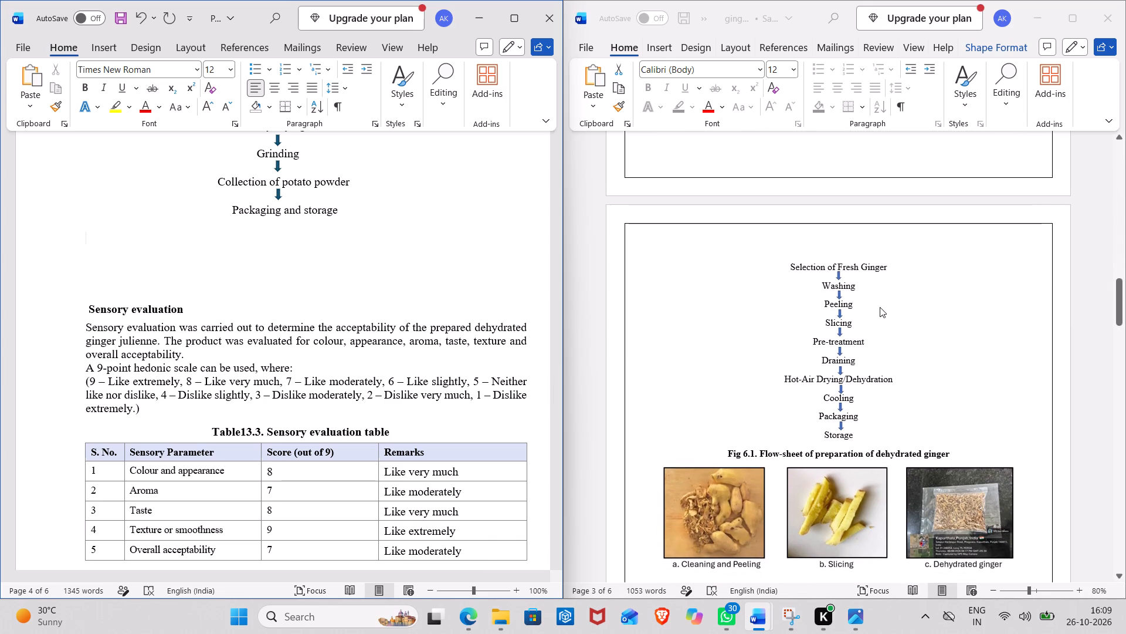
type("Fig")
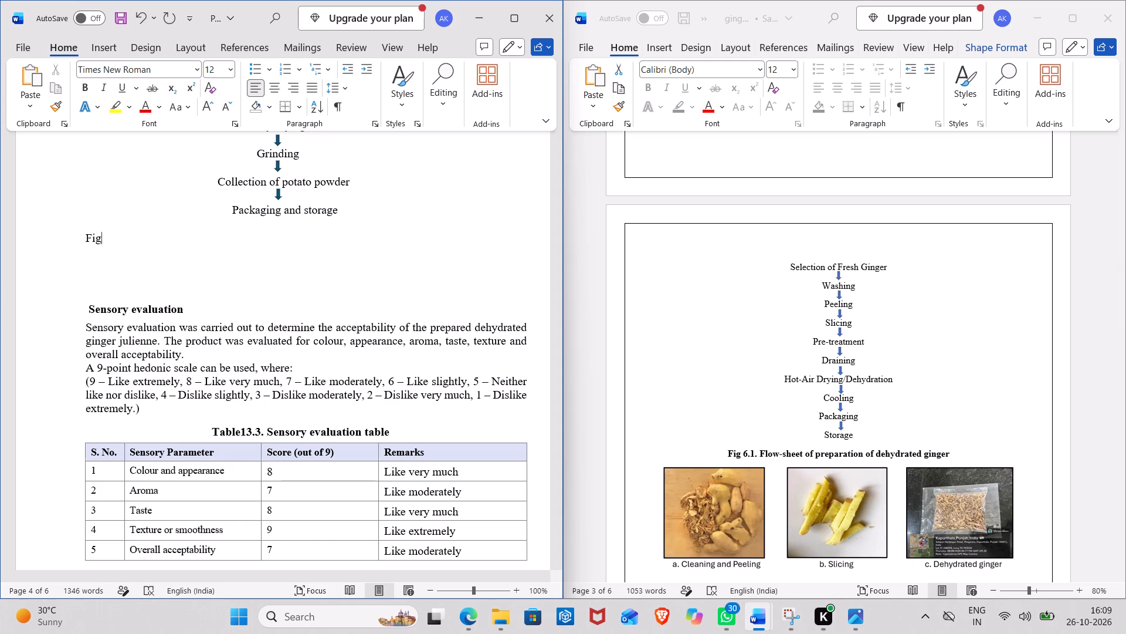
key("space")
type("13")
type(".1")
key("period")
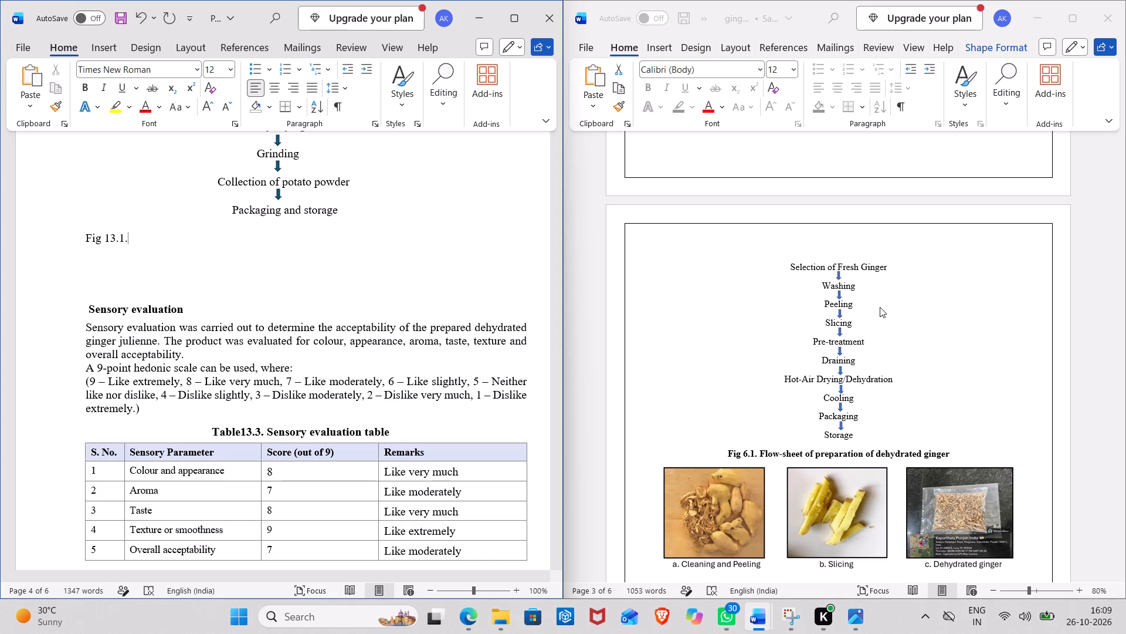
type("Flo")
type("w")
key("space")
key("BackSpace")
type("-sheet")
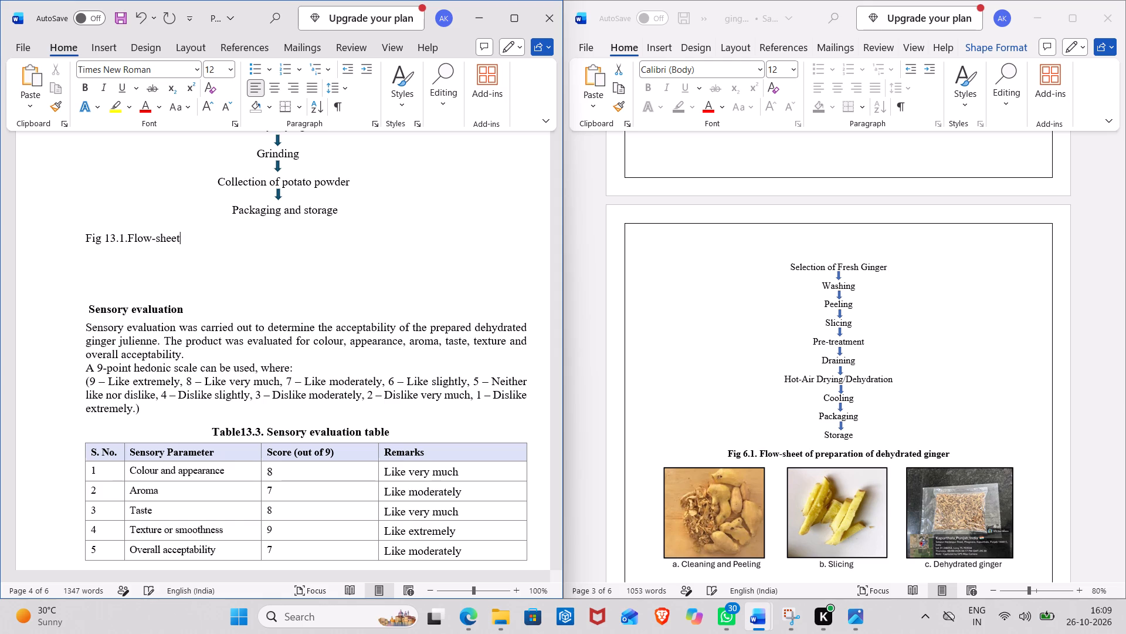
key("space")
type("of")
key("space")
key("p")
type("repar")
key("e")
key("BackSpace")
type("ation")
key("space")
type("of")
key("space")
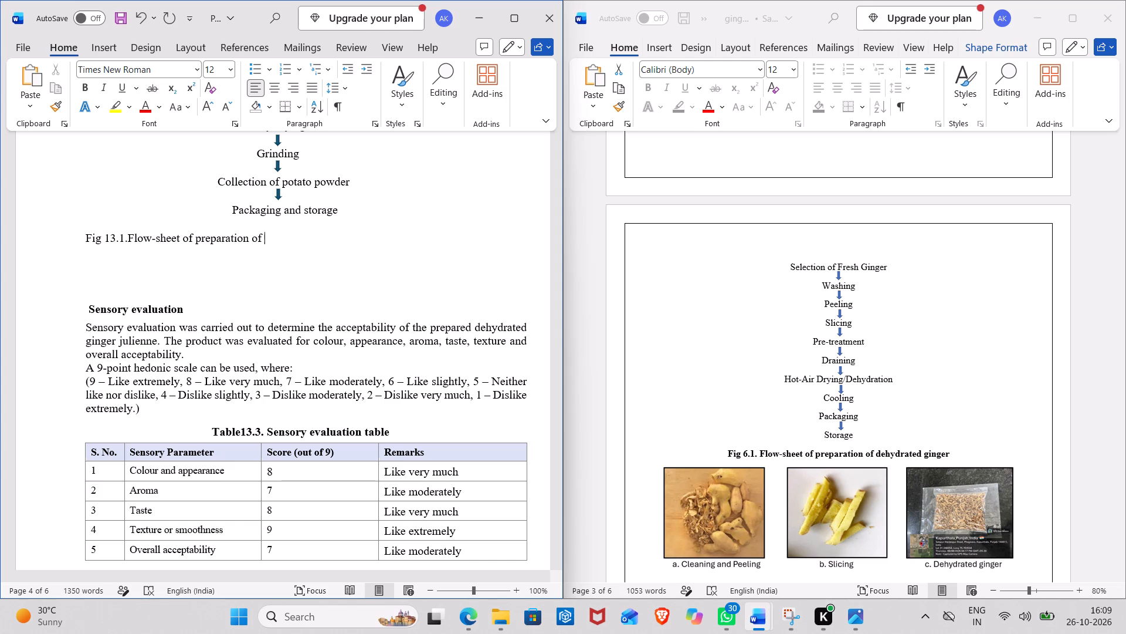
type("pota")
type("to")
key("space")
type("powder")
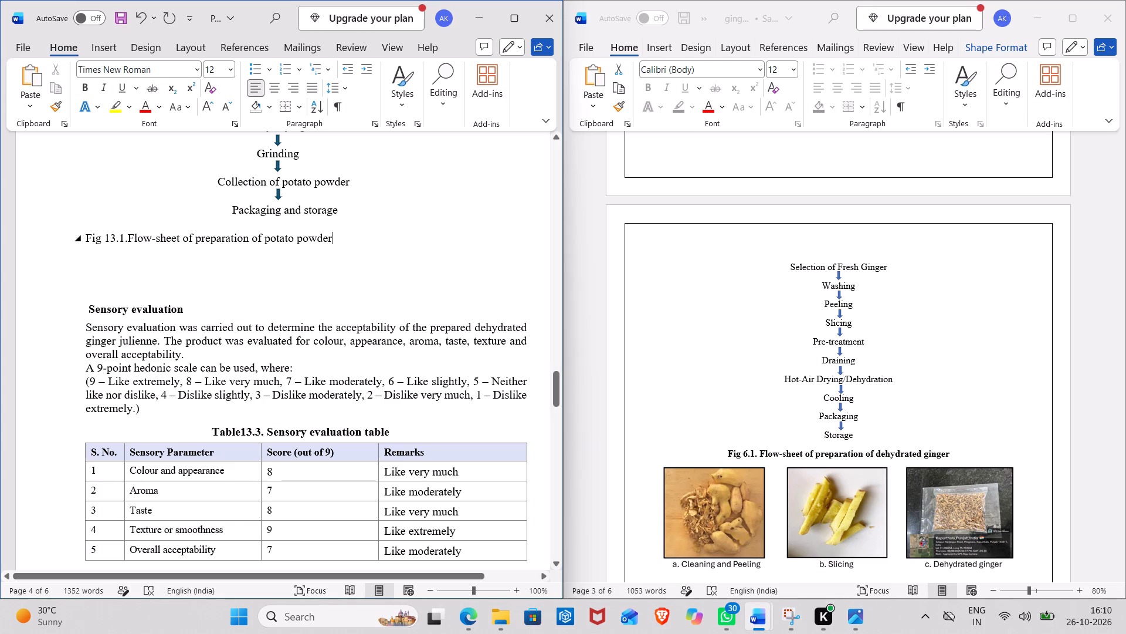
Shift the Fig 13.1 caption with 23 leading spaces to centre it beneath the flow chart.
left_click(84, 231)
key("space")
key("space")
key("space")
key("space")
key("space")
key("space")
key("space")
key("space")
key("space")
key("space")
key("space")
key("space")
key("space")
key("space")
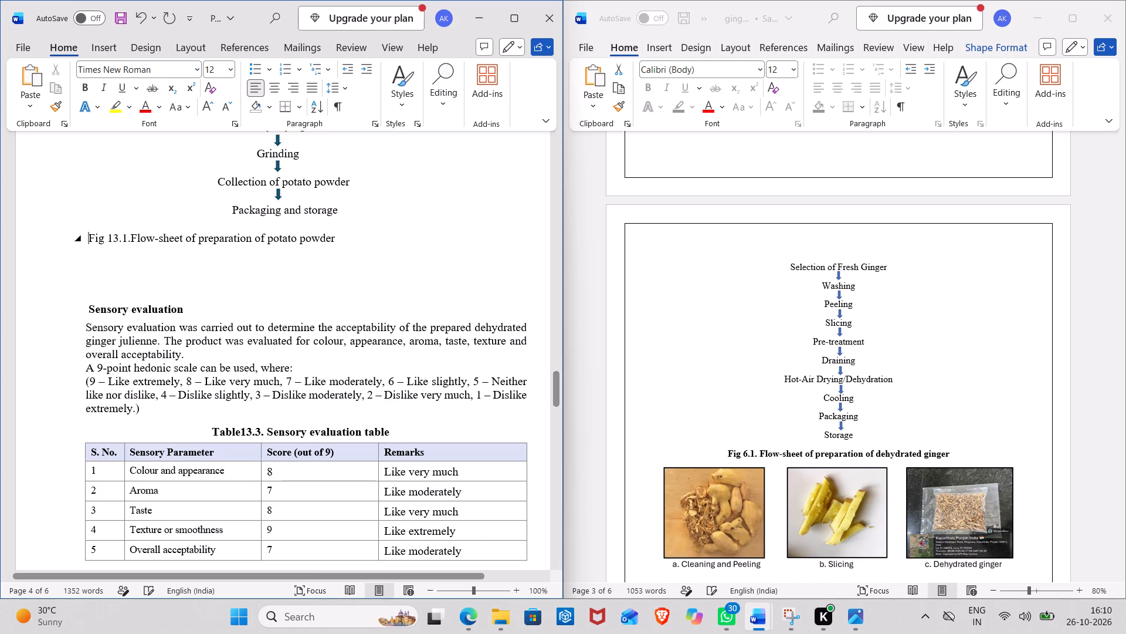
key("space")
key("space")
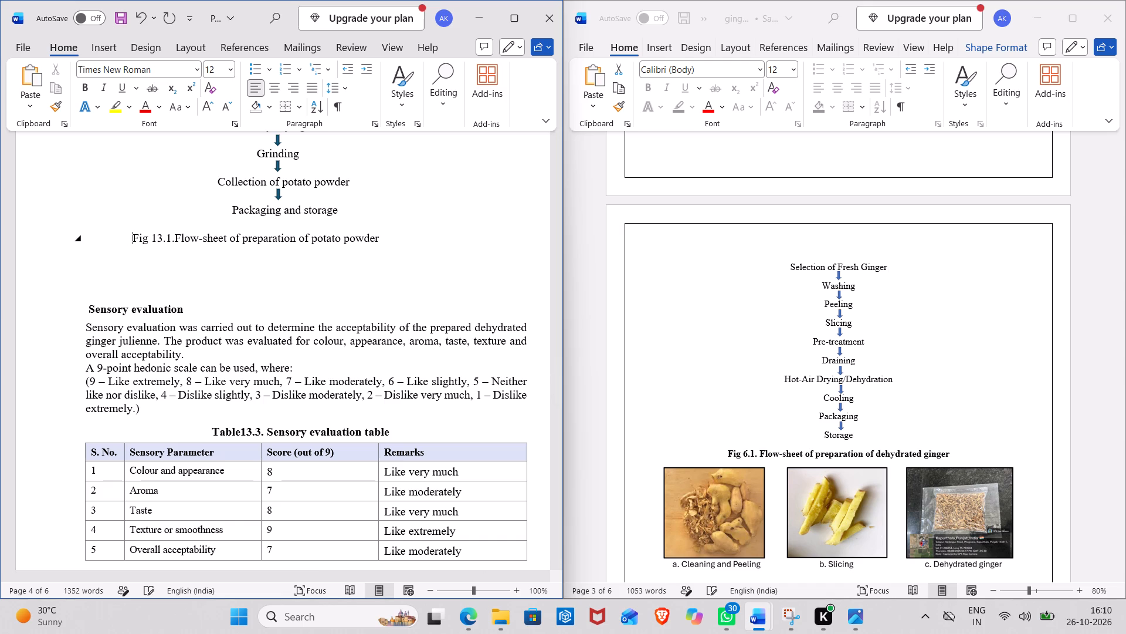
key("space")
key("space")
key("space")
key("space")
key("space")
key("space")
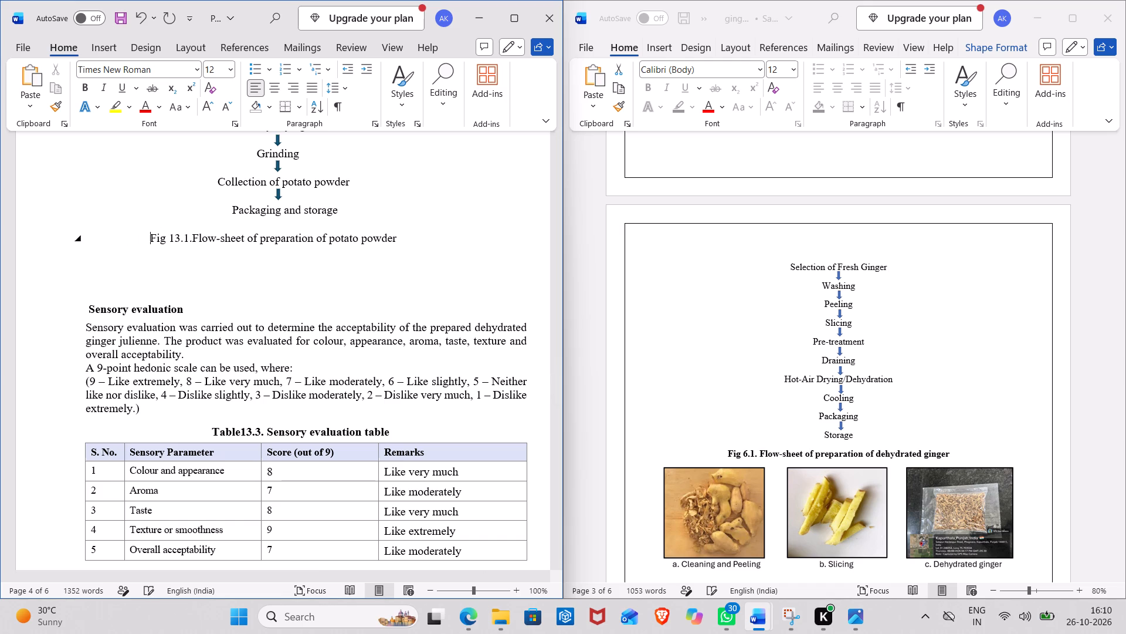
key("space")
Make the Fig 13.1 flow-sheet caption bold.
left_click_drag(152, 234, 450, 229)
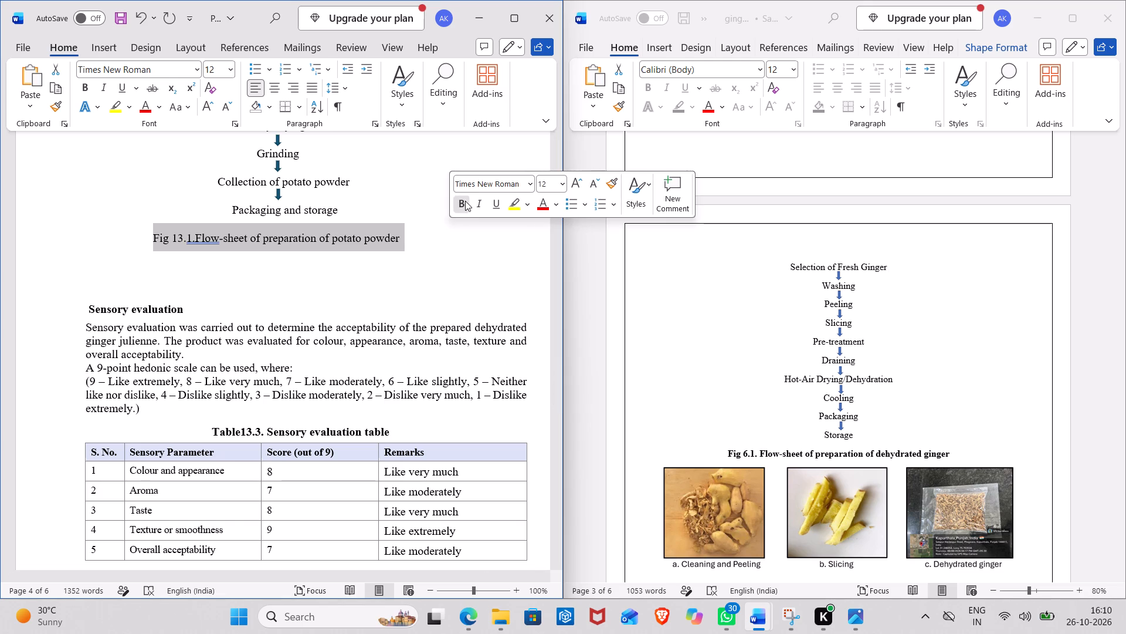
left_click(465, 201)
left_click(298, 278)
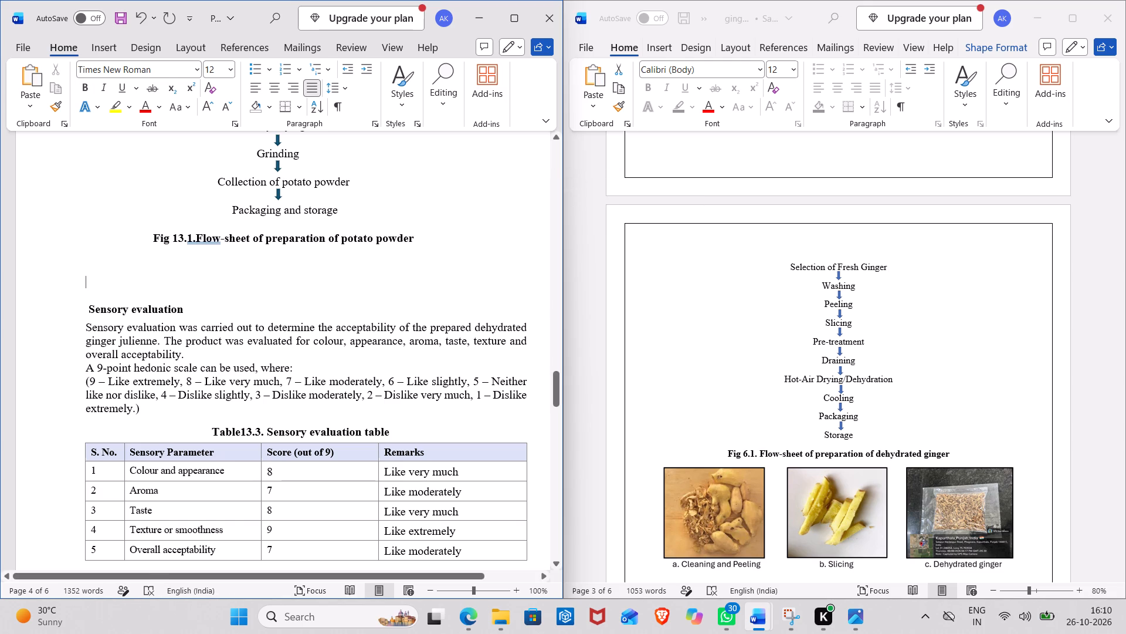
Review the potato powder report's layout, from the sensory evaluation through the references and back over the introduction, literature review and tables.
left_click(84, 311)
scroll(84, 311, "down", 7)
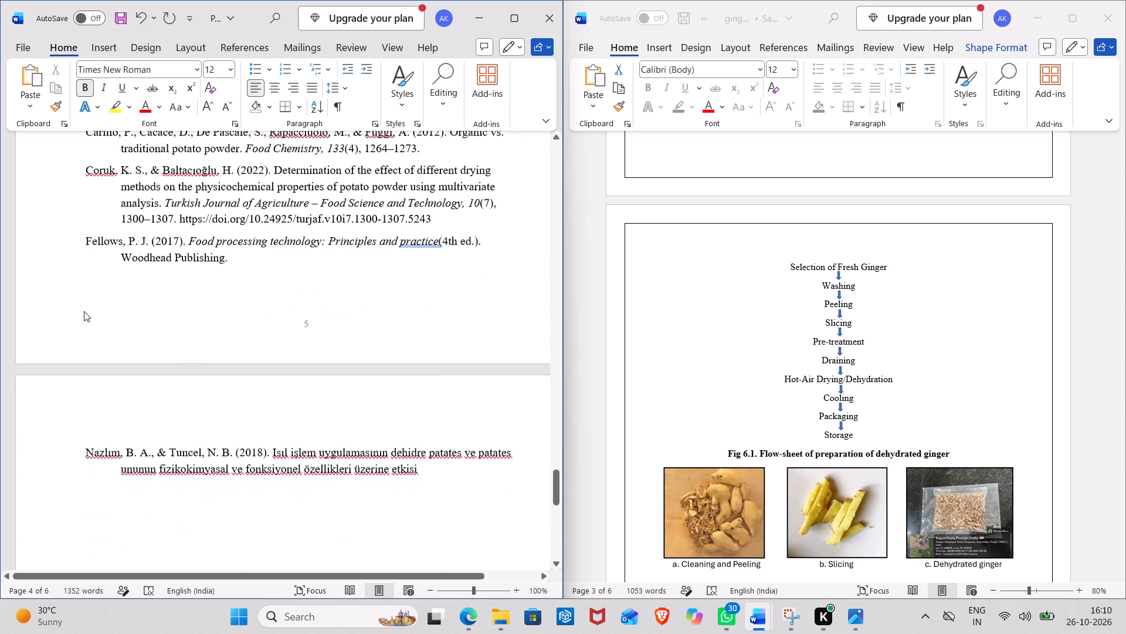
scroll(84, 311, "up", 5)
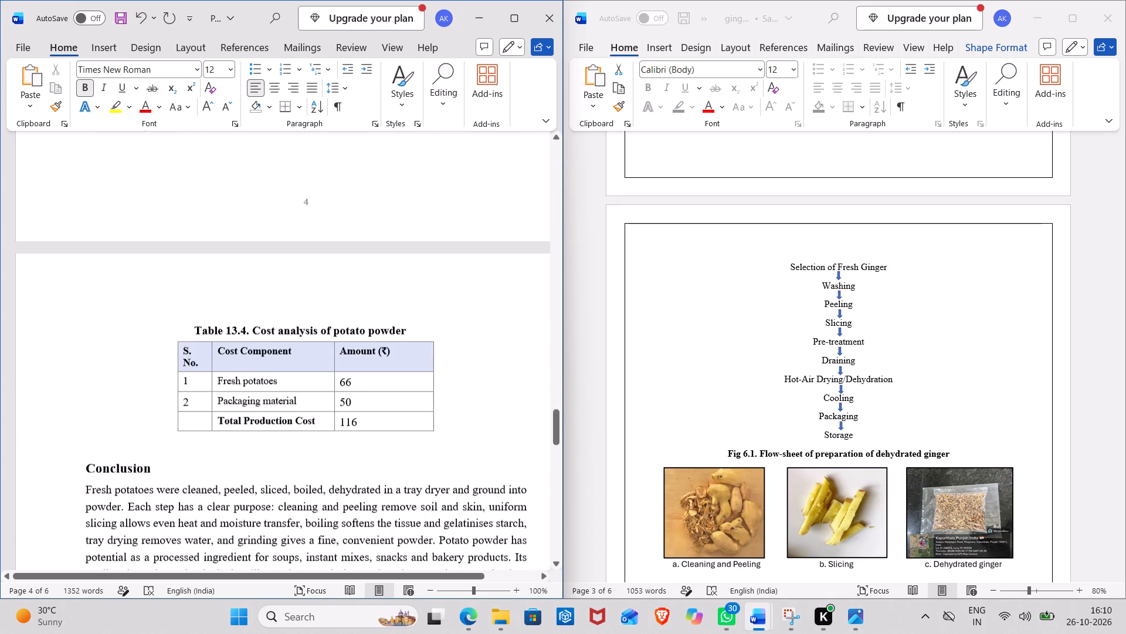
scroll(84, 311, "up", 17)
scroll(84, 311, "down", 2)
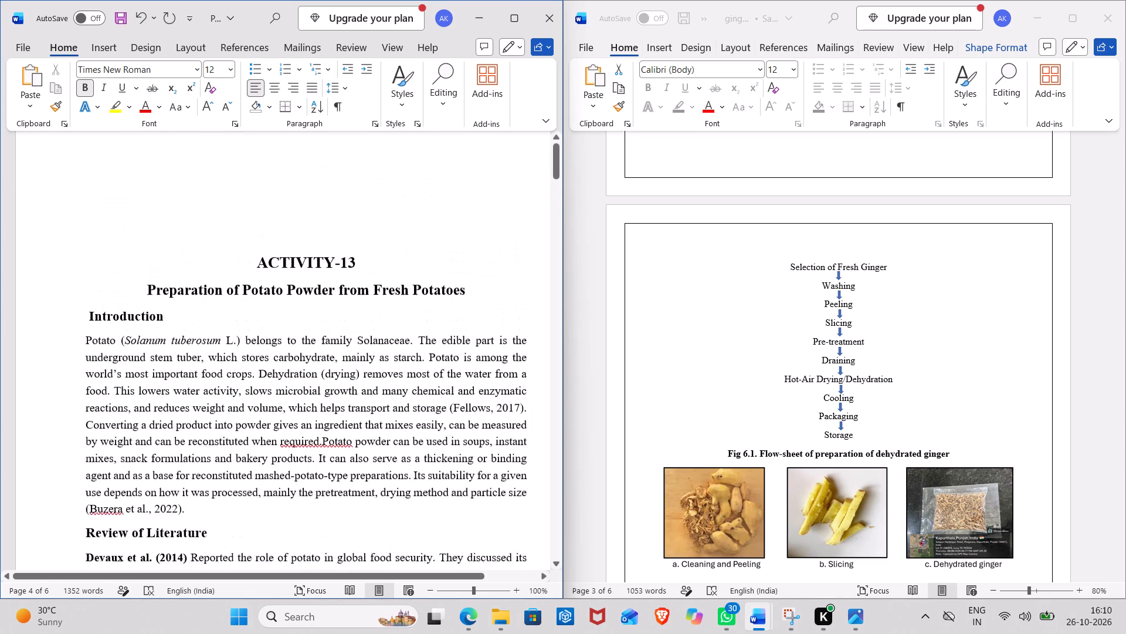
scroll(84, 311, "down", 2)
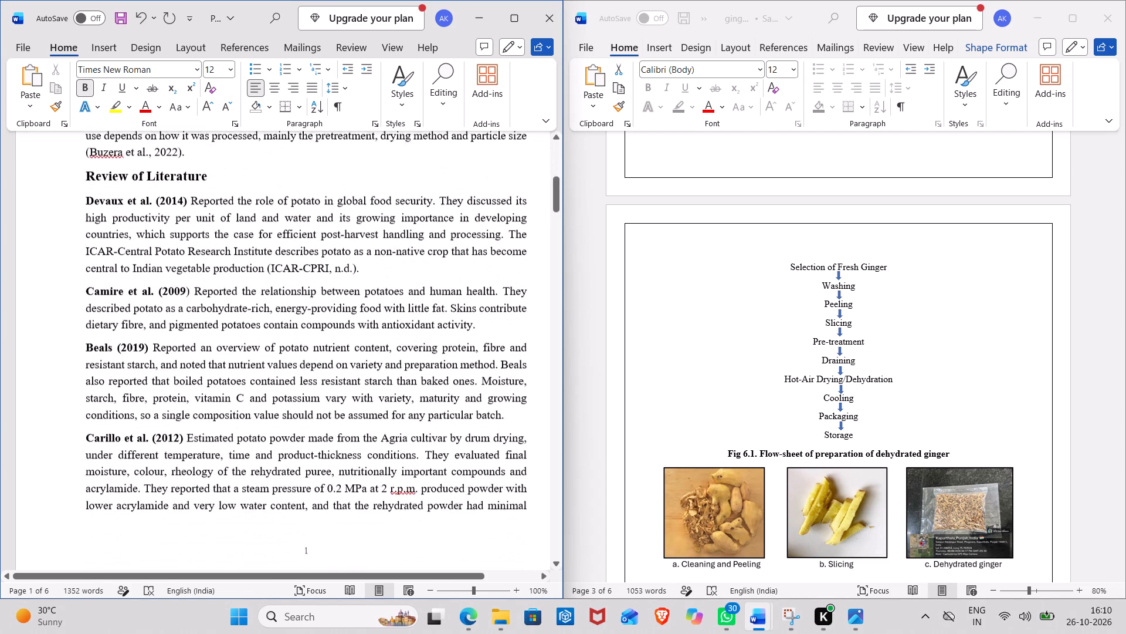
scroll(84, 311, "down", 2)
scroll(84, 311, "up", 1)
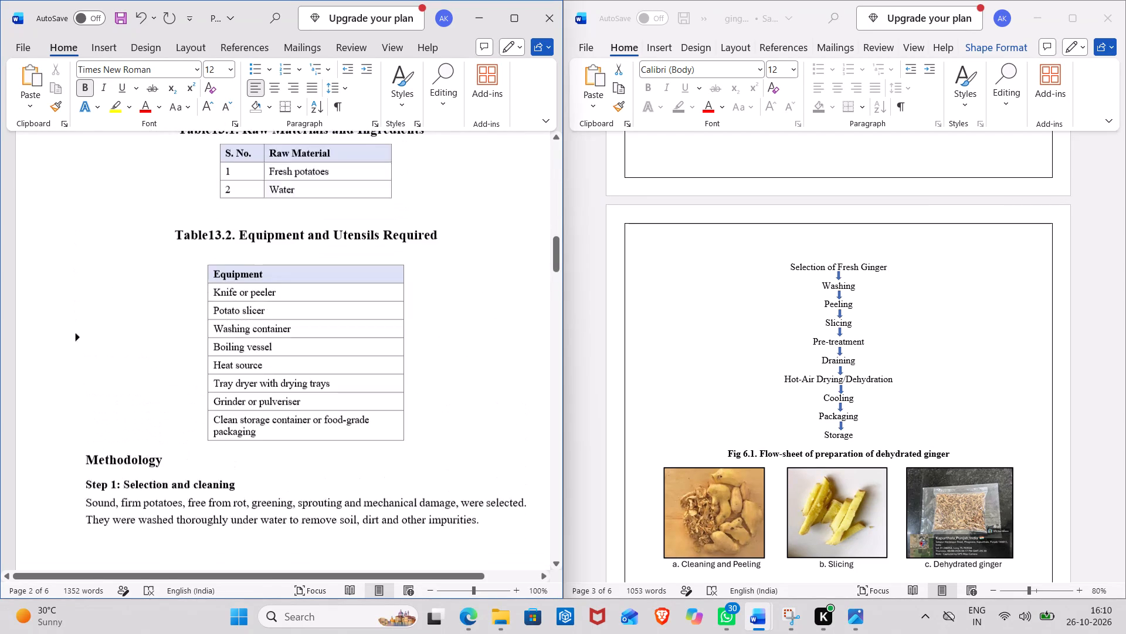
scroll(84, 311, "up", 1)
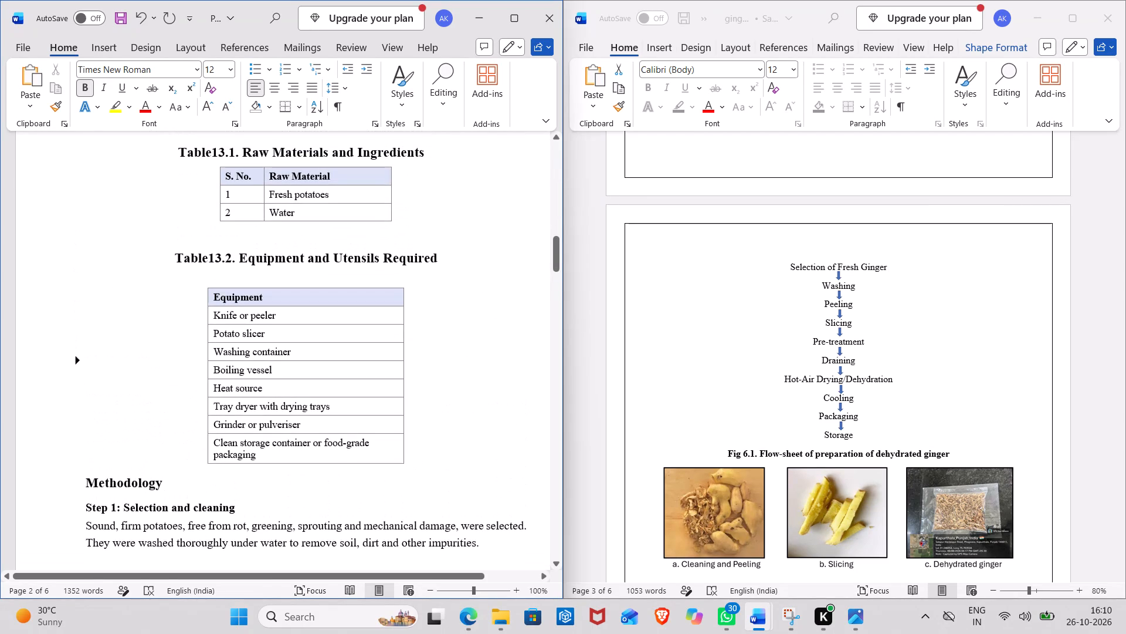
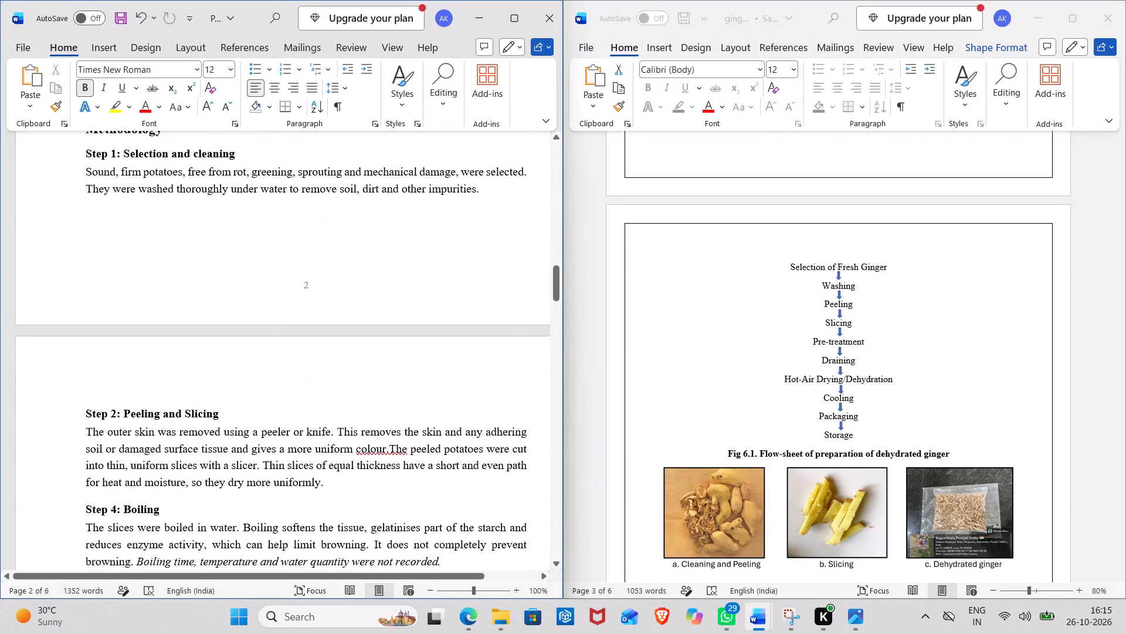
Renumber the methodology headings so Boiling is Step 3, Tray drying is Step 4, and Grinding and storage is Step 5.
left_click(116, 507)
key("BackSpace")
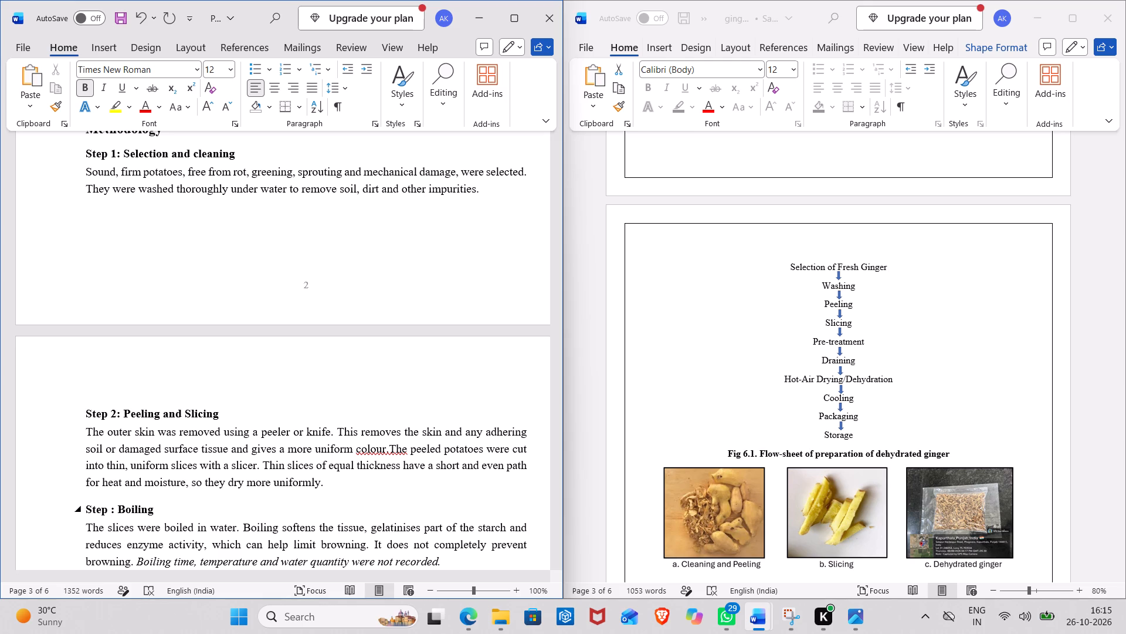
key("3")
scroll(117, 518, "down", 1)
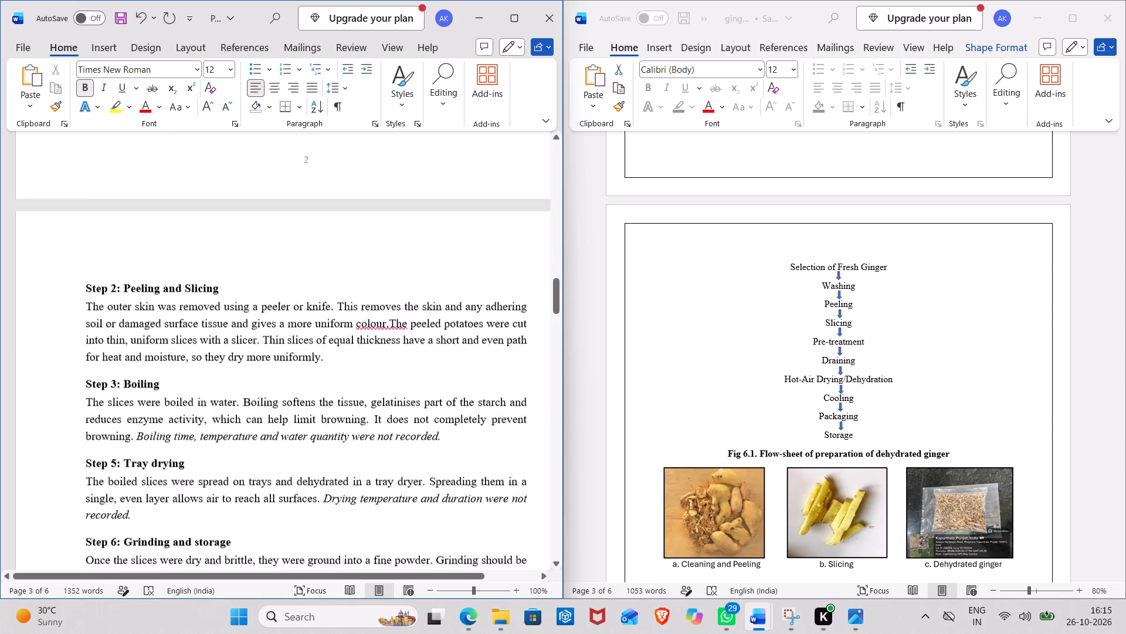
scroll(117, 518, "down", 1)
left_click(117, 288)
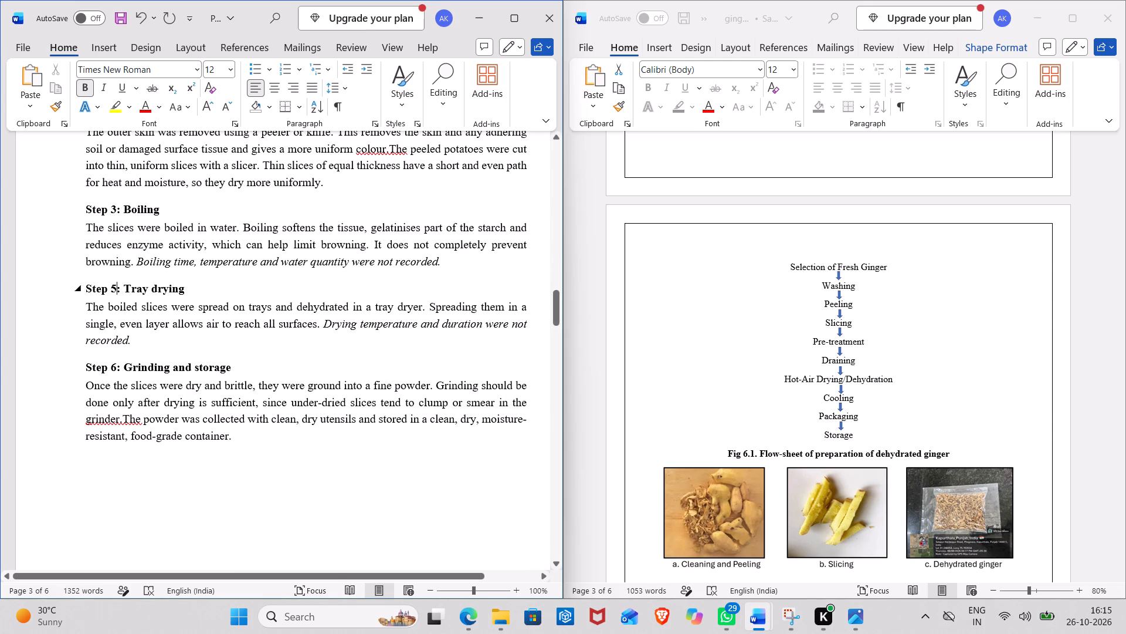
key("BackSpace")
key("4")
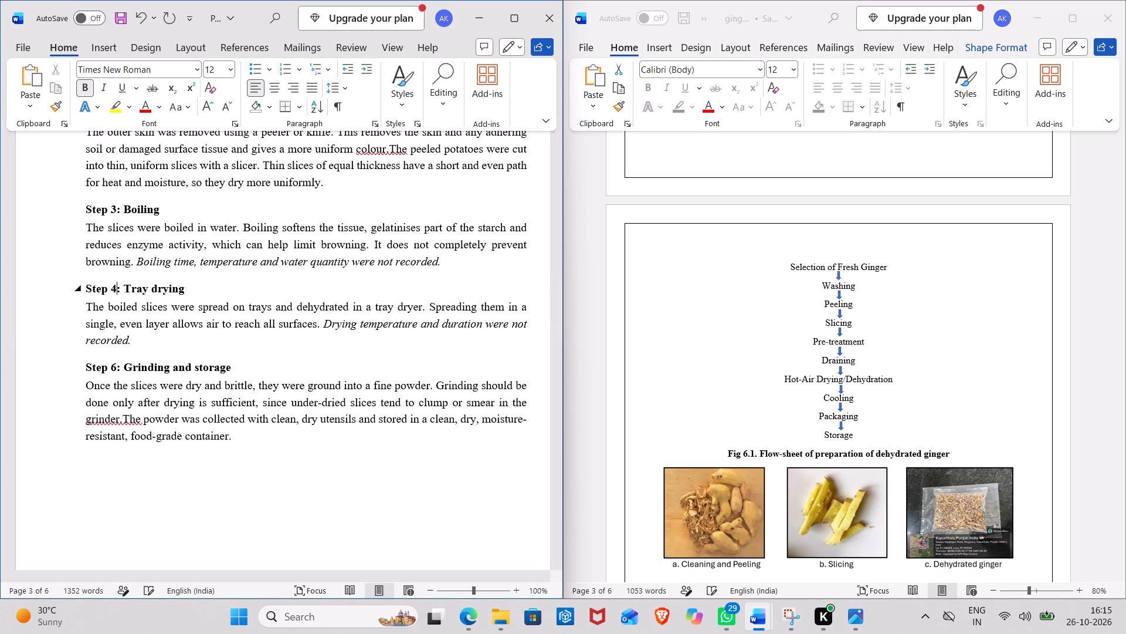
left_click(115, 365)
key("BackSpace")
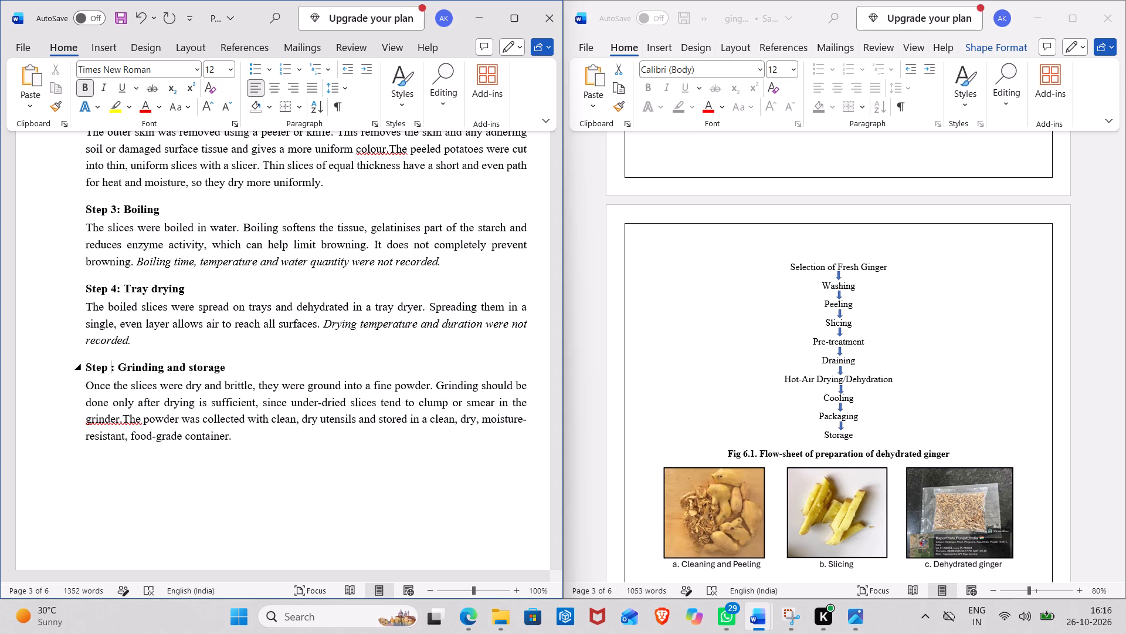
key("5")
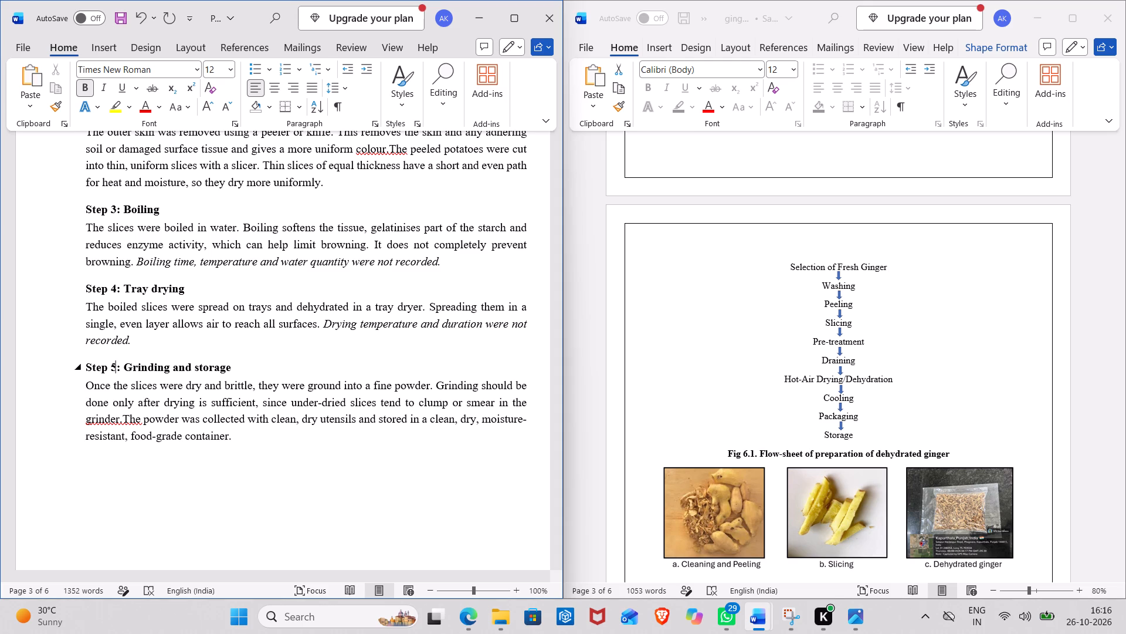
Review the rest of the potato powder report, checking the sensory evaluation table and the cost analysis section.
scroll(135, 306, "down", 1)
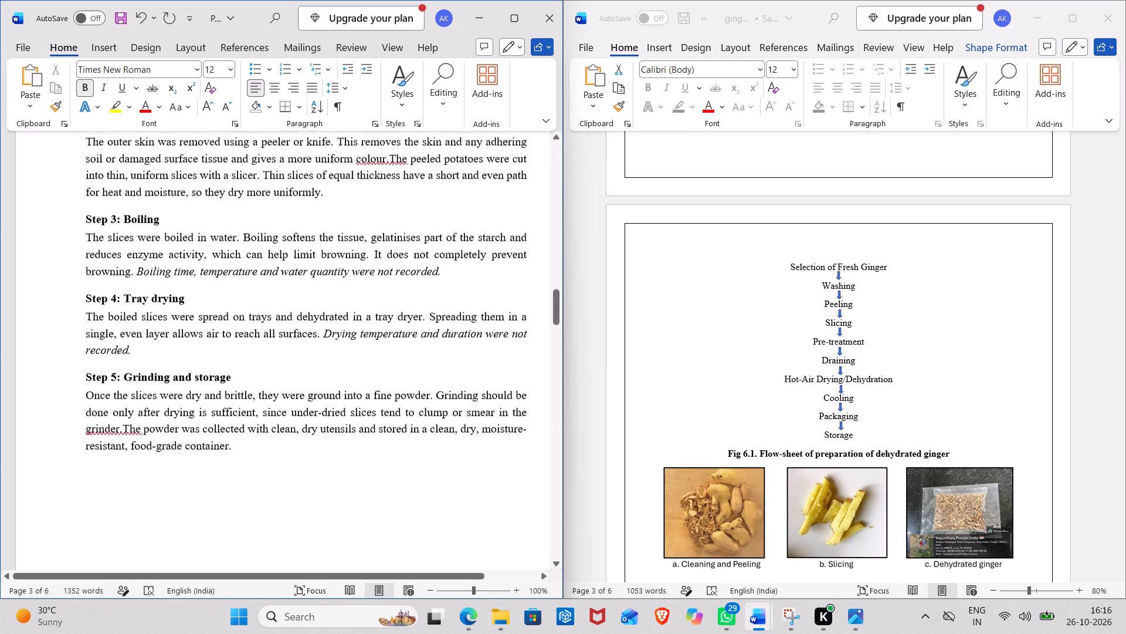
scroll(133, 338, "down", 4)
scroll(133, 338, "up", 1)
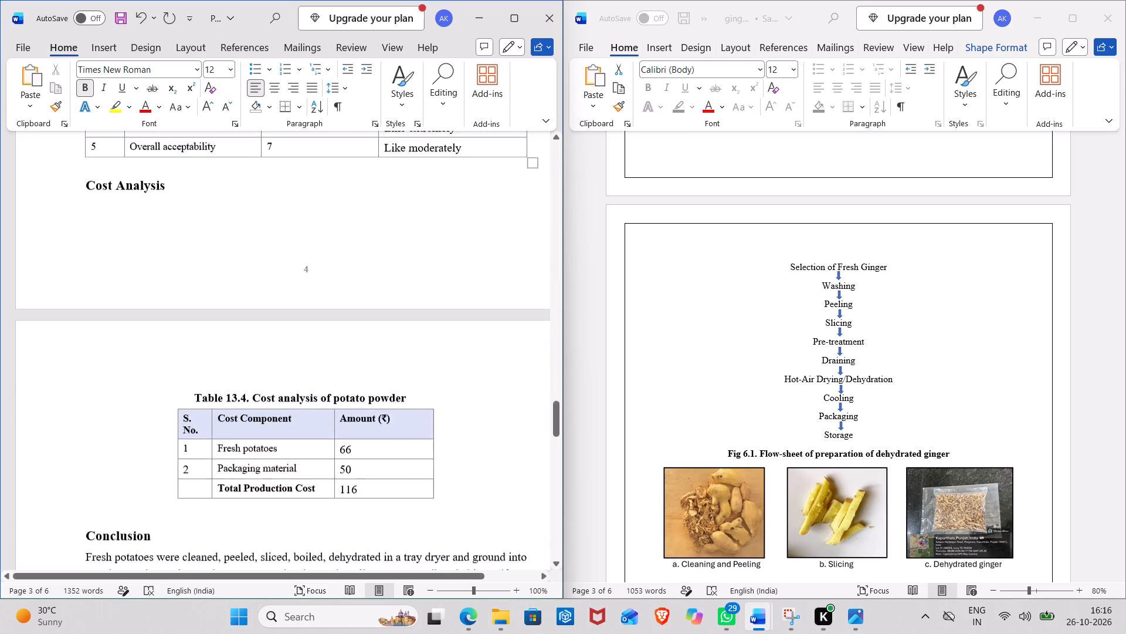
scroll(133, 338, "up", 1)
scroll(133, 338, "down", 3)
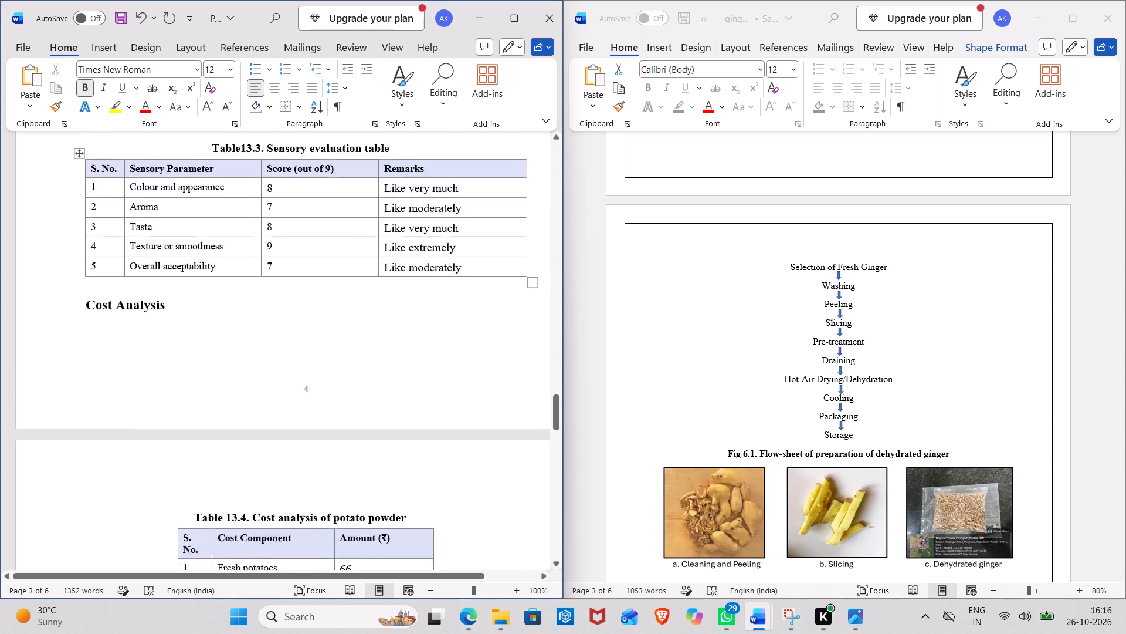
scroll(133, 338, "down", 1)
scroll(133, 338, "up", 1)
scroll(133, 338, "down", 1)
scroll(133, 338, "up", 1)
scroll(133, 338, "down", 2)
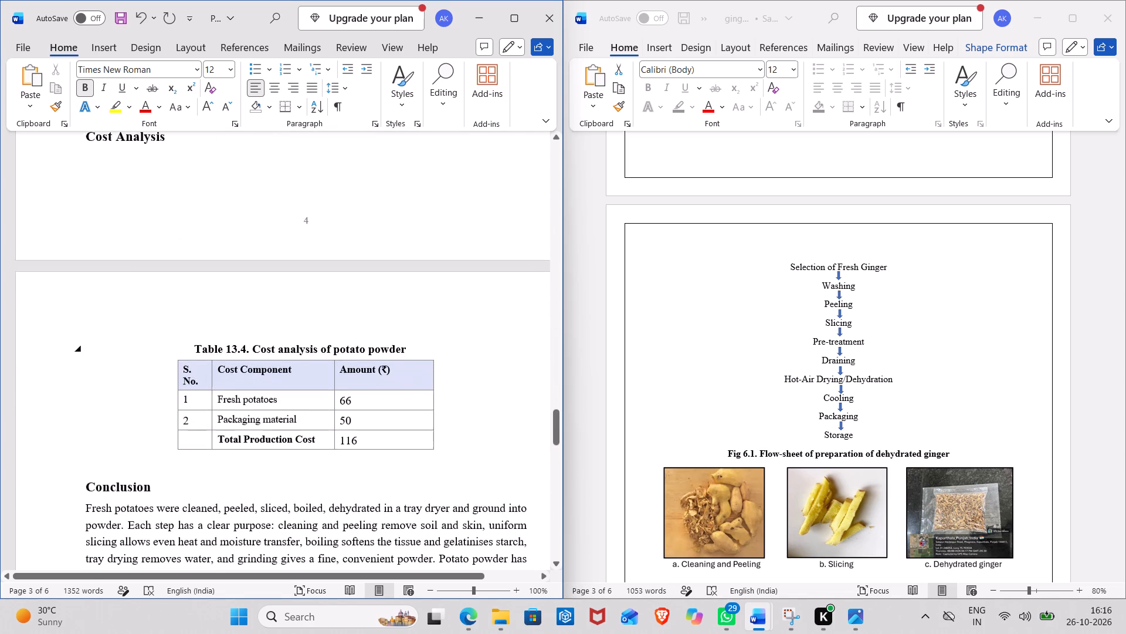
Delete the Fellows (2017) Food processing technology entry from the reference list.
scroll(133, 338, "down", 3)
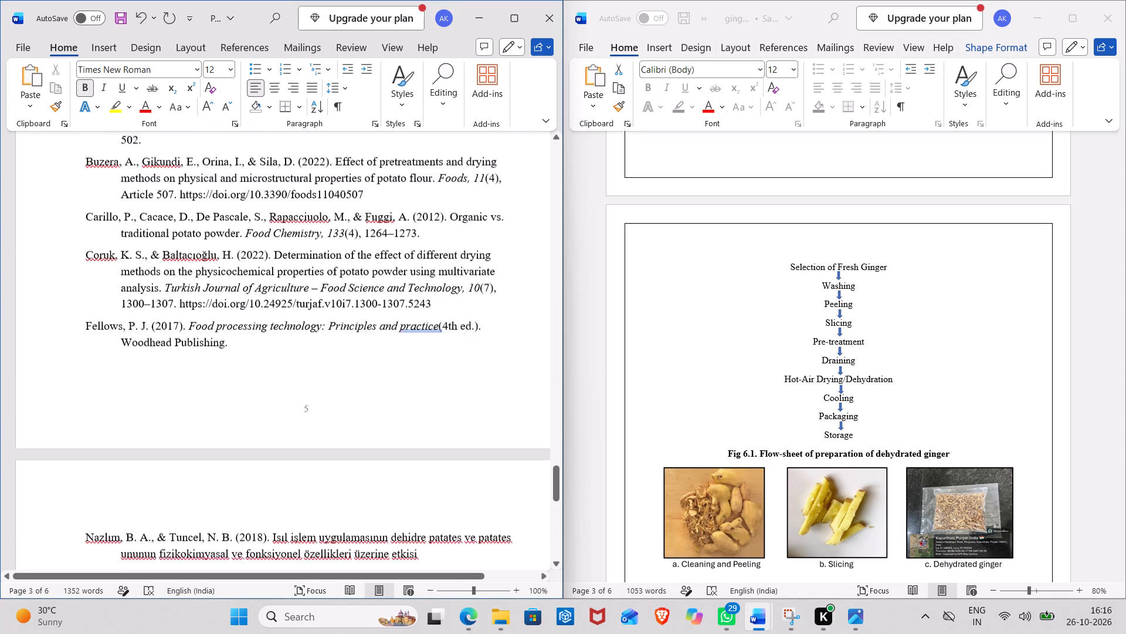
scroll(133, 338, "down", 2)
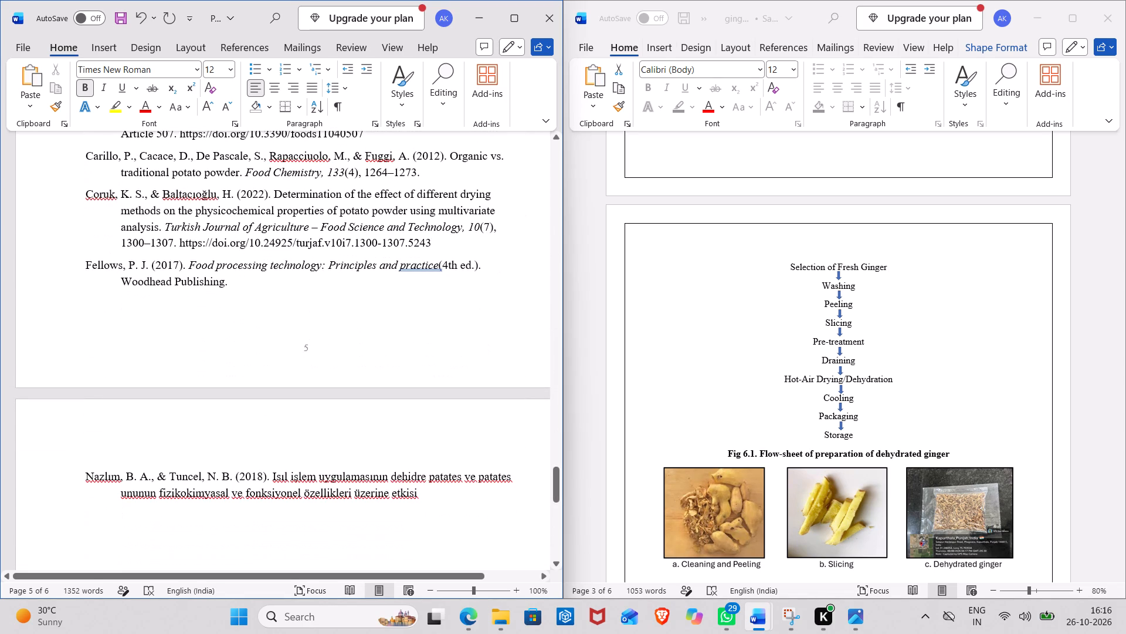
left_click_drag(86, 261, 265, 285)
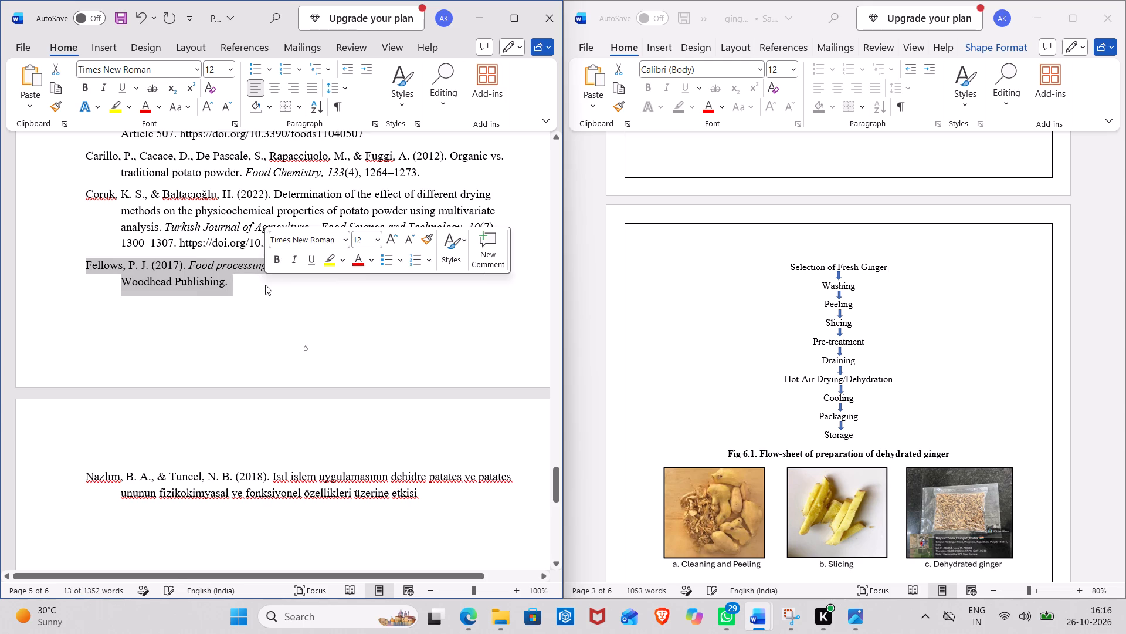
key("BackSpace")
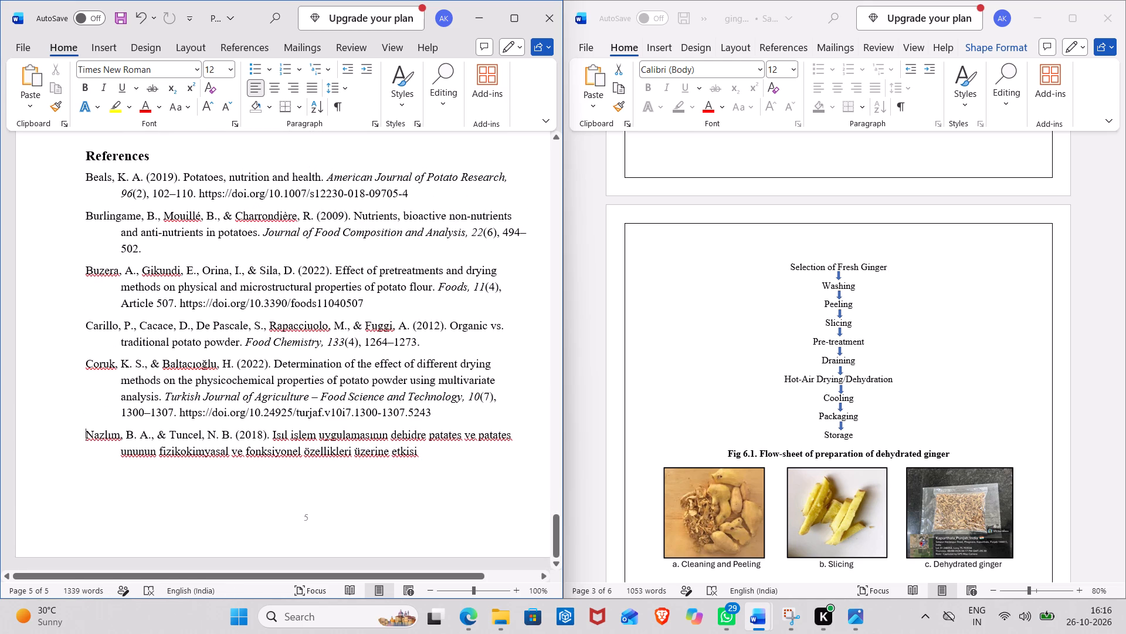
Examine the potato report's conclusion page and the final QR-code figure and caption in the dehydrated ginger report.
scroll(265, 285, "up", 3)
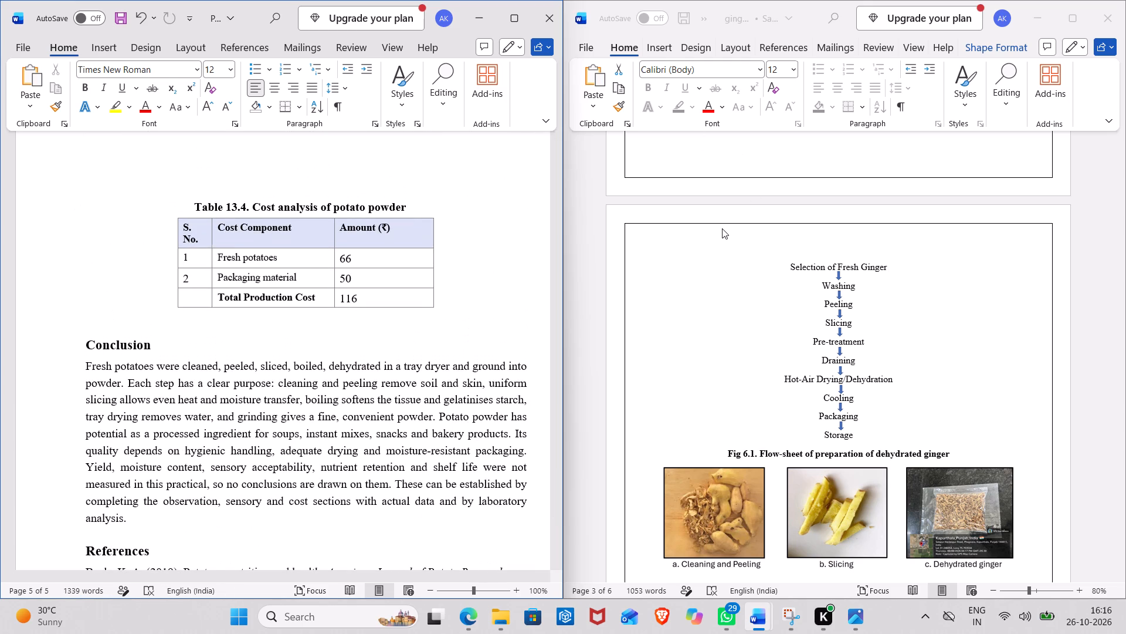
scroll(722, 228, "down", 12)
scroll(722, 228, "up", 1)
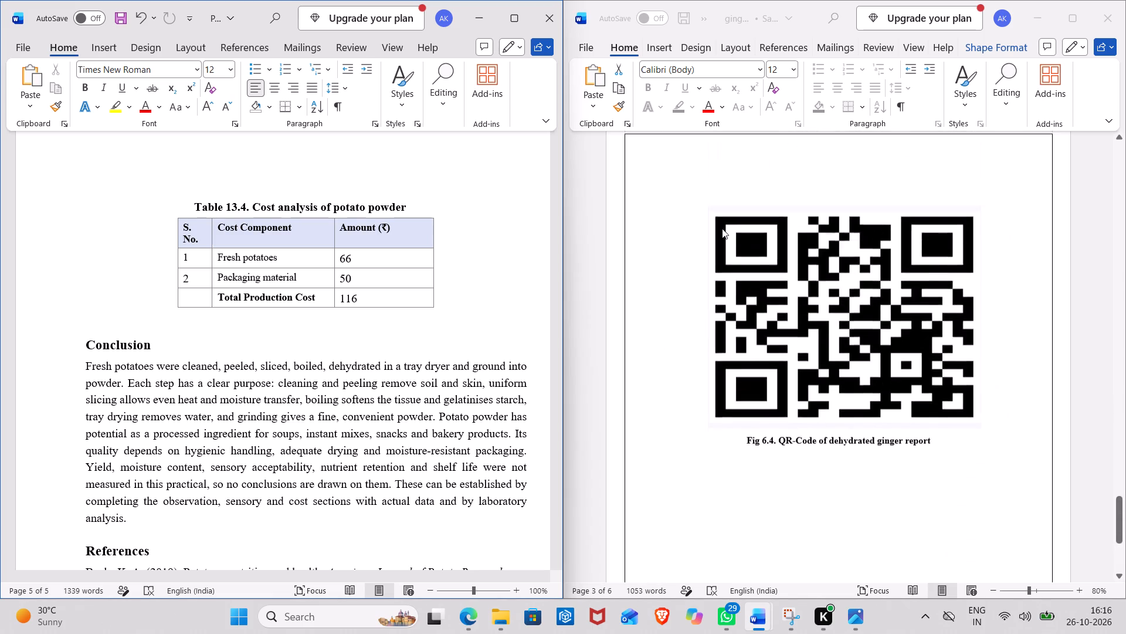
scroll(722, 228, "up", 4)
scroll(722, 228, "down", 1)
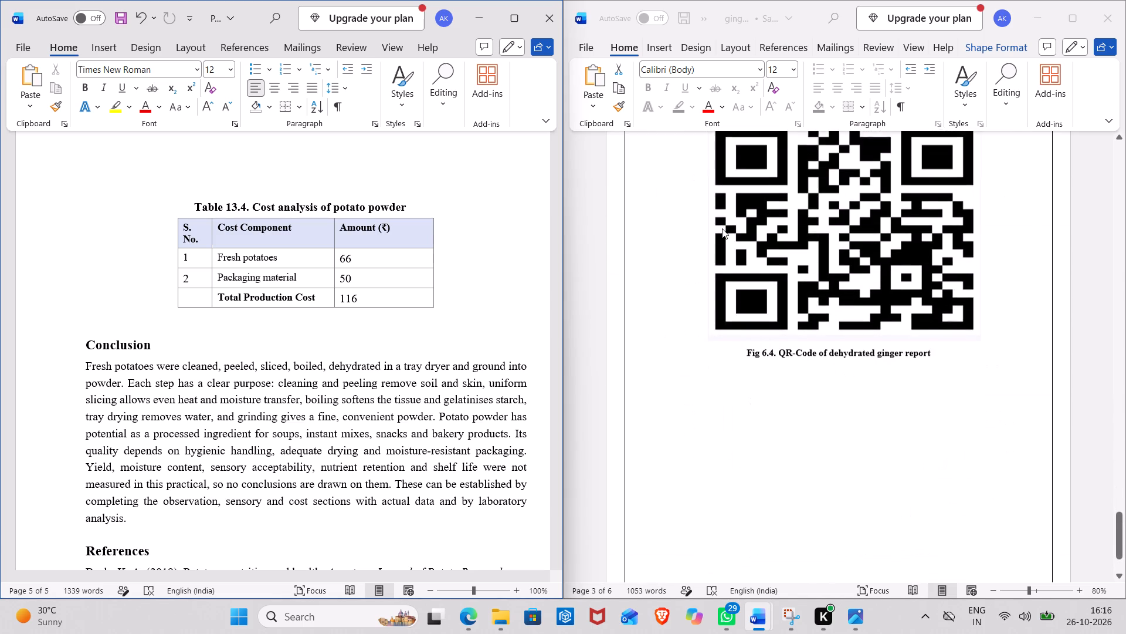
scroll(722, 228, "down", 1)
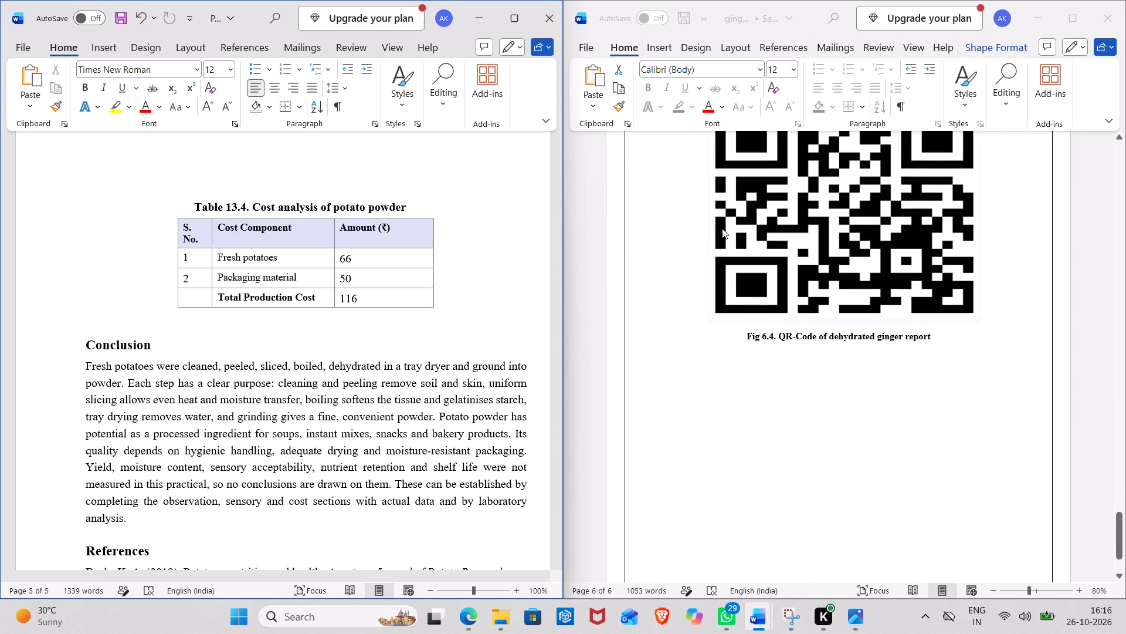
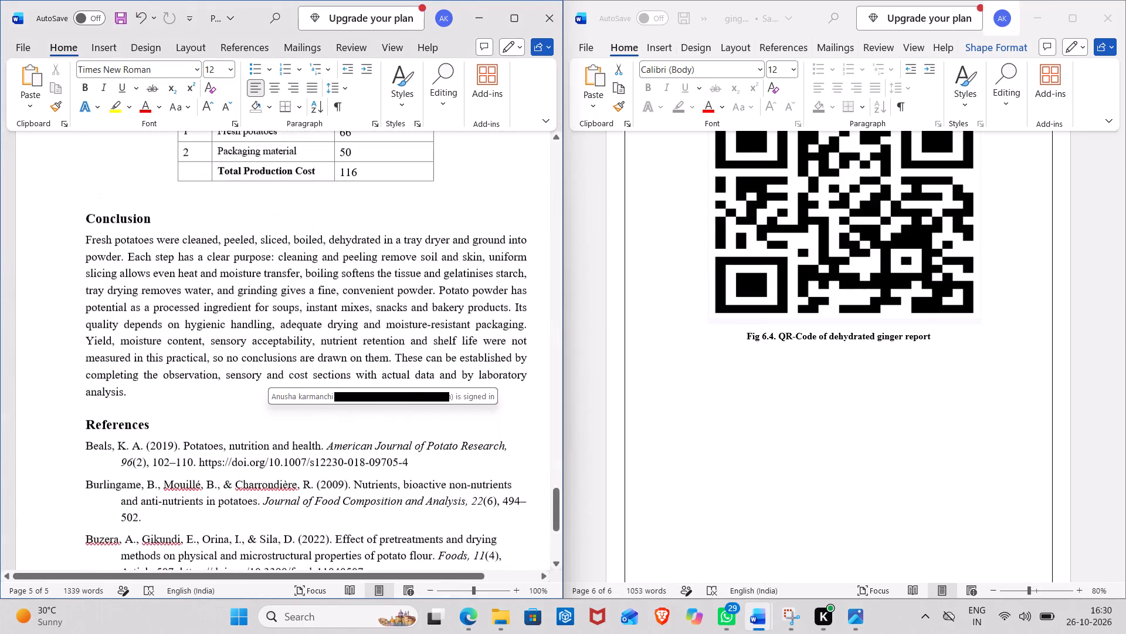
scroll(775, 156, "up", 4)
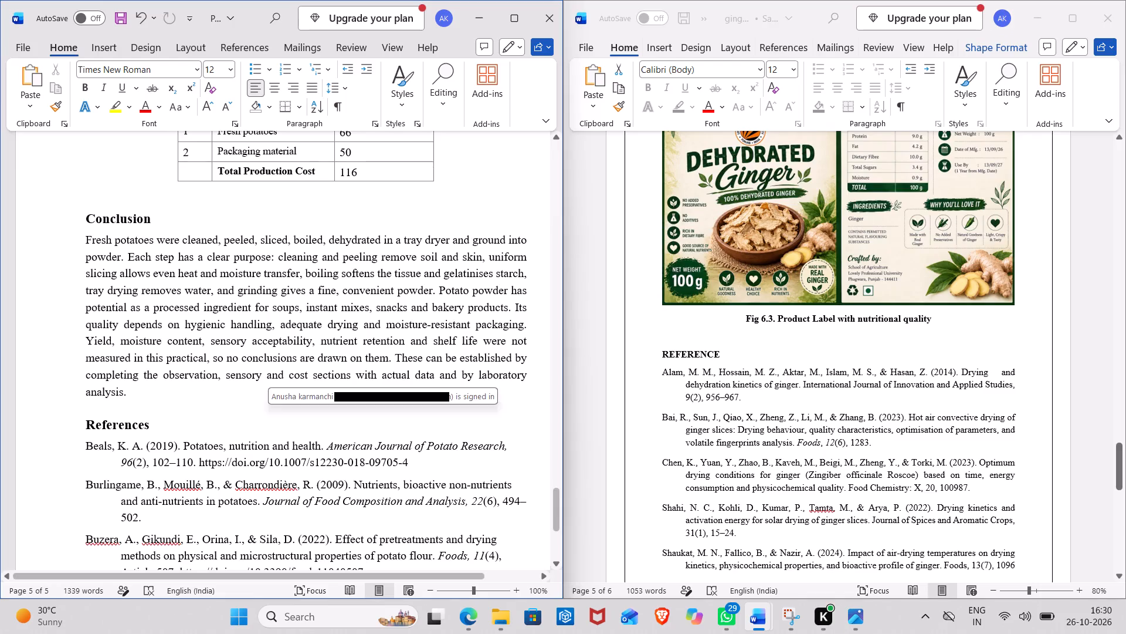
left_click(137, 389)
key("Return")
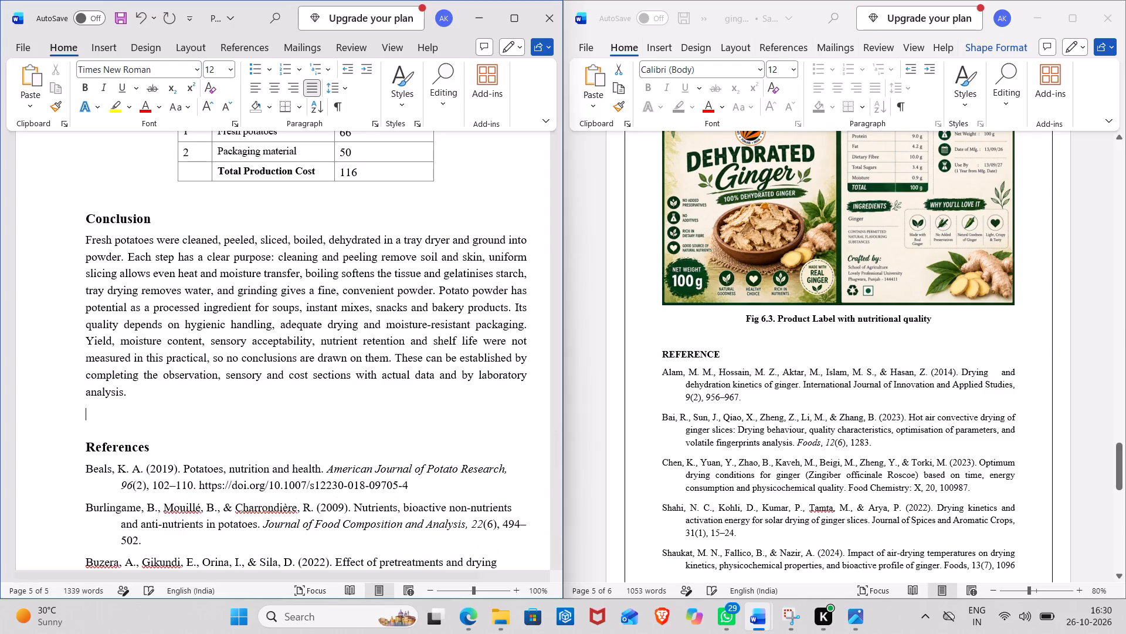
key("ctrl+v")
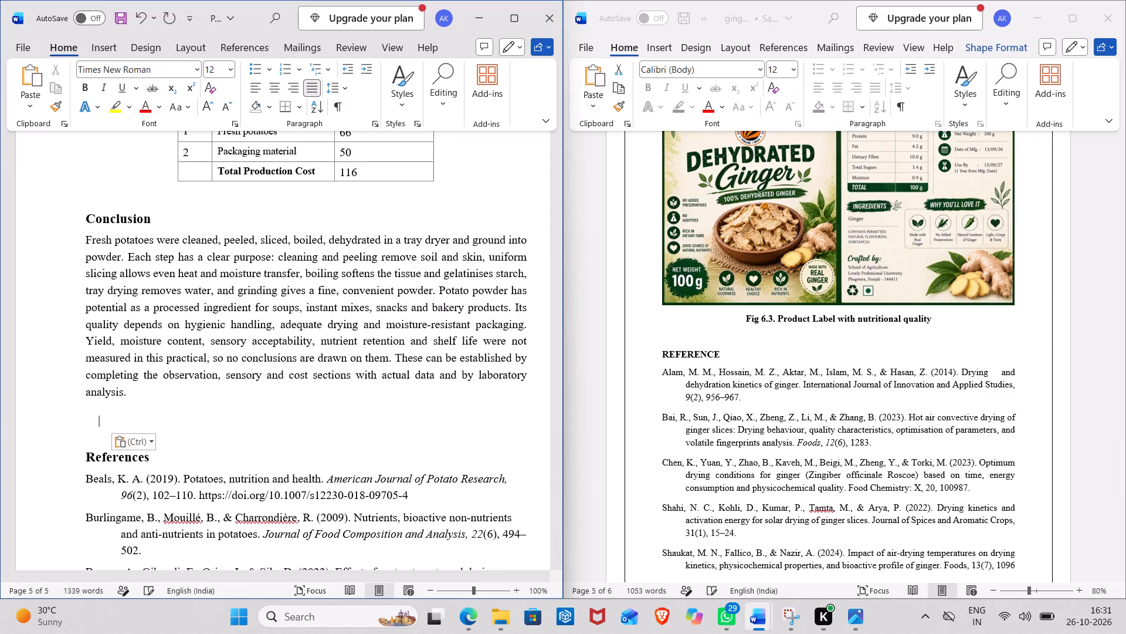
left_click(147, 441)
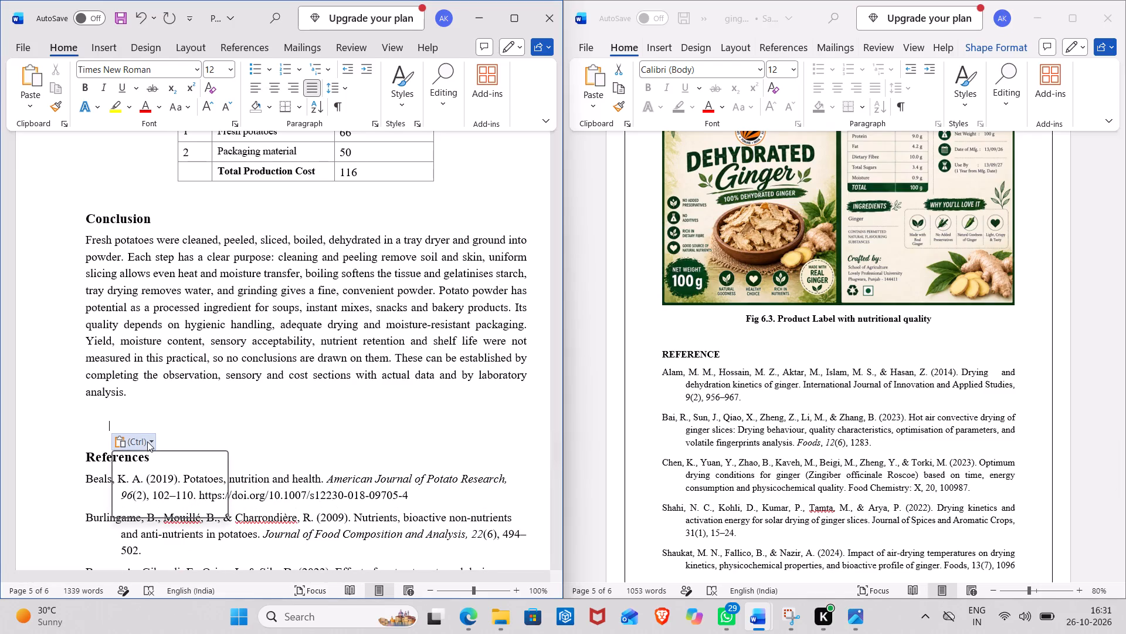
left_click(162, 481)
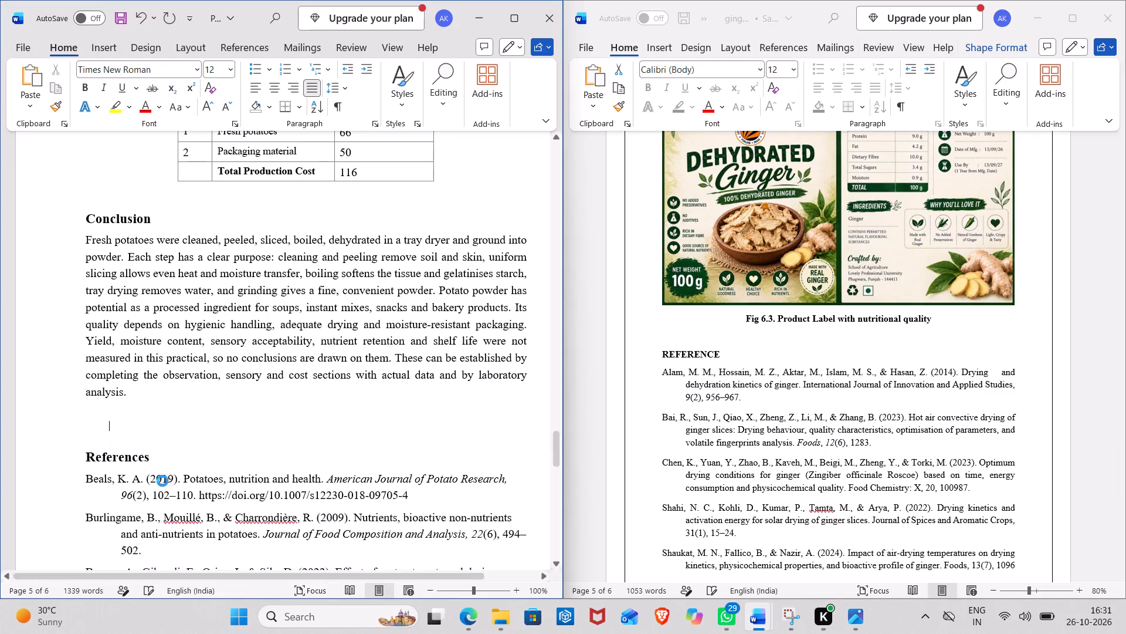
Shrink the pasted label proportionally to about the width of the text so it fits below the Conclusion paragraph.
left_click(177, 202)
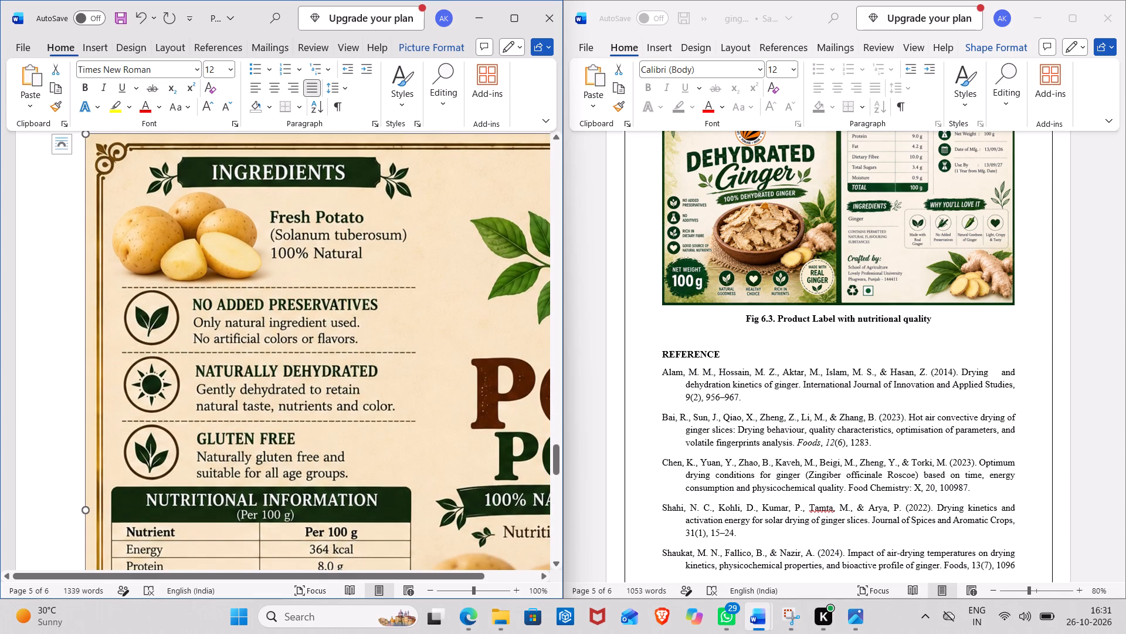
scroll(118, 174, "up", 1)
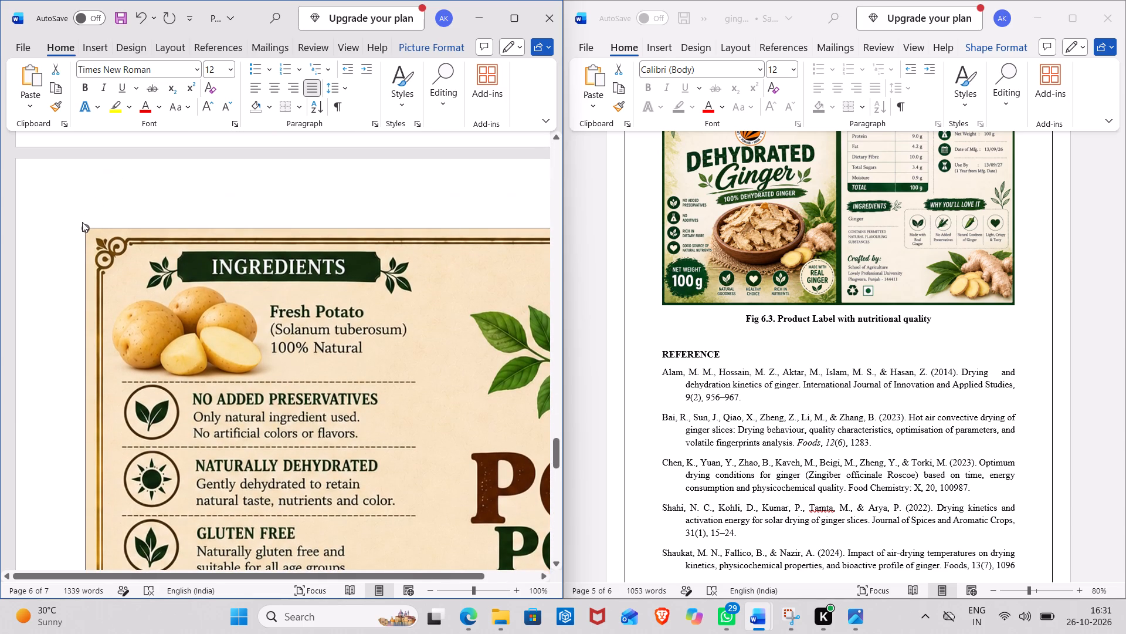
left_click_drag(90, 228, 276, 387)
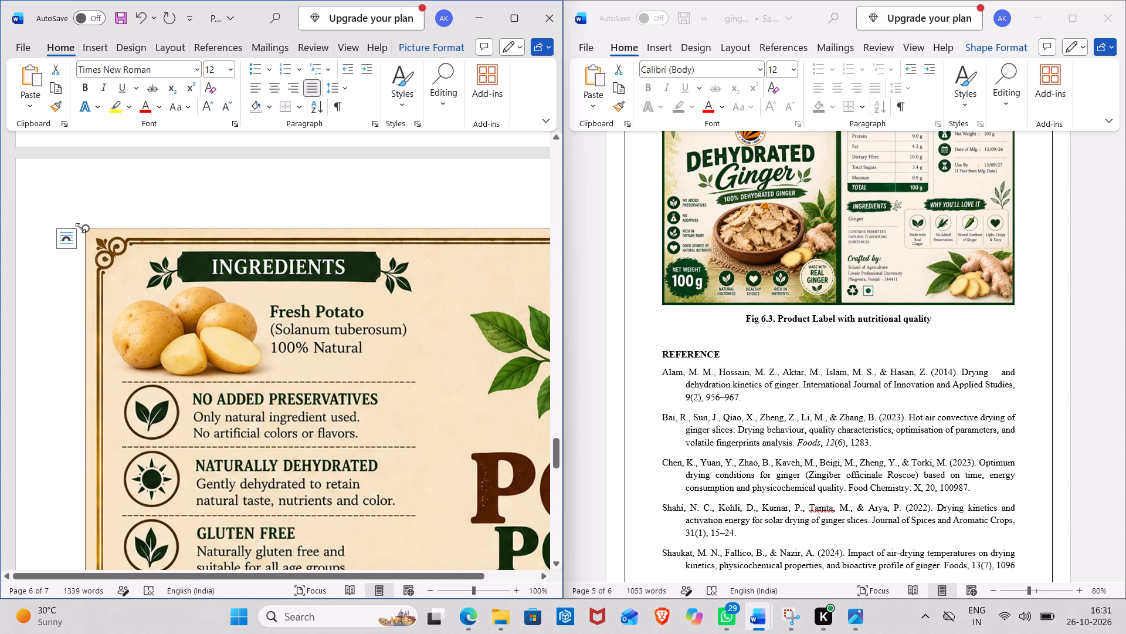
left_click_drag(82, 229, 225, 394)
left_click_drag(84, 227, 223, 372)
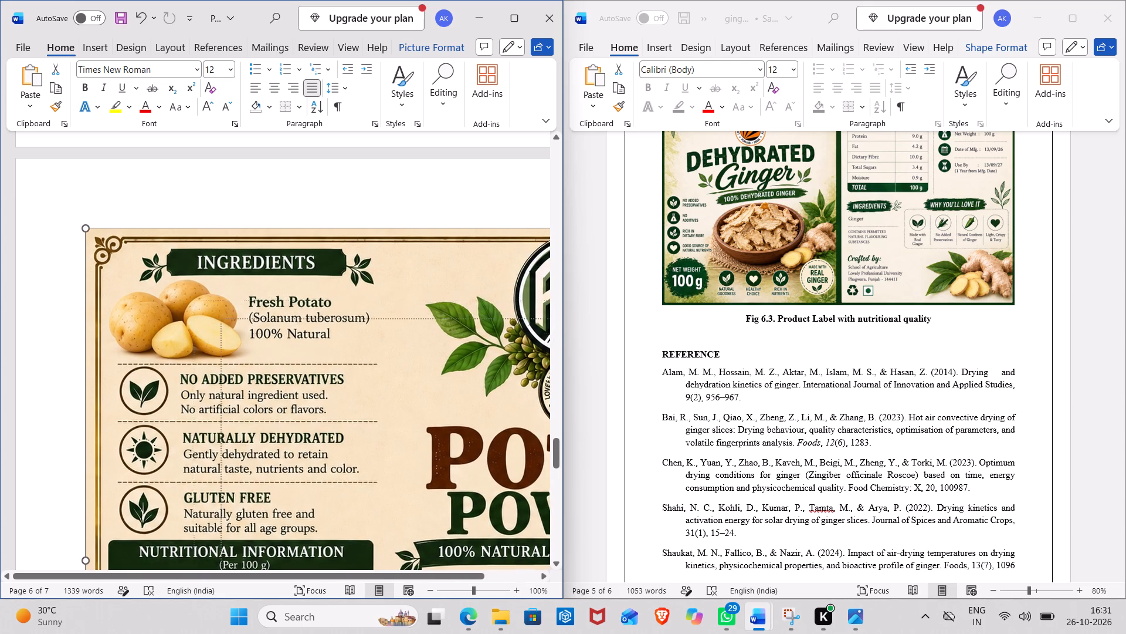
left_click_drag(223, 372, 293, 446)
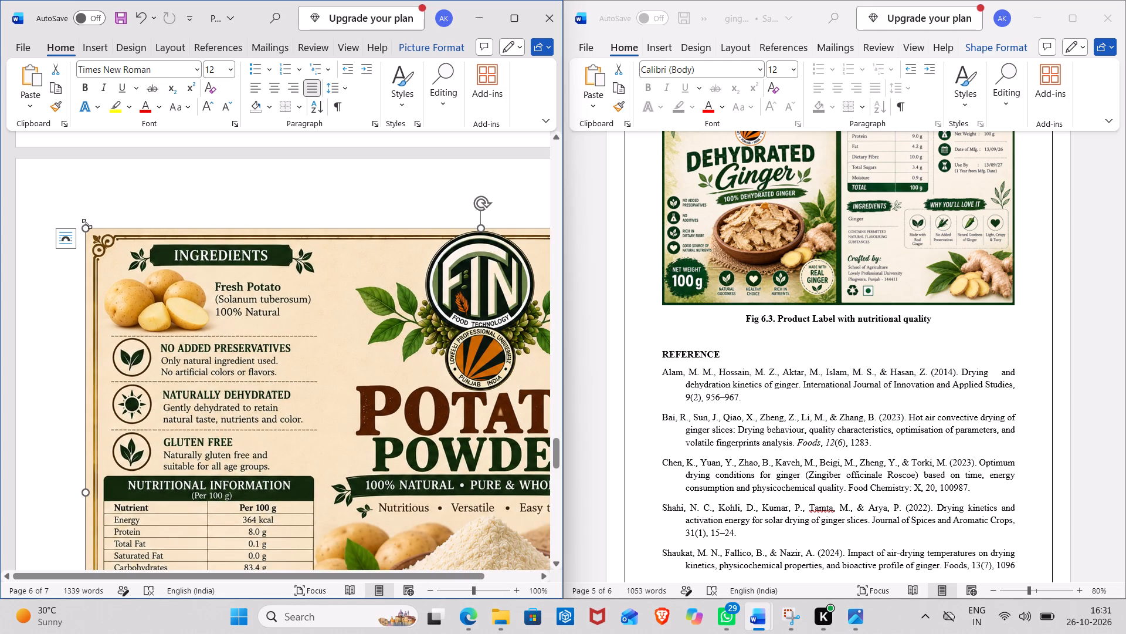
left_click_drag(84, 225, 272, 449)
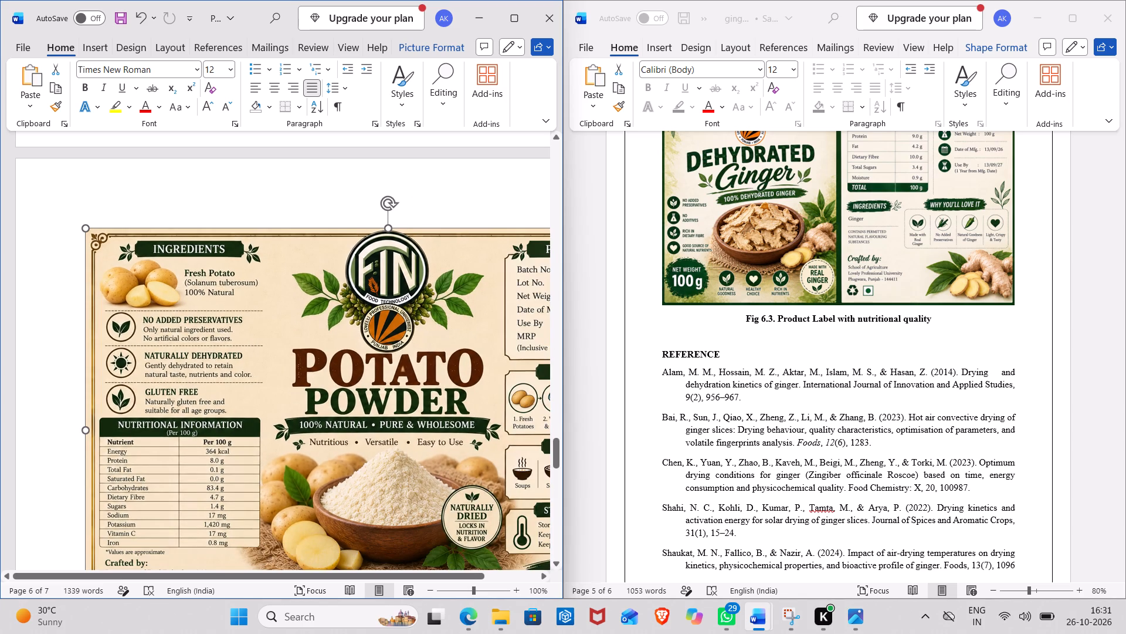
left_click_drag(84, 228, 273, 496)
scroll(273, 496, "up", 6)
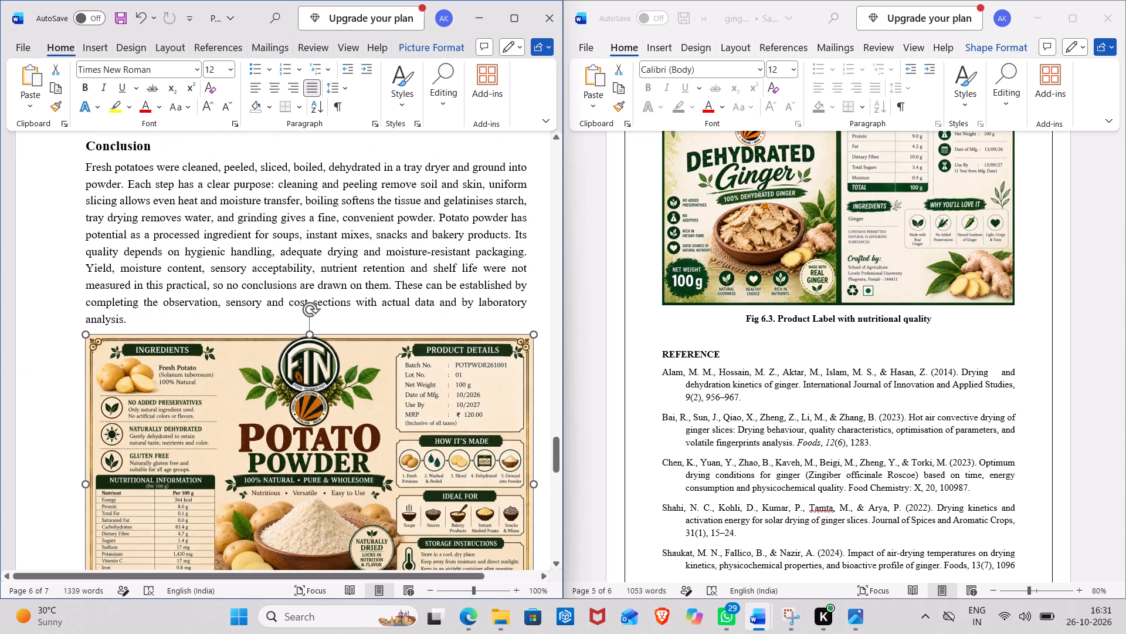
scroll(273, 496, "down", 5)
scroll(273, 496, "up", 2)
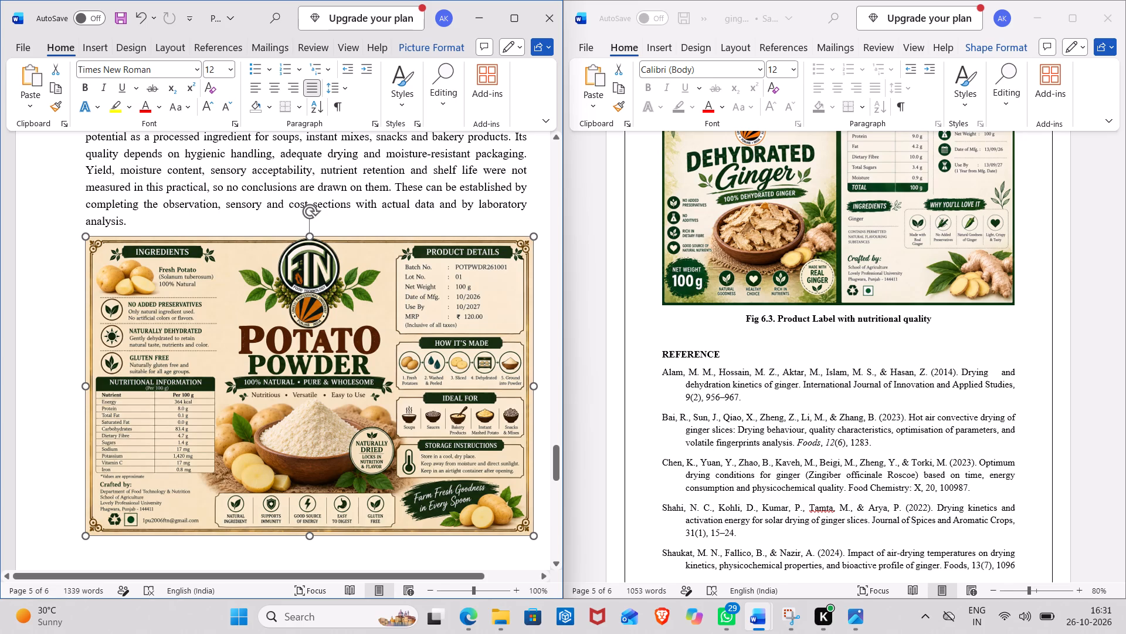
scroll(362, 325, "left", 4)
scroll(362, 325, "right", 1)
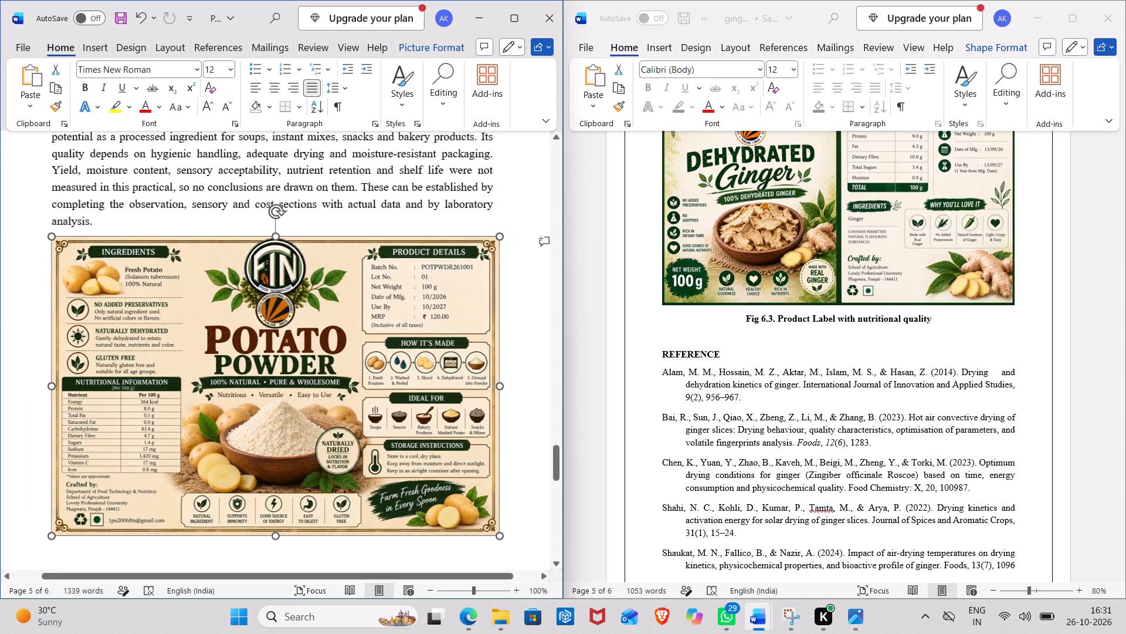
Start a caption reading "Fig 13." on a new line below the label image.
scroll(362, 325, "down", 3)
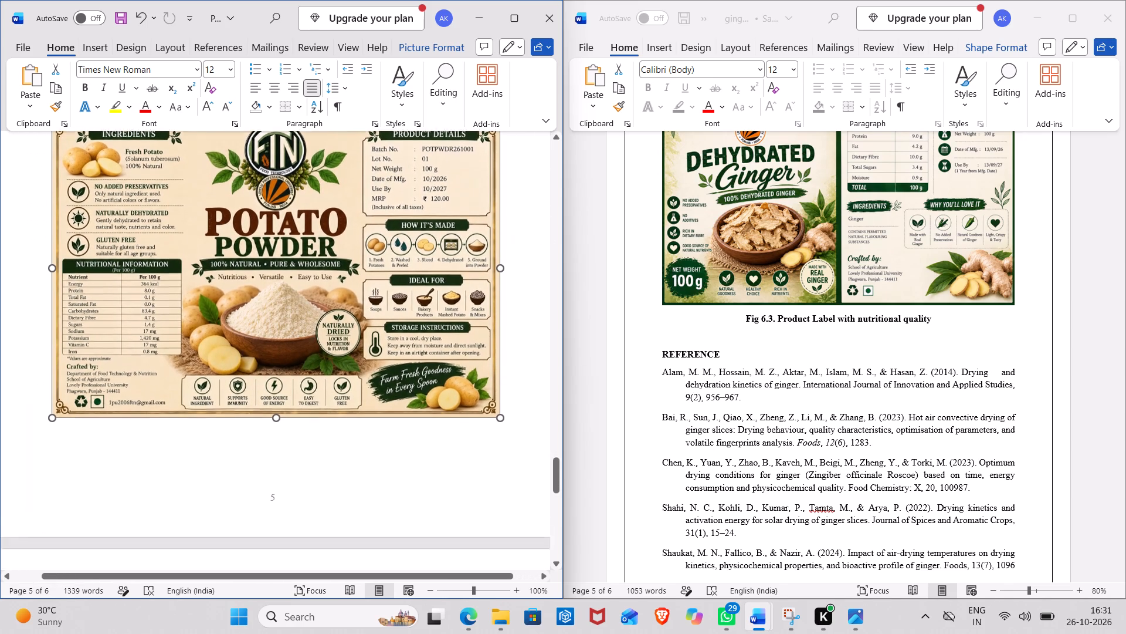
scroll(362, 325, "down", 2)
left_click(511, 363)
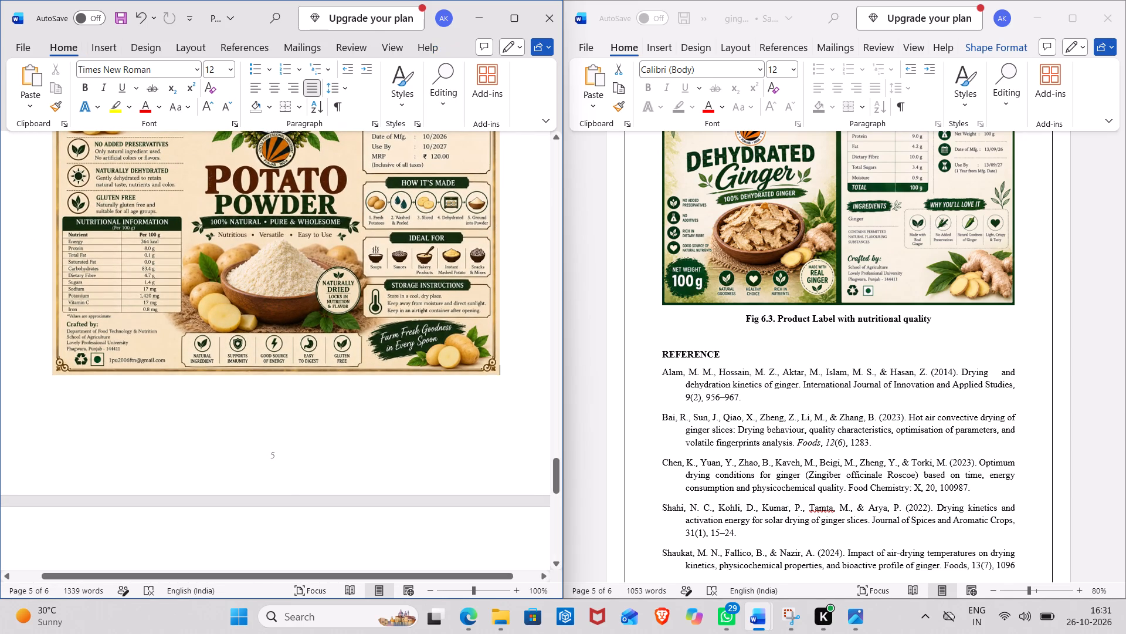
key("Return")
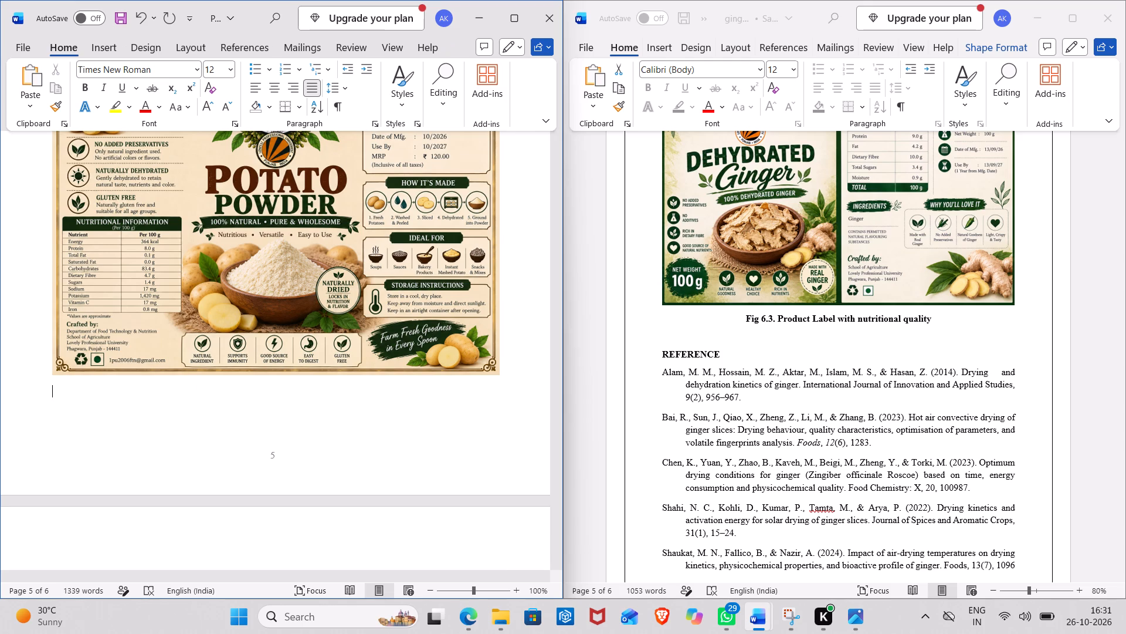
type("Fig")
key("space")
type("13")
key("period")
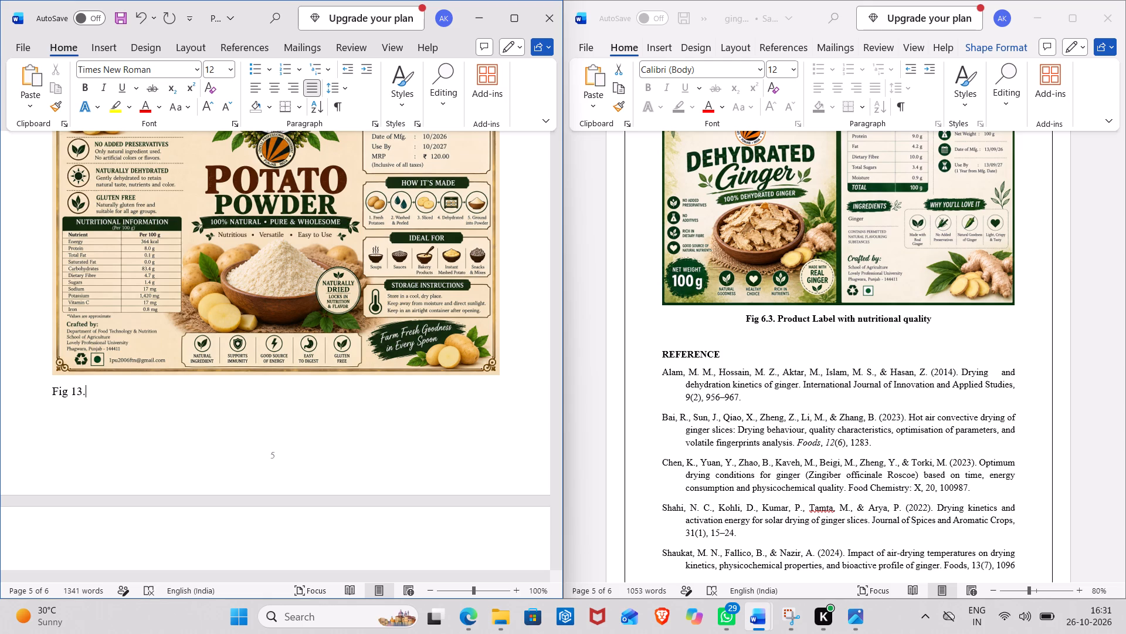
Review the figure and table captions in the potato powder report to work out the label's figure number.
scroll(511, 363, "up", 3)
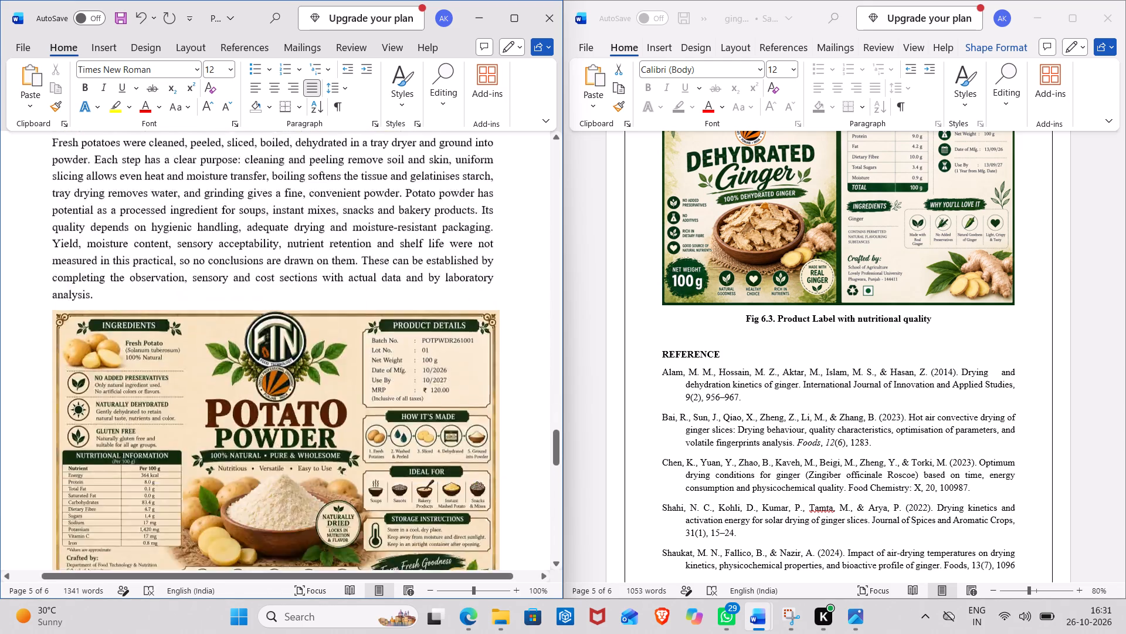
scroll(511, 363, "up", 4)
scroll(511, 363, "down", 1)
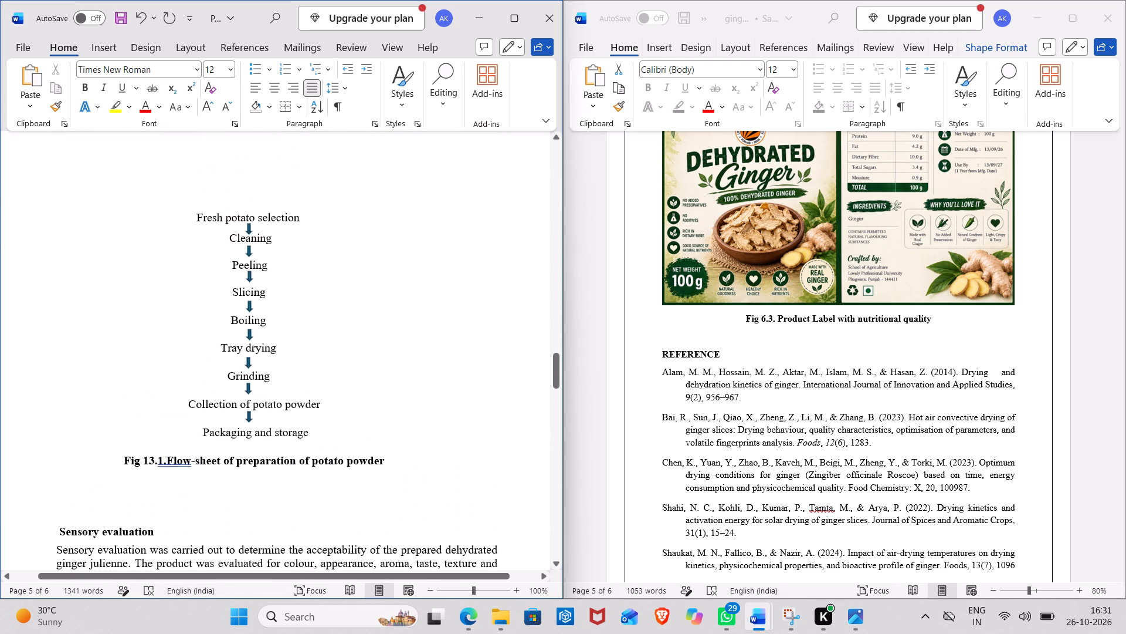
scroll(511, 363, "down", 2)
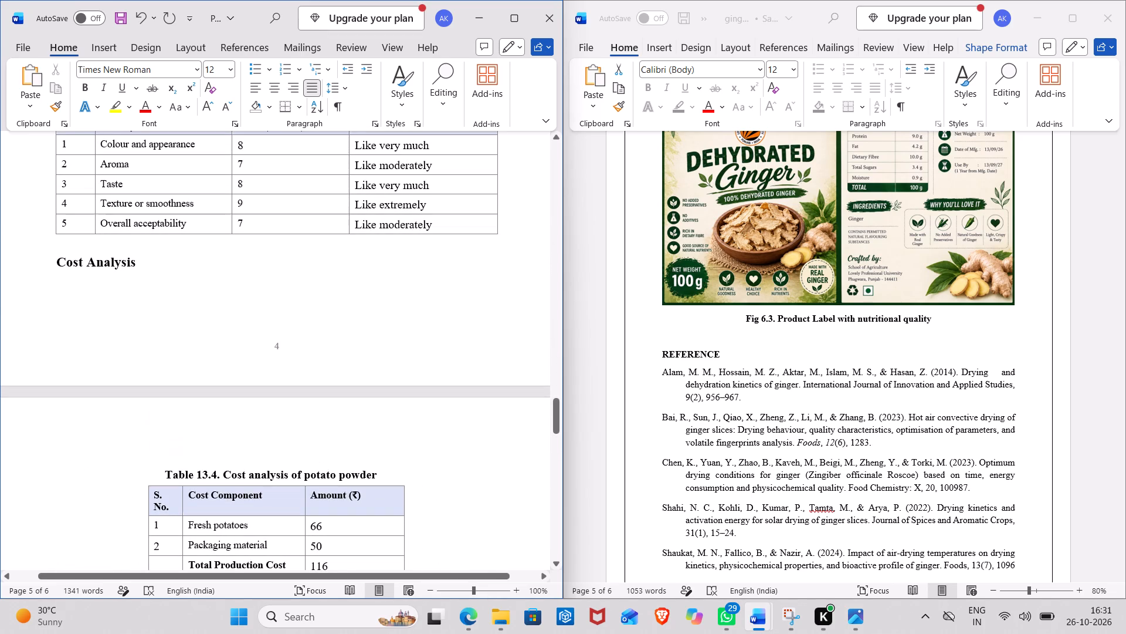
left_click(279, 346)
left_click(323, 329)
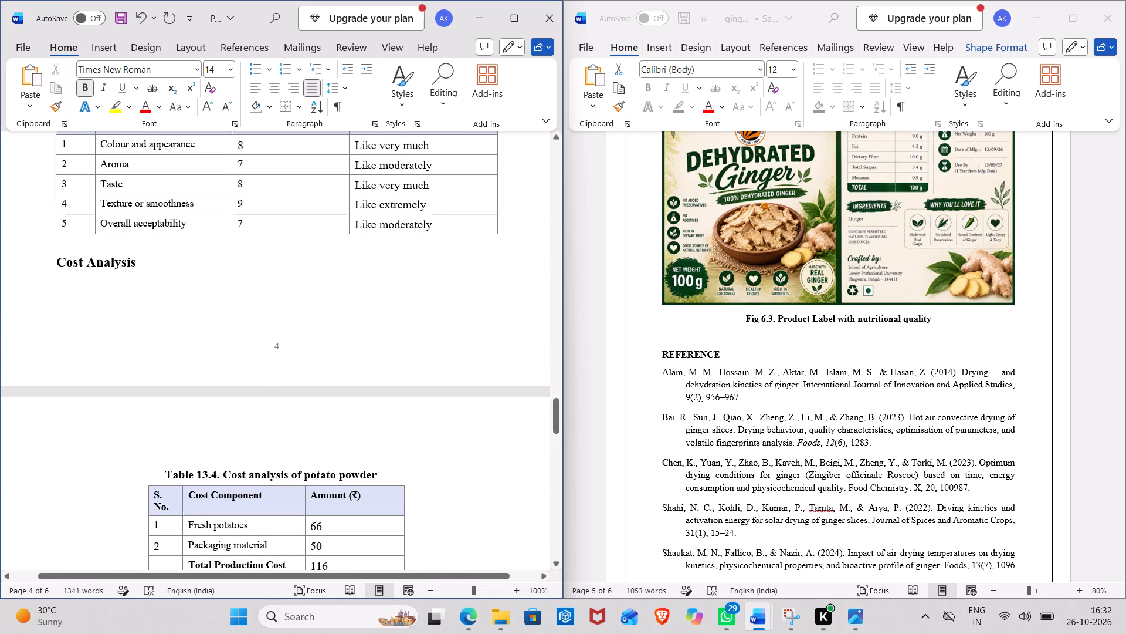
scroll(173, 295, "up", 1)
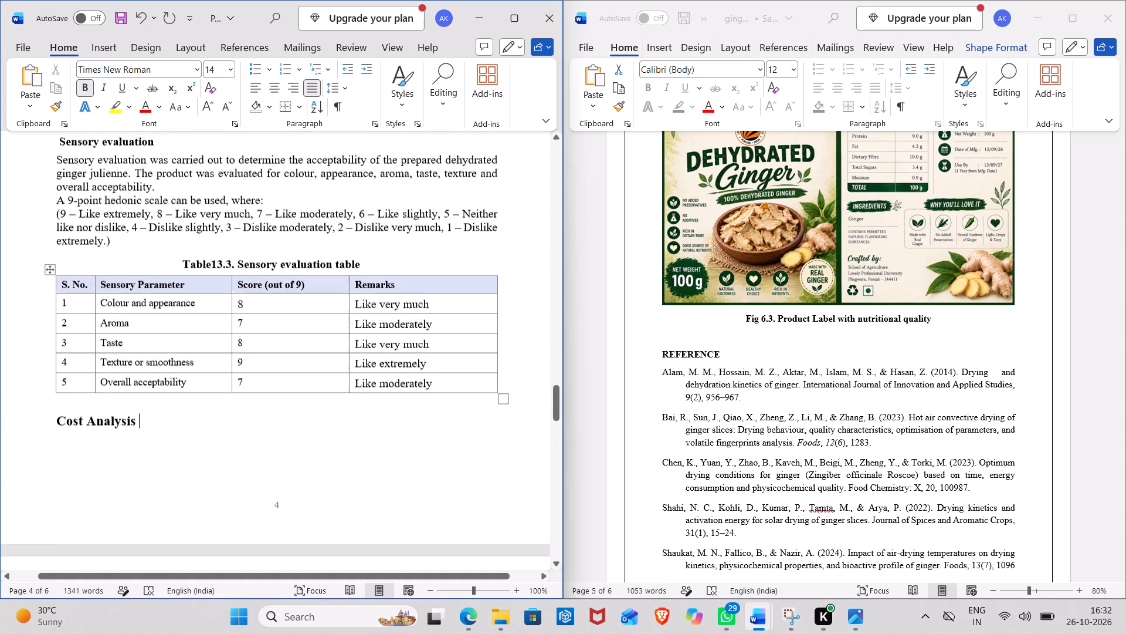
scroll(173, 295, "up", 1)
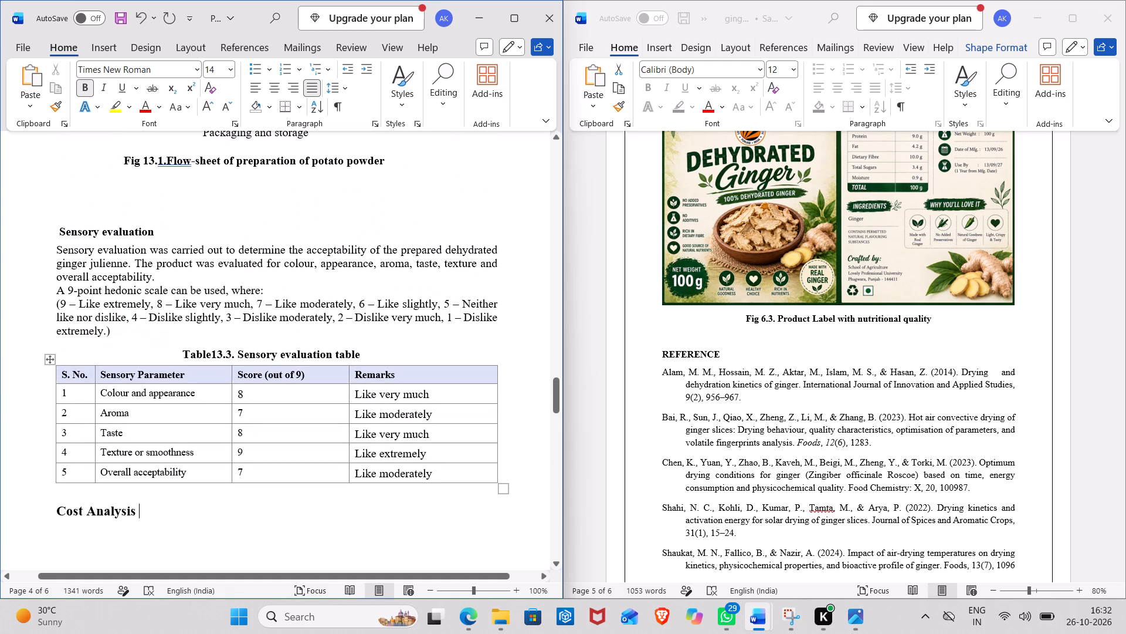
scroll(173, 295, "up", 1)
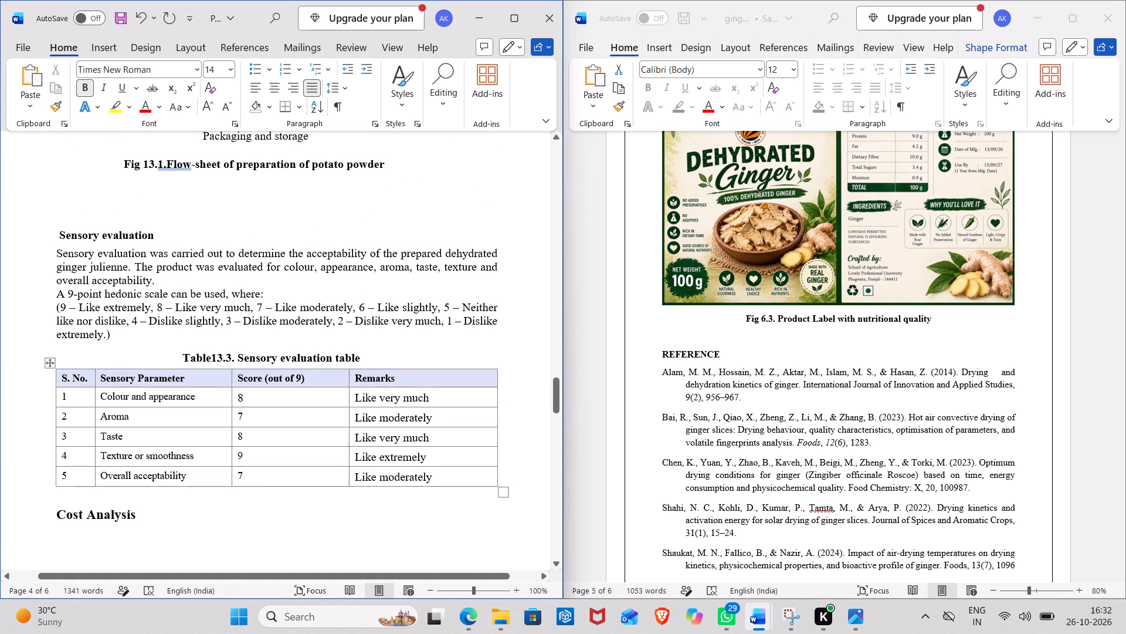
scroll(173, 295, "up", 2)
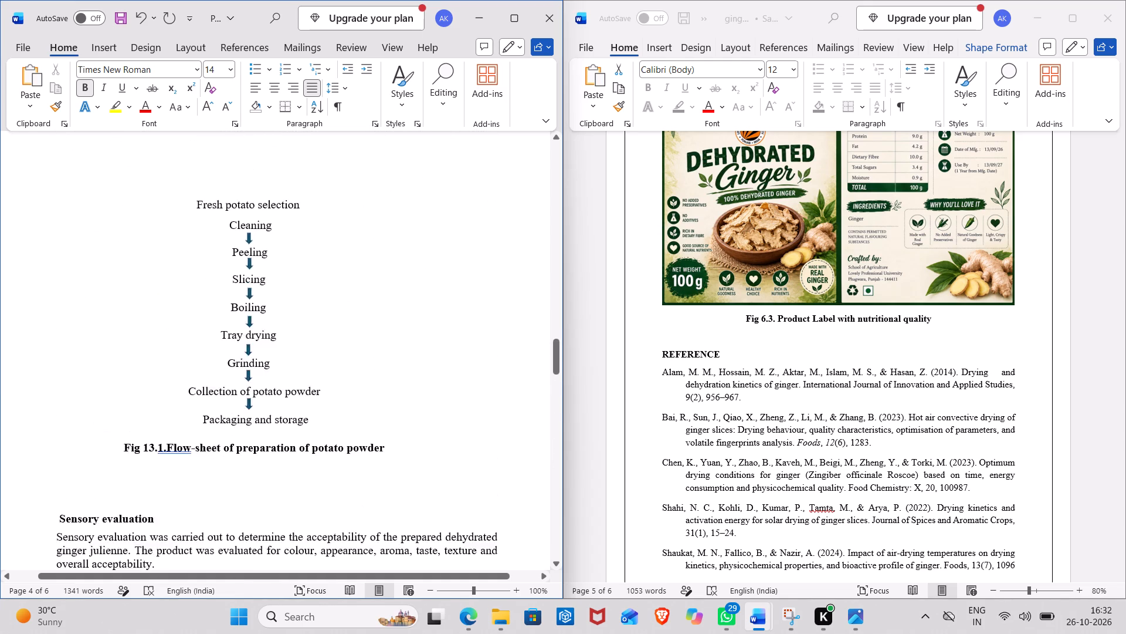
scroll(173, 295, "up", 1)
scroll(173, 295, "down", 1)
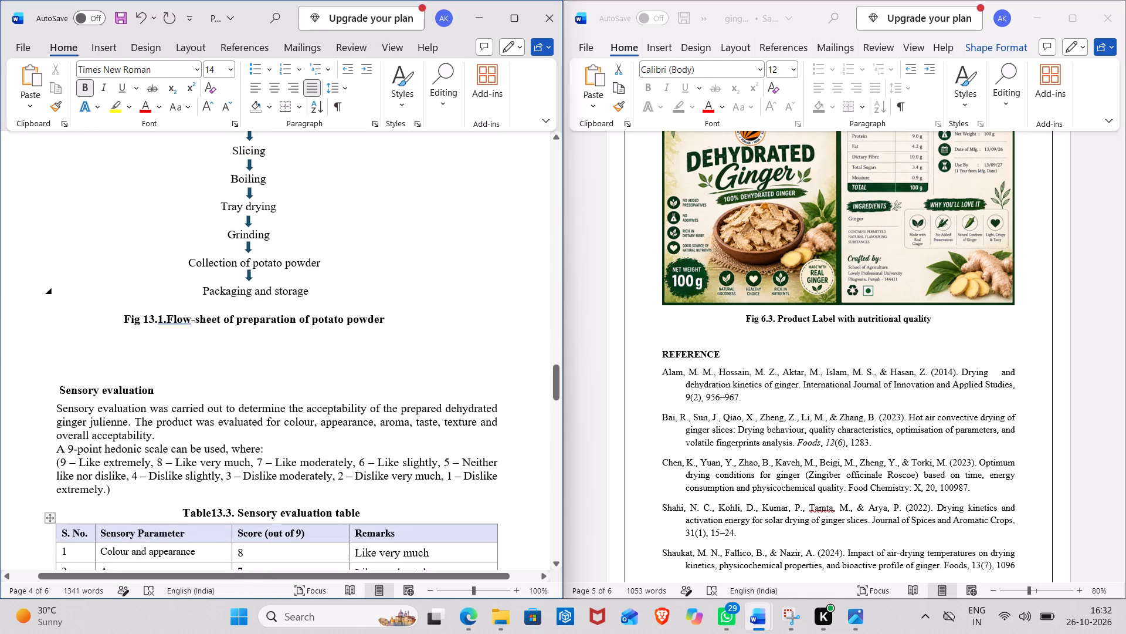
scroll(173, 295, "down", 2)
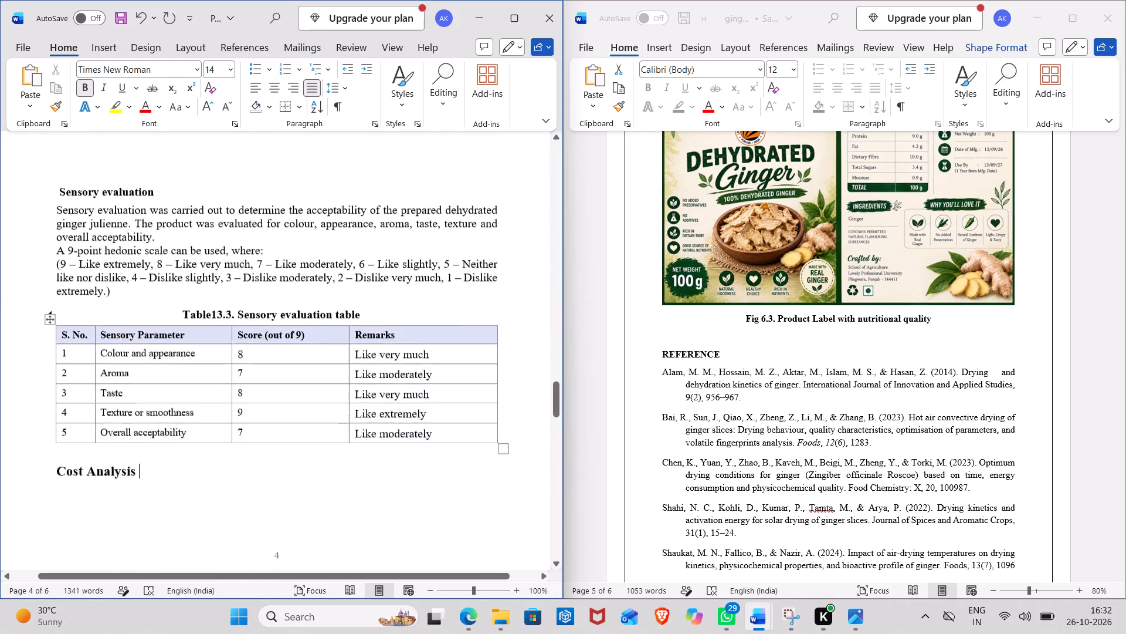
scroll(173, 295, "down", 4)
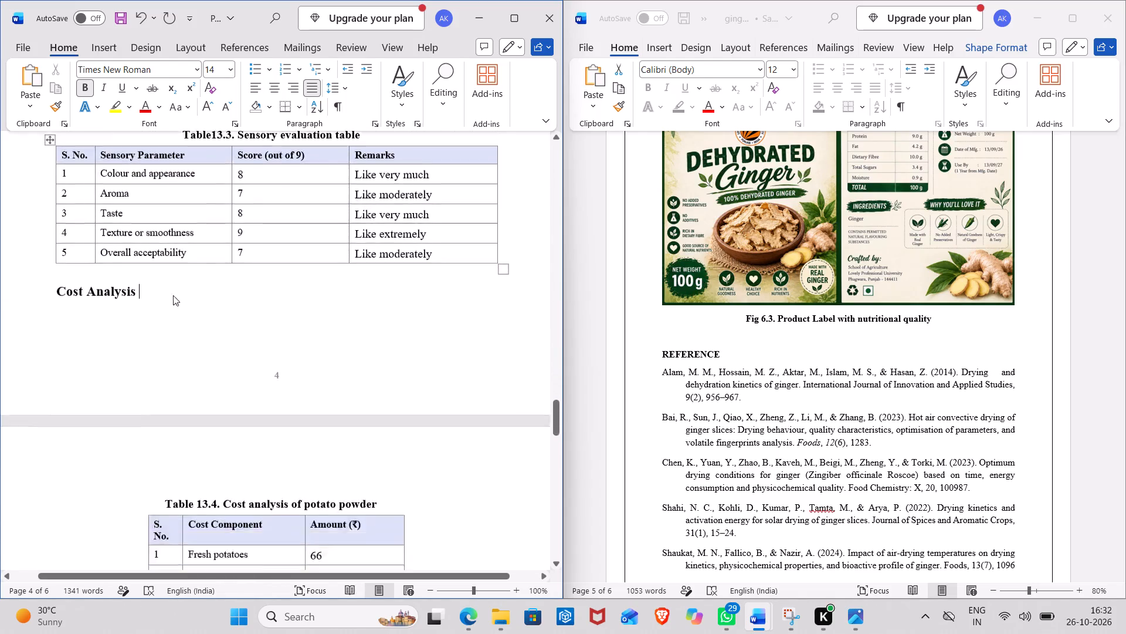
scroll(173, 295, "down", 5)
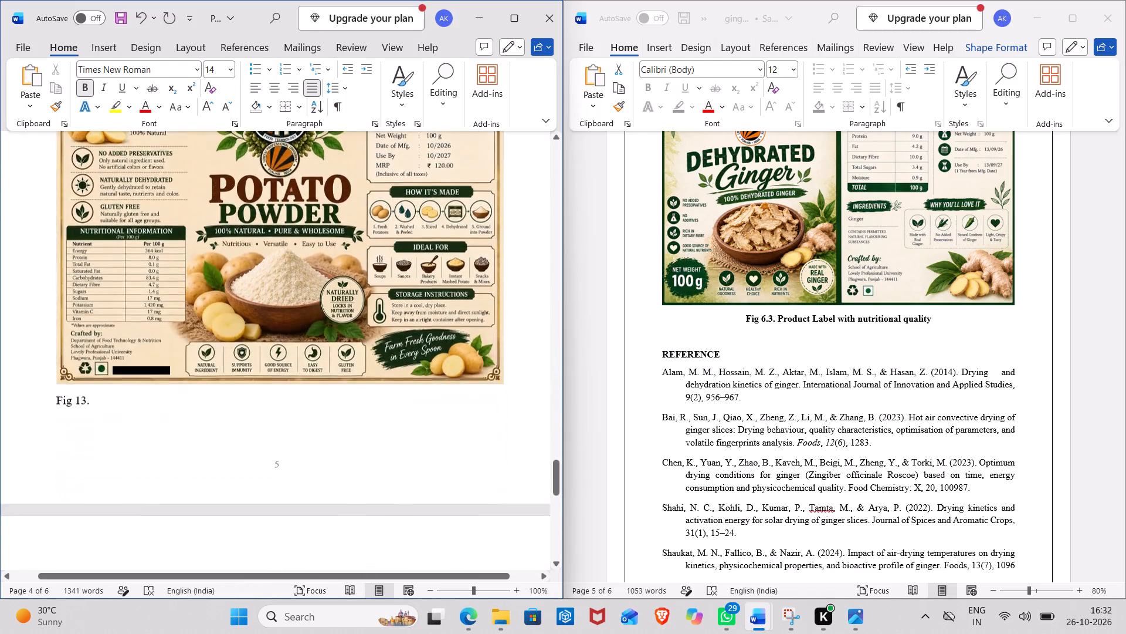
scroll(173, 295, "down", 2)
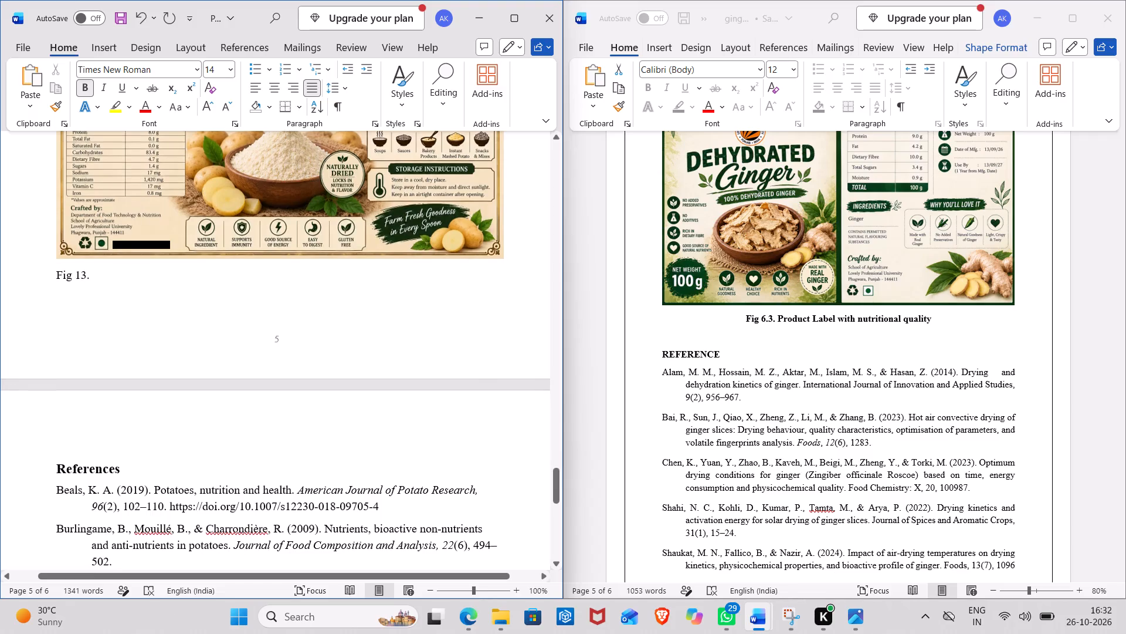
Extend the caption below the potato powder label so it reads "Fig 13.3. Product".
key("3")
scroll(173, 295, "down", 4)
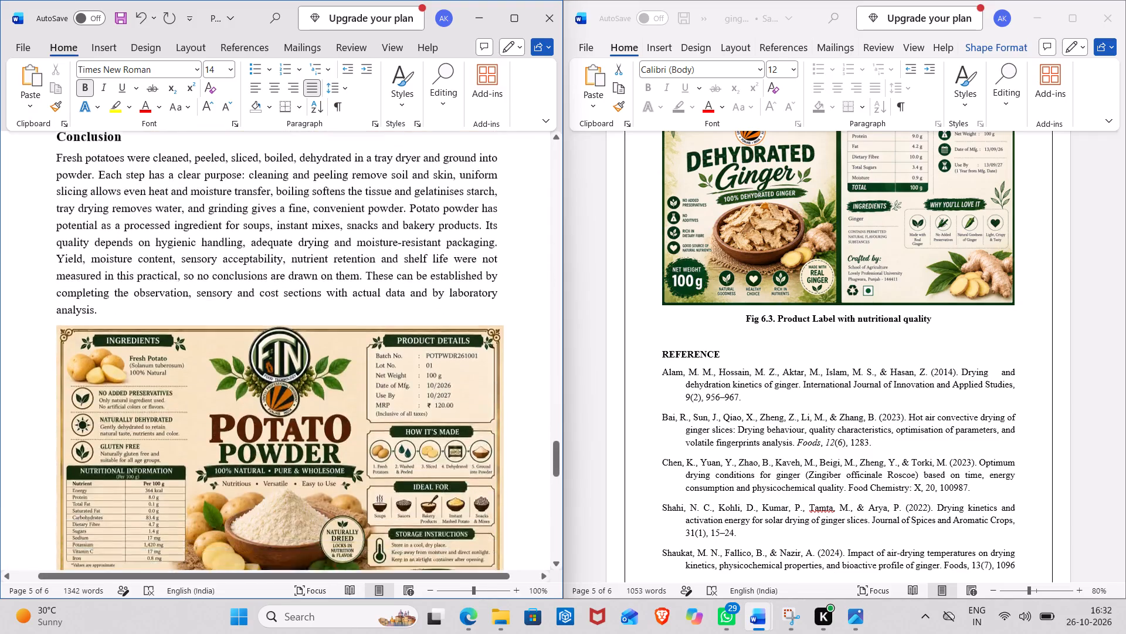
scroll(173, 295, "down", 1)
scroll(173, 295, "up", 1)
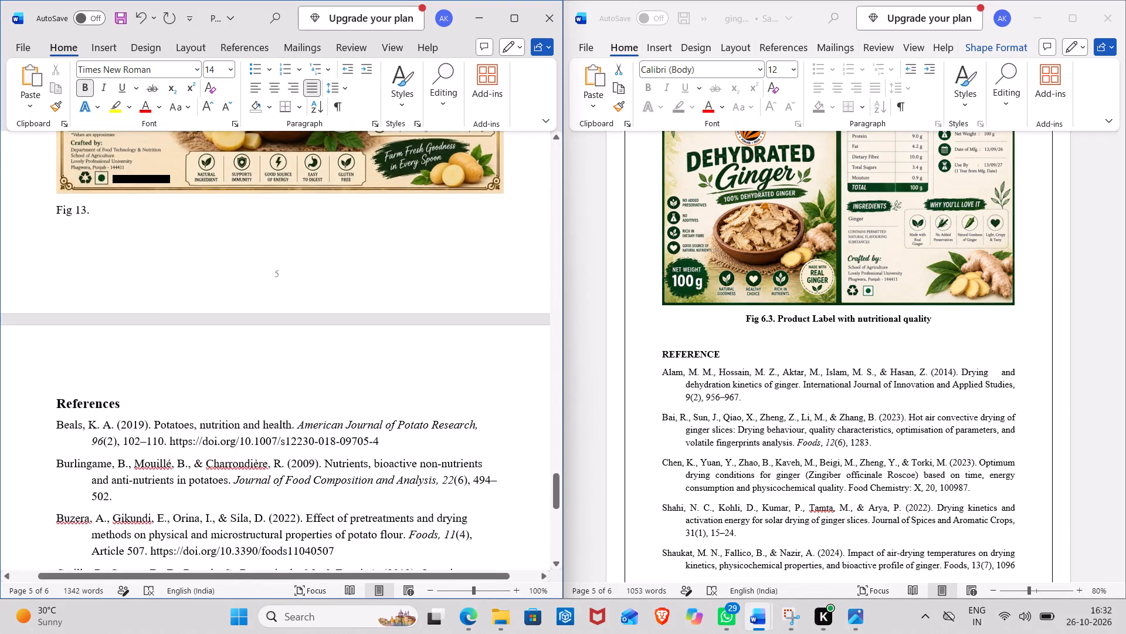
left_click(91, 213)
key("3")
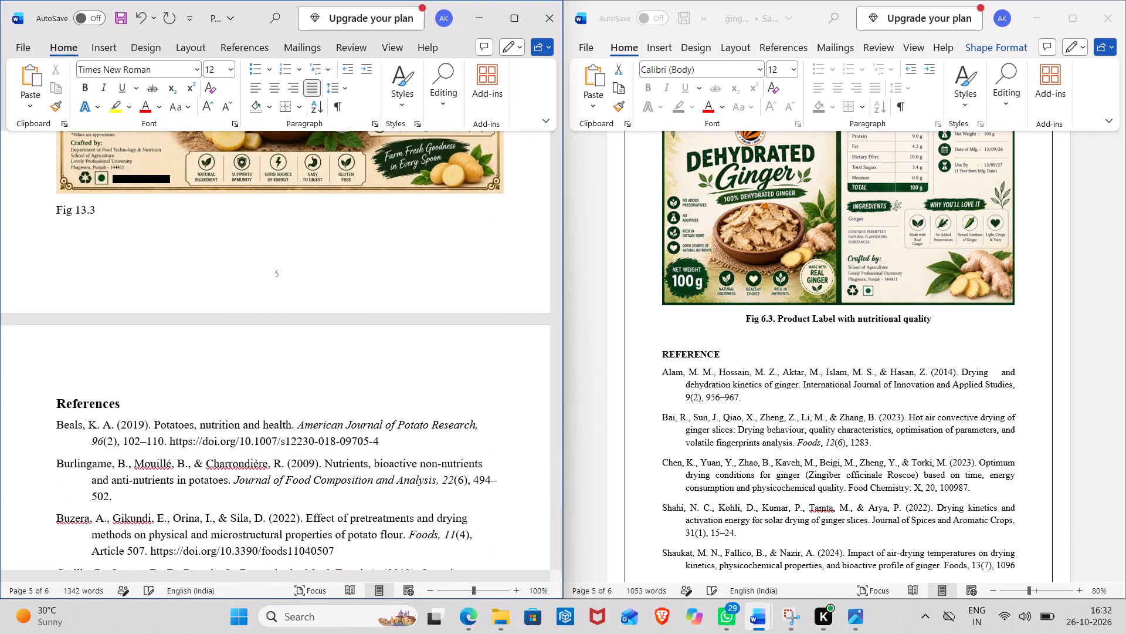
key("period")
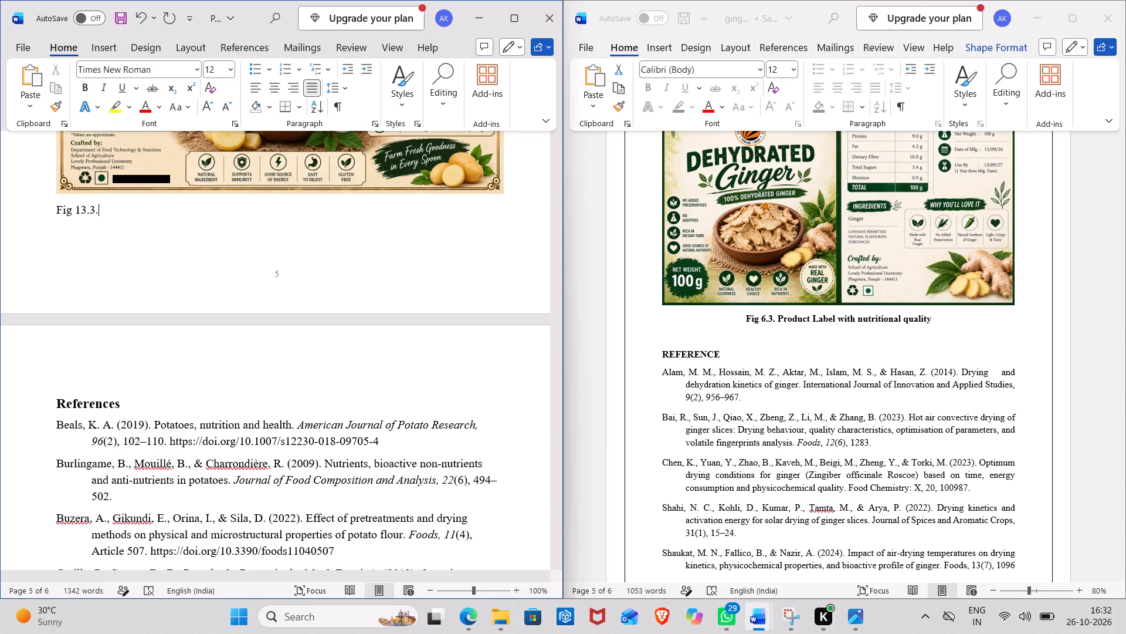
key("space")
key("p")
key("BackSpace")
key("shift+p")
type("roduct")
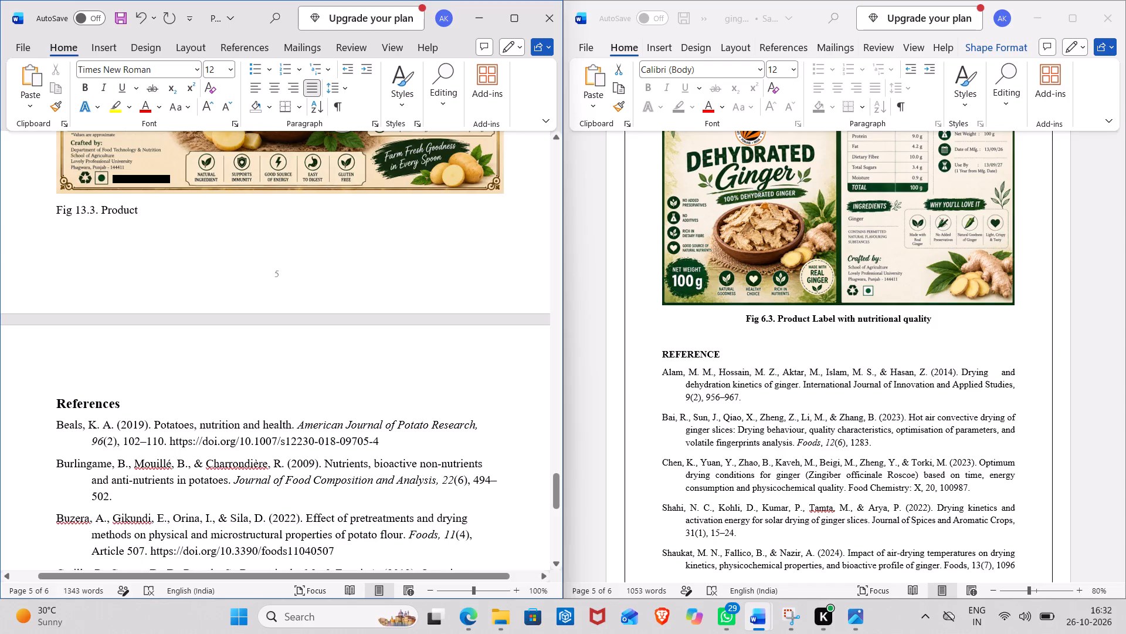
Copy "Label with nutritional quality" from the ginger report's Fig 6.3 caption and paste it after "Product" in the potato label caption.
left_click(813, 316)
left_click_drag(813, 316, 903, 316)
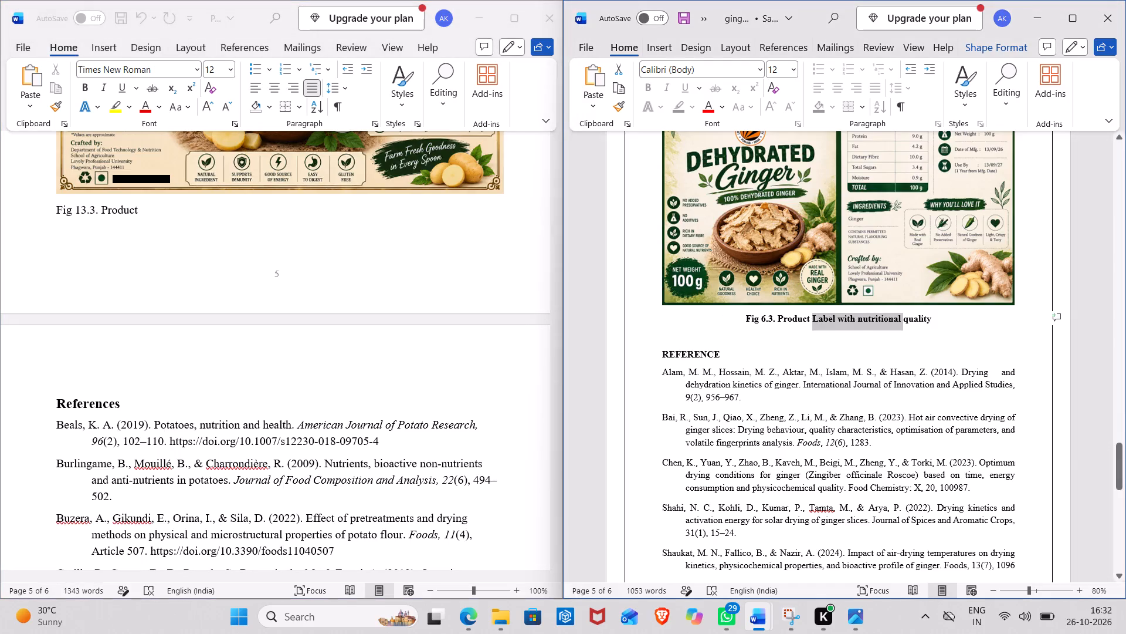
left_click_drag(903, 316, 924, 322)
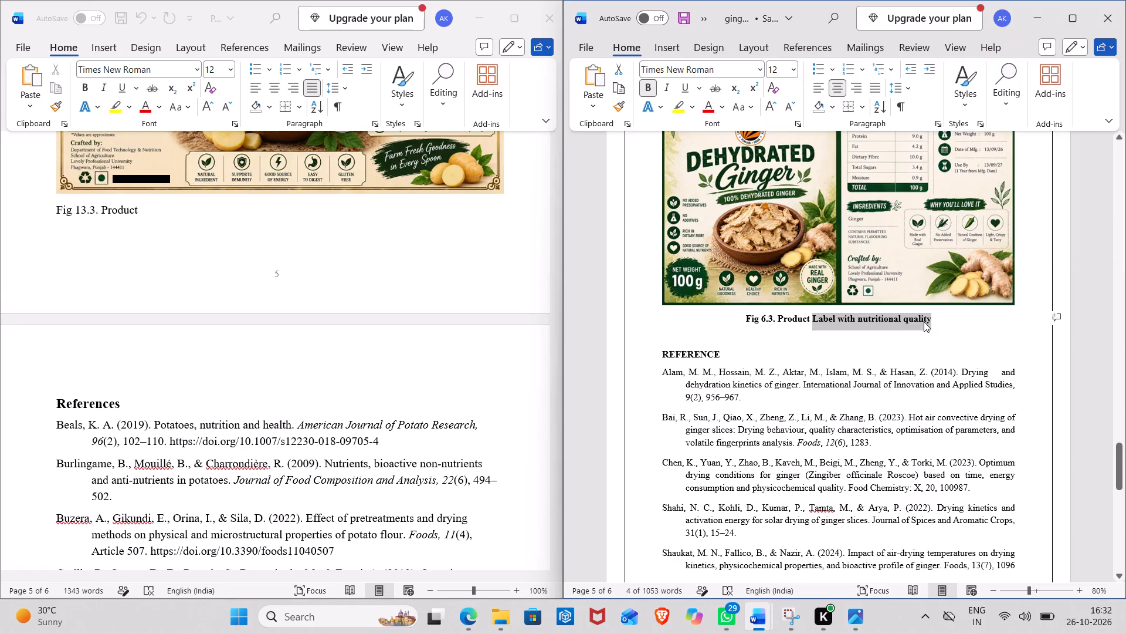
key("ctrl+c")
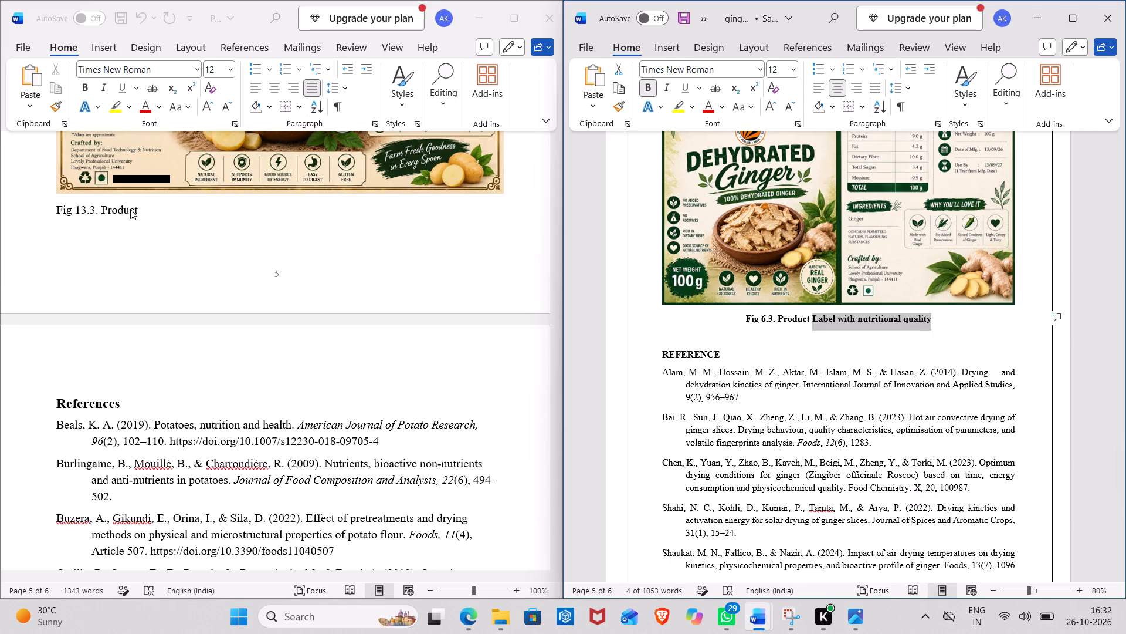
left_click(142, 210)
key("space")
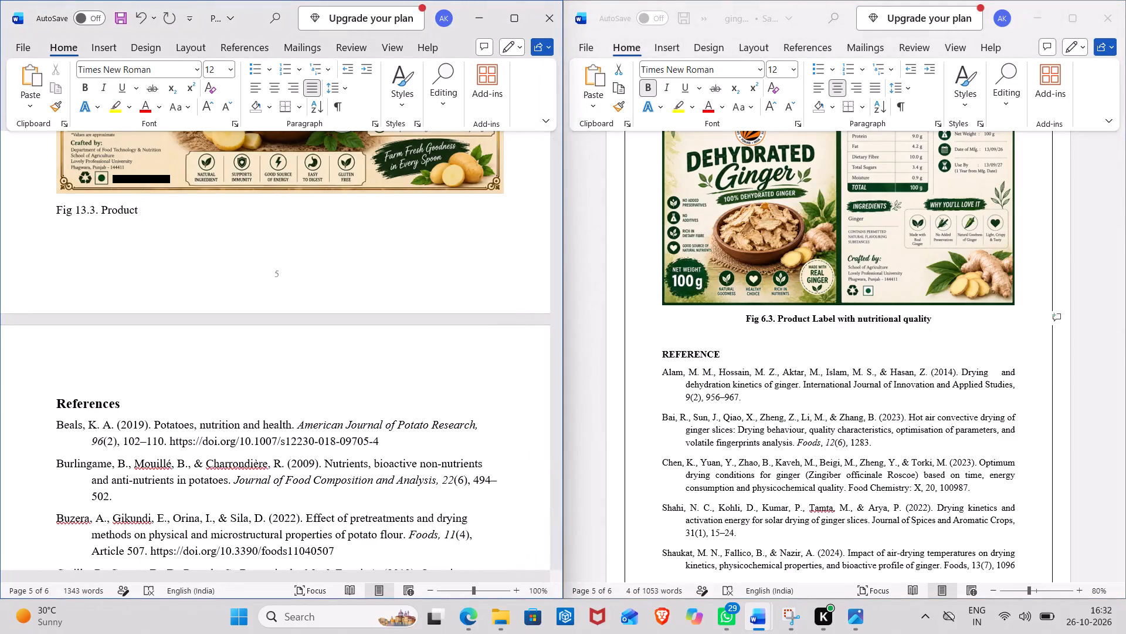
key("ctrl+v")
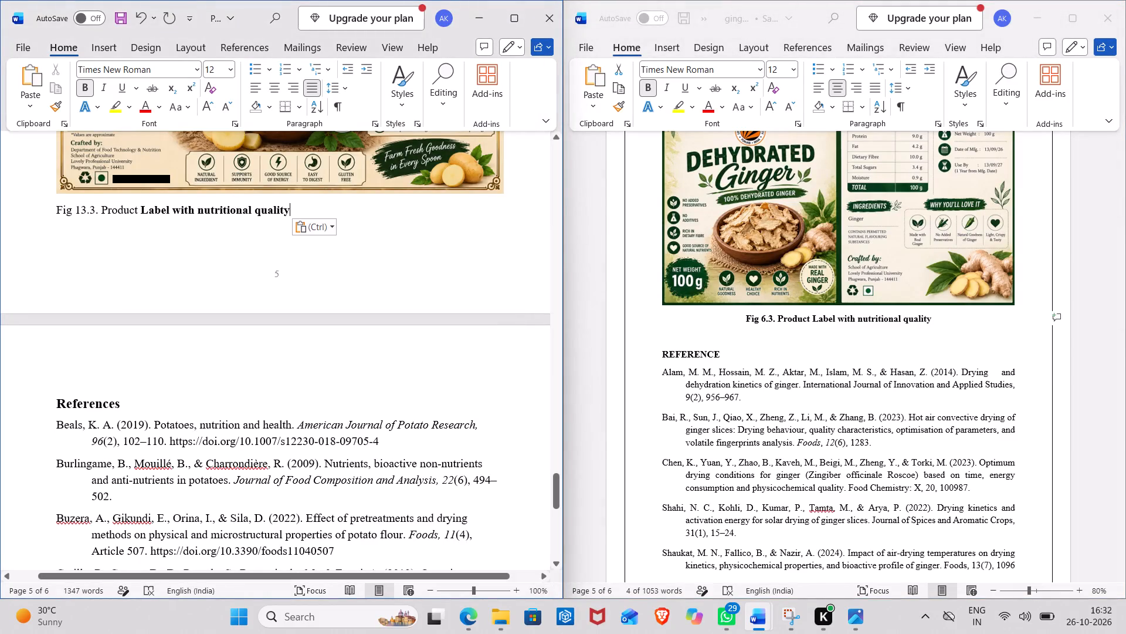
Make the "Fig 13.3. Product" part of the label caption bold.
left_click_drag(55, 207, 126, 219)
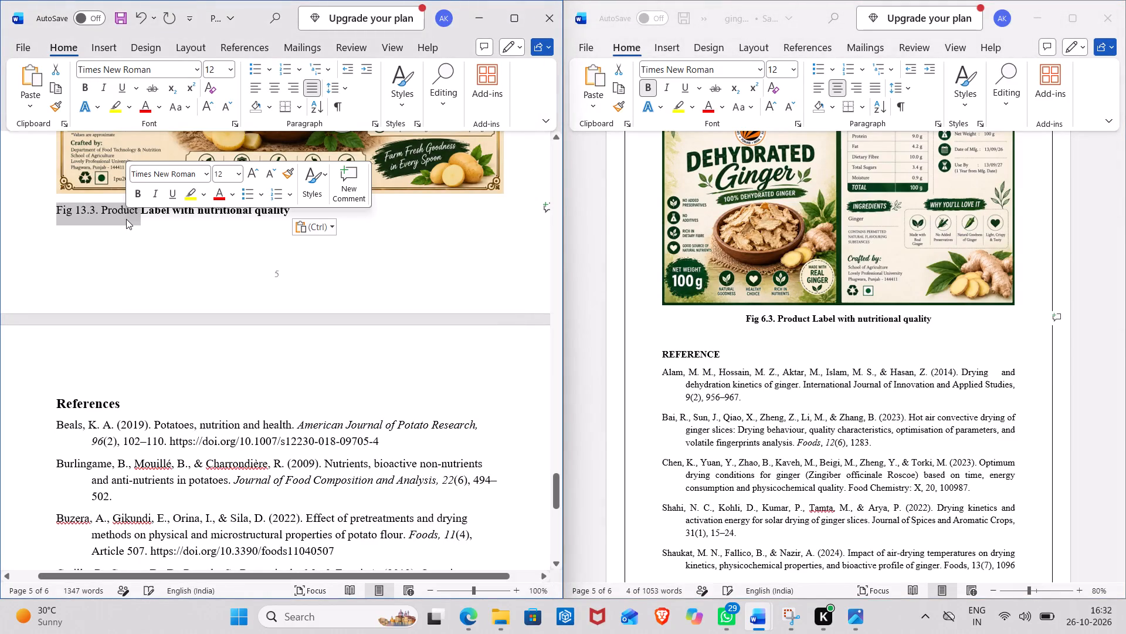
left_click(145, 194)
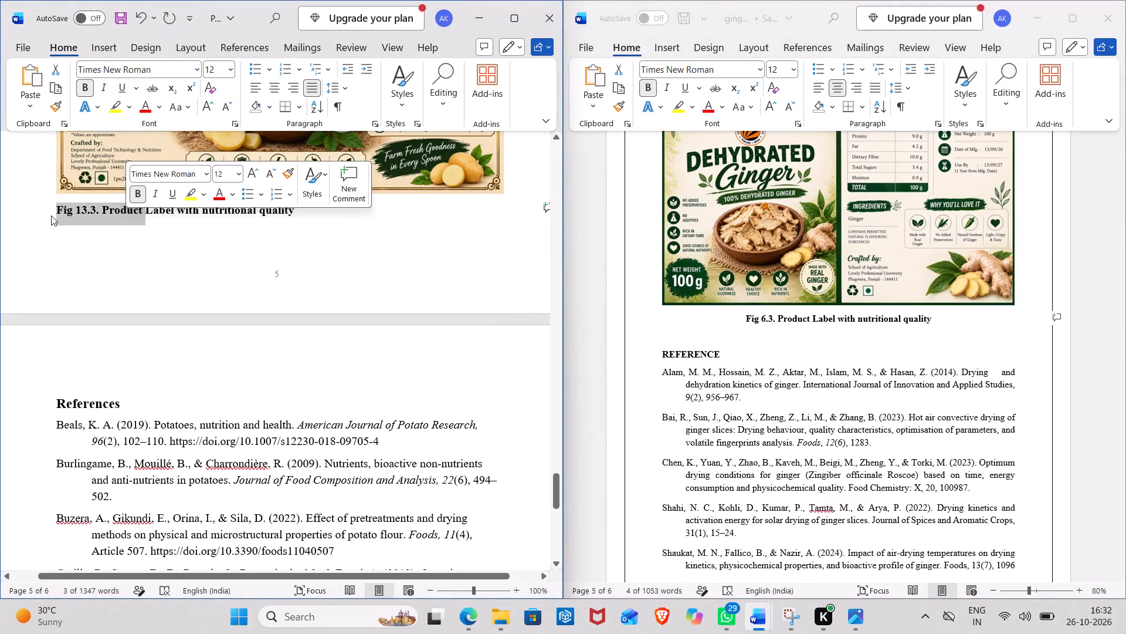
Pad the start of the Fig 13.3 caption with spaces so it sits roughly centred below the label image.
left_click(52, 214)
key("space")
key("space")
key("space")
key("space")
key("space")
key("space")
key("space")
key("space")
key("space")
key("space")
key("space")
key("space")
key("space")
key("space")
key("space")
key("space")
key("space")
key("space")
key("space")
key("space")
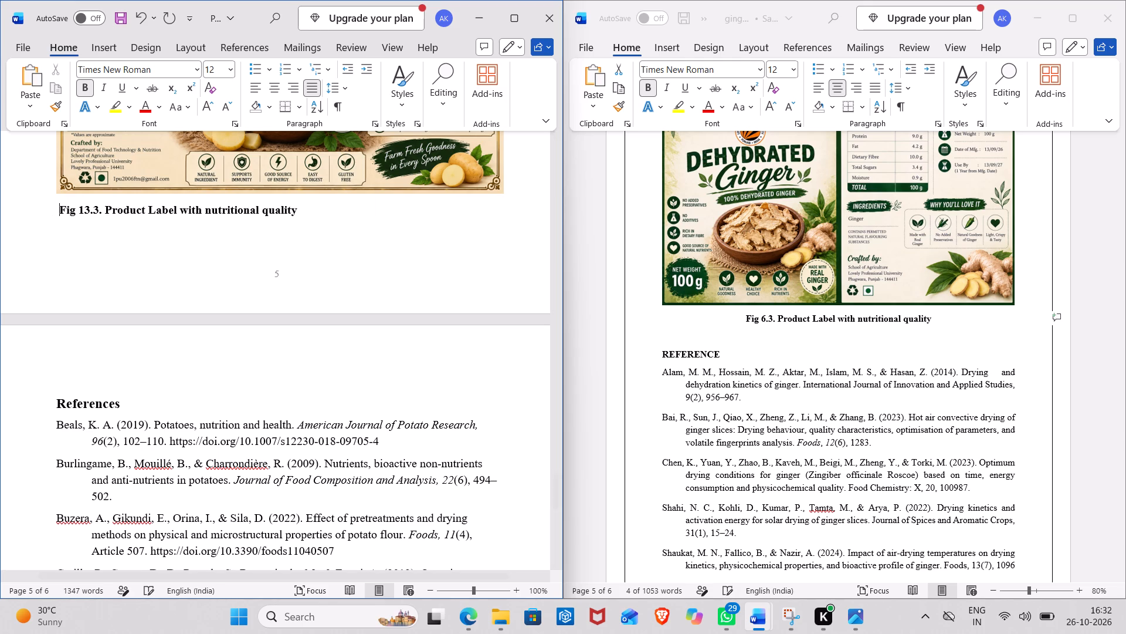
key("space")
key("space")
key("space")
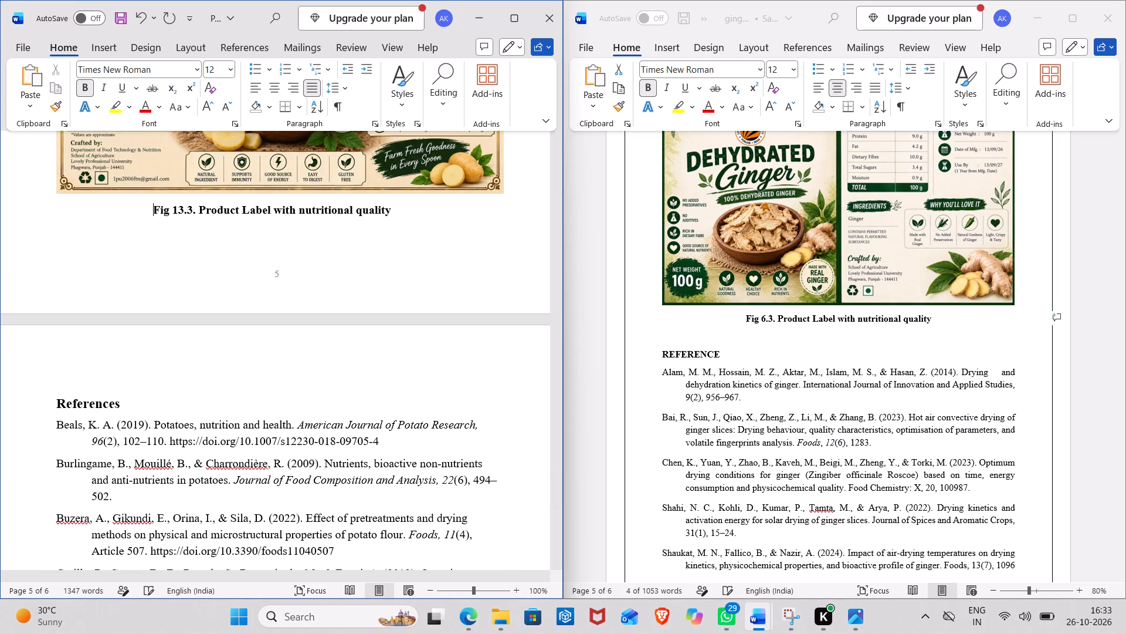
key("space")
key("space")
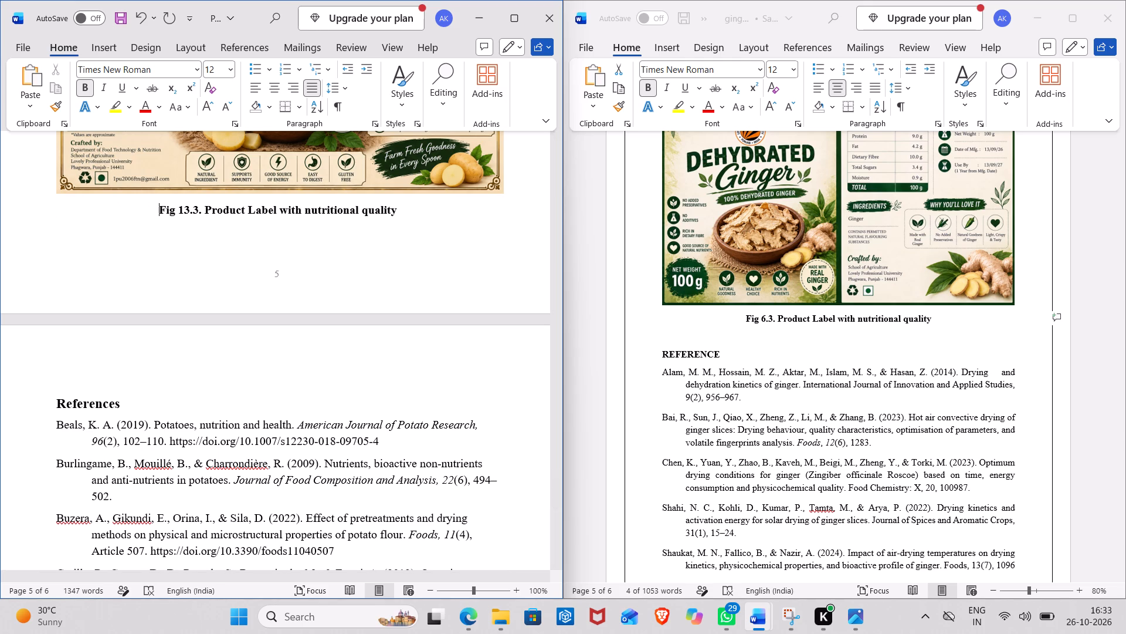
Review the potato powder report backwards from the references through the label, flow-sheet and tables to the Activity-13 title.
scroll(52, 214, "up", 2)
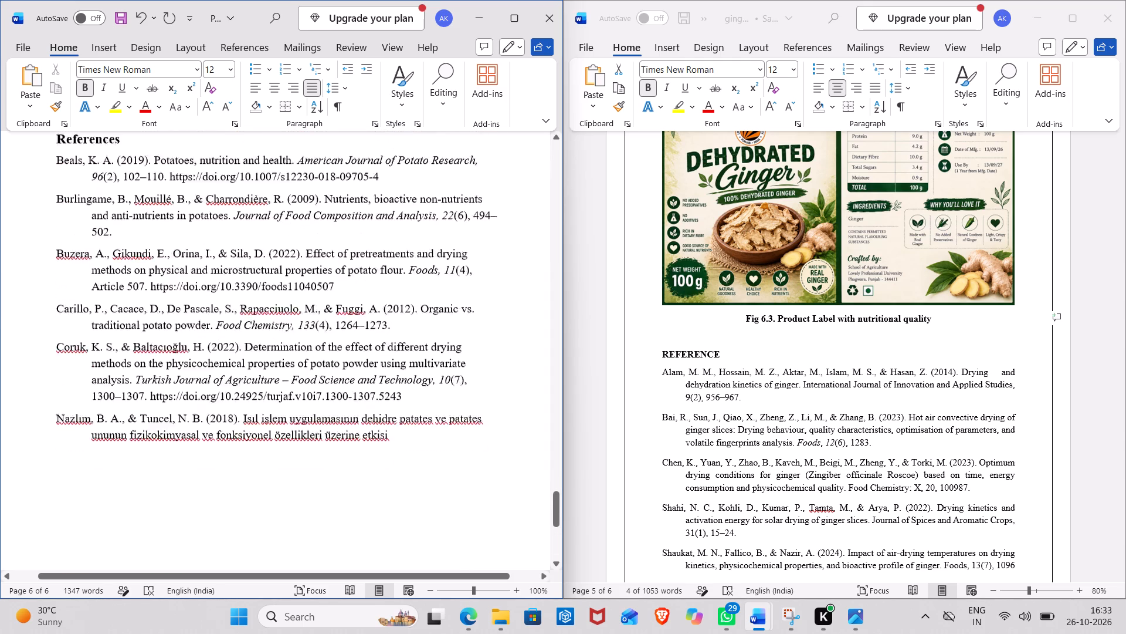
scroll(52, 214, "up", 3)
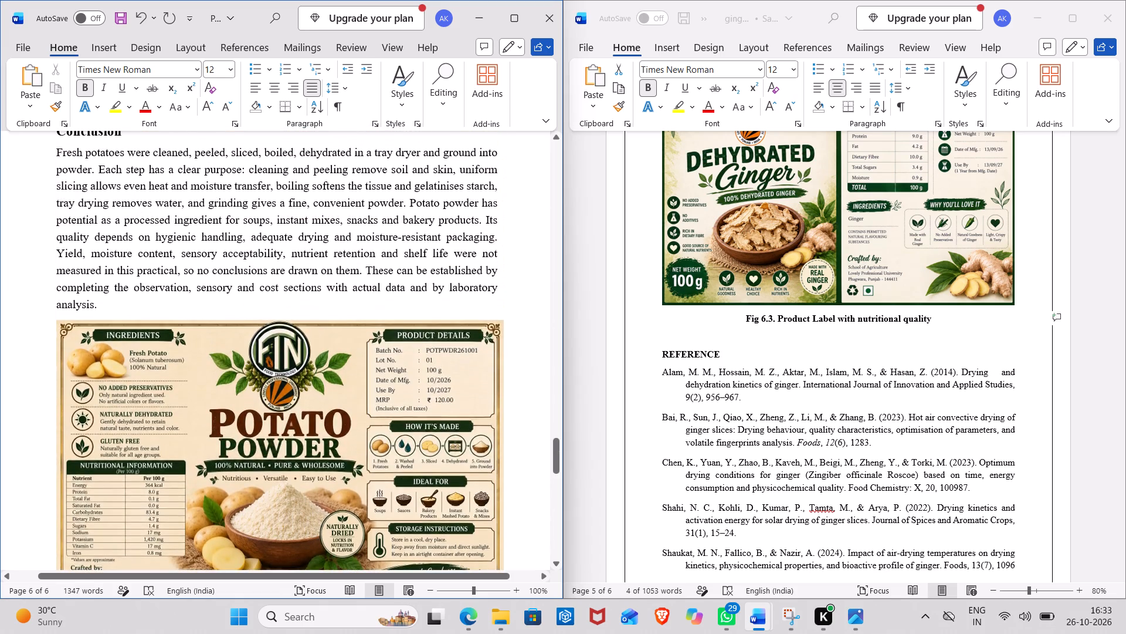
scroll(52, 214, "up", 5)
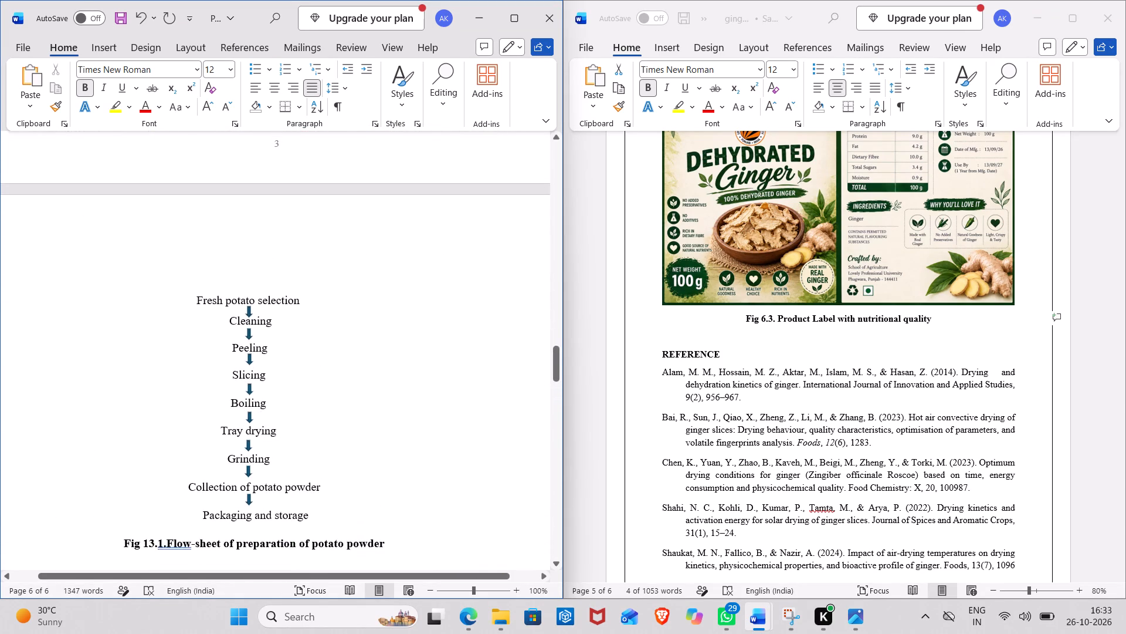
scroll(52, 214, "up", 6)
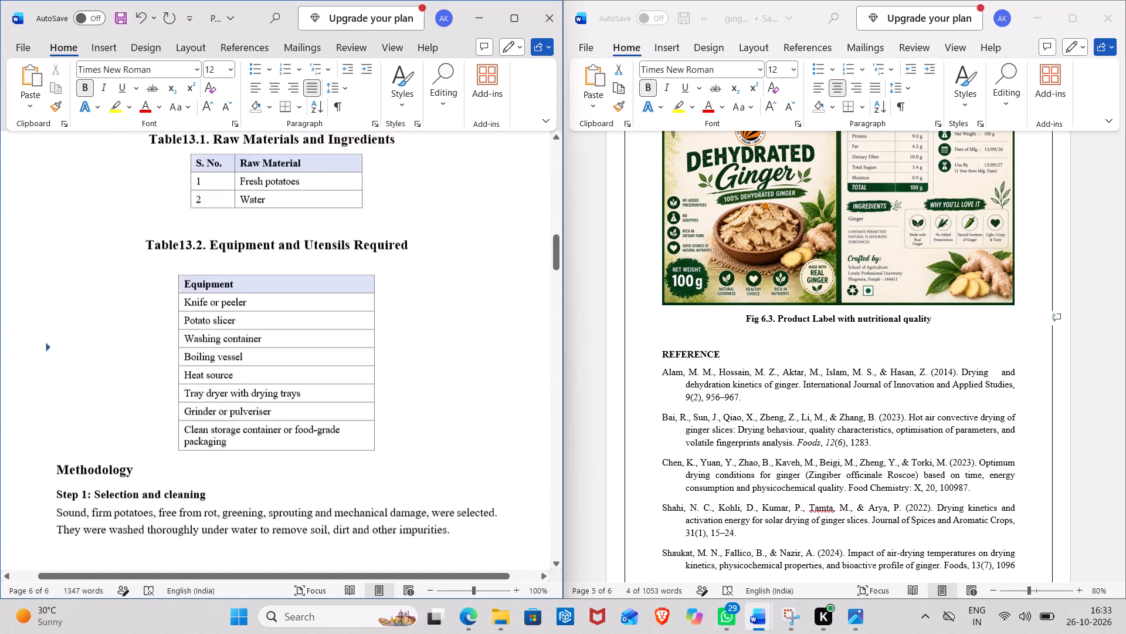
scroll(52, 214, "up", 2)
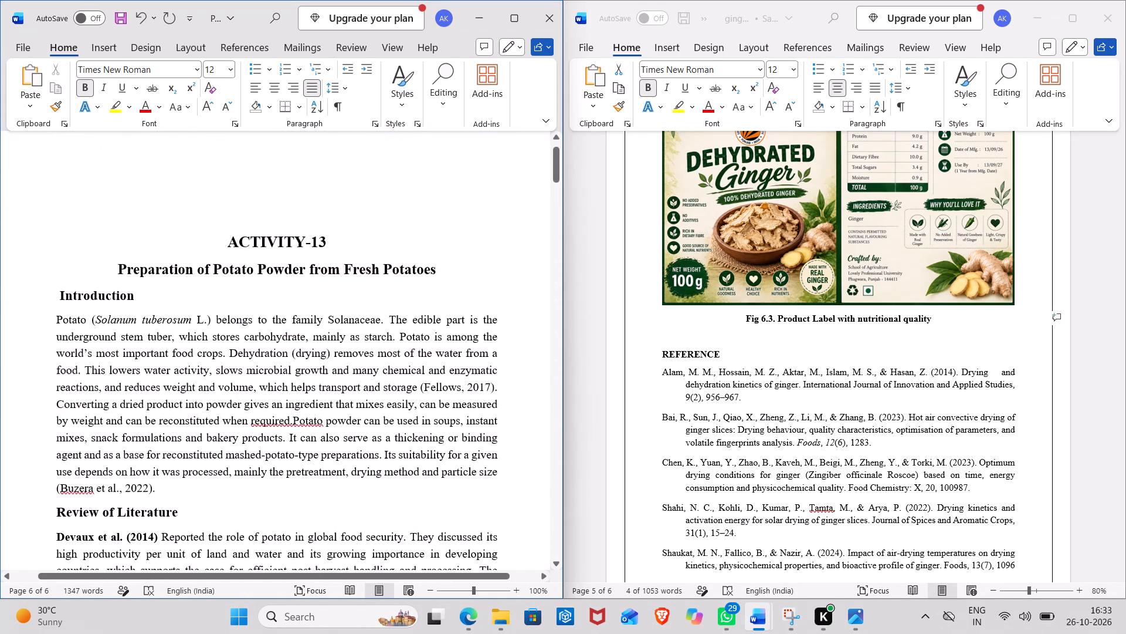
Read through the potato powder report from the introduction to the references, checking the tables, flow-sheet, sensory evaluation, cost analysis and label.
scroll(52, 214, "down", 3)
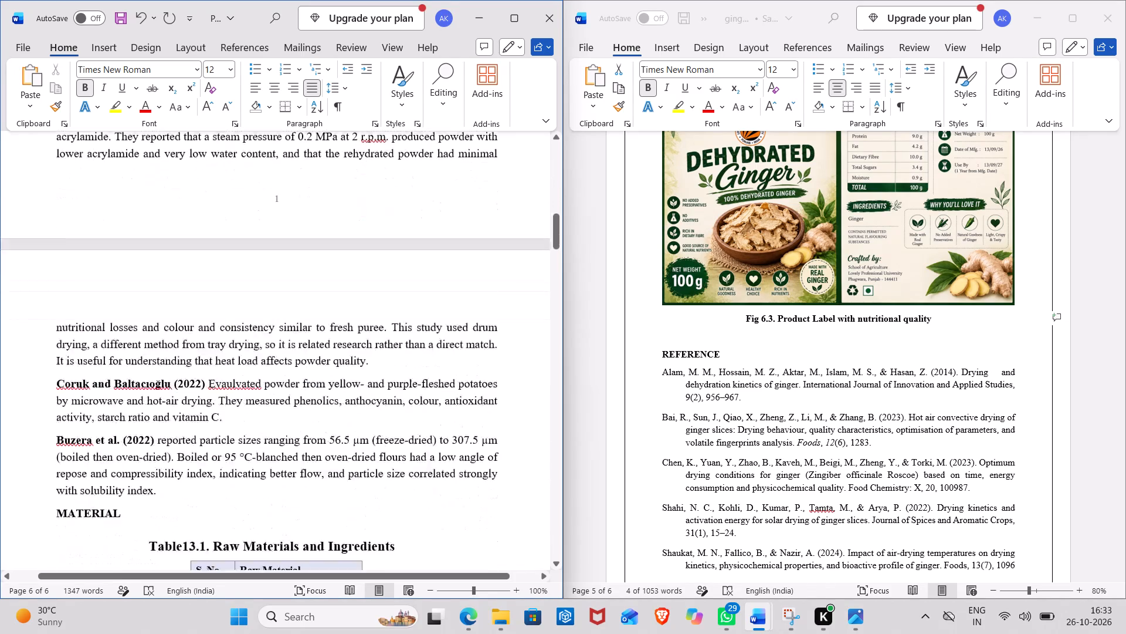
scroll(52, 214, "down", 6)
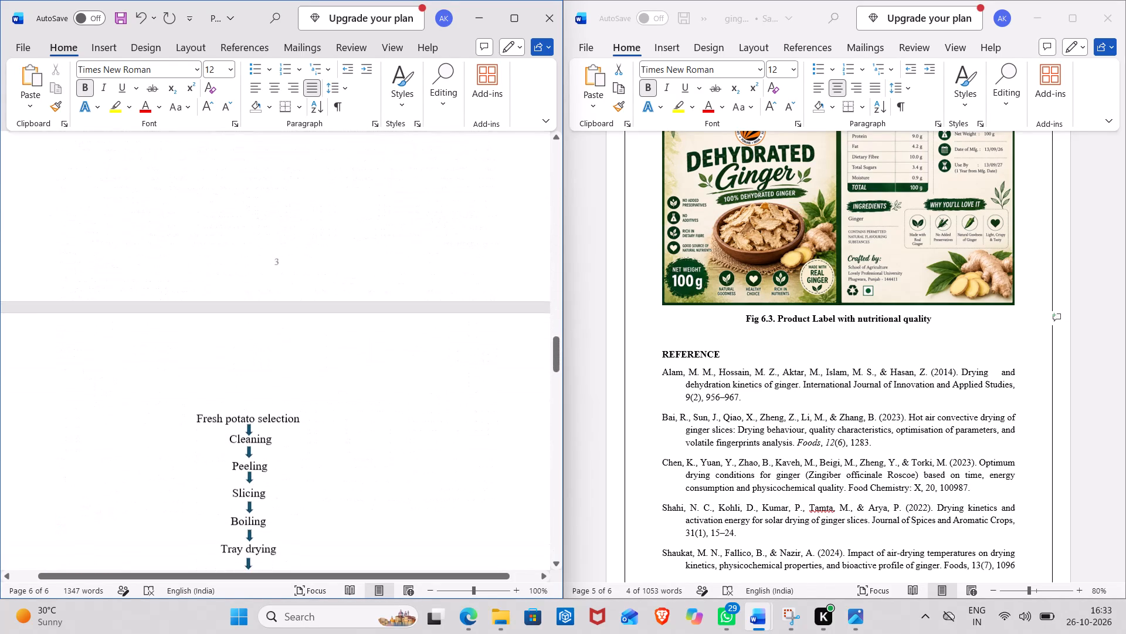
scroll(52, 214, "down", 1)
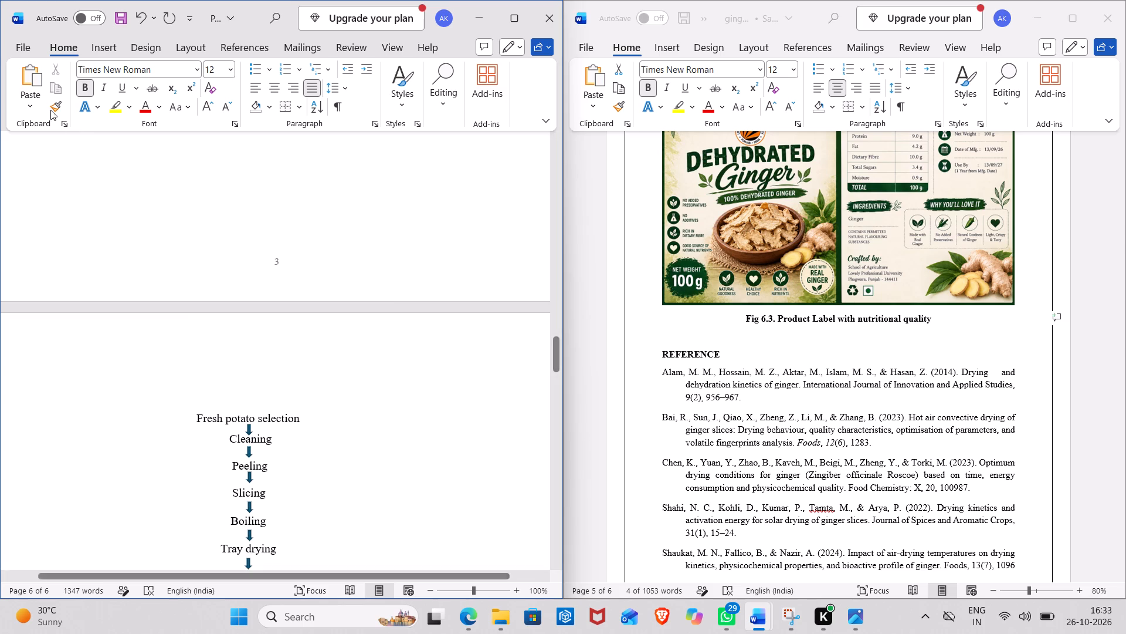
scroll(50, 195, "down", 3)
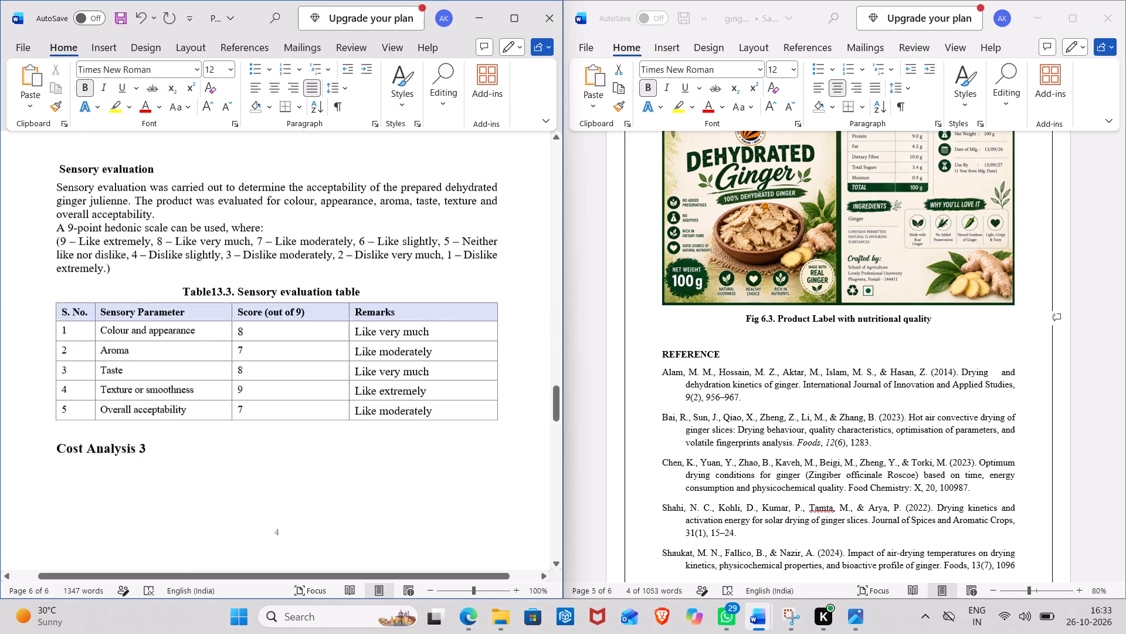
scroll(50, 195, "down", 3)
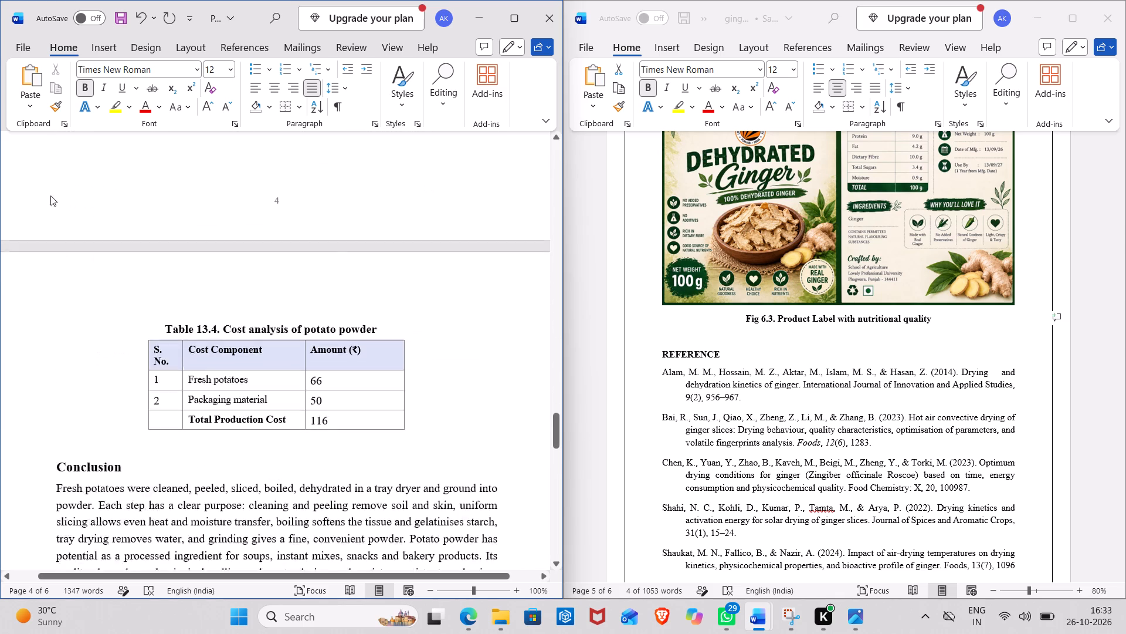
scroll(50, 195, "down", 4)
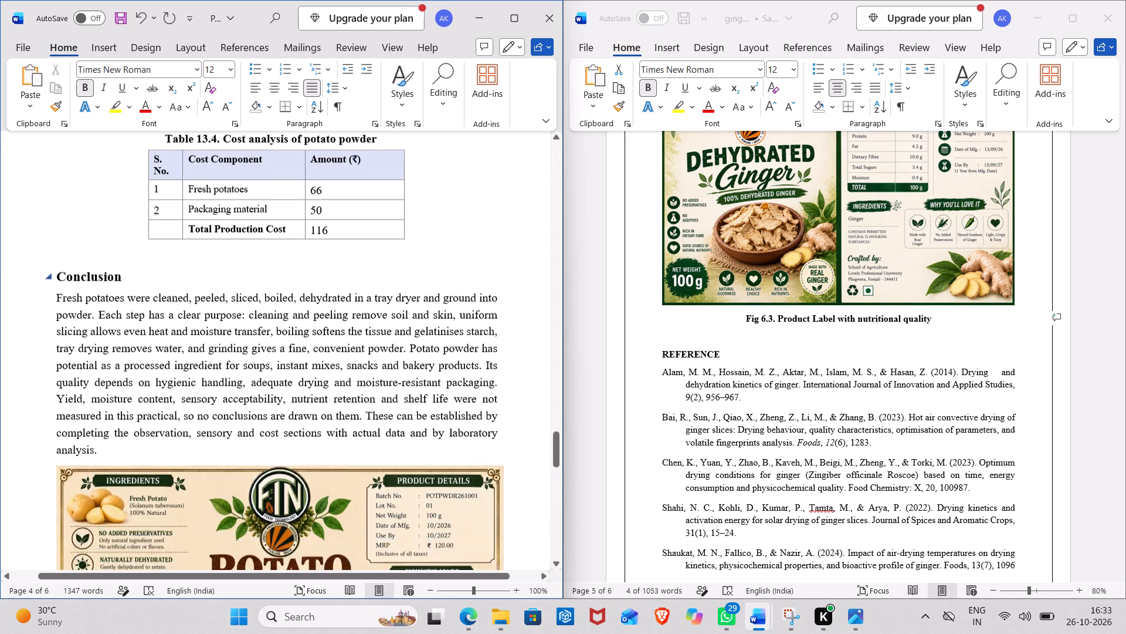
scroll(50, 195, "down", 6)
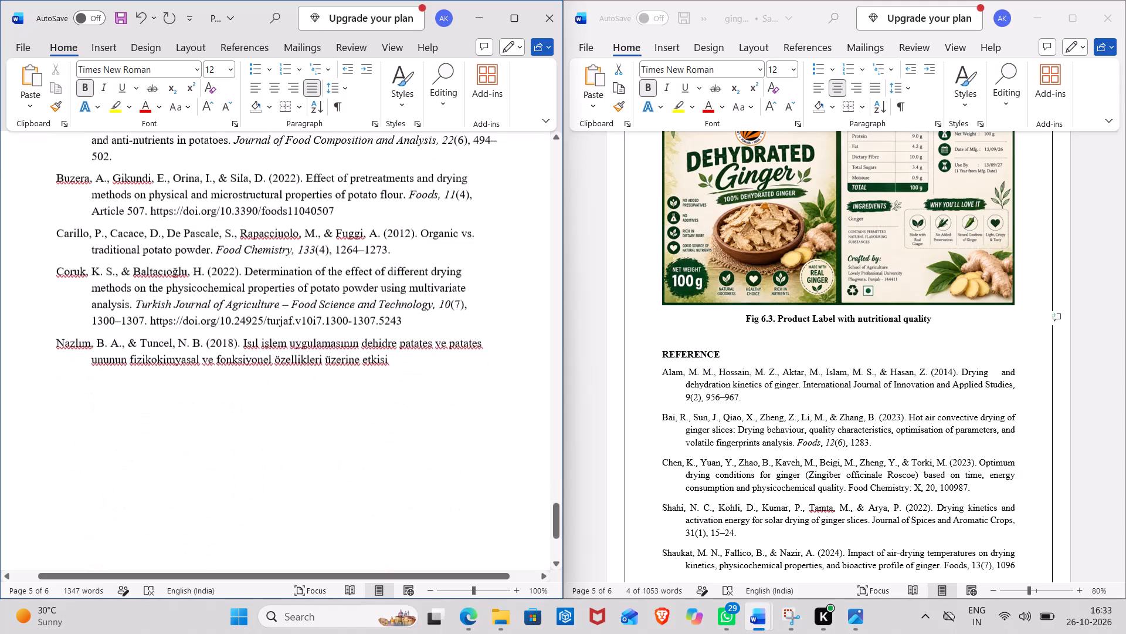
scroll(50, 195, "down", 2)
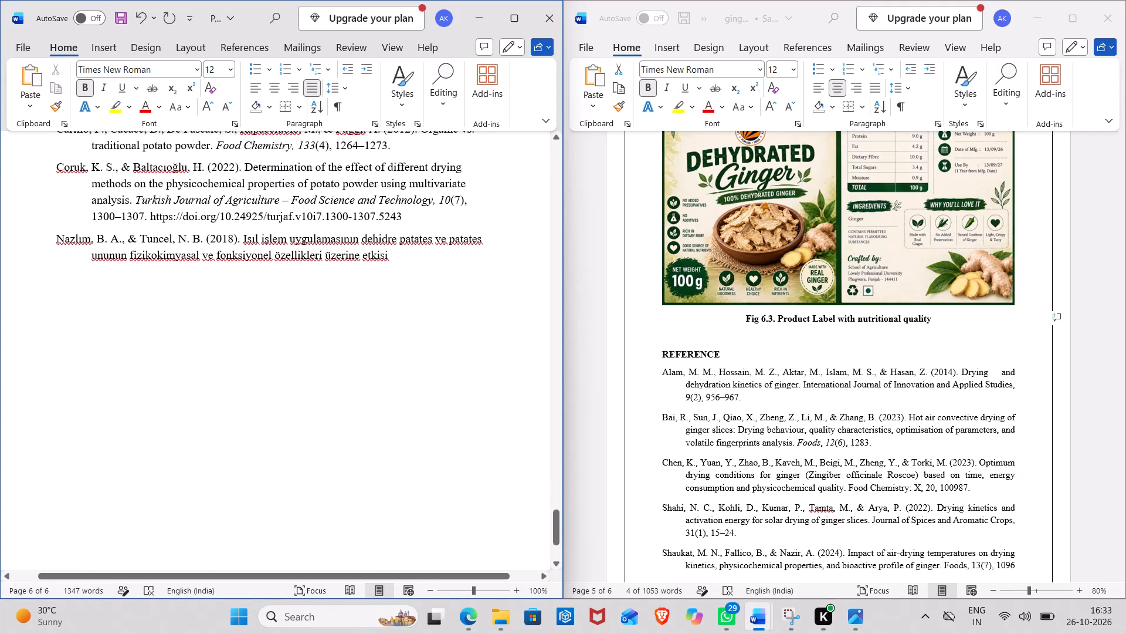
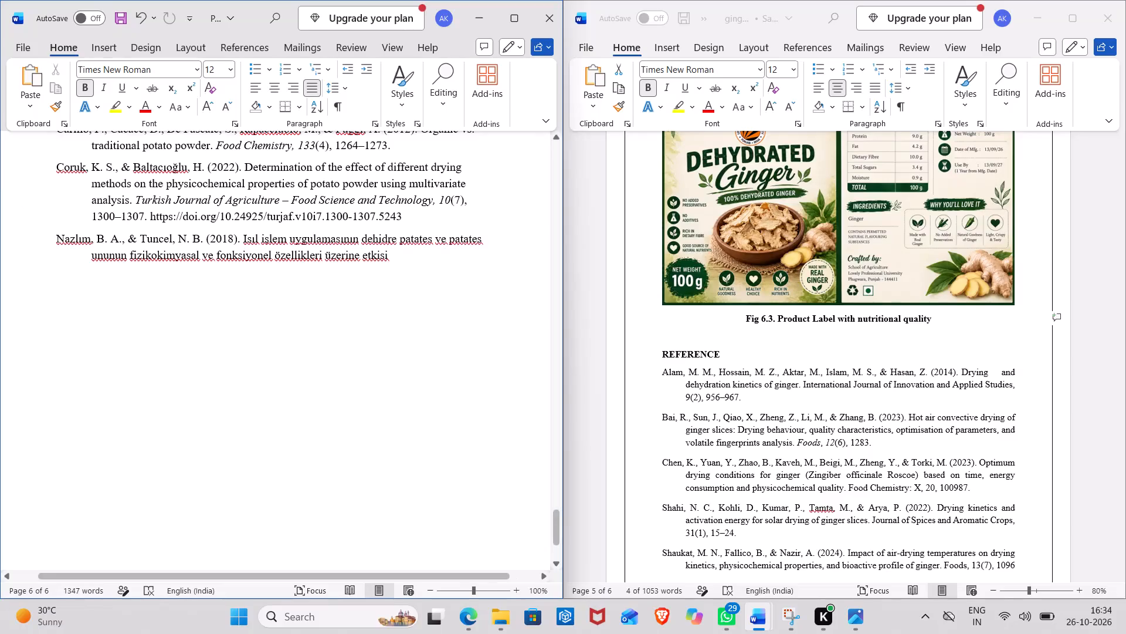
Check the end of the potato powder report, from the references back through the label caption to the conclusion.
scroll(90, 316, "down", 1)
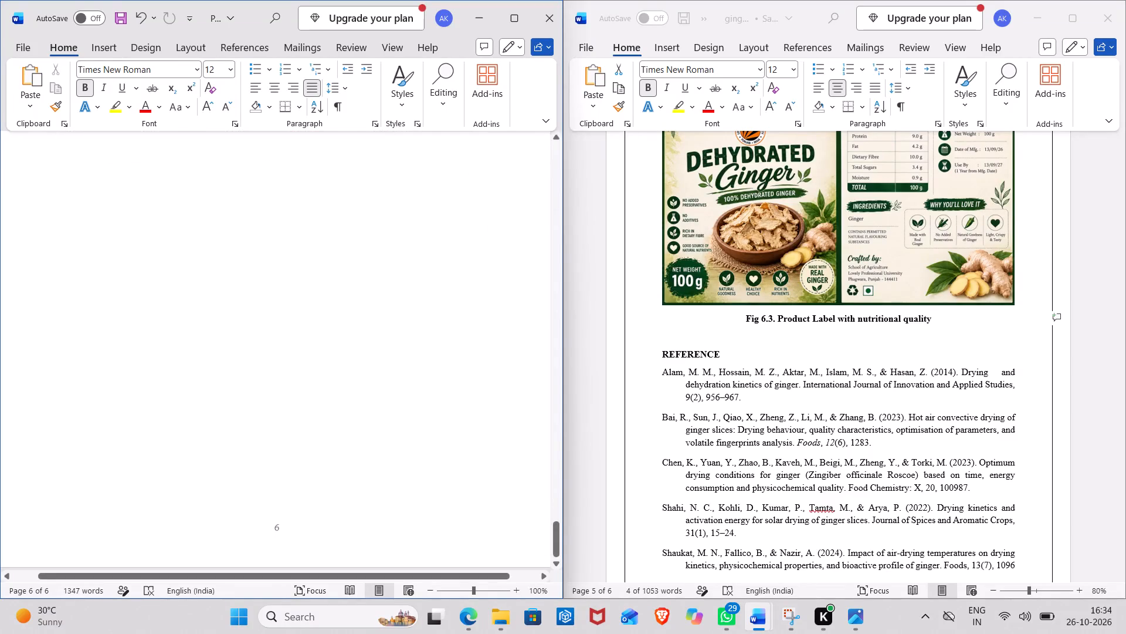
scroll(90, 316, "down", 2)
scroll(90, 316, "up", 4)
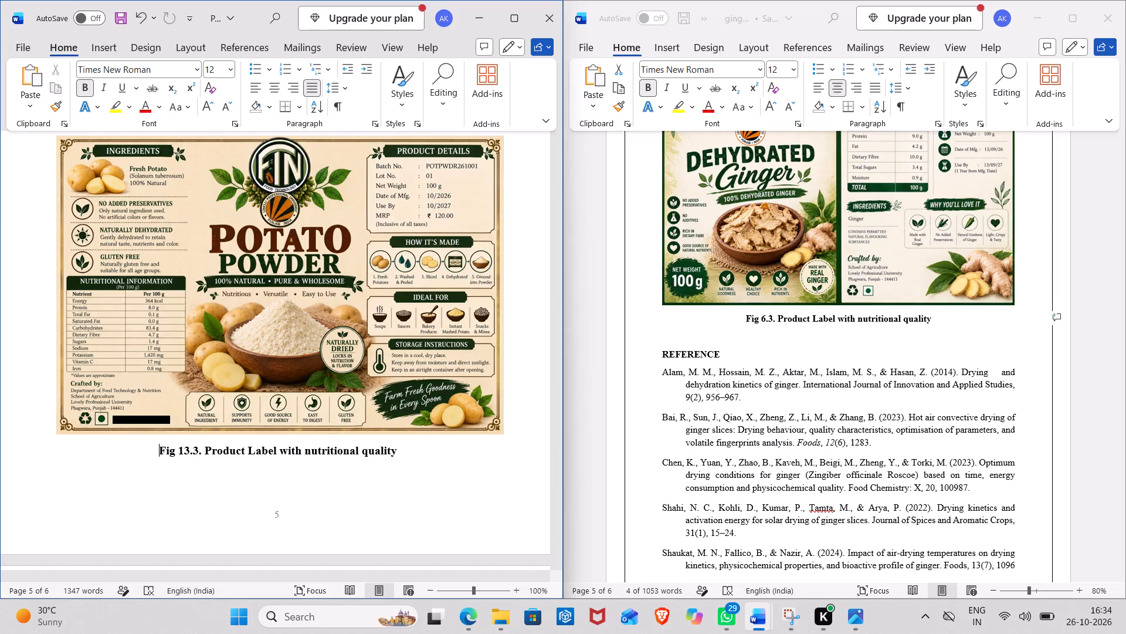
scroll(90, 316, "down", 2)
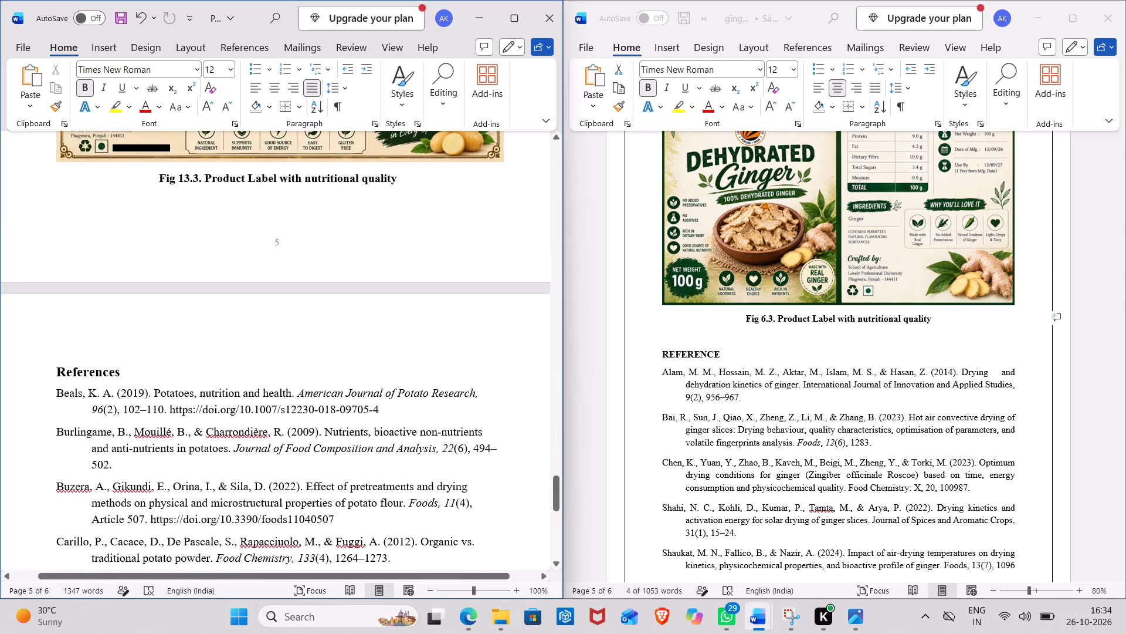
scroll(90, 316, "up", 4)
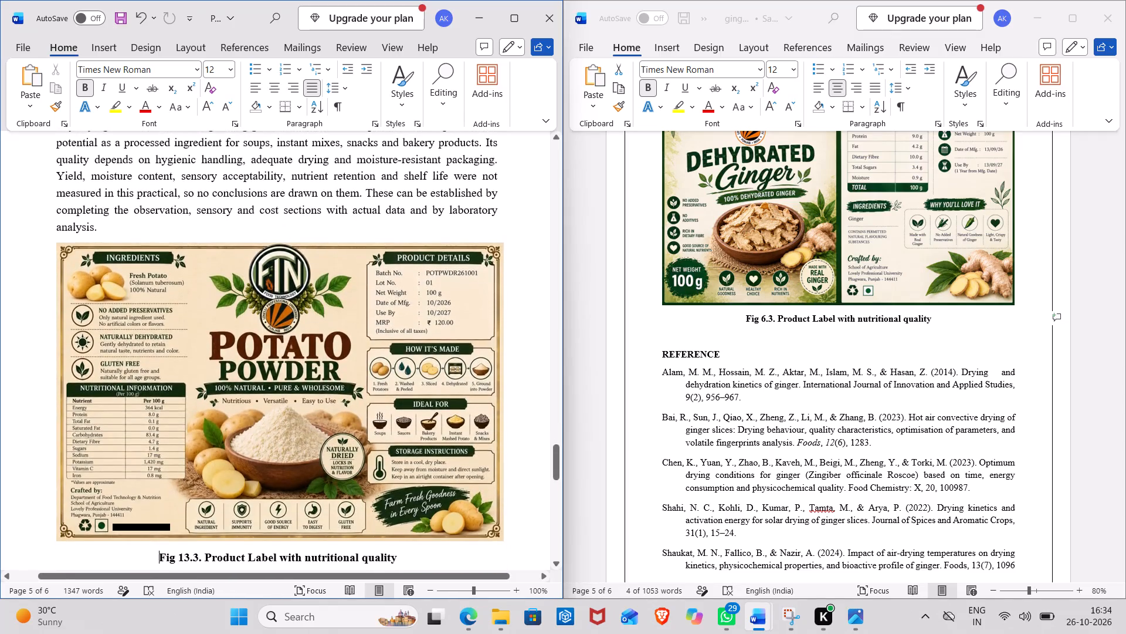
scroll(90, 316, "up", 3)
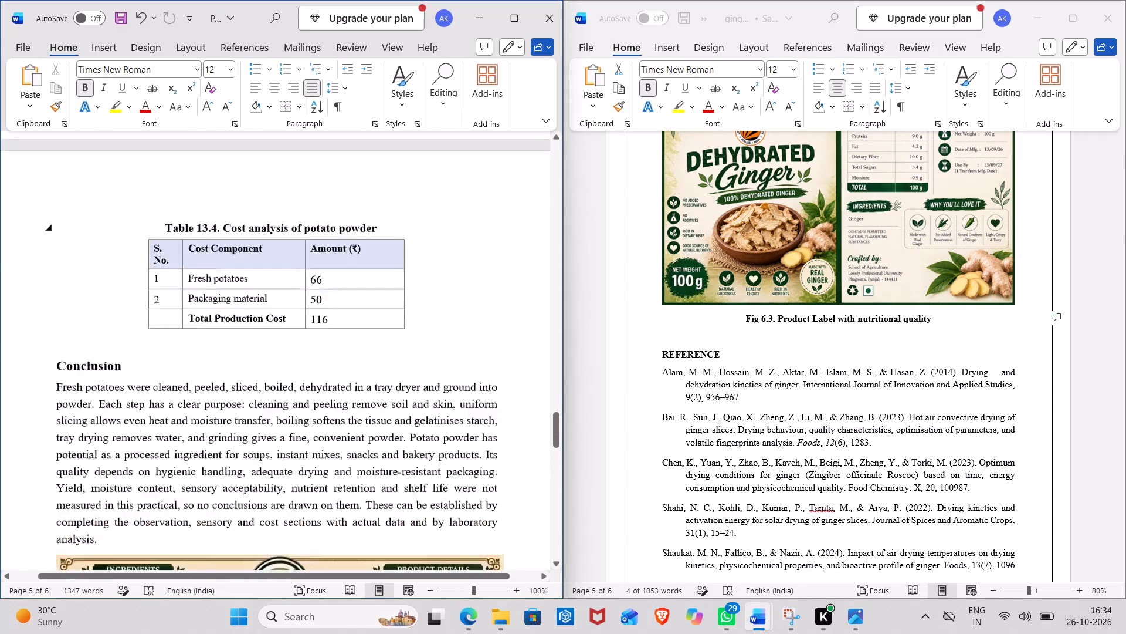
Insert three blank lines between the sensory evaluation table and the Cost Analysis heading to push the heading down.
scroll(90, 316, "up", 1)
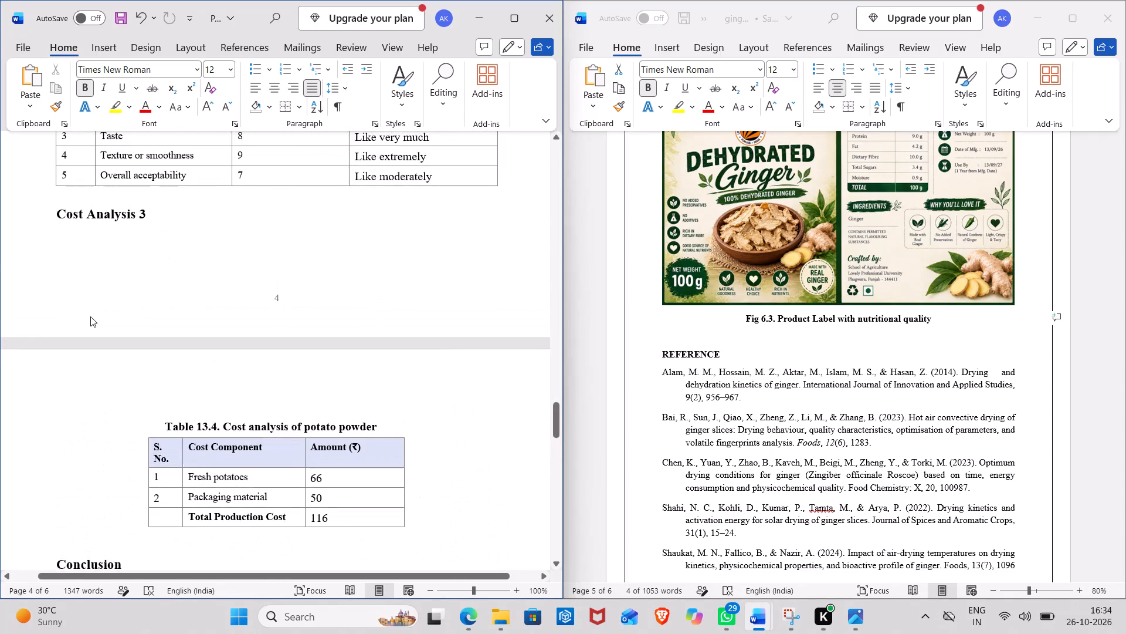
scroll(90, 316, "up", 1)
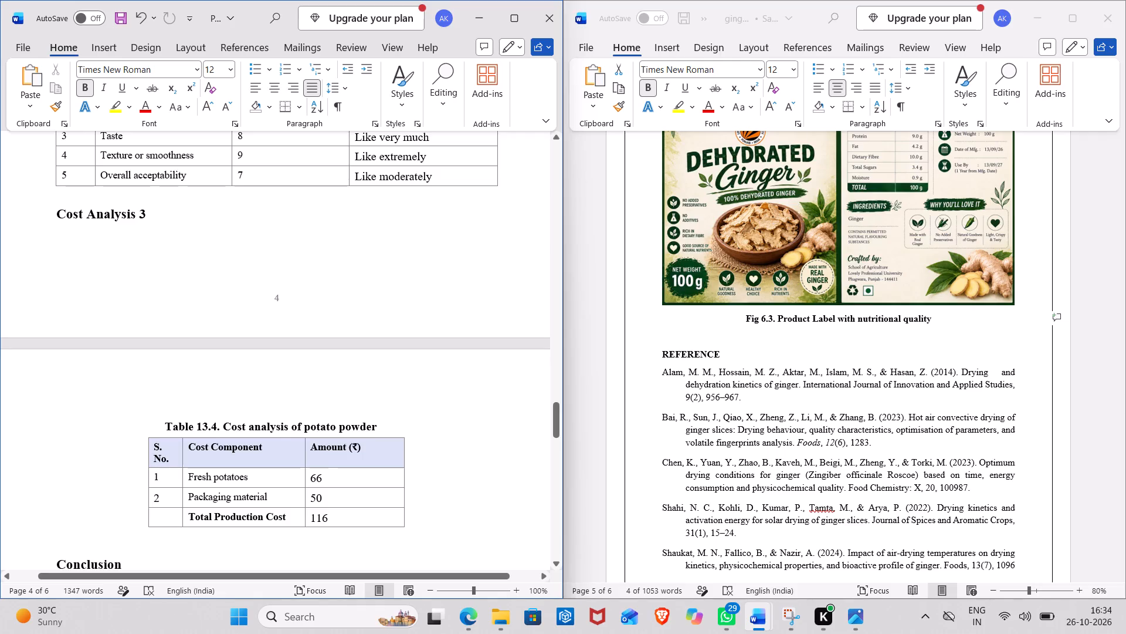
left_click(52, 218)
key("Return")
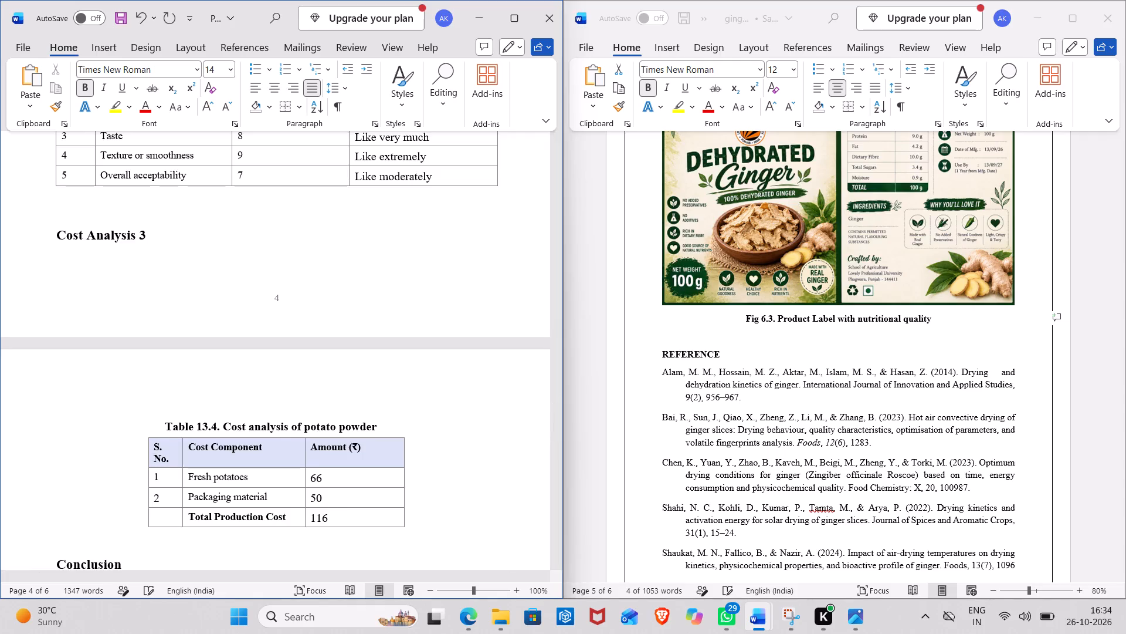
key("Return")
key("Return")
Re-check the report's page layout across the conclusion, label, references, procedure steps and potato powder flow-sheet.
scroll(52, 218, "down", 4)
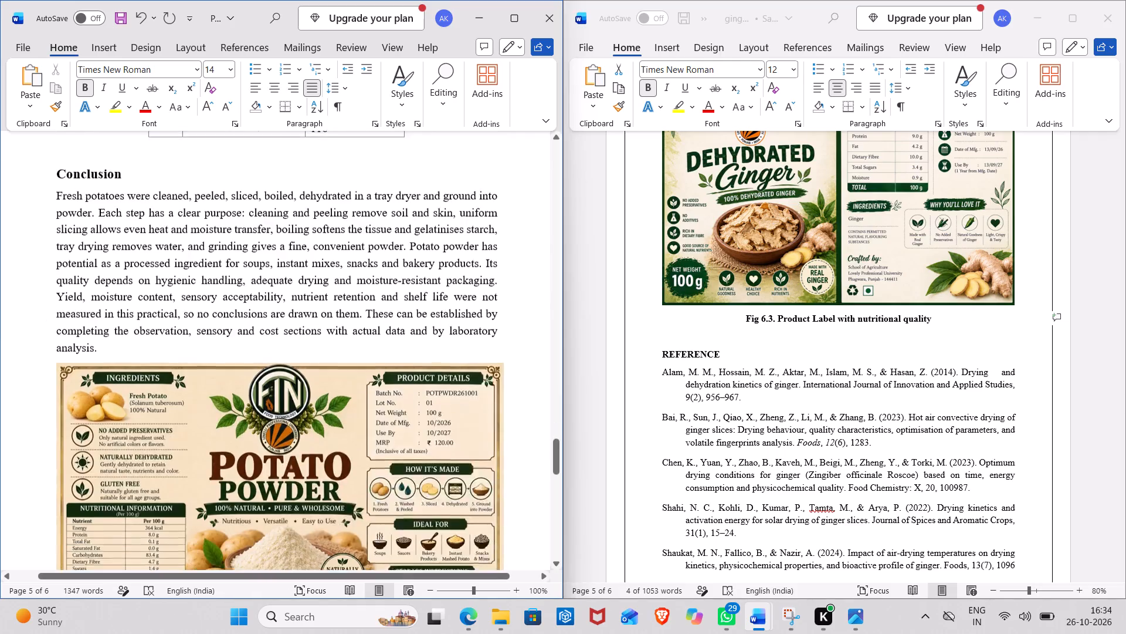
scroll(52, 218, "down", 2)
scroll(52, 218, "up", 1)
scroll(52, 218, "down", 1)
scroll(52, 218, "up", 2)
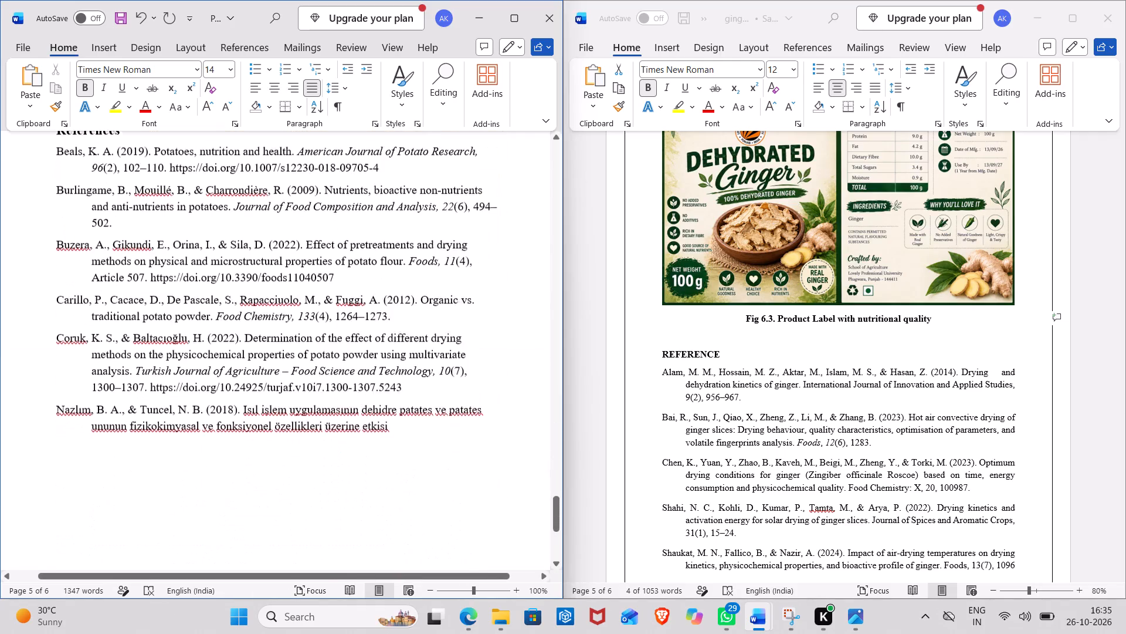
scroll(52, 218, "up", 5)
scroll(52, 218, "down", 1)
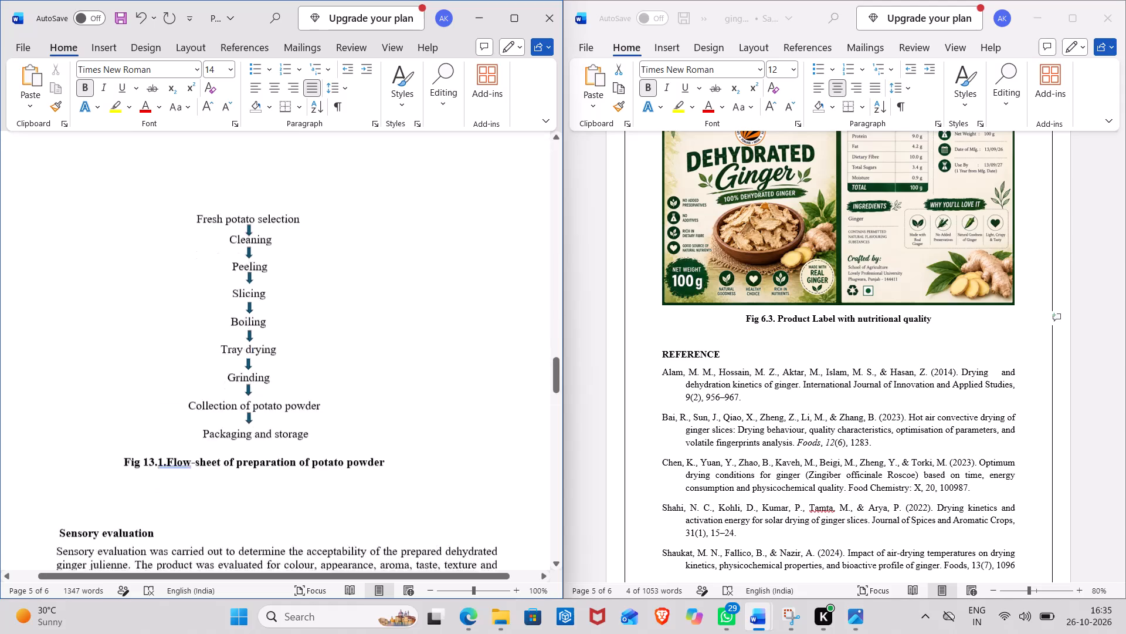
scroll(52, 218, "down", 2)
scroll(52, 218, "up", 1)
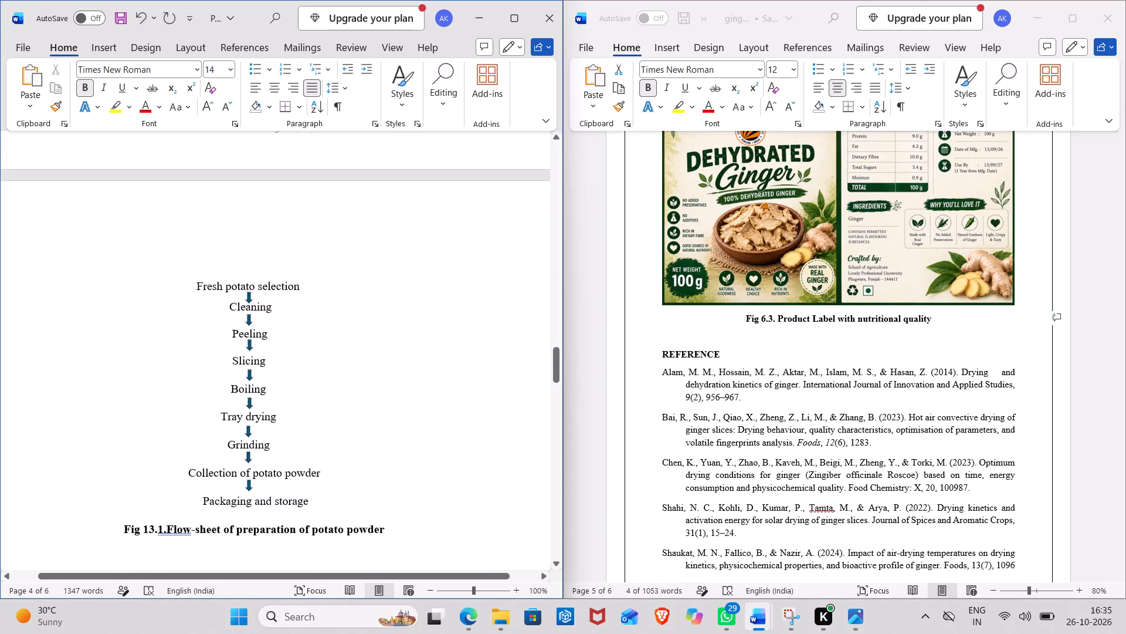
scroll(52, 218, "up", 3)
scroll(52, 218, "down", 1)
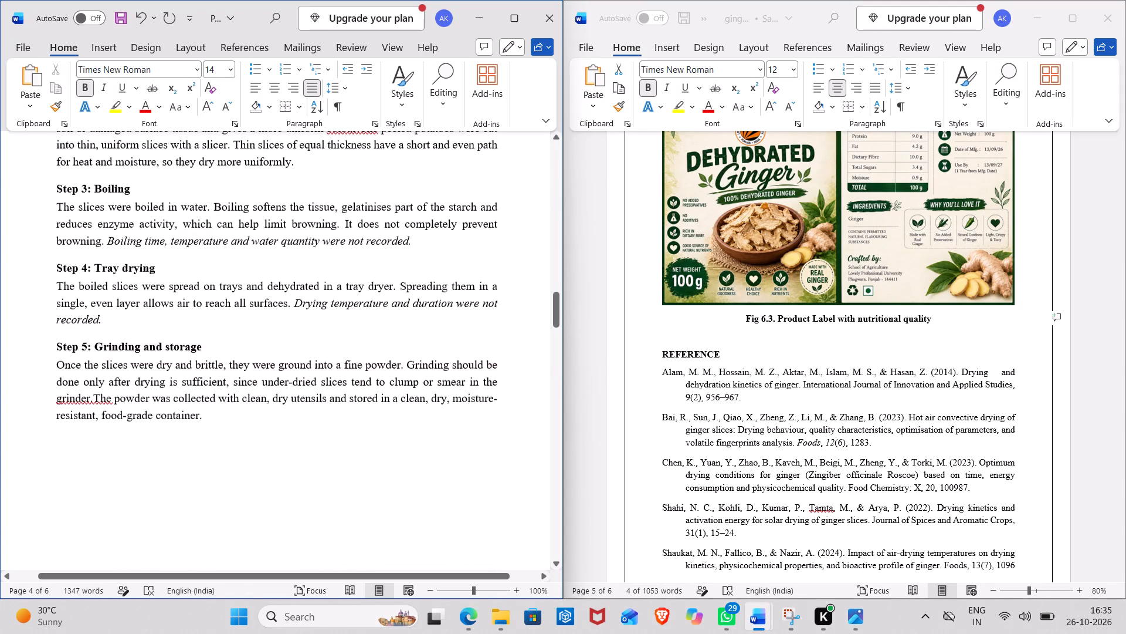
scroll(52, 218, "down", 1)
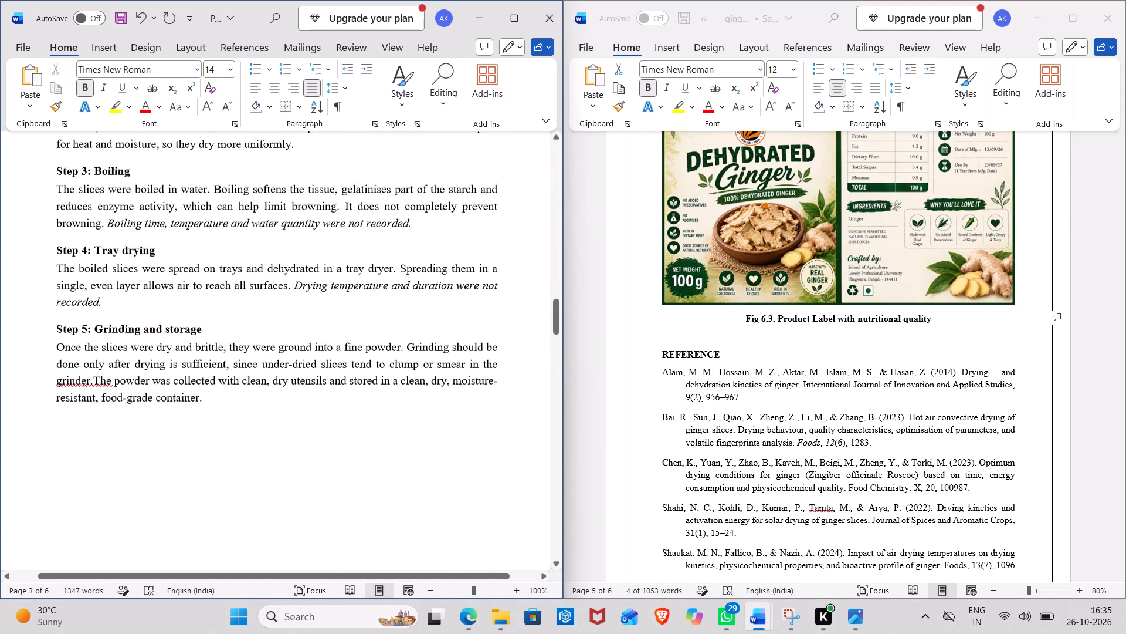
scroll(52, 218, "down", 3)
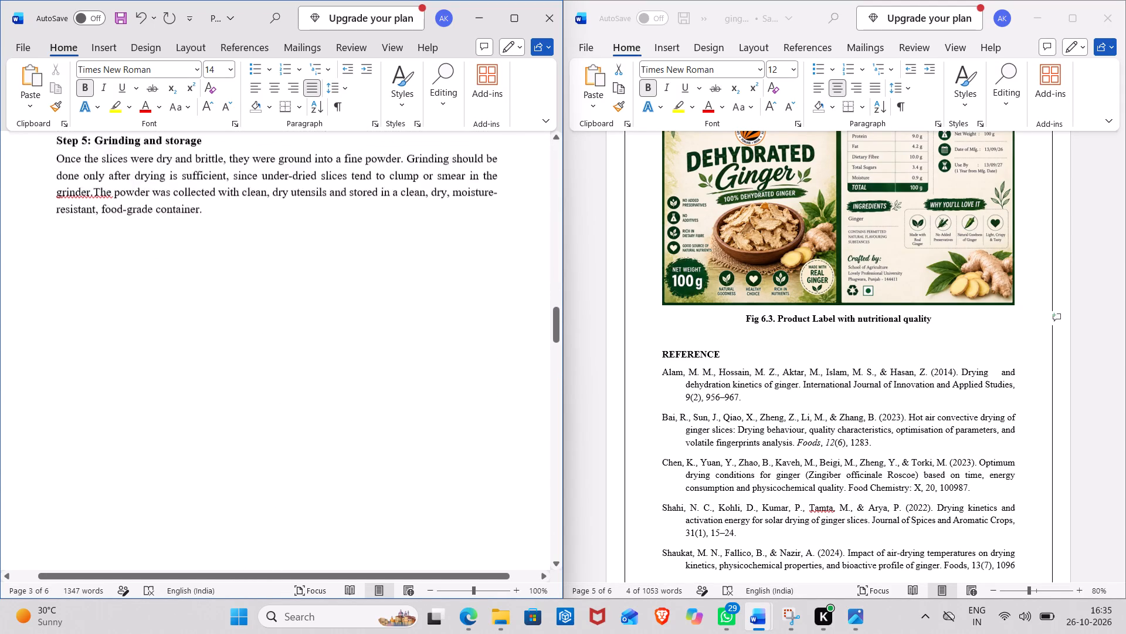
scroll(52, 218, "down", 2)
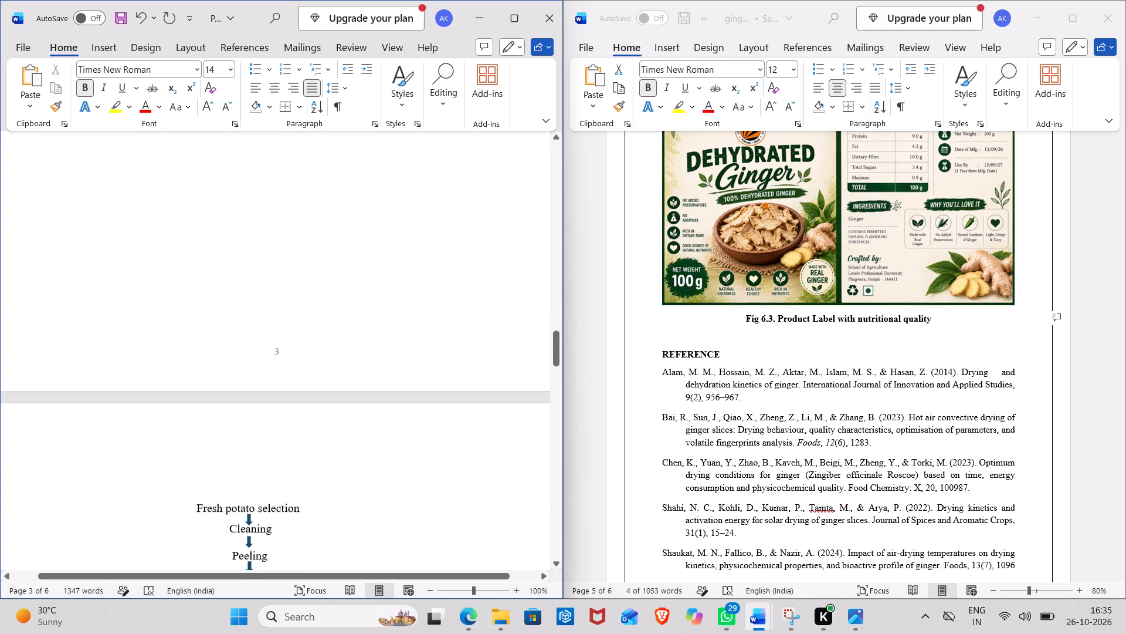
scroll(52, 218, "down", 2)
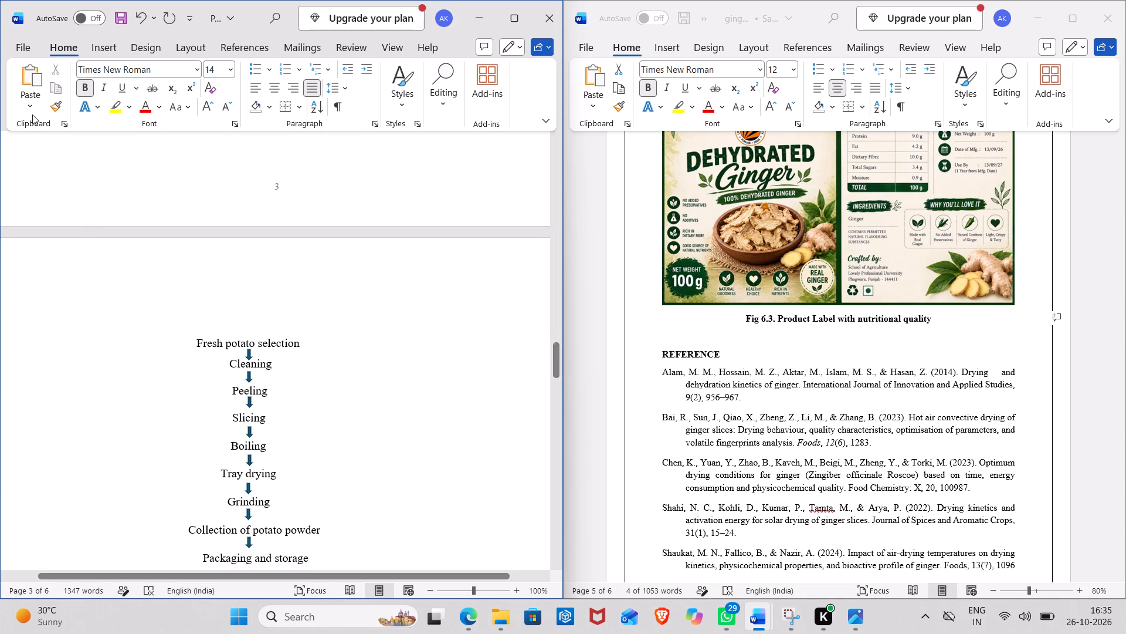
Save the report in the Downloads folder as a Word document named Potato_Powder_Practical_Report.
left_click(13, 41)
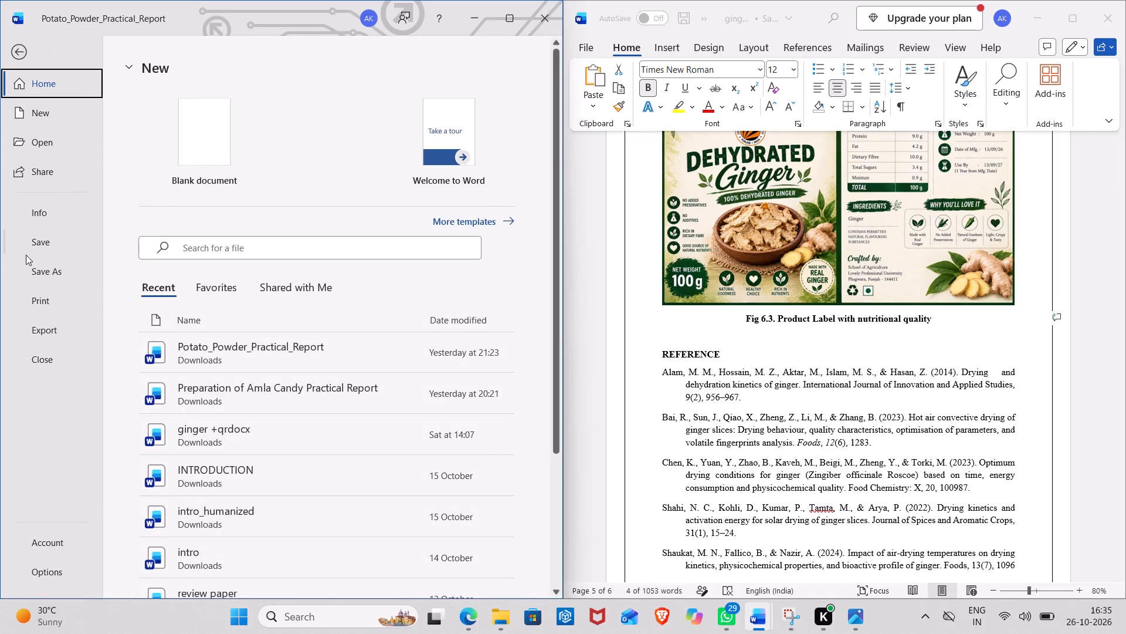
left_click(46, 272)
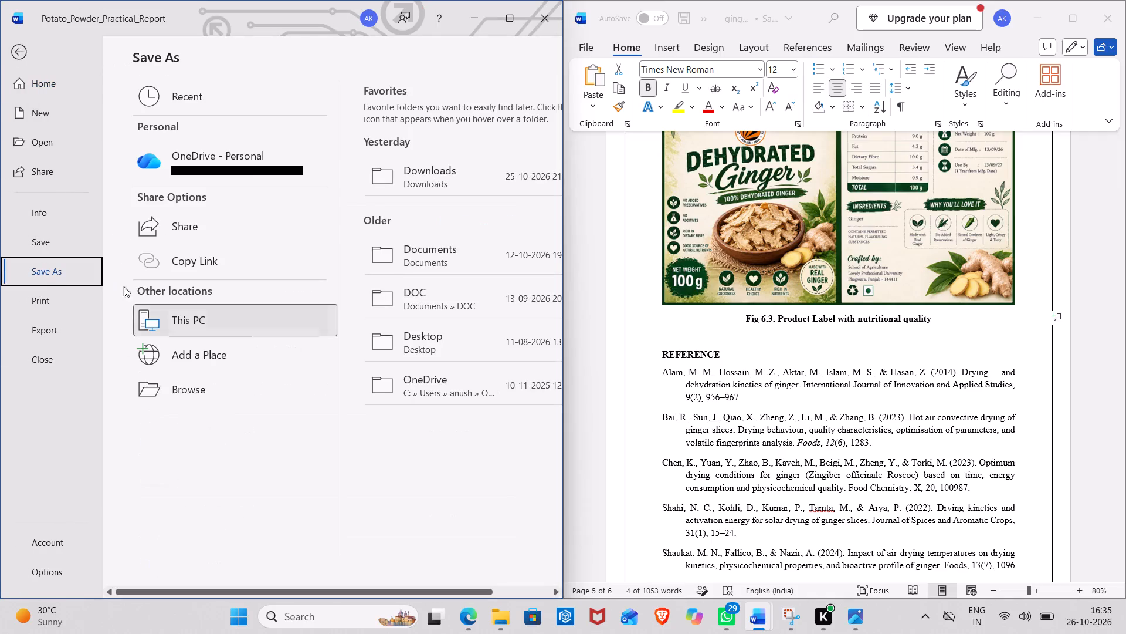
left_click(396, 169)
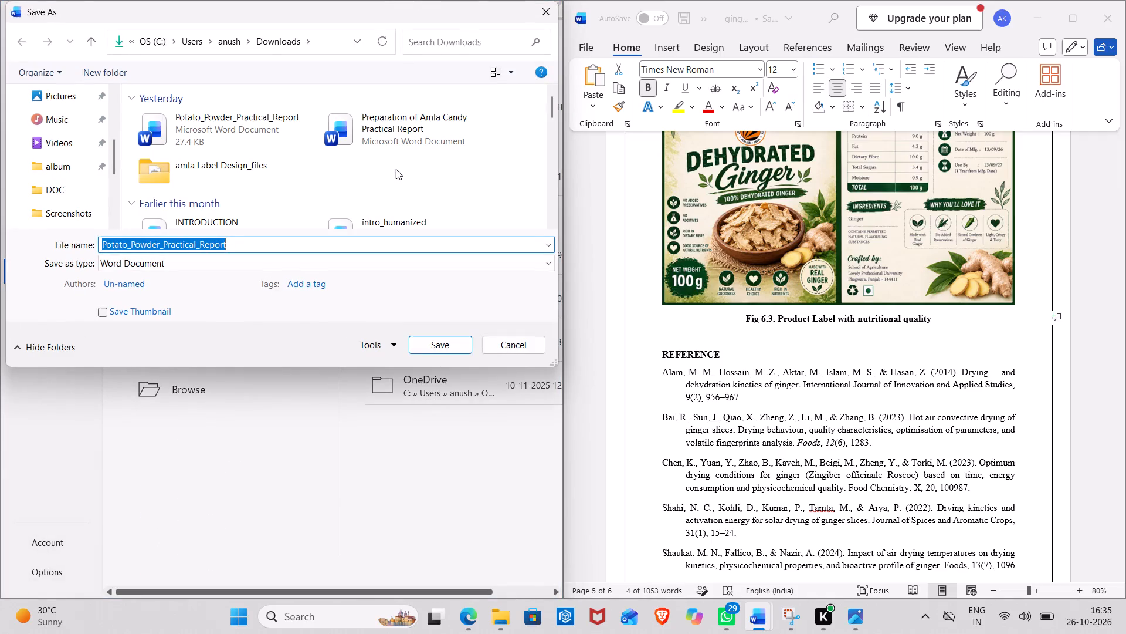
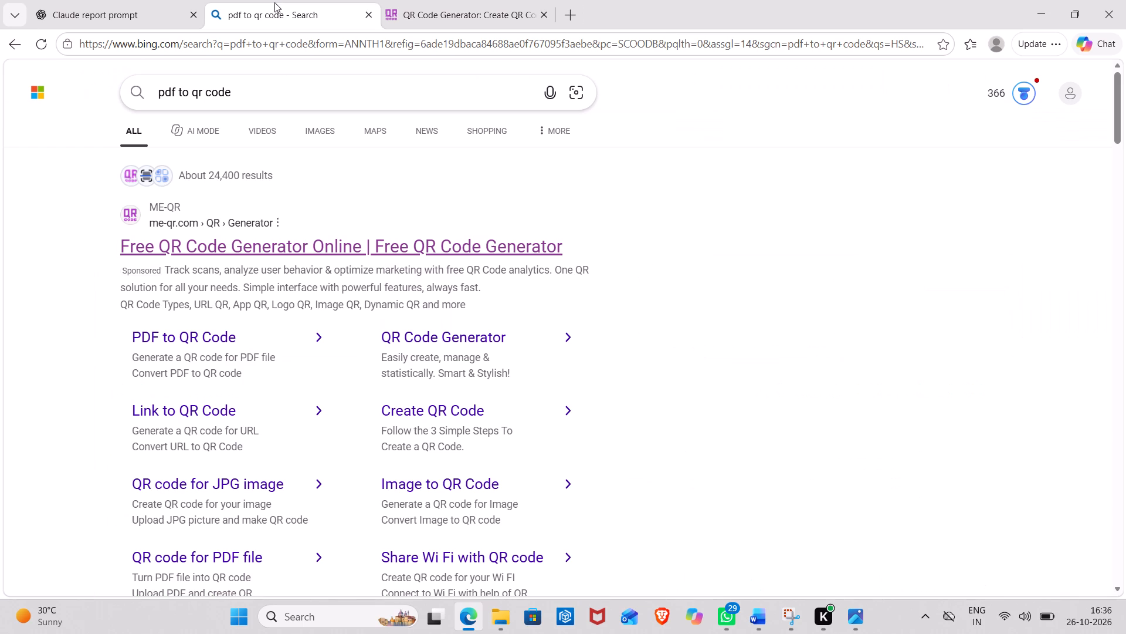
left_click(249, 95)
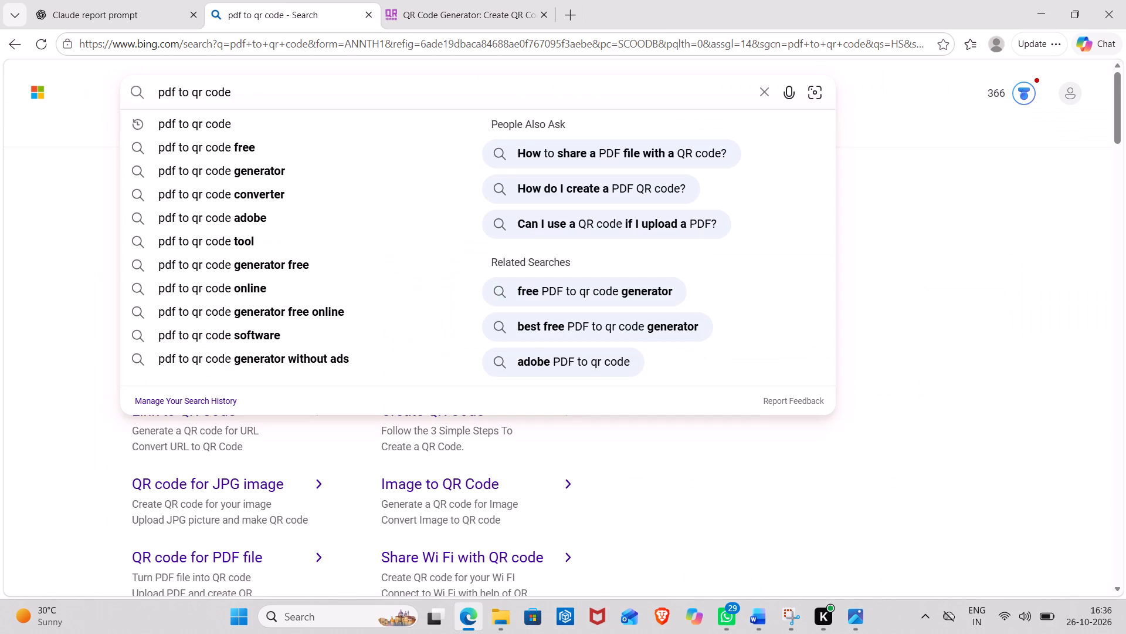
key("BackSpace")
key("BackSpace")
key("BackSpace")
key("BackSpace")
key("BackSpace")
key("BackSpace")
key("BackSpace")
key("BackSpace")
key("BackSpace")
key("BackSpace")
key("BackSpace")
key("BackSpace")
key("BackSpace")
key("BackSpace")
key("BackSpace")
key("BackSpace")
key("BackSpace")
key("BackSpace")
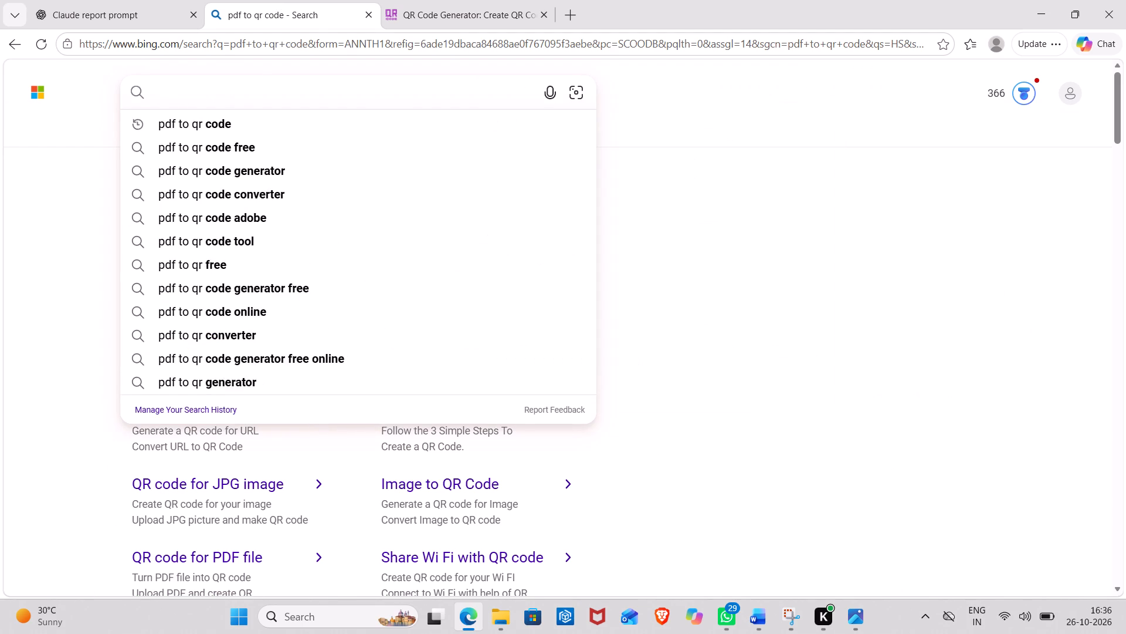
type("wo")
type("rd to")
key("space")
left_click(249, 121)
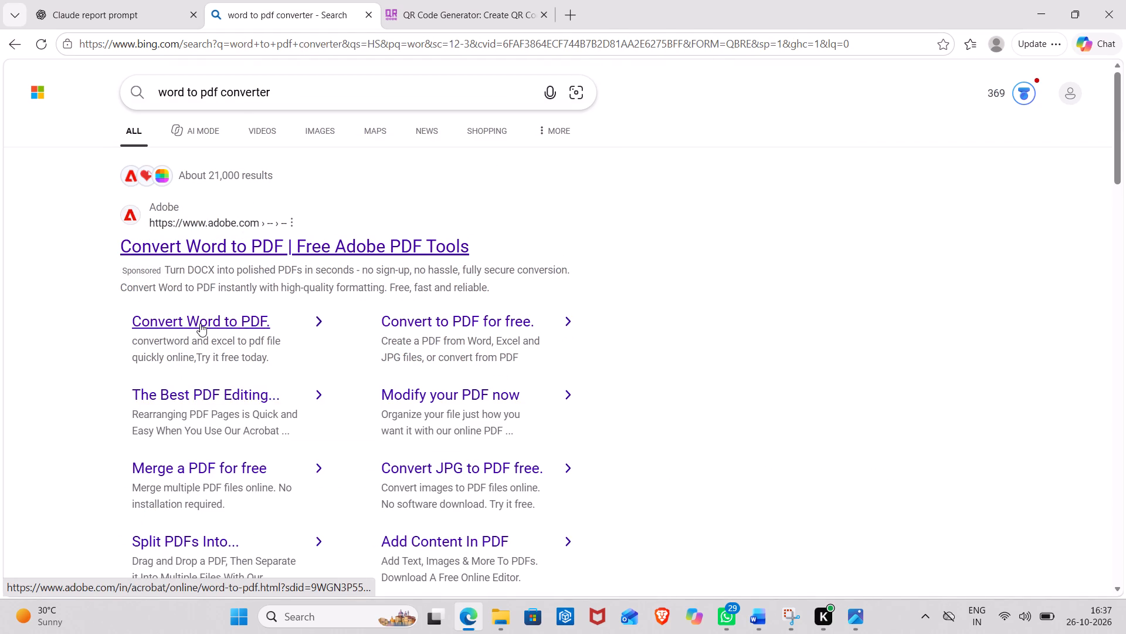
scroll(200, 323, "down", 4)
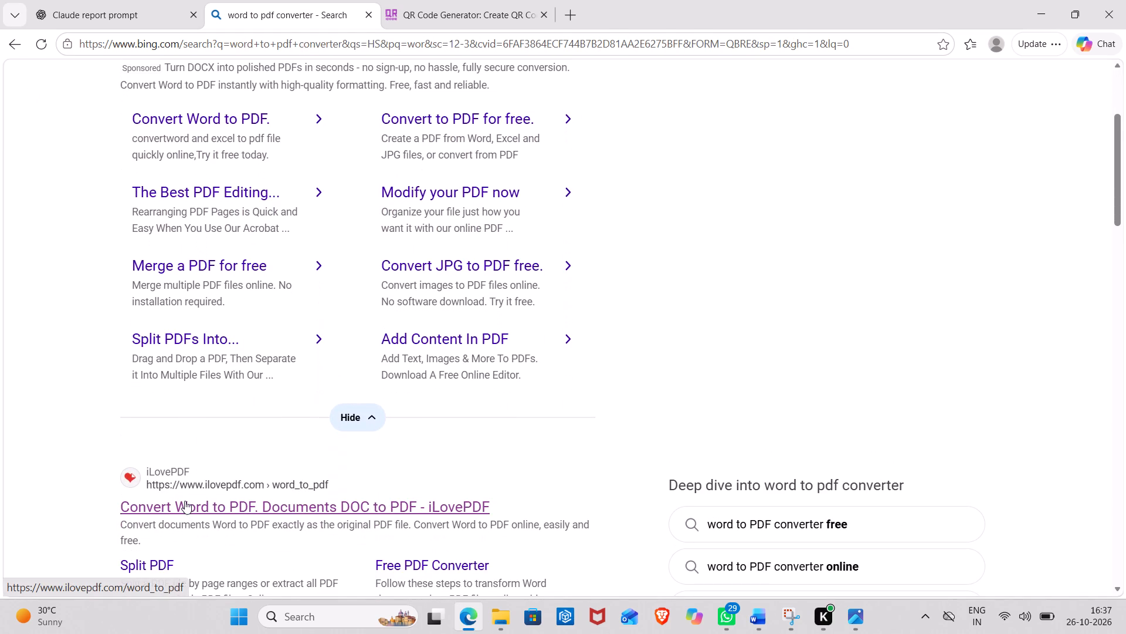
left_click(185, 501)
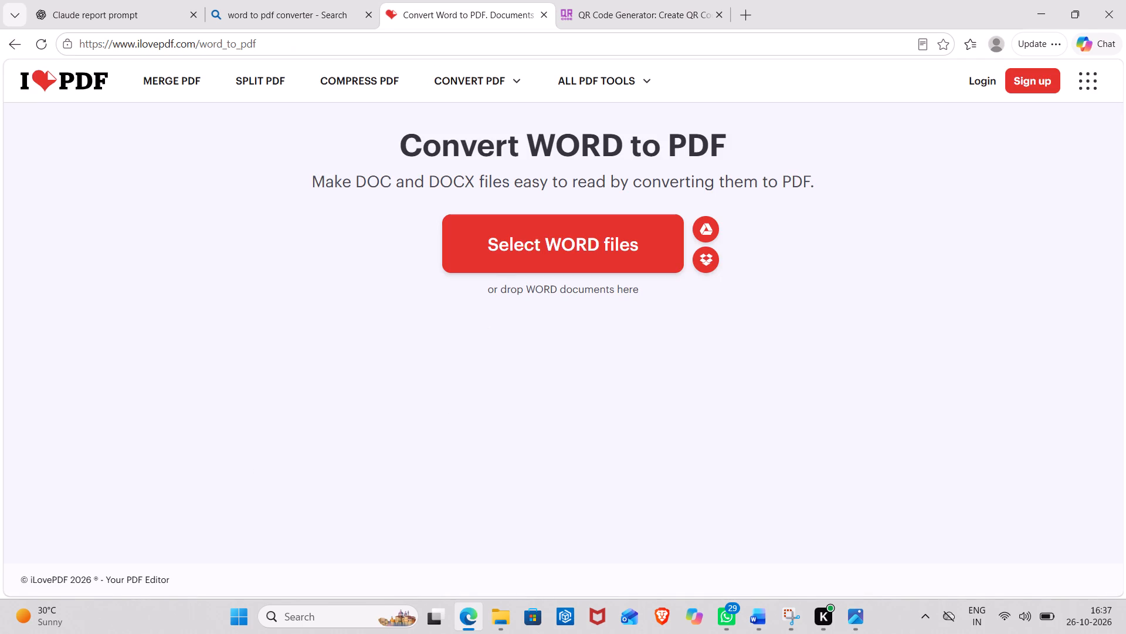
Convert the Potato_Powder_Practical_Report Word document to PDF with iLovePDF and download the converted file.
left_click(510, 247)
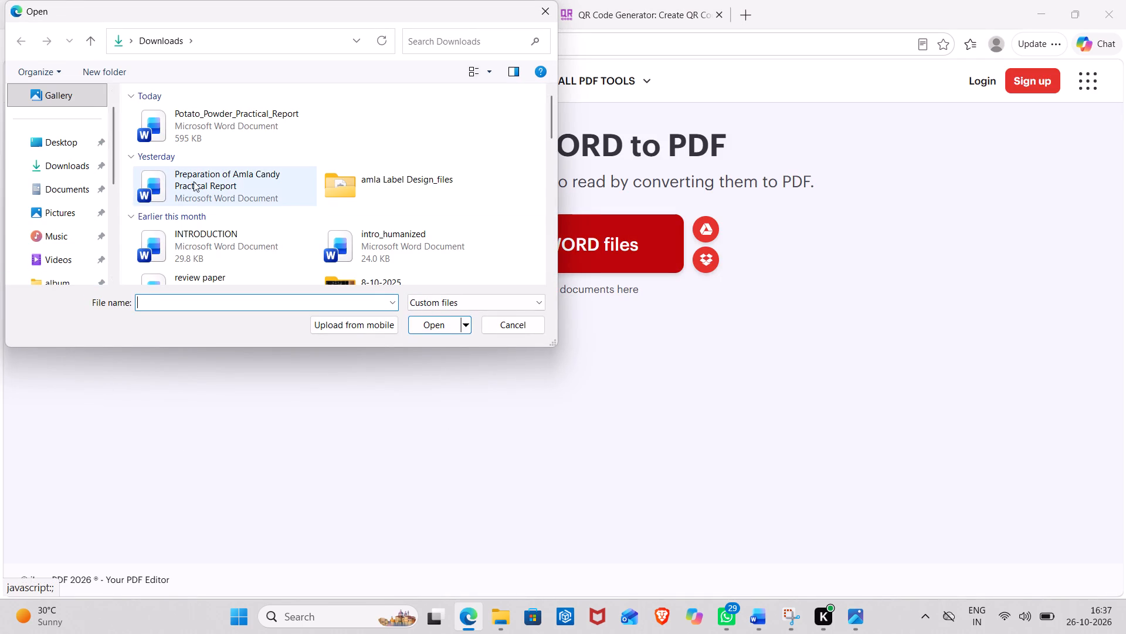
left_click(215, 124)
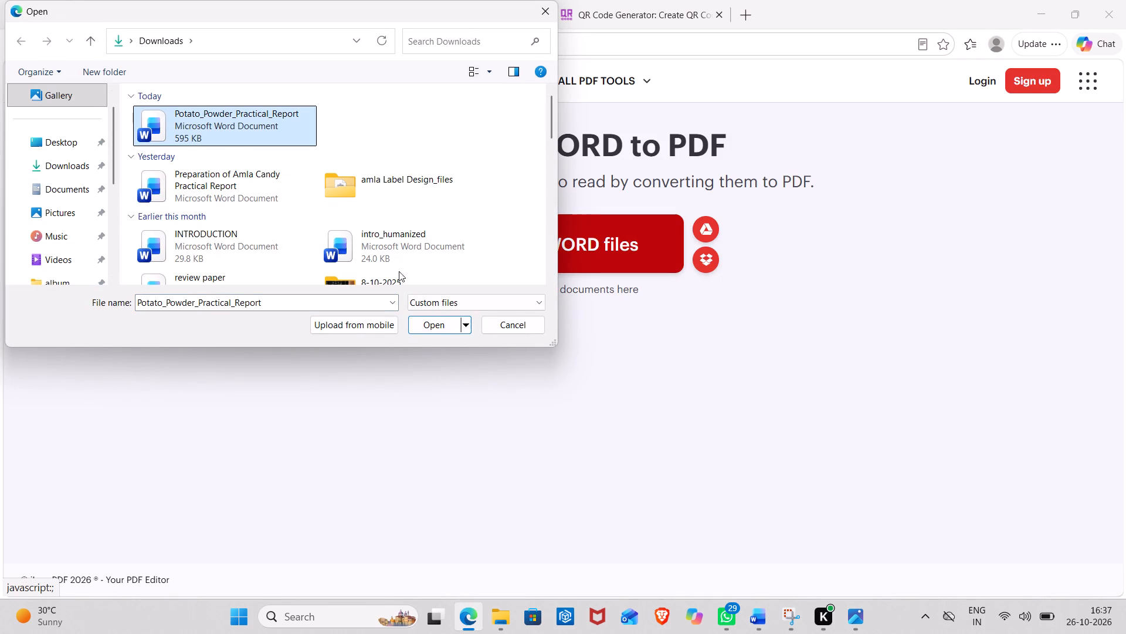
left_click(422, 322)
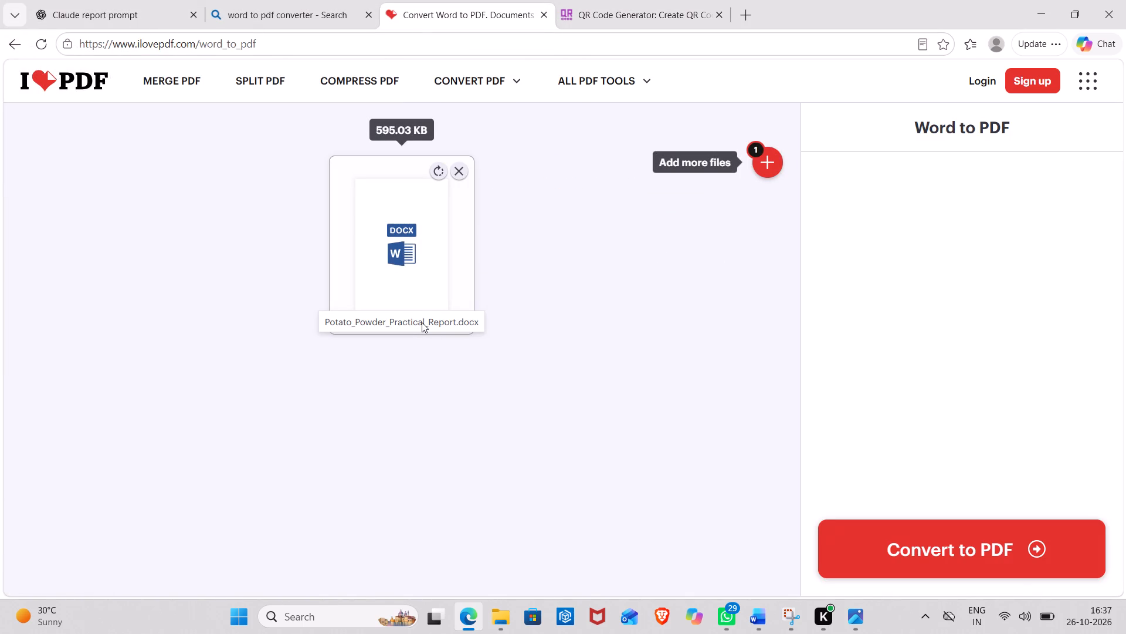
left_click(932, 557)
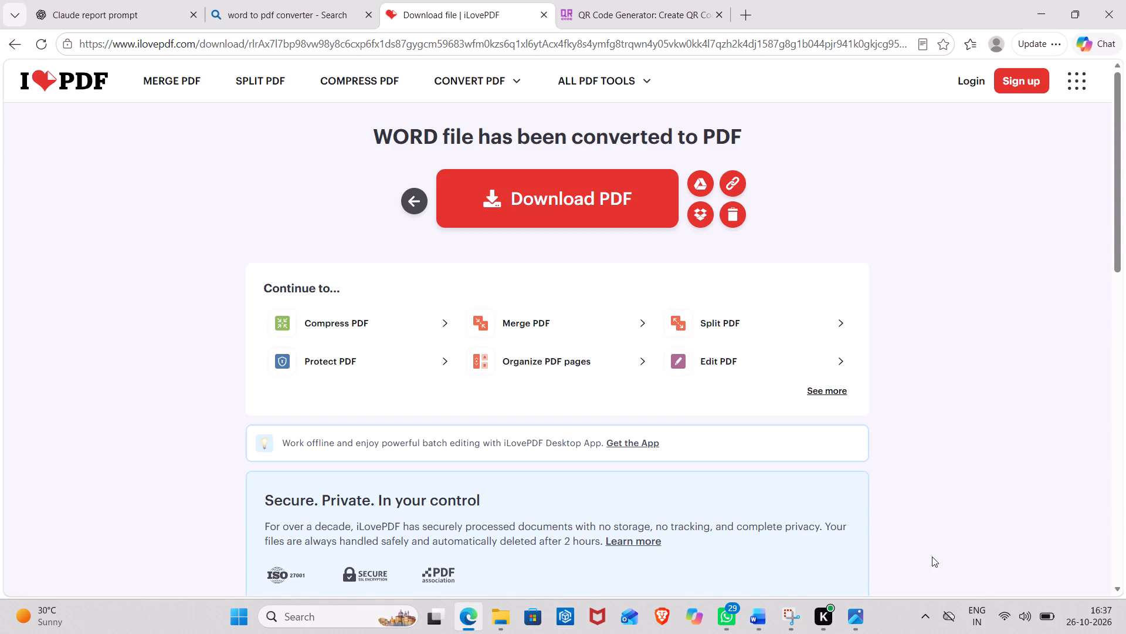
left_click(637, 210)
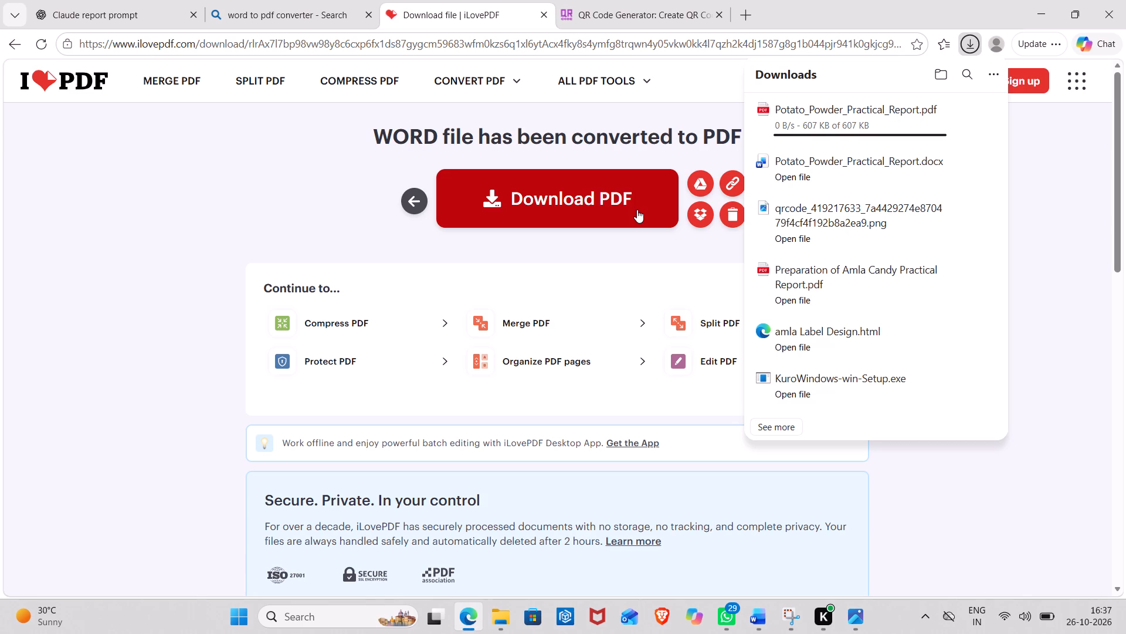
Generate a QR code from the Potato_Powder_Practical_Report PDF on ME-QR and download it as a 1000x1000 px PNG.
left_click(661, 6)
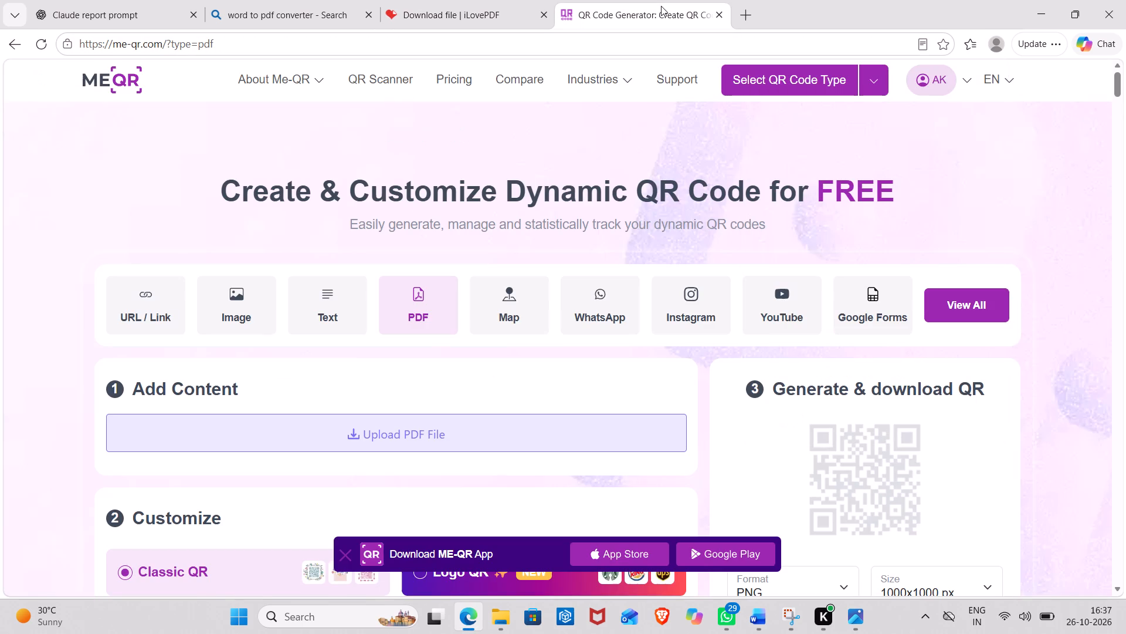
left_click(431, 309)
left_click(379, 443)
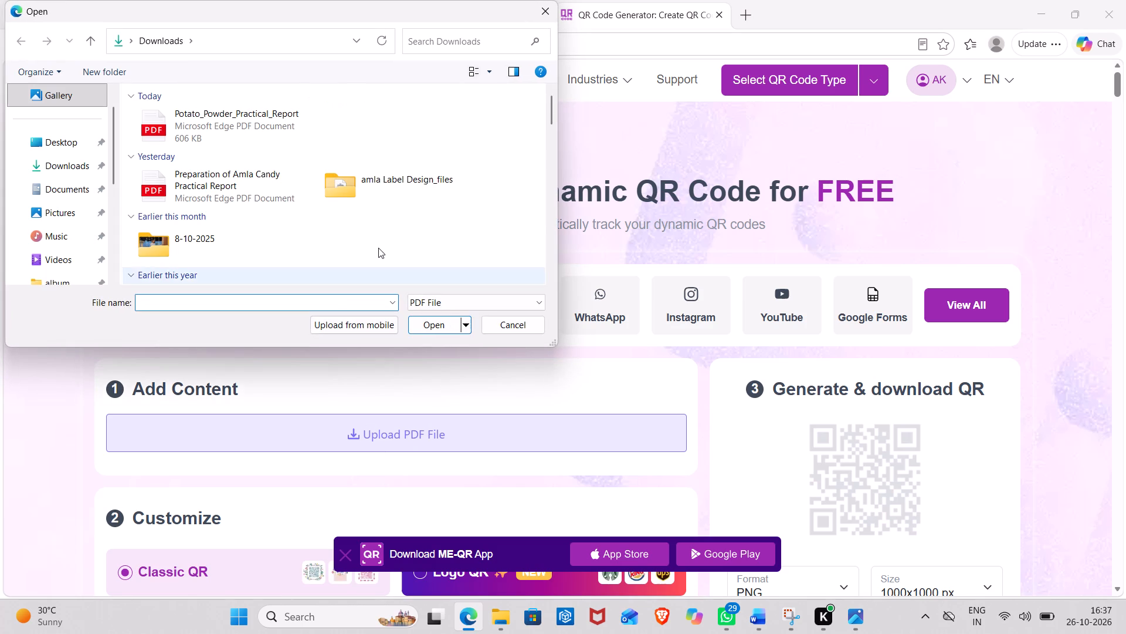
left_click(278, 123)
left_click(408, 332)
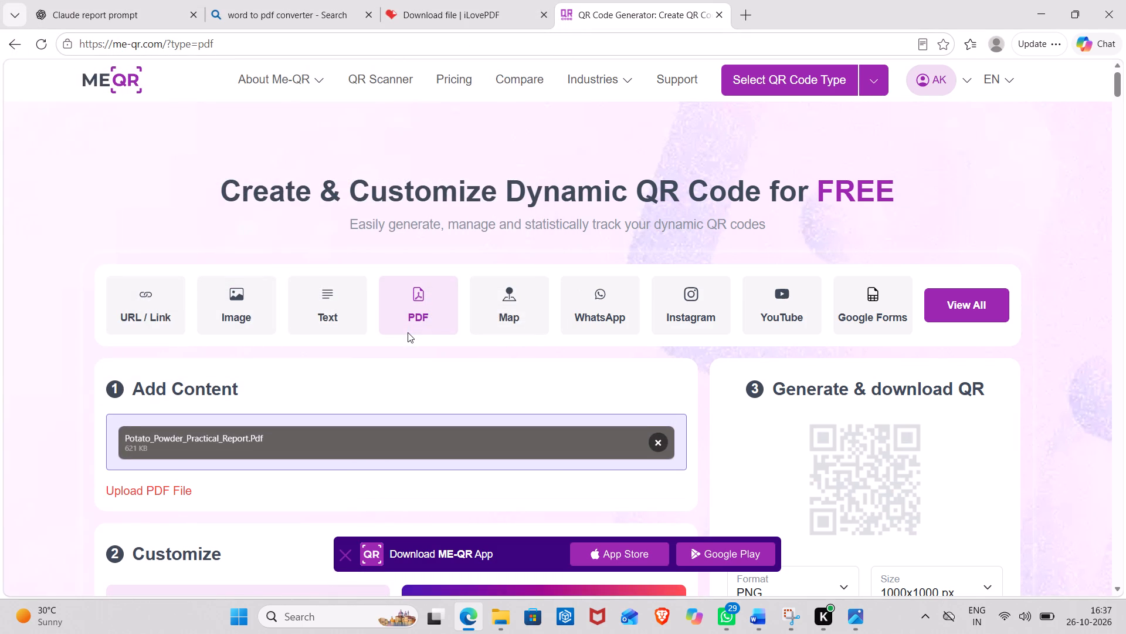
scroll(425, 272, "down", 3)
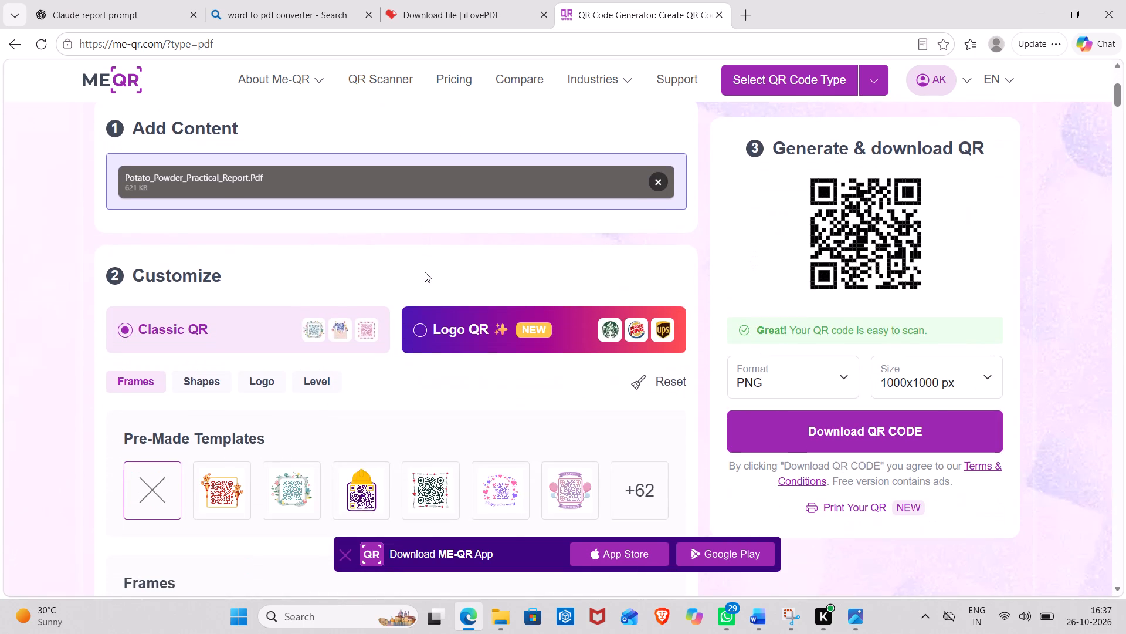
scroll(425, 272, "down", 1)
left_click(757, 430)
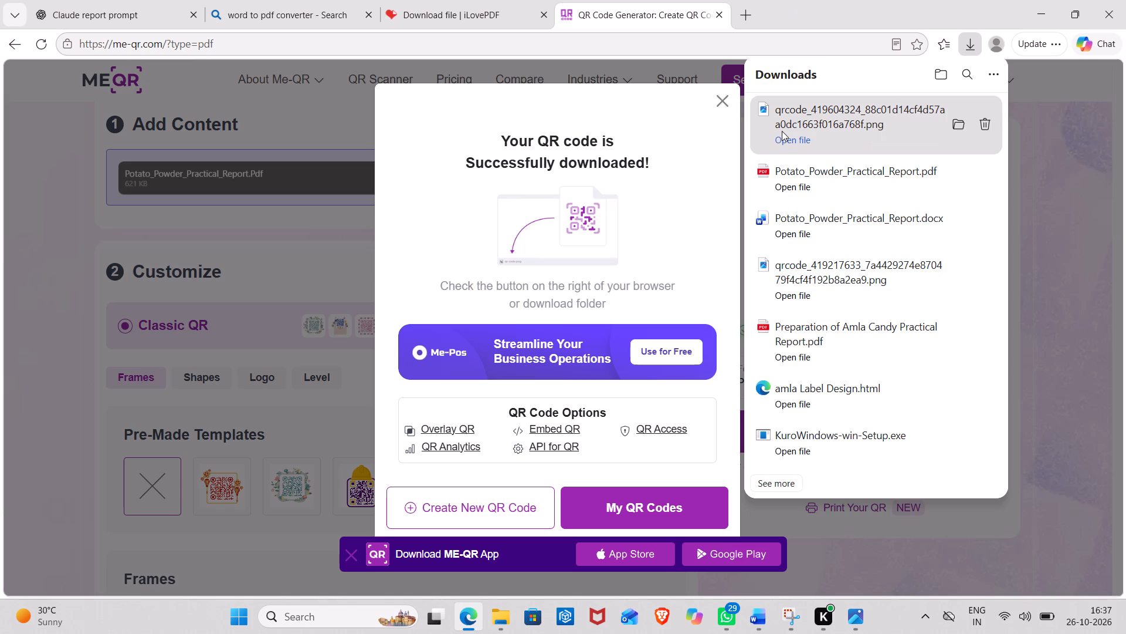
Copy the downloaded QR code image and paste it on a new line below the last reference of the potato report in Word.
left_click(781, 141)
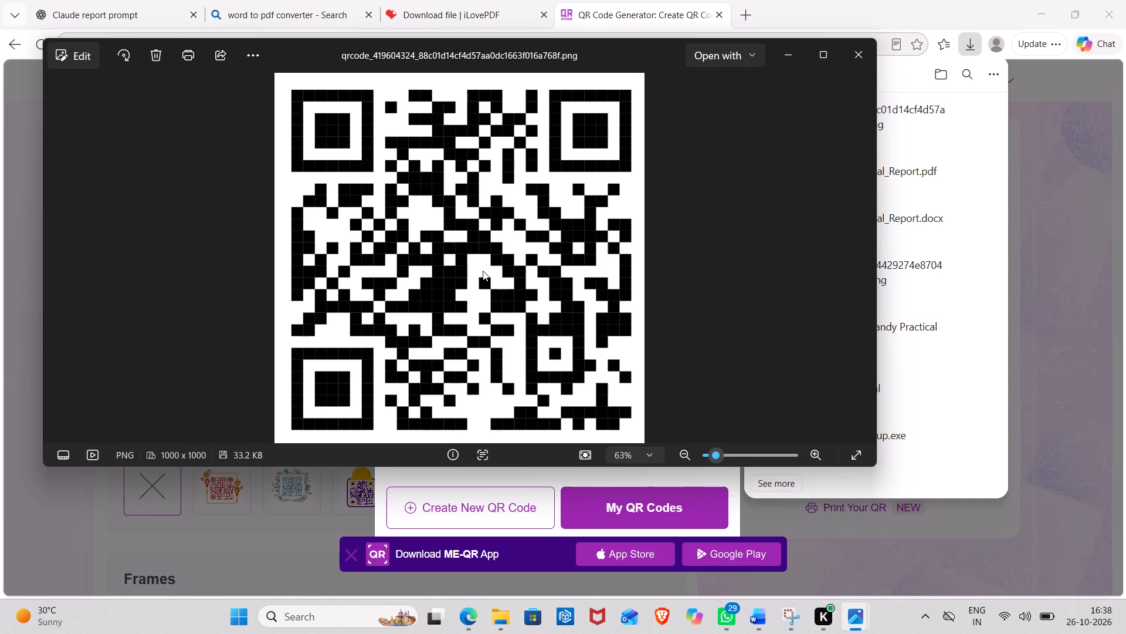
key("ctrl+c")
left_click(786, 45)
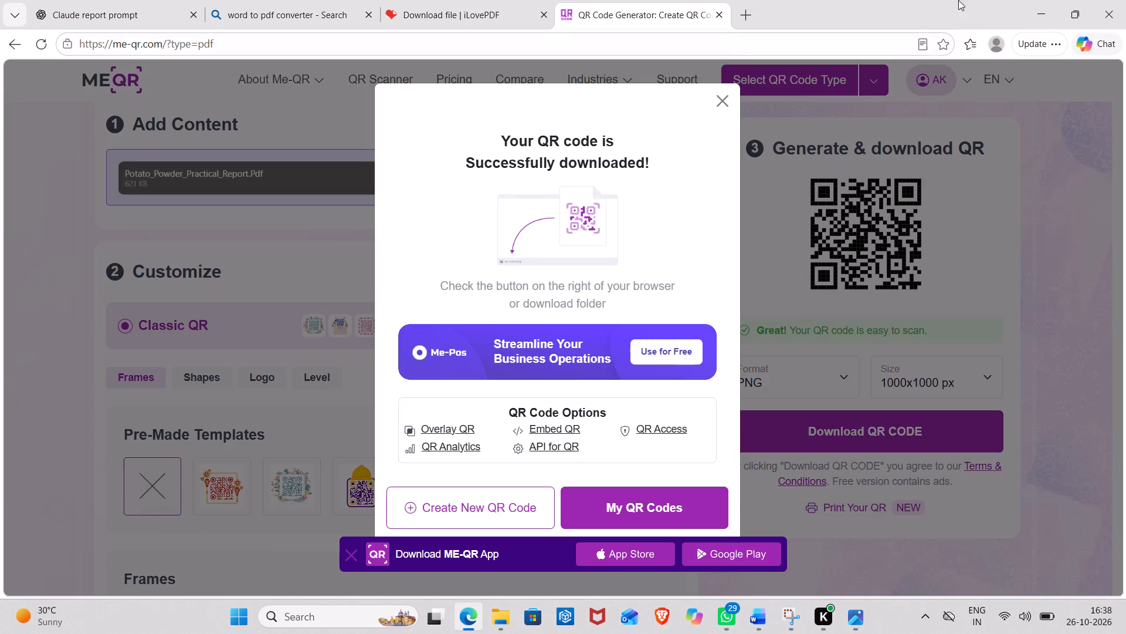
left_click(1031, 6)
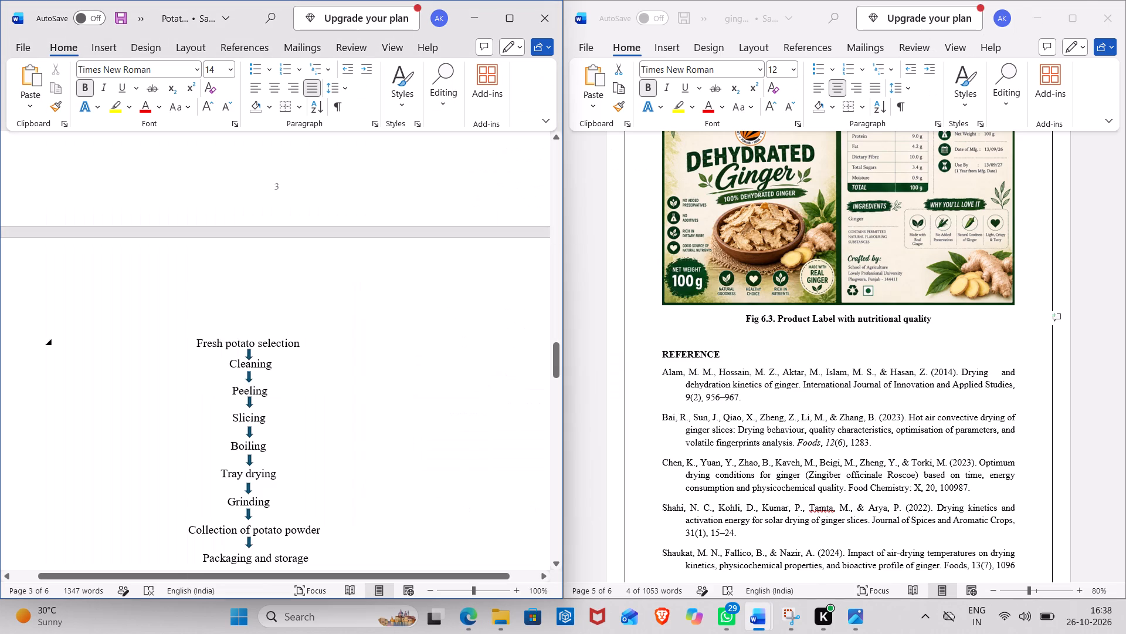
scroll(339, 352, "down", 8)
scroll(339, 352, "up", 1)
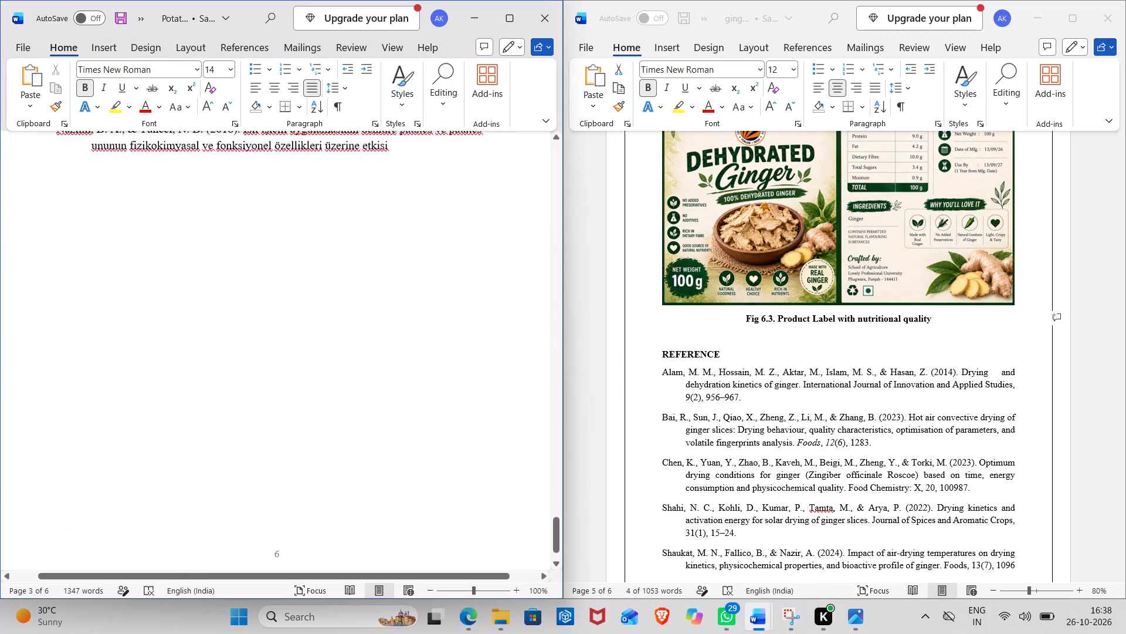
scroll(339, 352, "up", 1)
scroll(680, 309, "down", 3)
scroll(680, 309, "up", 1)
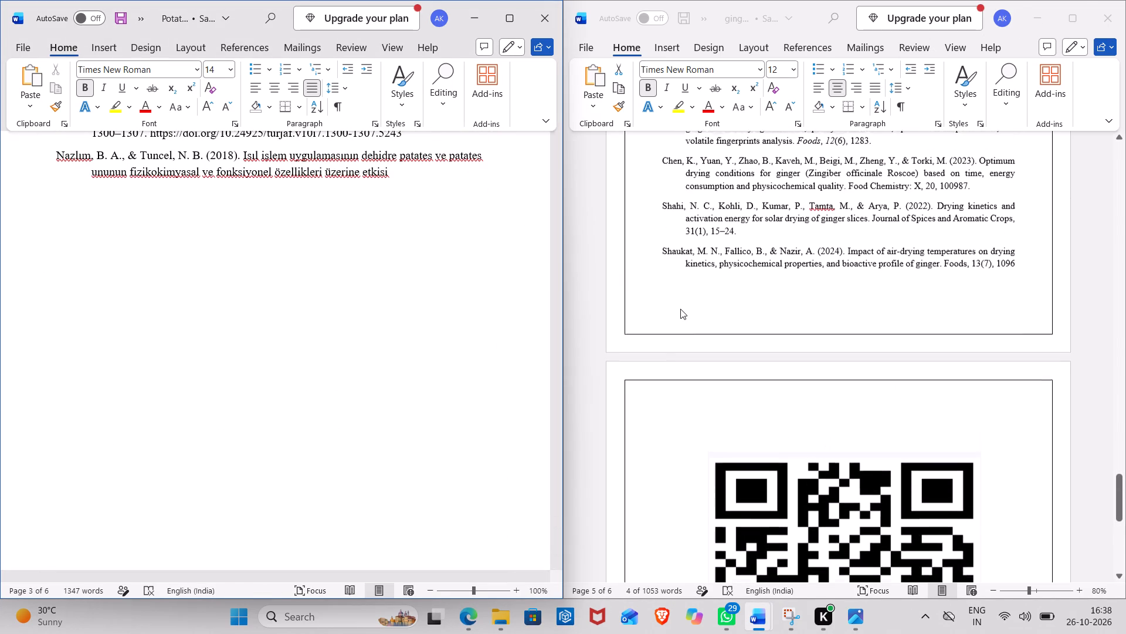
left_click(419, 179)
key("Return")
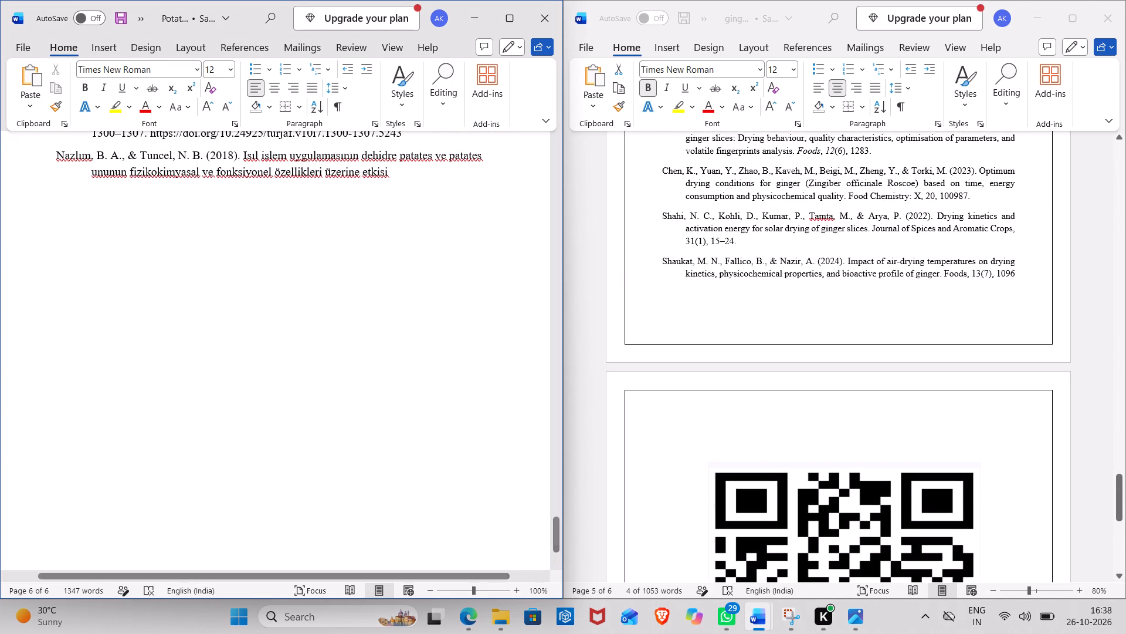
key("ctrl+v")
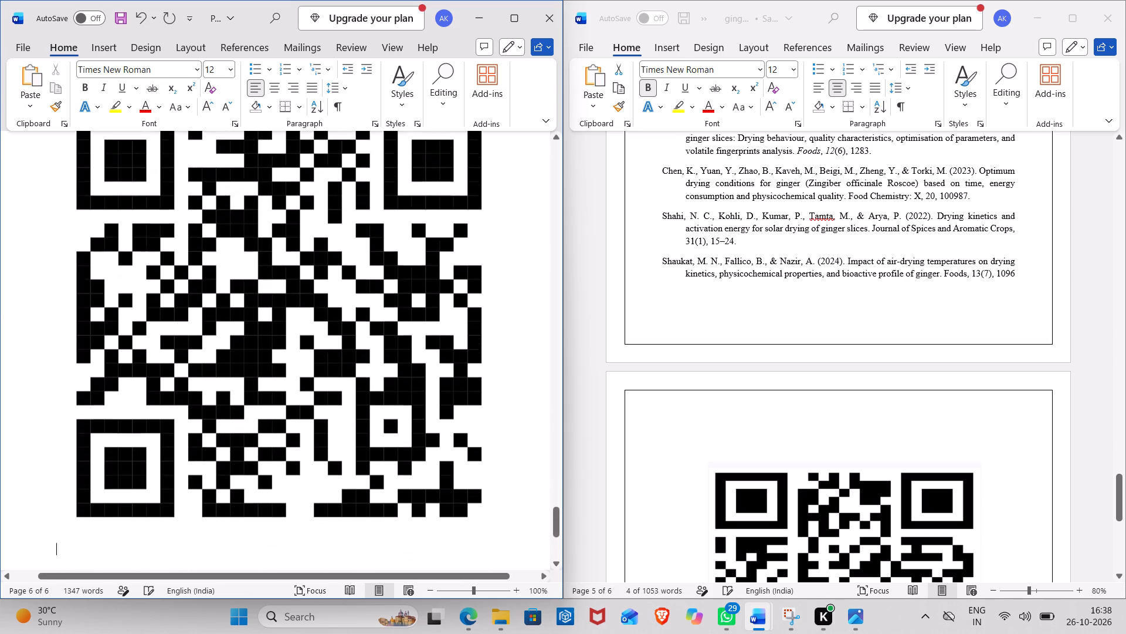
Shrink the pasted QR code to about half the text width so it fits beneath the last reference, and try to shift it toward the centre.
left_click(388, 237)
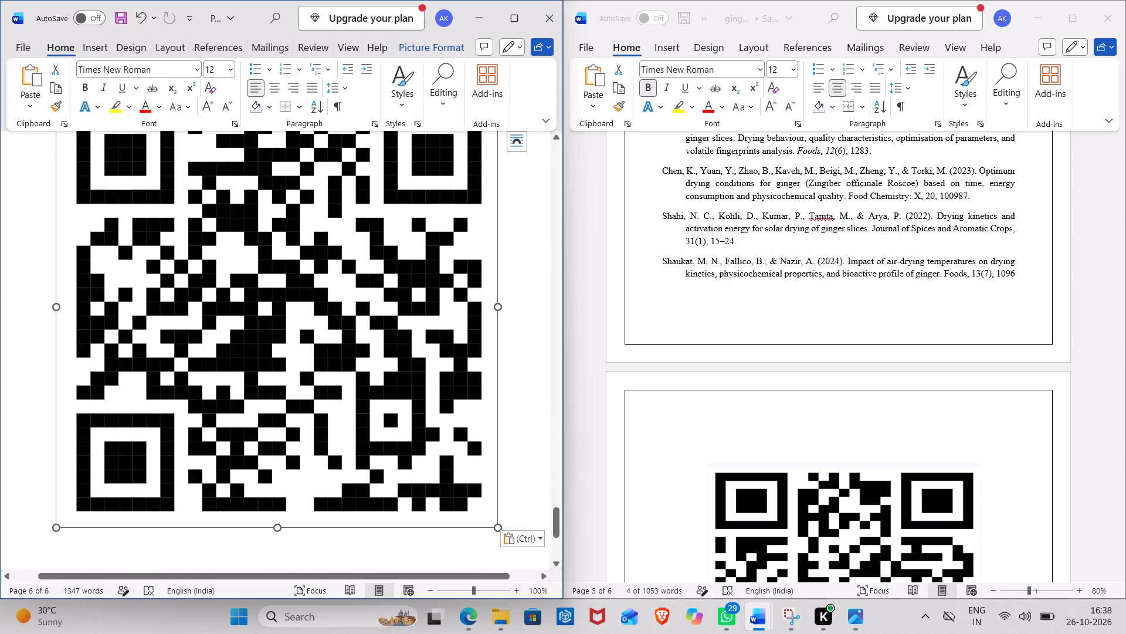
left_click_drag(497, 524, 320, 209)
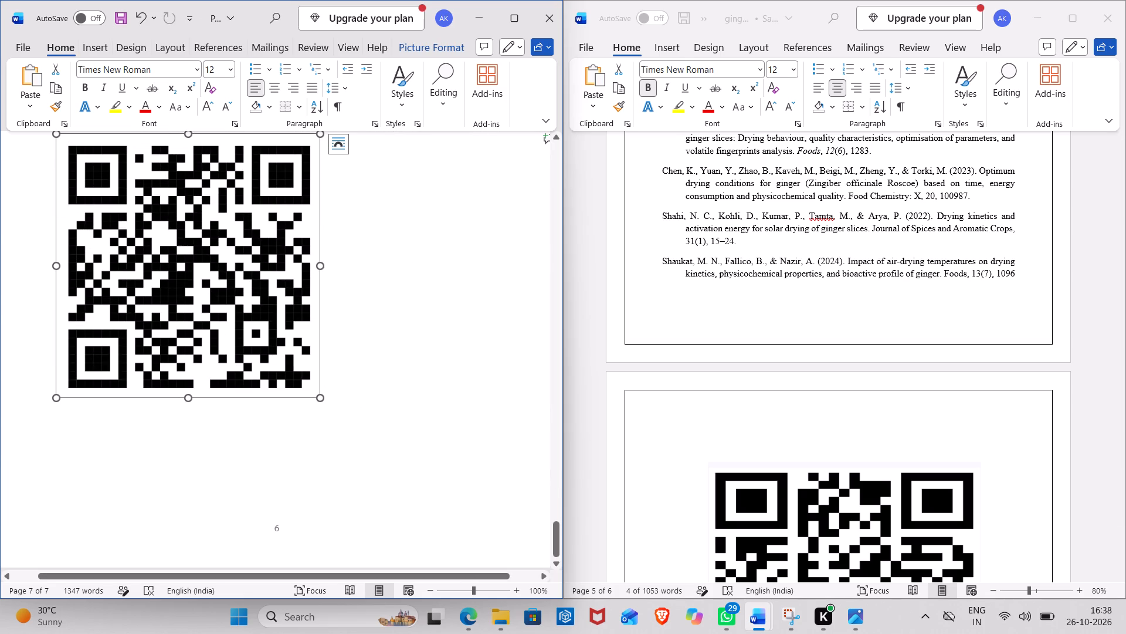
scroll(195, 207, "right", 4)
left_click_drag(195, 207, 230, 210)
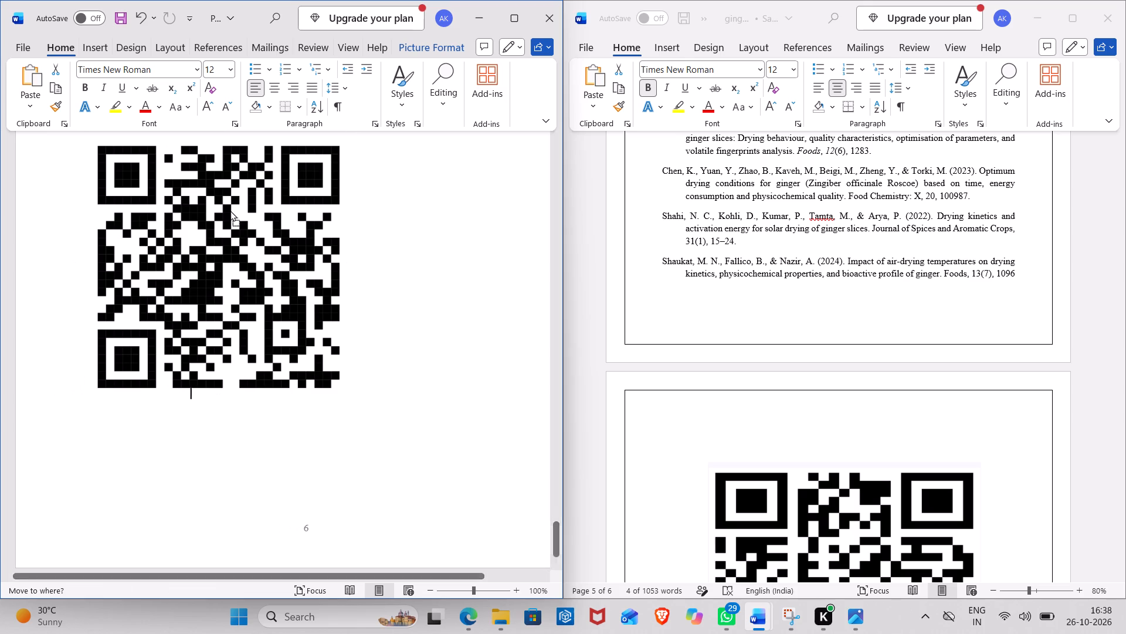
left_click_drag(230, 210, 269, 214)
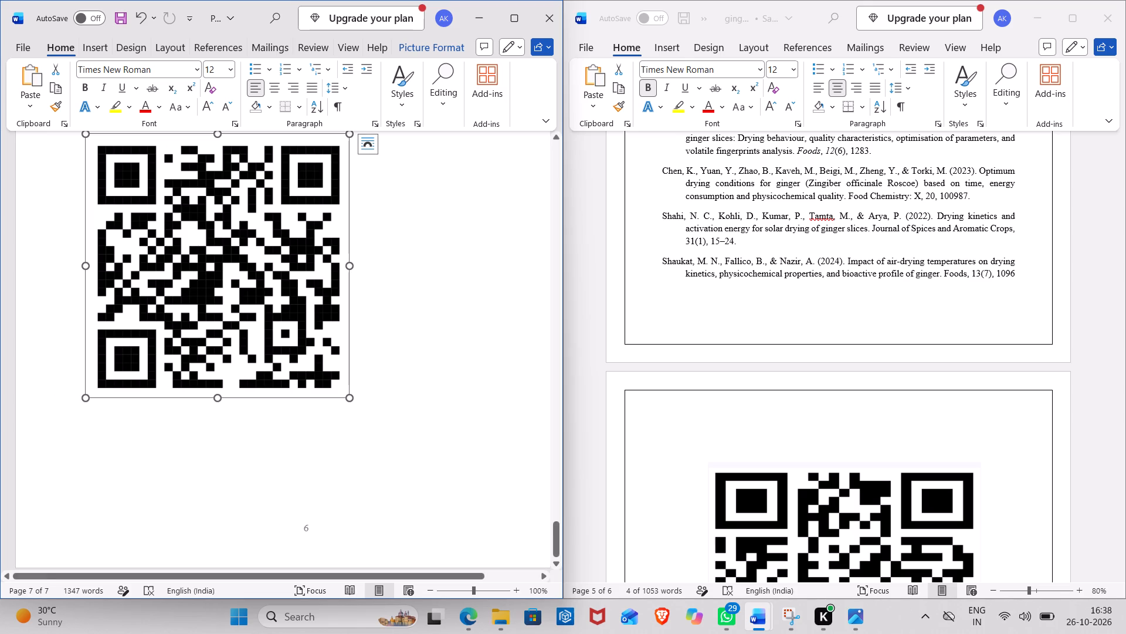
left_click_drag(80, 265, 106, 247)
scroll(221, 229, "up", 5)
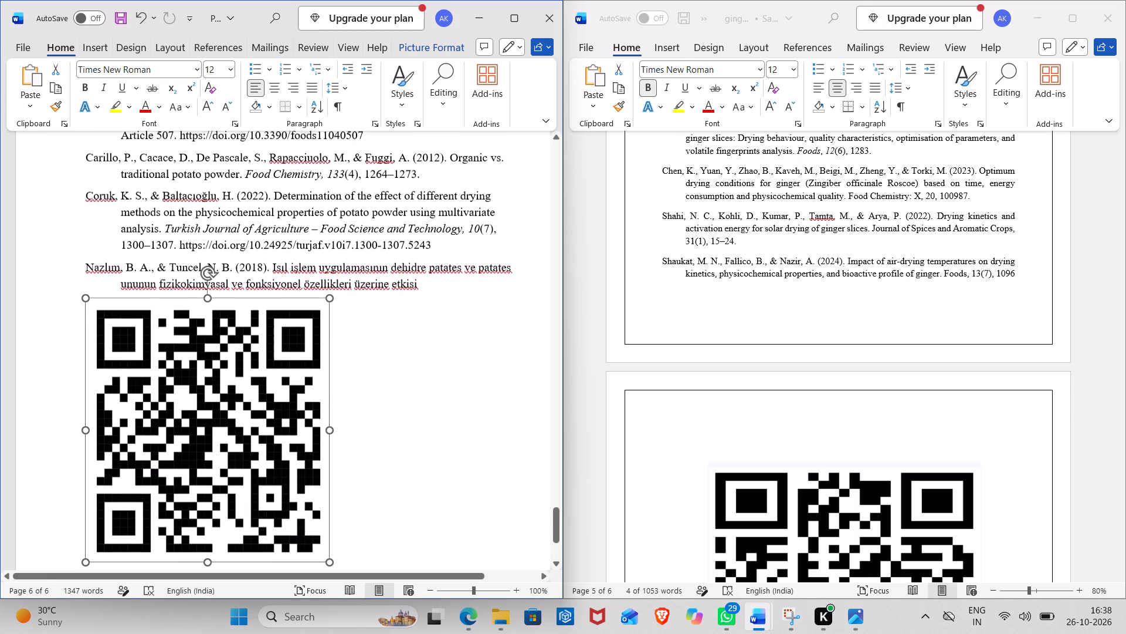
scroll(221, 229, "up", 1)
left_click_drag(211, 298, 294, 314)
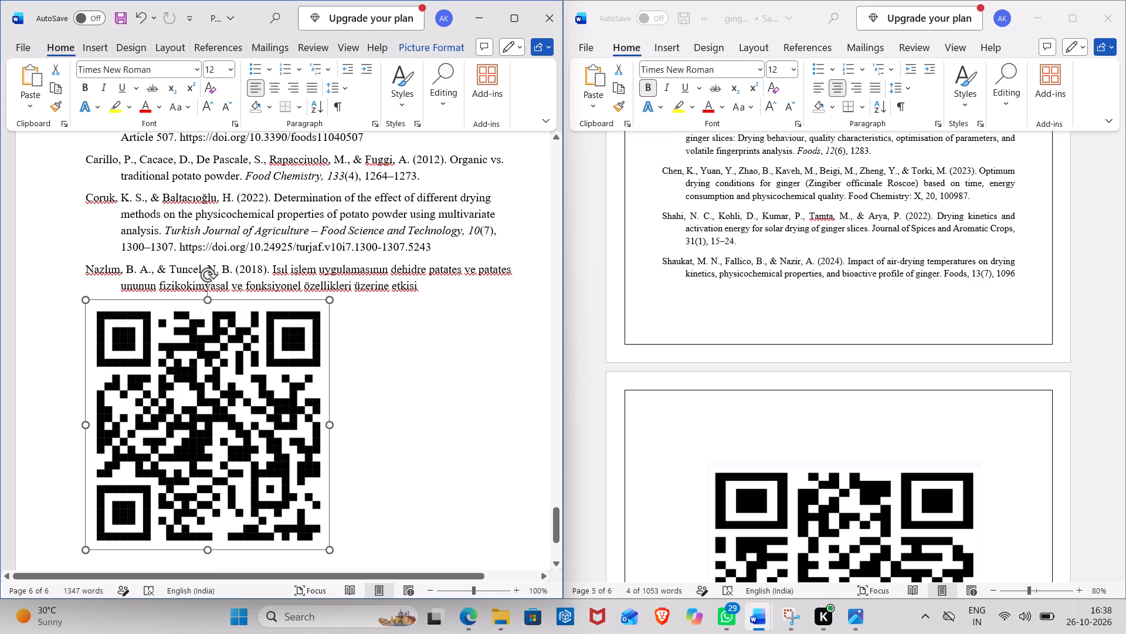
left_click_drag(294, 314, 299, 318)
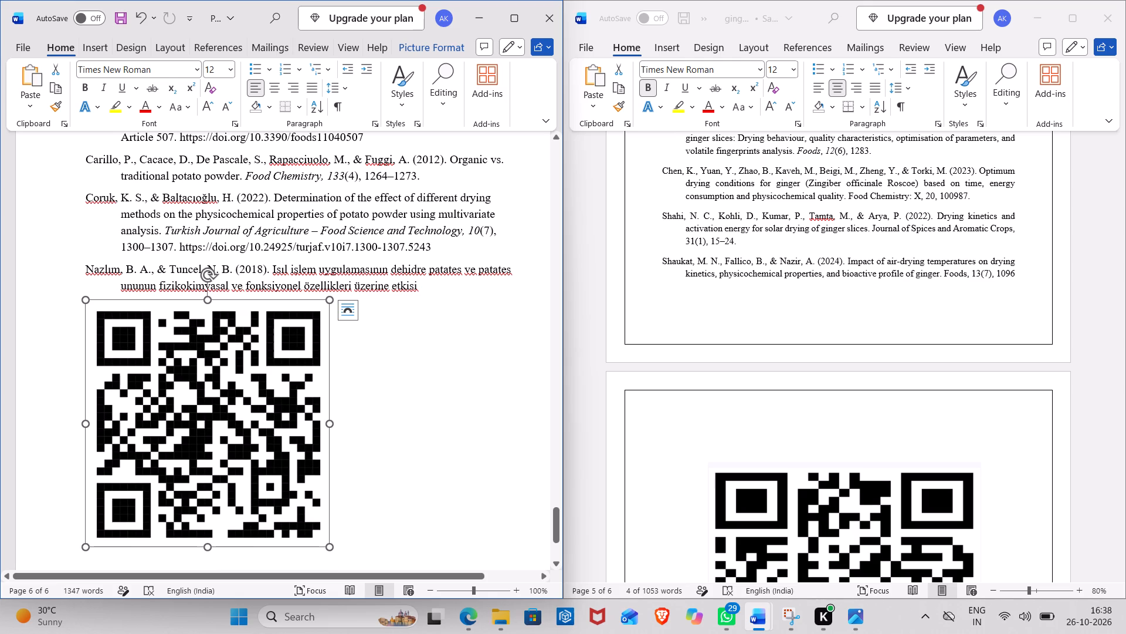
Cut the QR code and paste it back on the same line after a run of spaces to shift it toward the page centre.
key("ctrl+x")
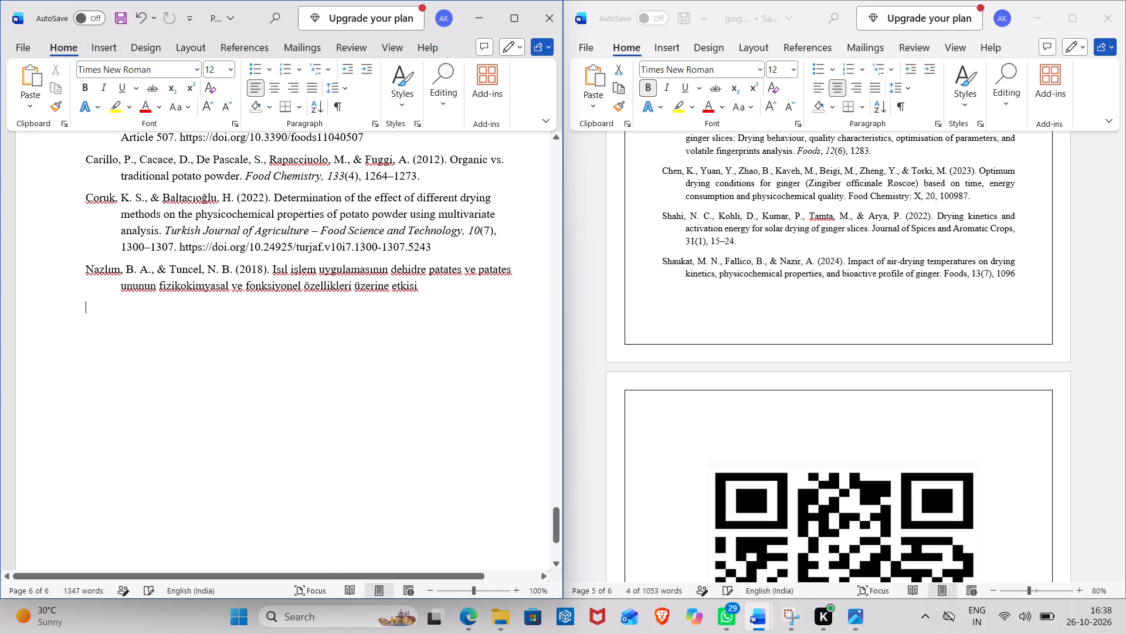
key("space")
key("space")
key("space")
key("space")
key("space")
key("space")
key("space")
key("space")
key("space")
key("space")
key("space")
key("space")
key("space")
key("space")
key("space")
key("space")
key("space")
key("space")
key("space")
key("space")
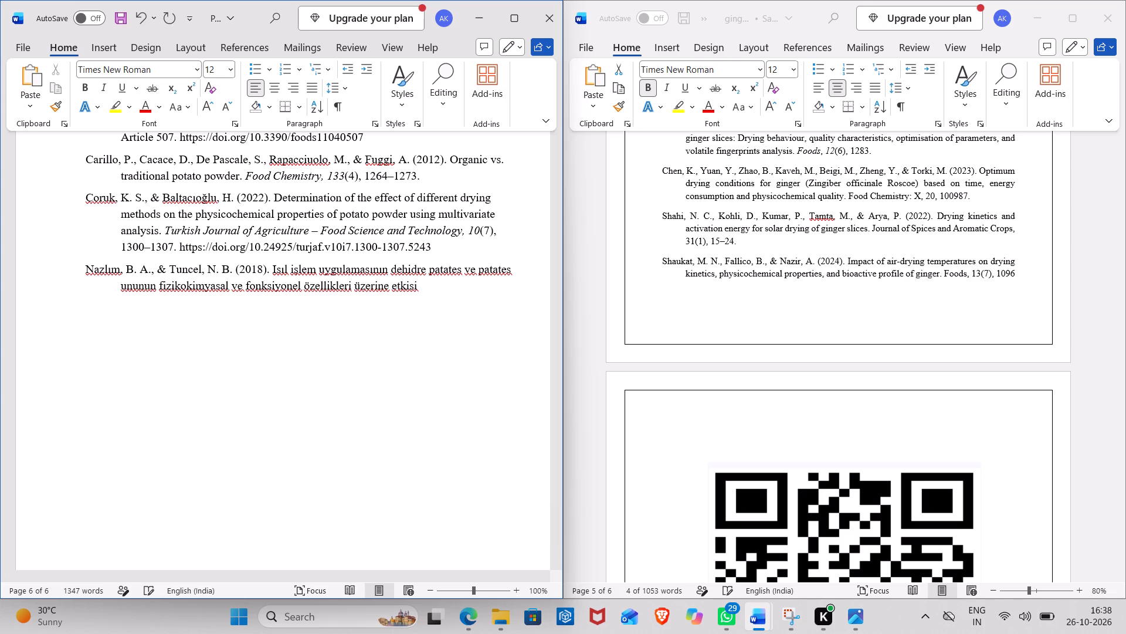
key("space")
key("space")
key("space")
key("ctrl+v")
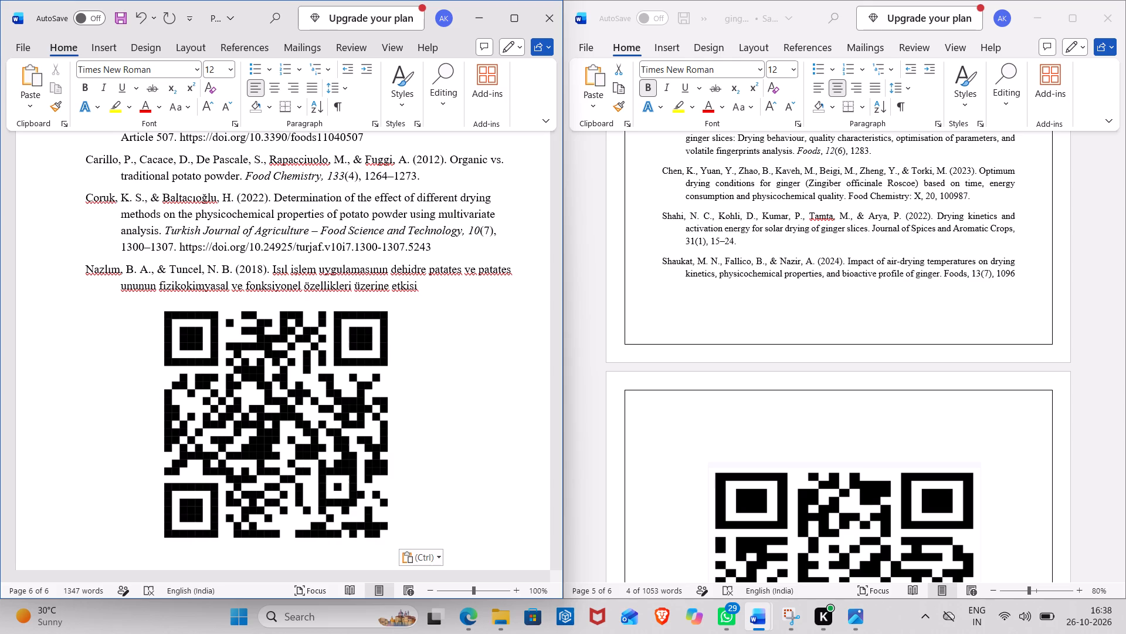
Caption the QR code on a new line as "Fig 6.4. QR-Code of potato powder", copying the opening words from the ginger report's caption.
scroll(168, 348, "down", 1)
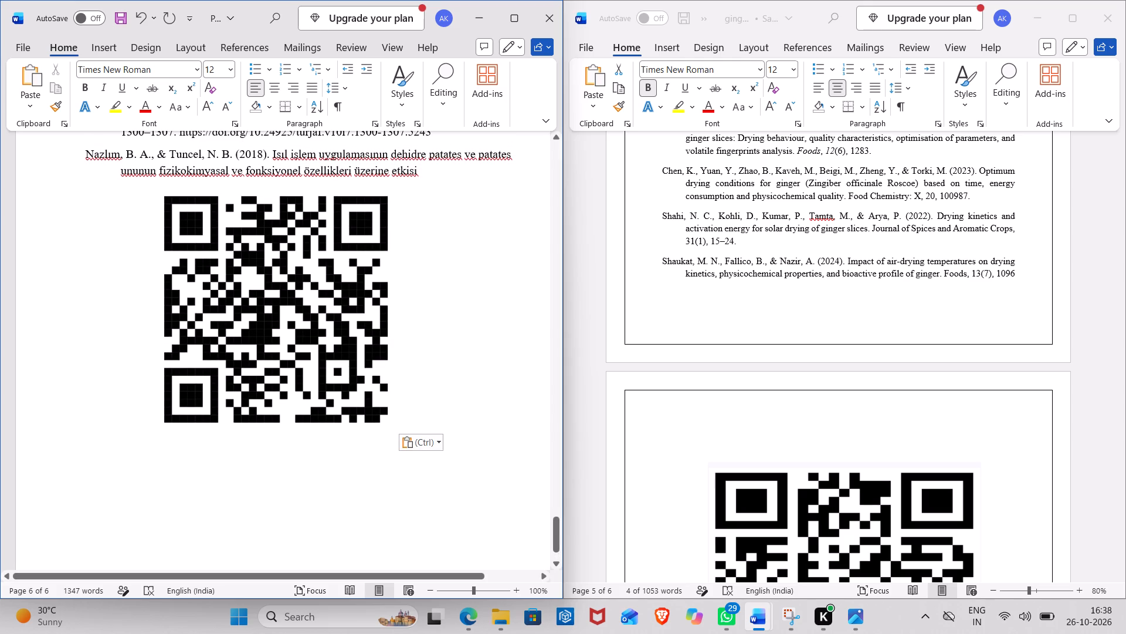
key("Return")
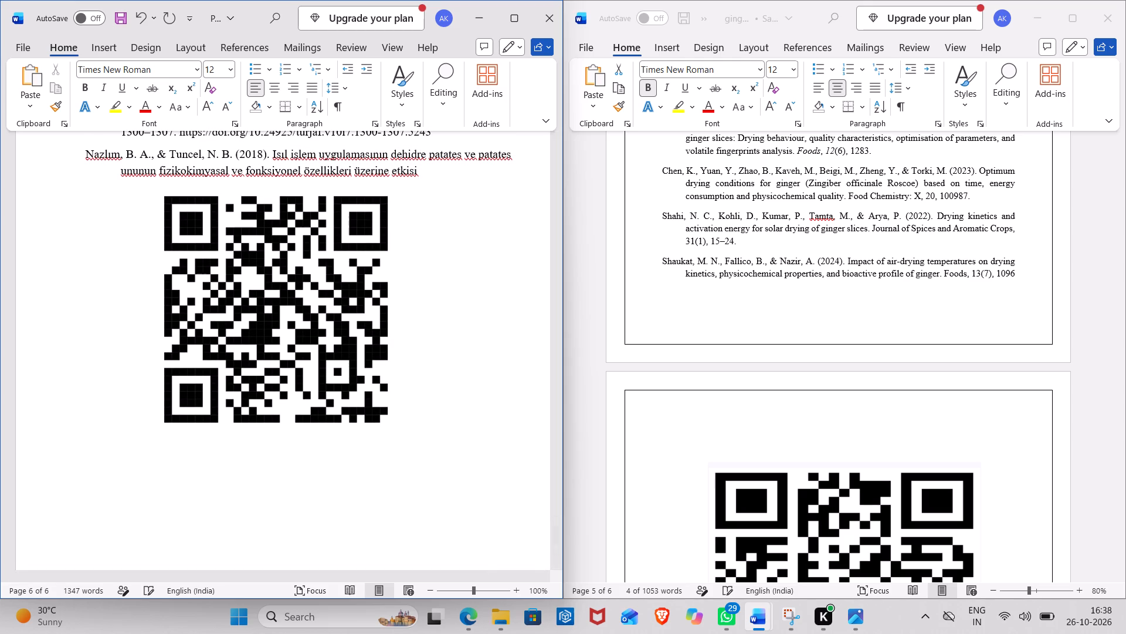
scroll(314, 322, "down", 1)
scroll(818, 260, "down", 1)
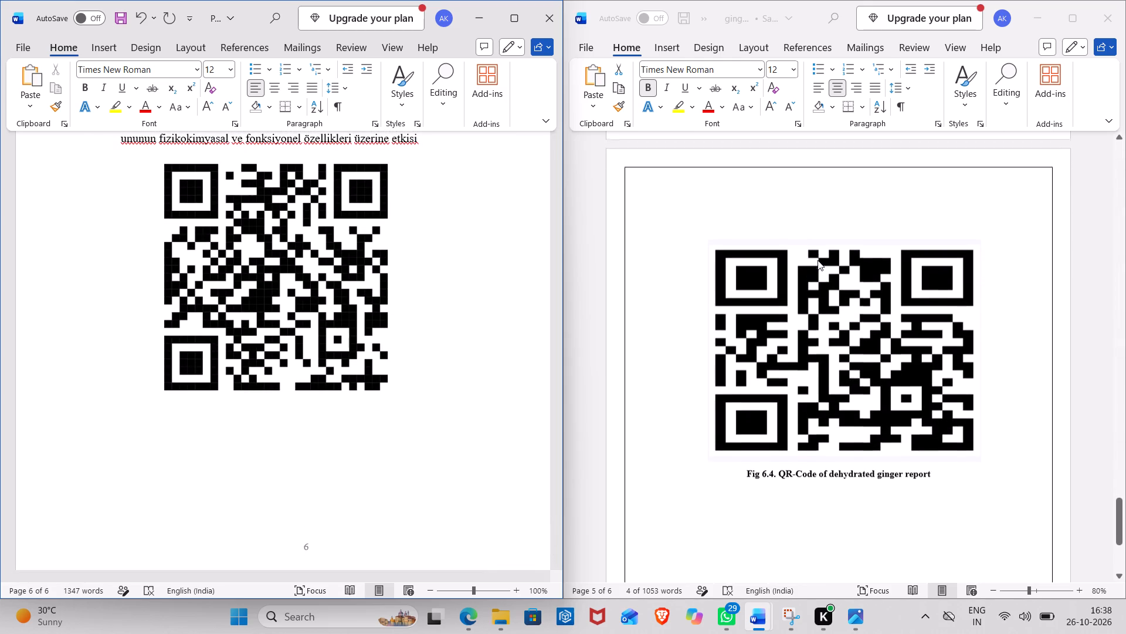
scroll(818, 260, "down", 1)
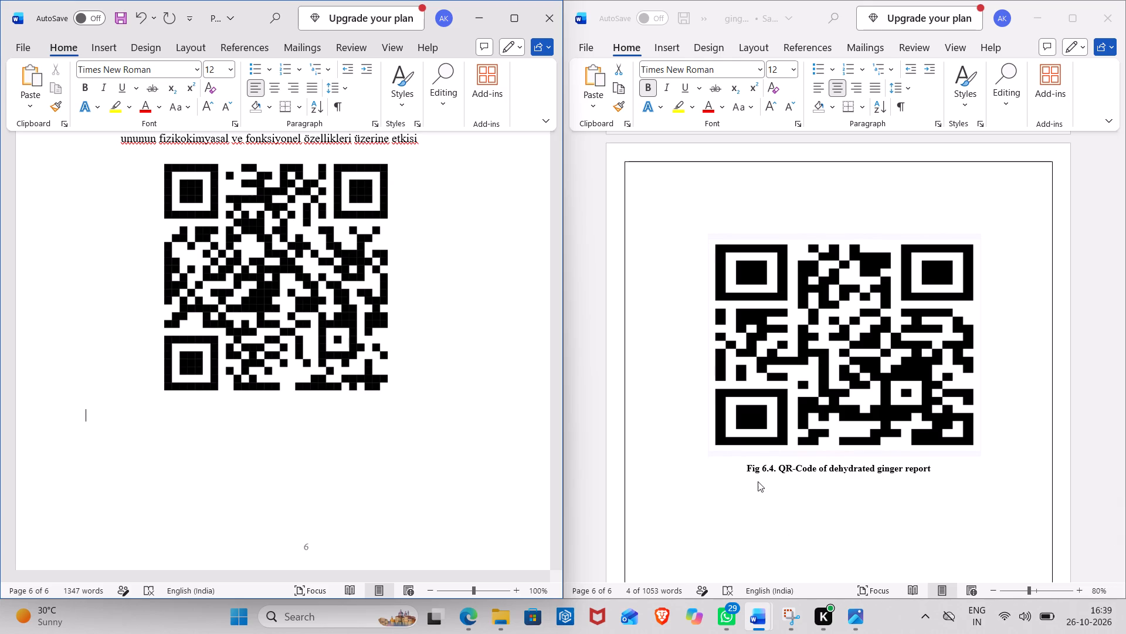
left_click(745, 468)
left_click_drag(745, 468, 813, 464)
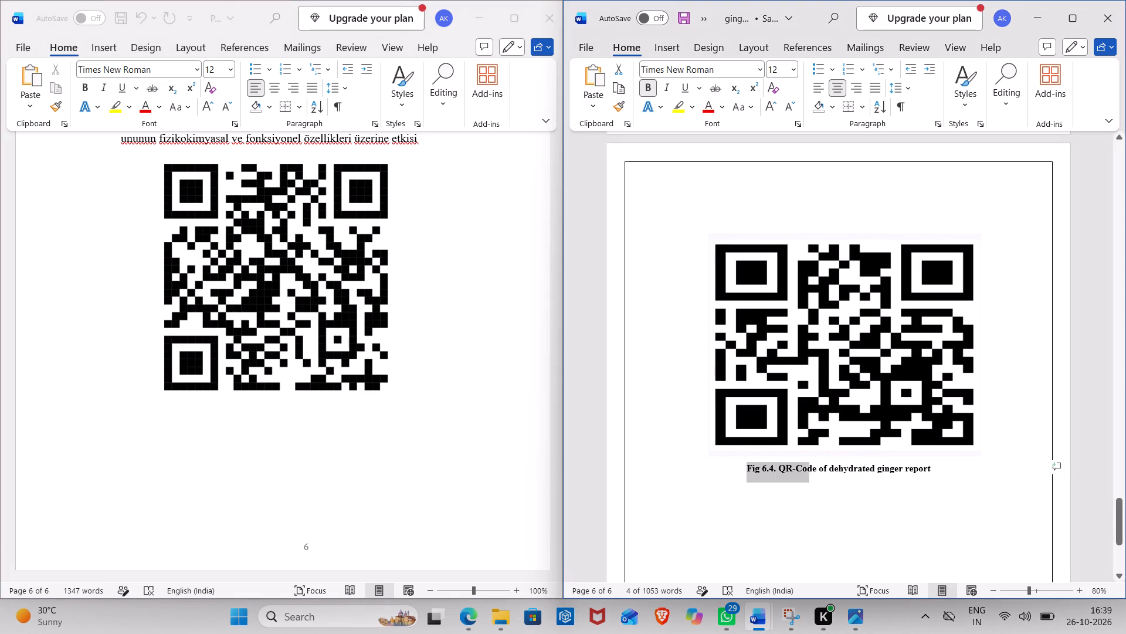
left_click_drag(813, 464, 829, 471)
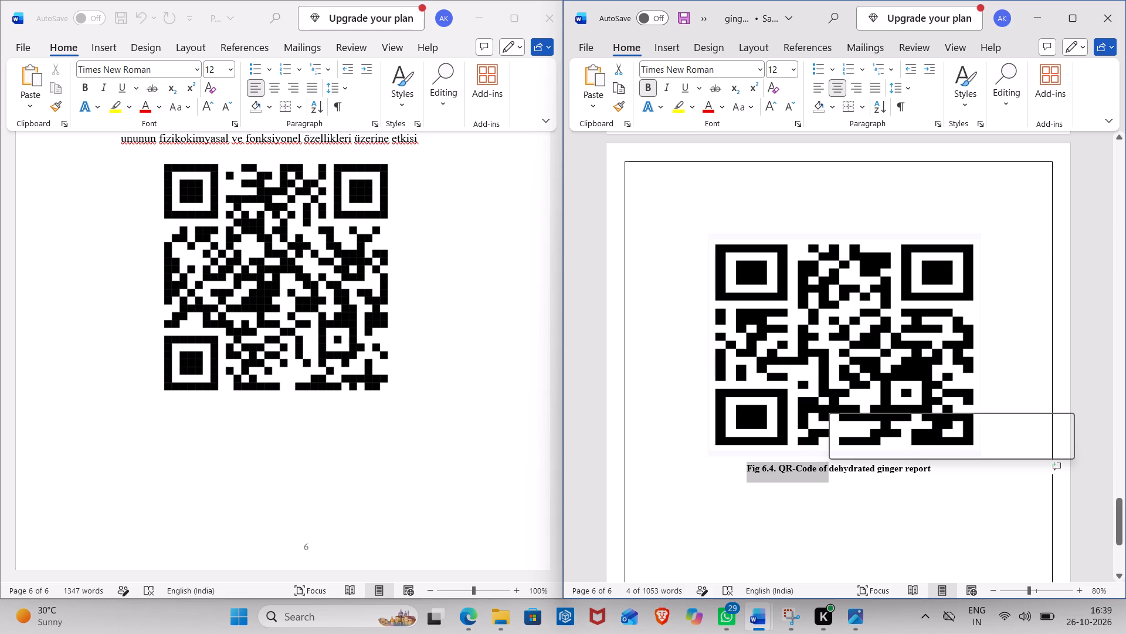
key("ctrl+c")
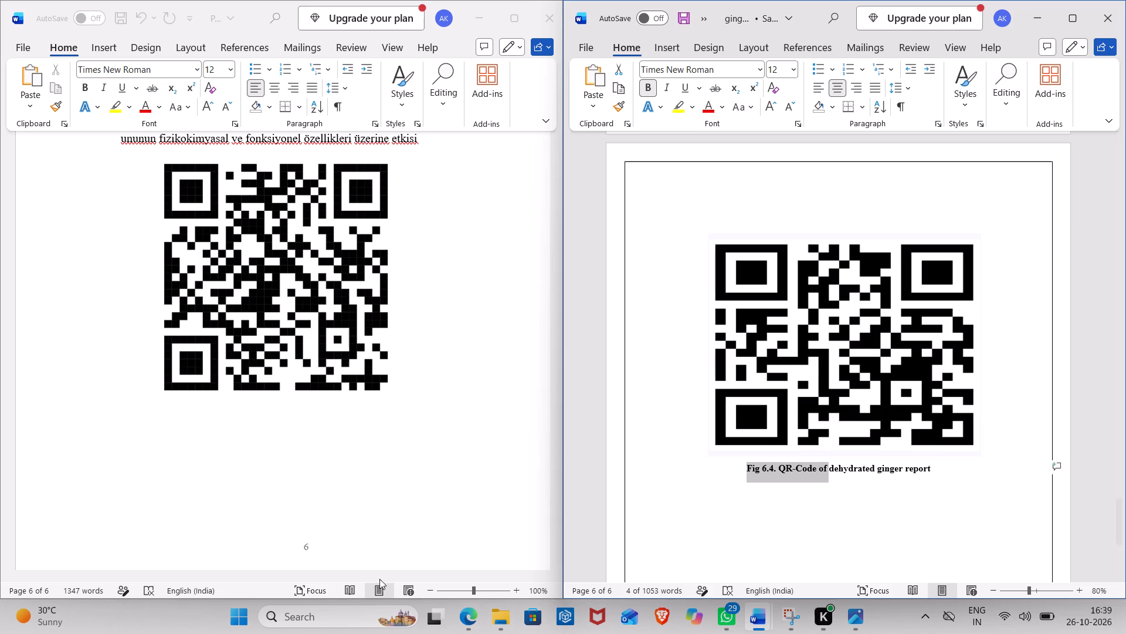
left_click(208, 427)
key("ctrl+v")
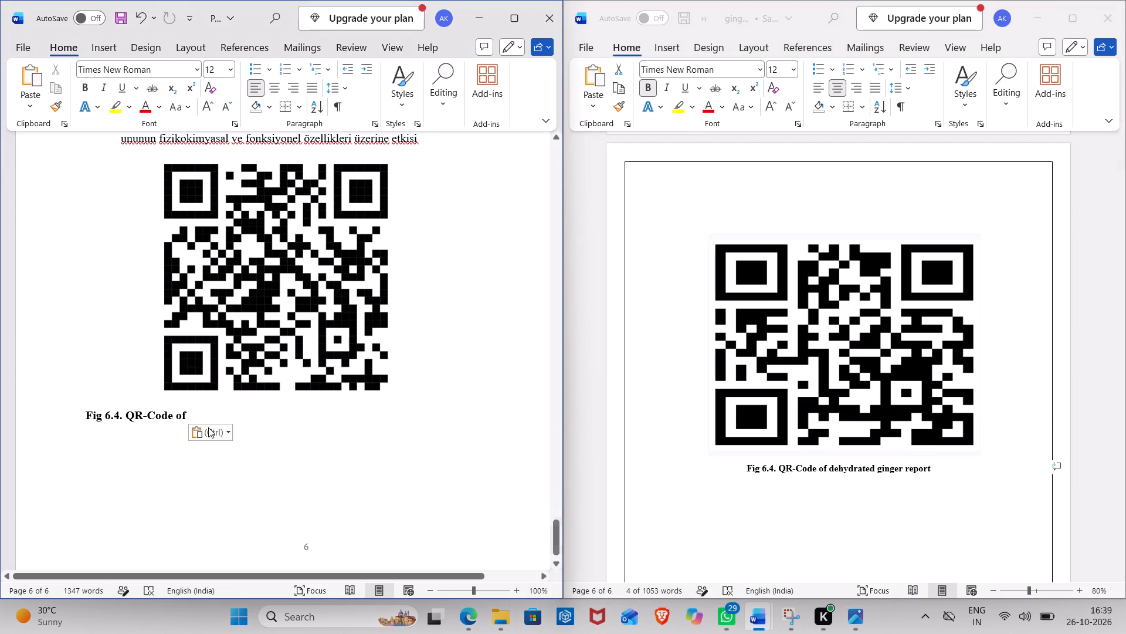
key("space")
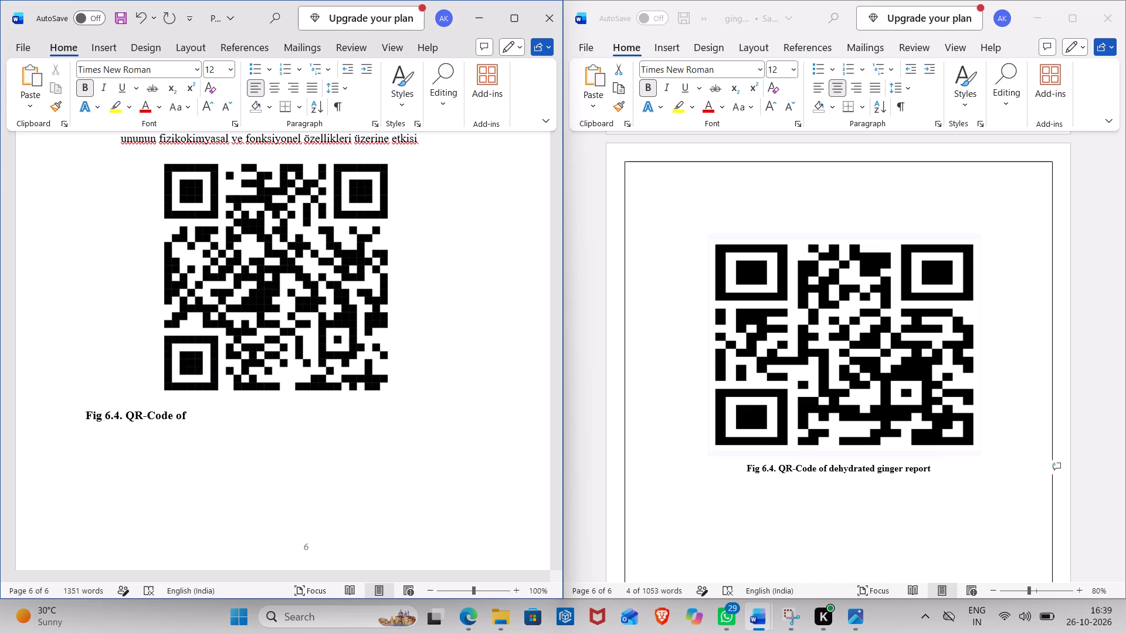
type("potato po")
key("w")
type("der")
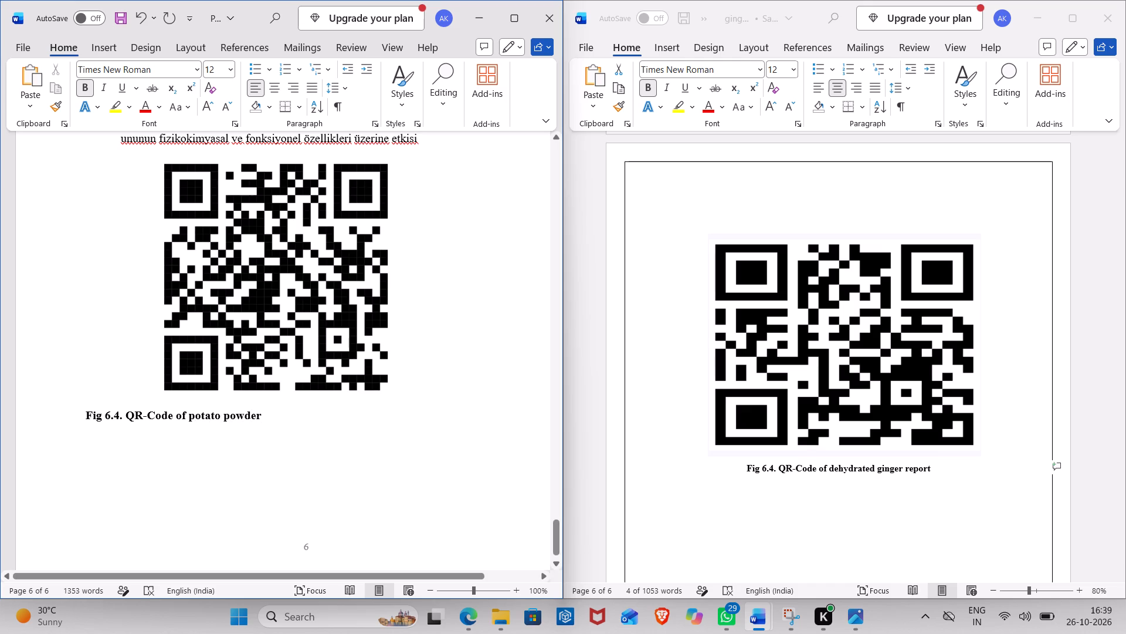
Indent the QR code caption with leading spaces so it sits roughly centred beneath the image.
left_click(78, 420)
key("space")
key("space")
key("space")
key("space")
key("space")
key("space")
key("space")
key("space")
key("space")
key("space")
key("space")
key("space")
key("space")
key("space")
key("space")
key("space")
key("space")
key("space")
key("space")
key("space")
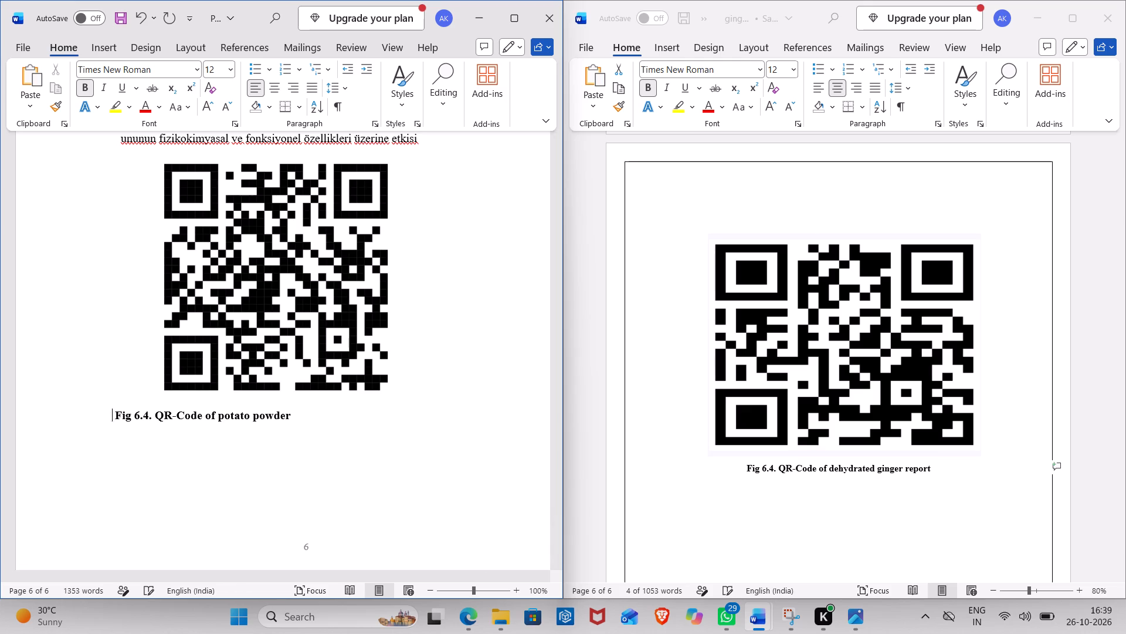
key("space")
key("space")
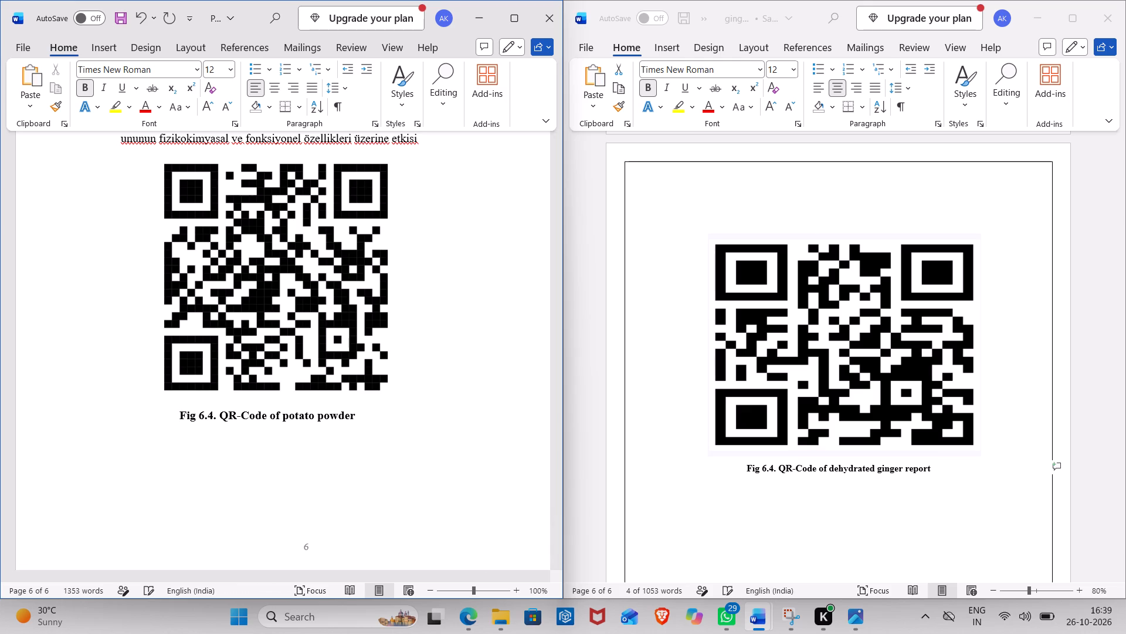
key("space")
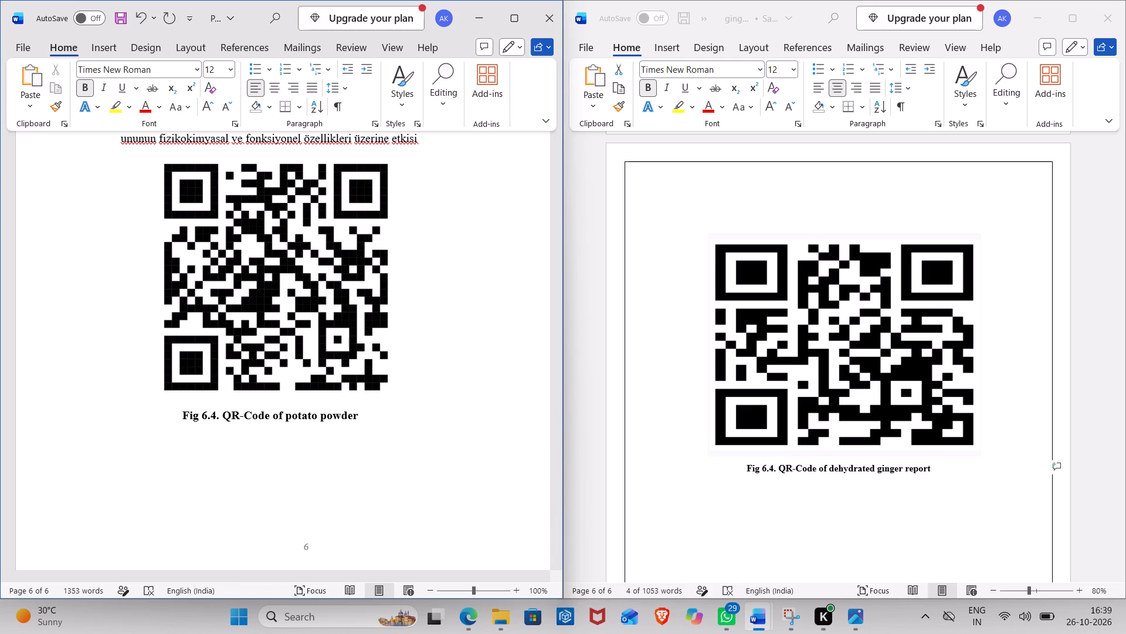
Justify everything in the potato report from the Introduction heading through the QR code caption at the end.
scroll(78, 420, "up", 2)
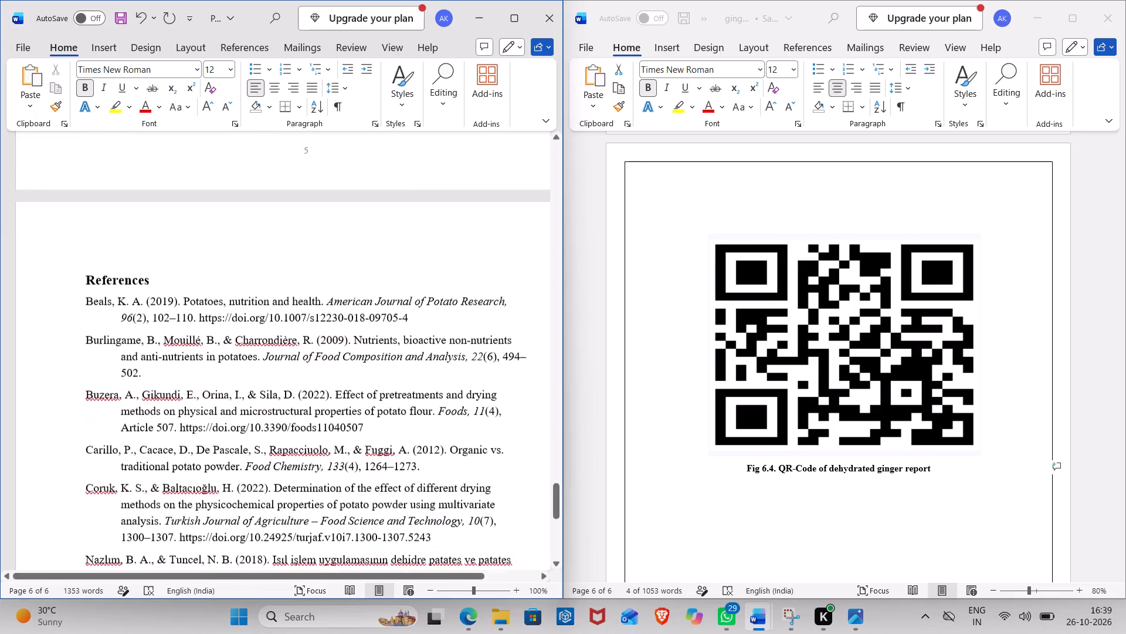
scroll(78, 420, "up", 6)
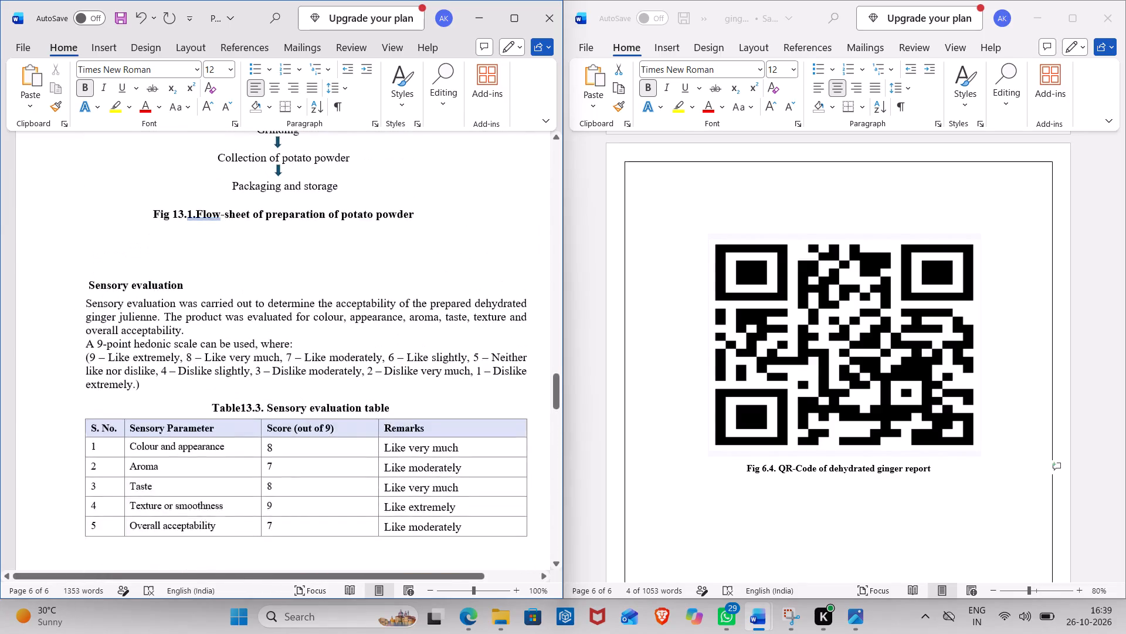
scroll(78, 420, "up", 6)
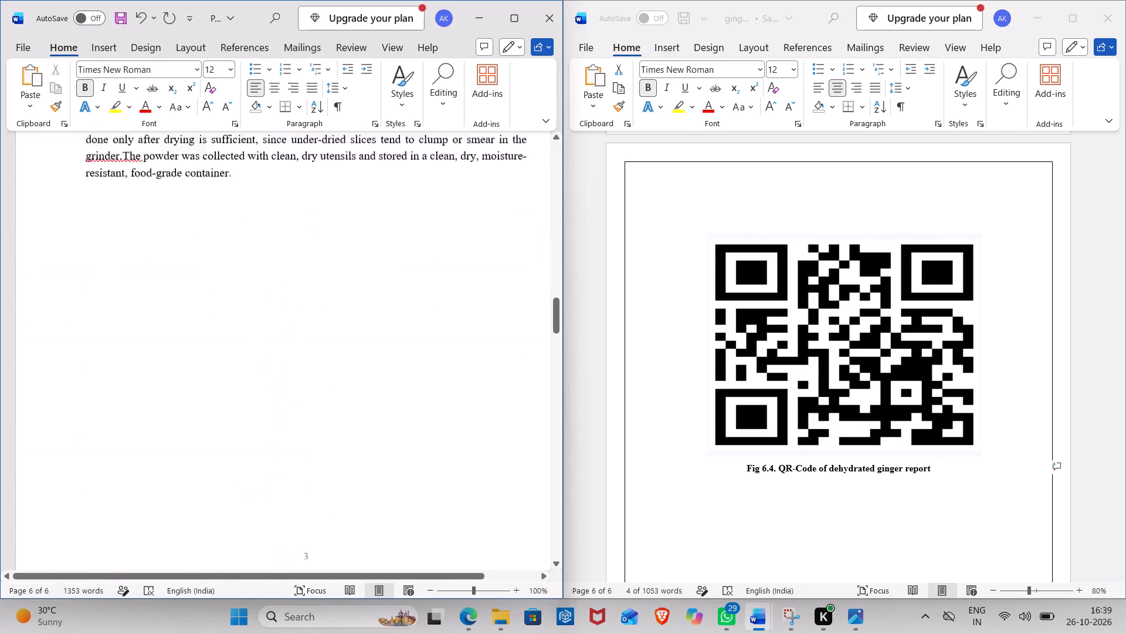
scroll(78, 420, "up", 2)
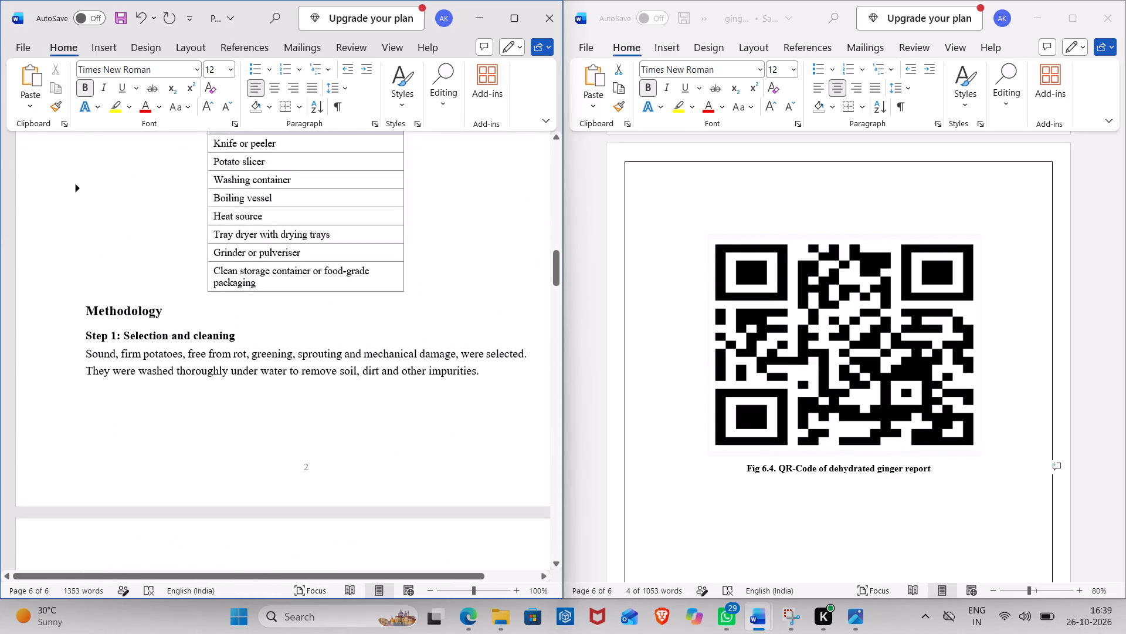
scroll(78, 420, "up", 4)
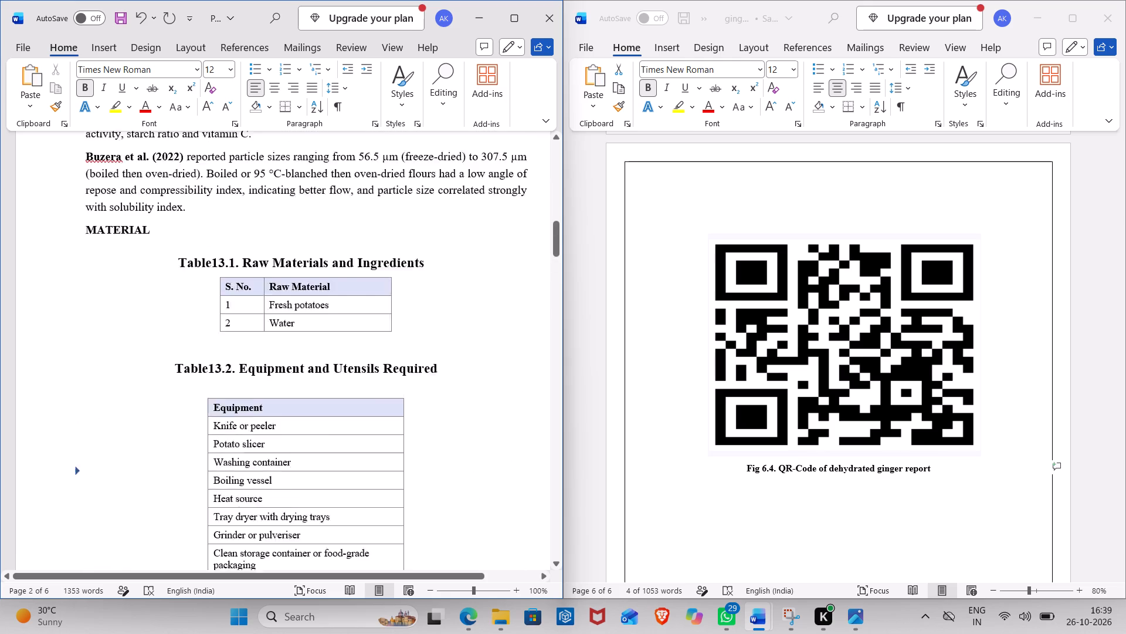
scroll(78, 420, "up", 4)
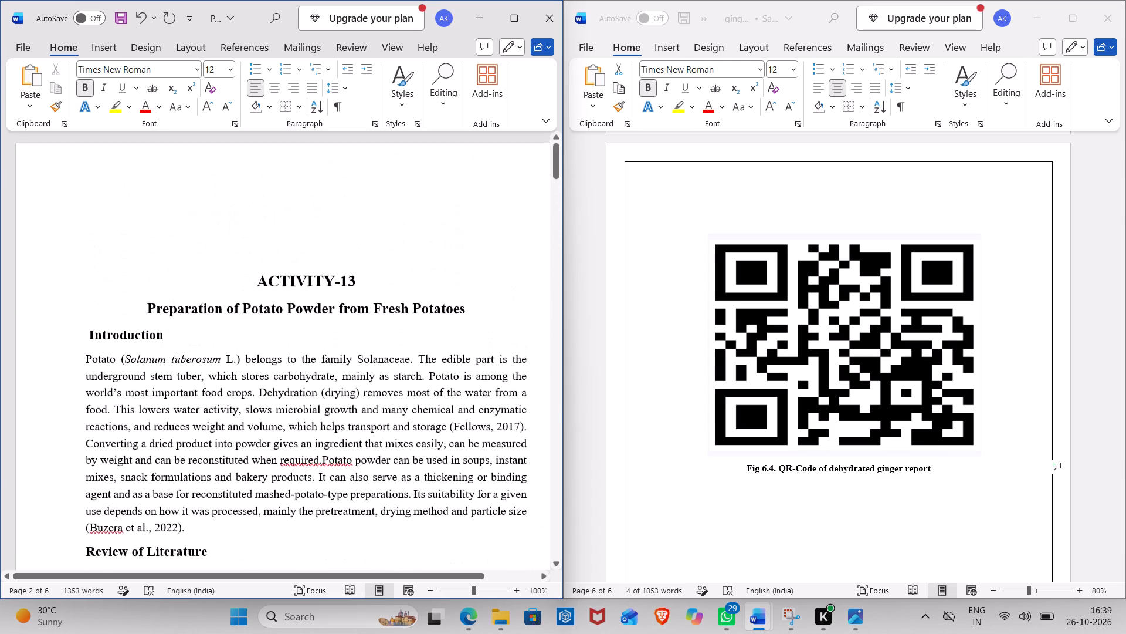
scroll(78, 420, "up", 1)
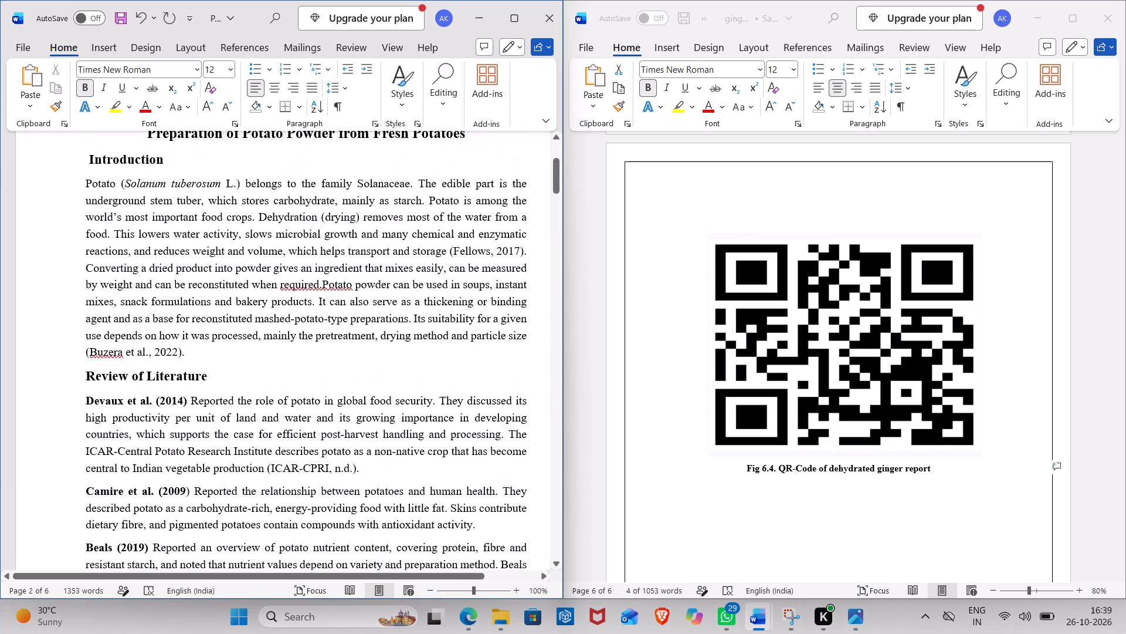
scroll(78, 420, "up", 1)
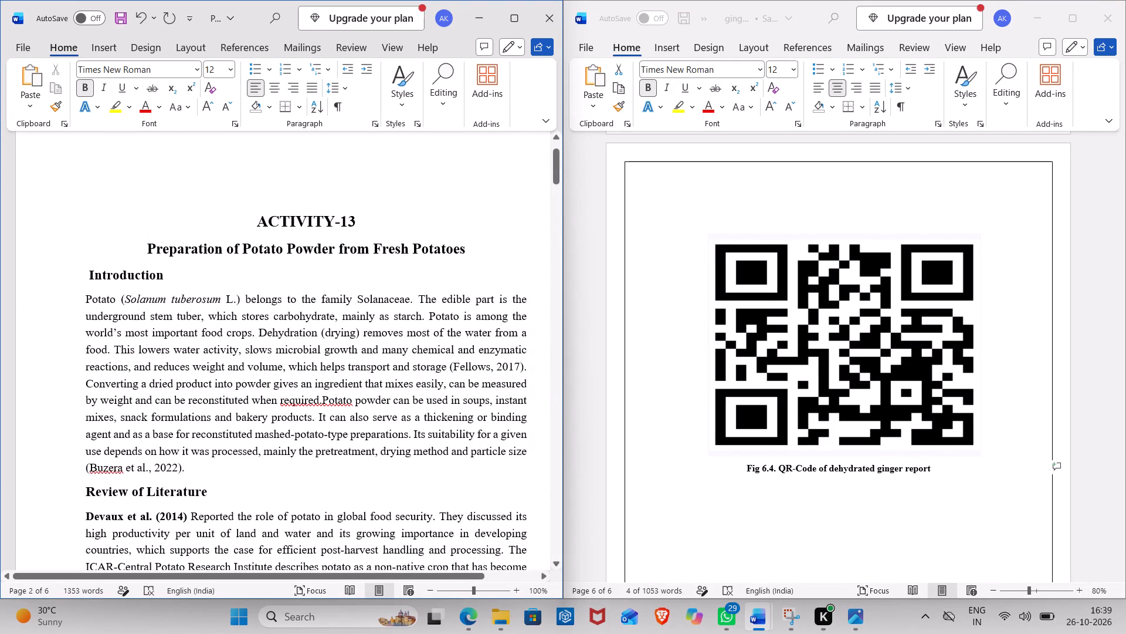
left_click_drag(83, 278, 219, 385)
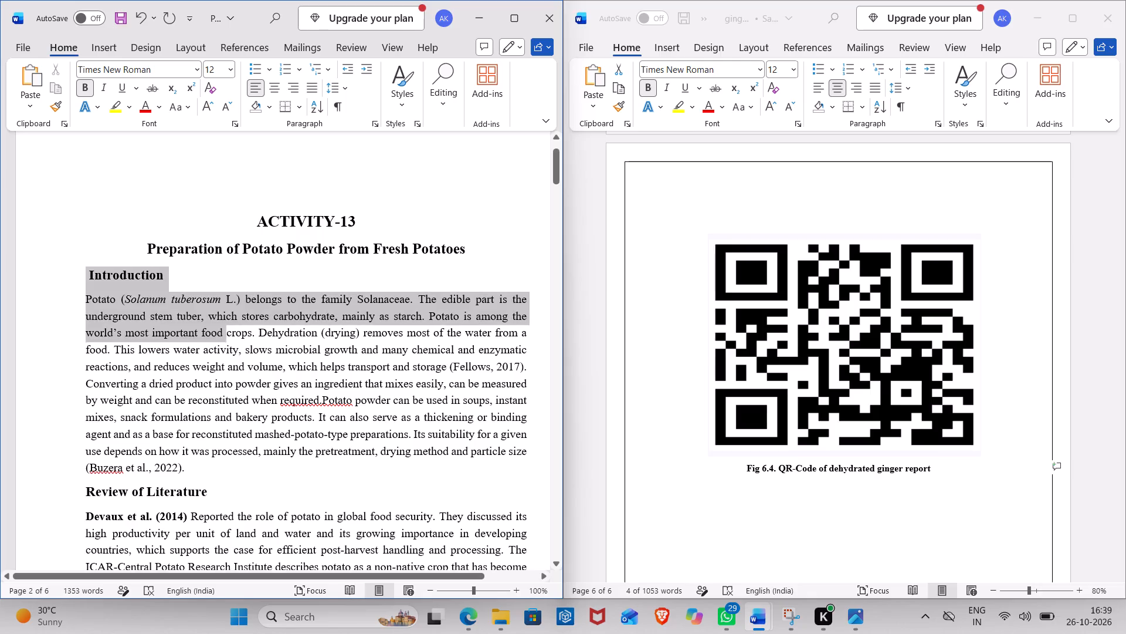
left_click_drag(219, 385, 221, 633)
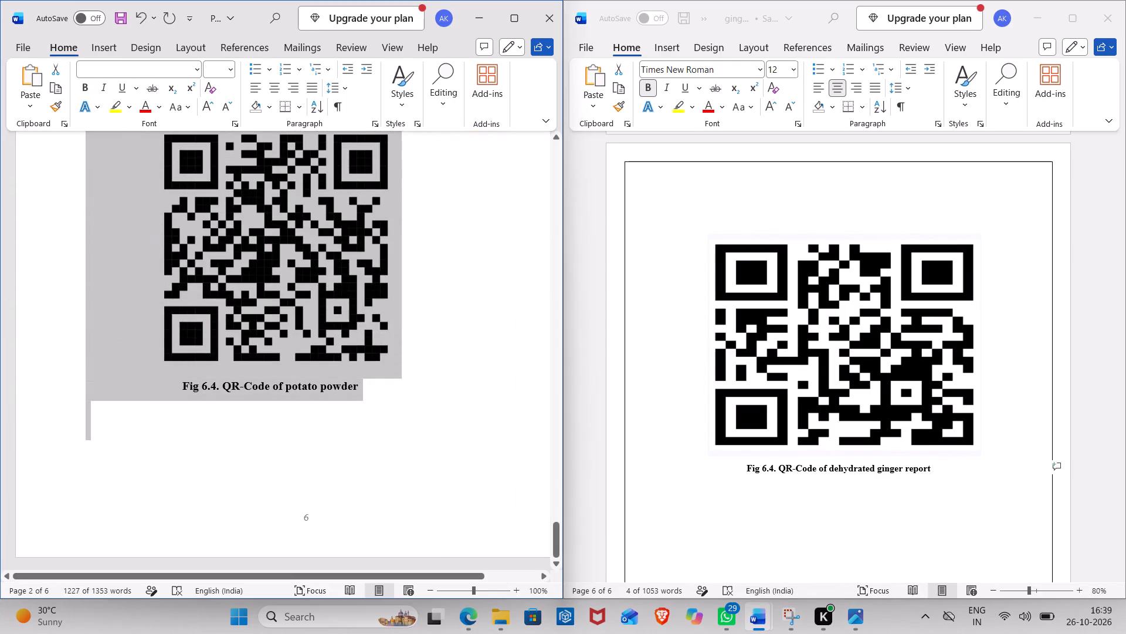
left_click(310, 90)
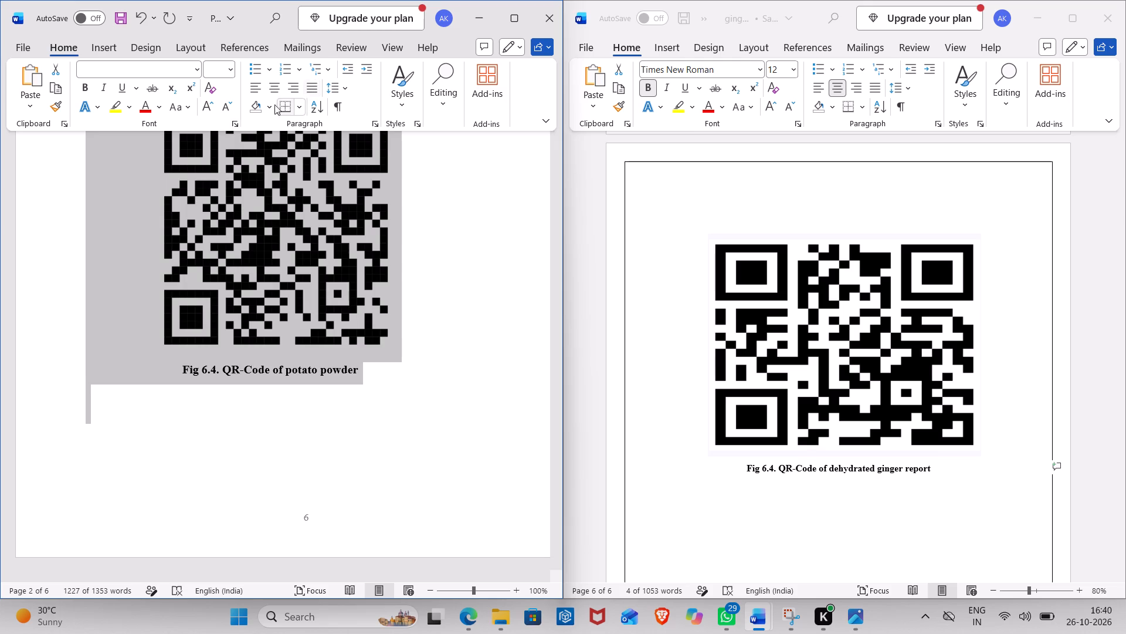
Set the selected text from the Introduction to the end of the report to Times New Roman, size 12.
left_click(198, 69)
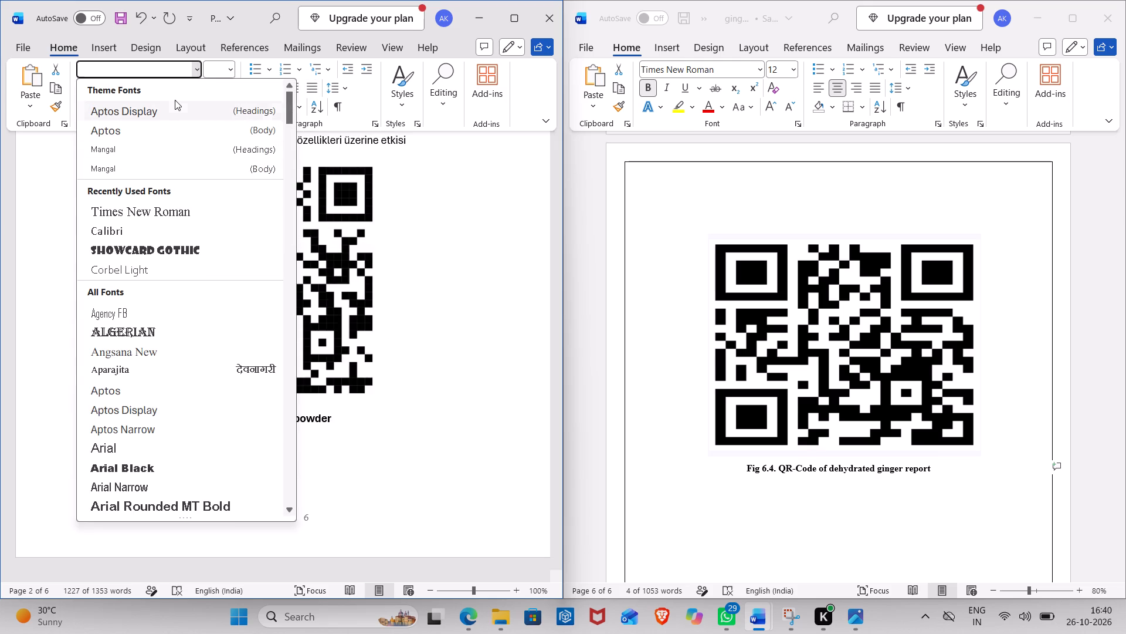
left_click(160, 215)
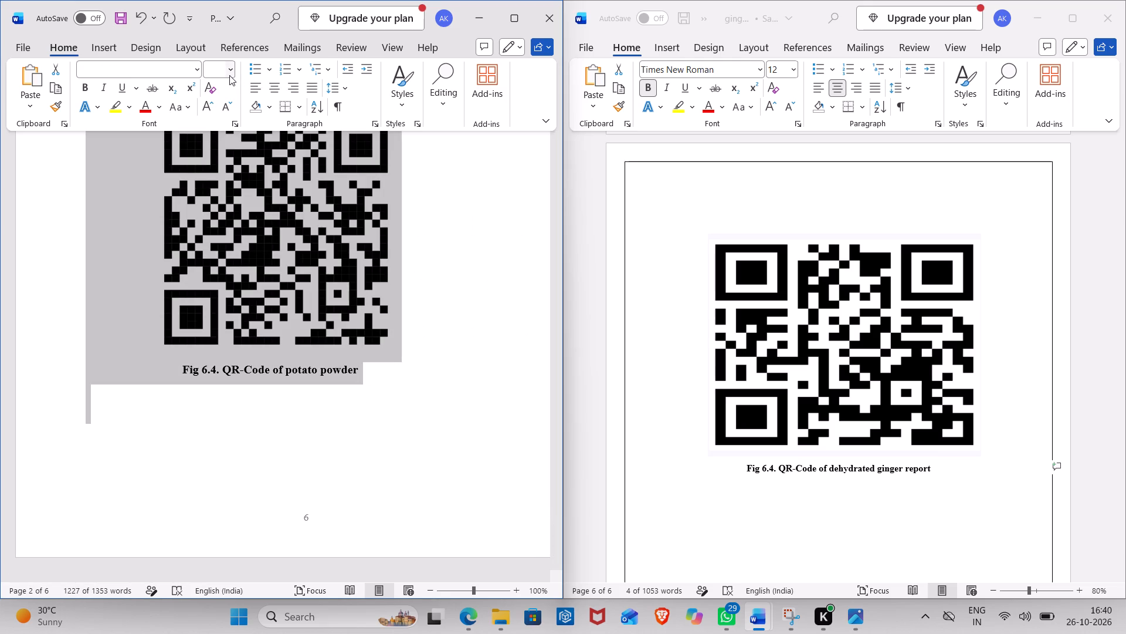
left_click(229, 75)
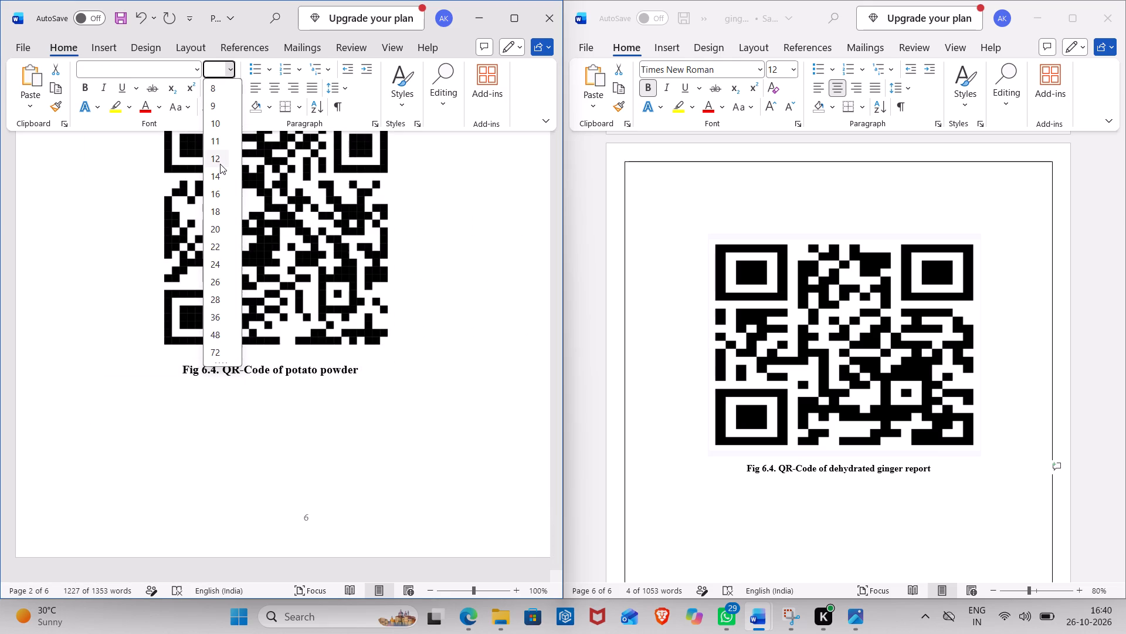
left_click(220, 164)
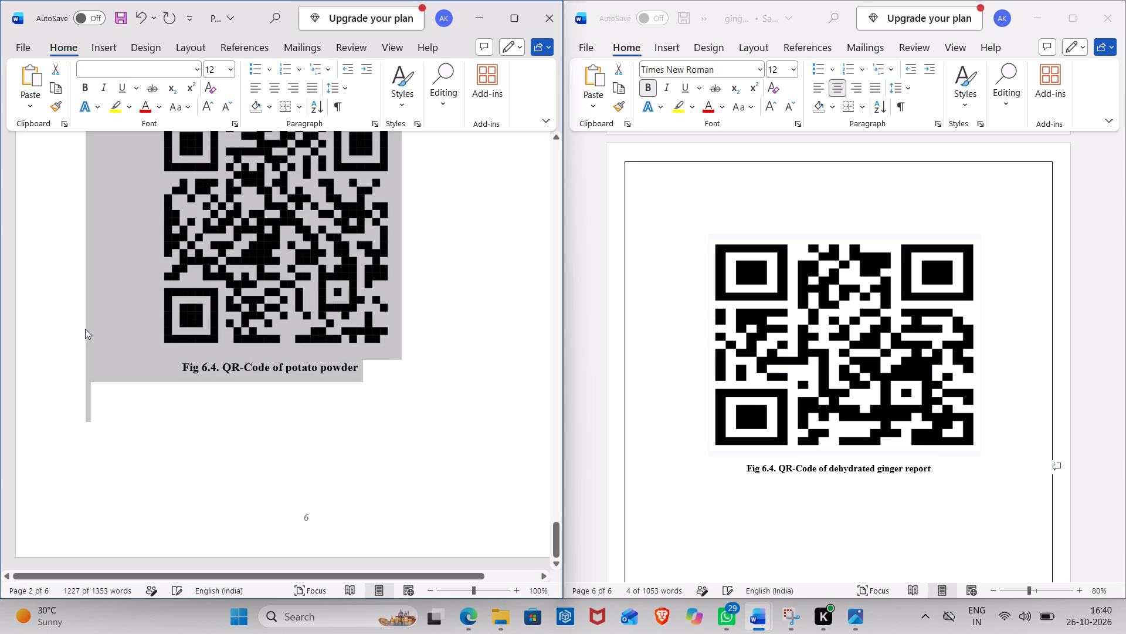
left_click(70, 326)
scroll(70, 326, "up", 3)
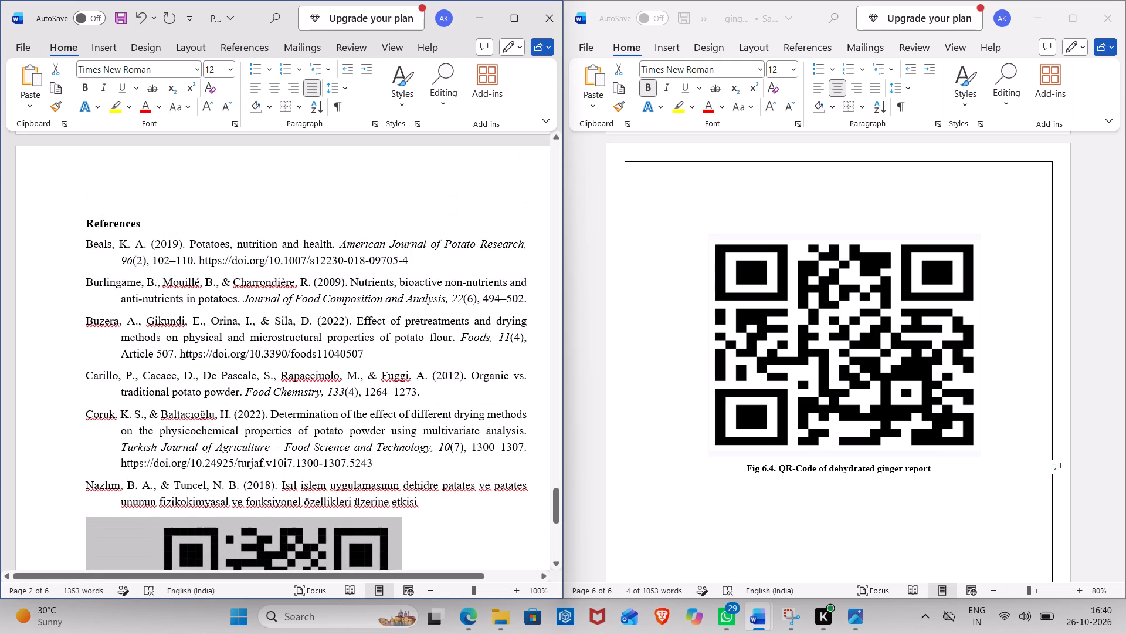
left_click(168, 215)
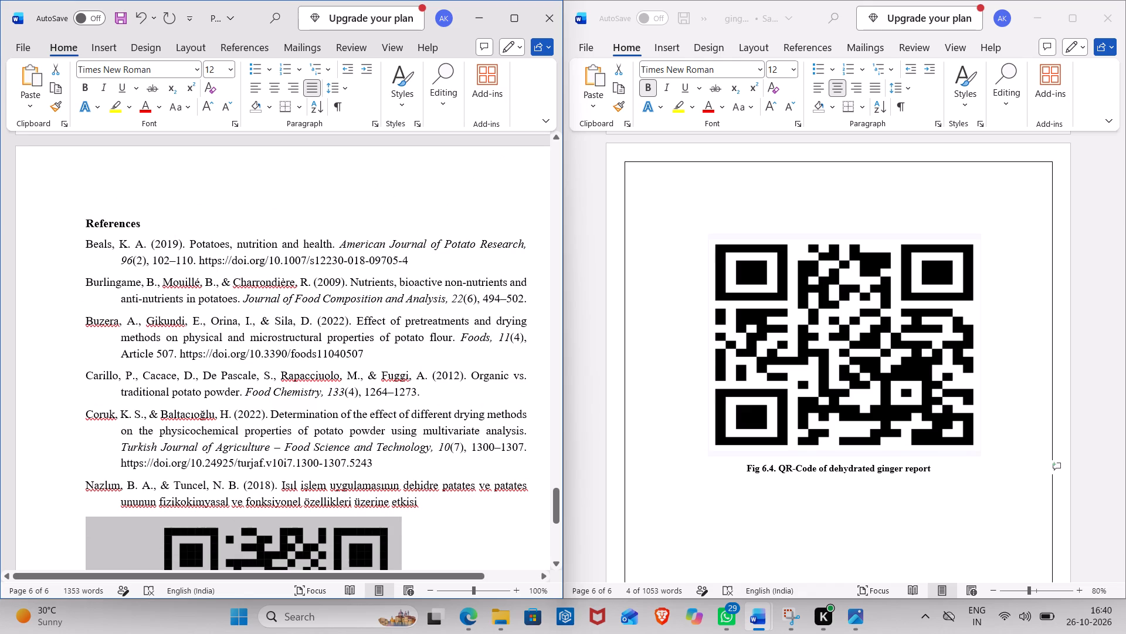
Add eight leading spaces before "Boiling" in the potato powder flow-sheet so it lines up with the arrows.
scroll(168, 215, "up", 4)
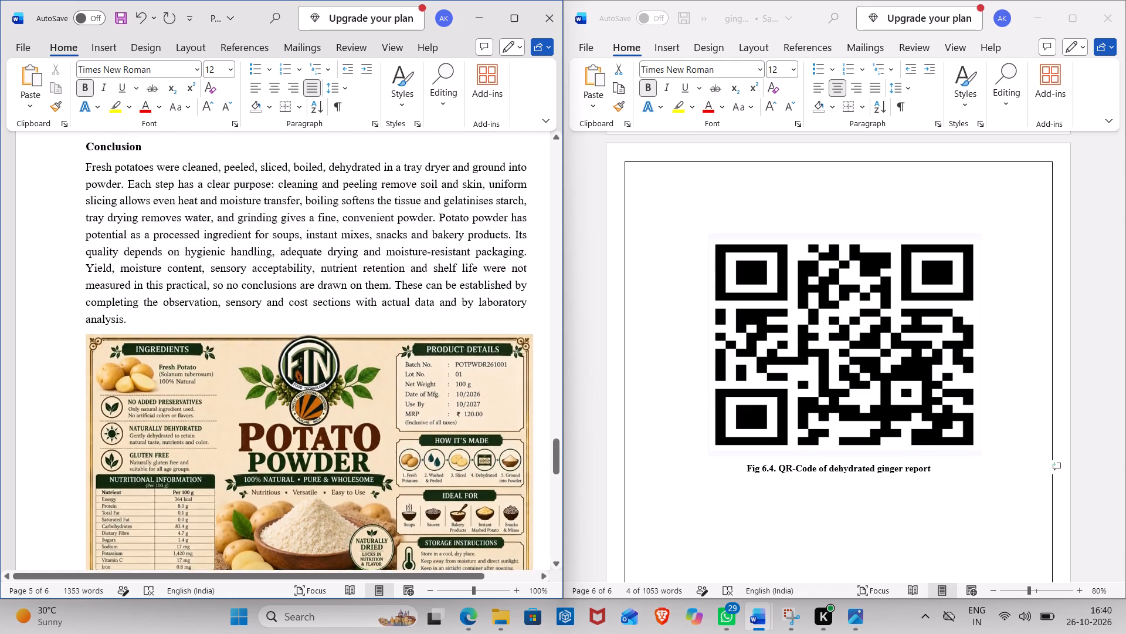
scroll(168, 215, "up", 3)
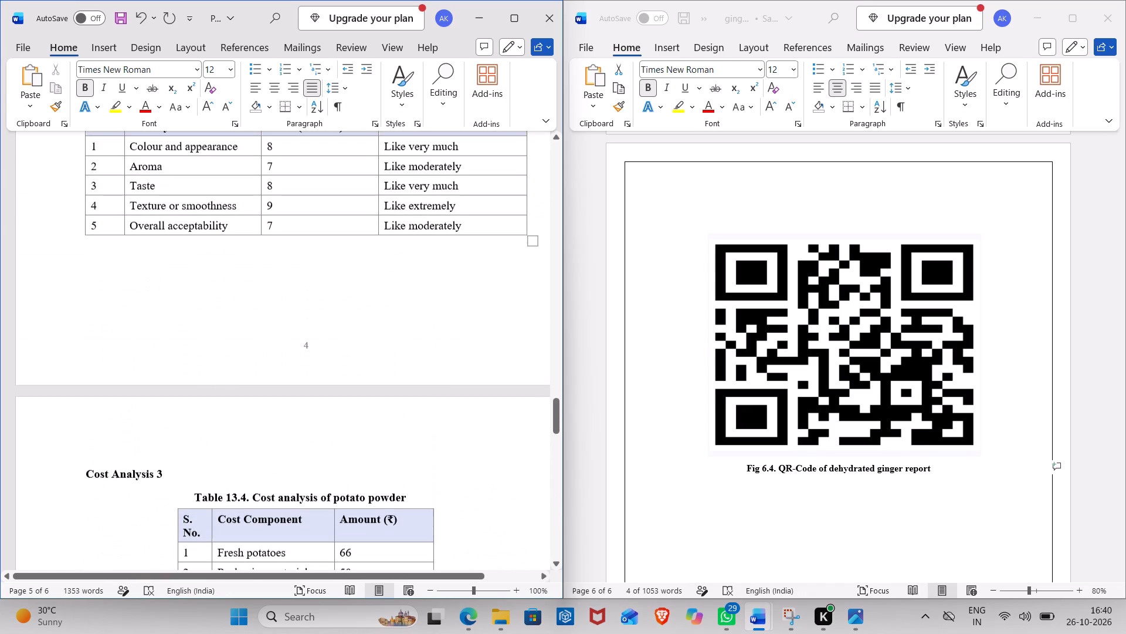
scroll(168, 215, "up", 4)
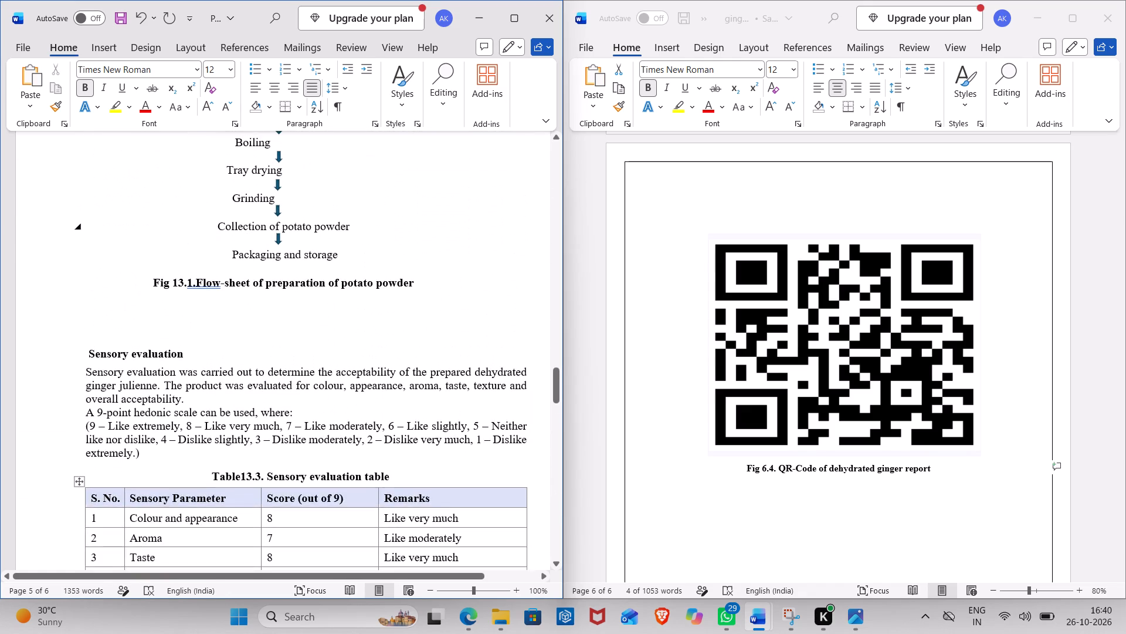
scroll(168, 215, "up", 4)
scroll(168, 215, "down", 1)
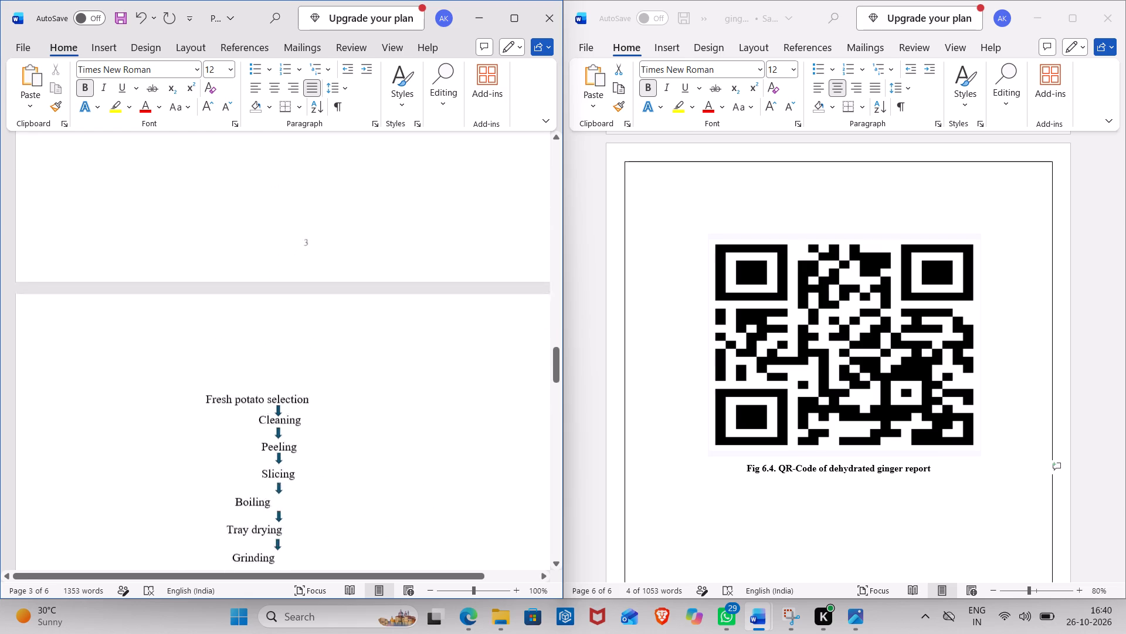
scroll(168, 215, "down", 2)
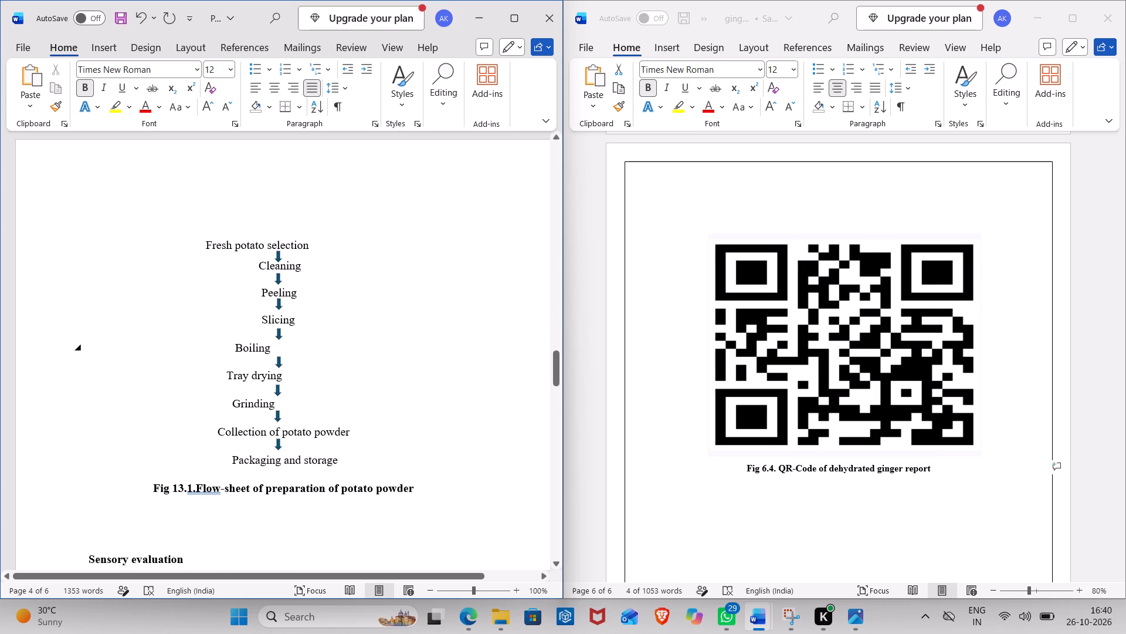
left_click(229, 345)
key("space")
key("space")
key("space")
key("space")
key("space")
key("space")
key("space")
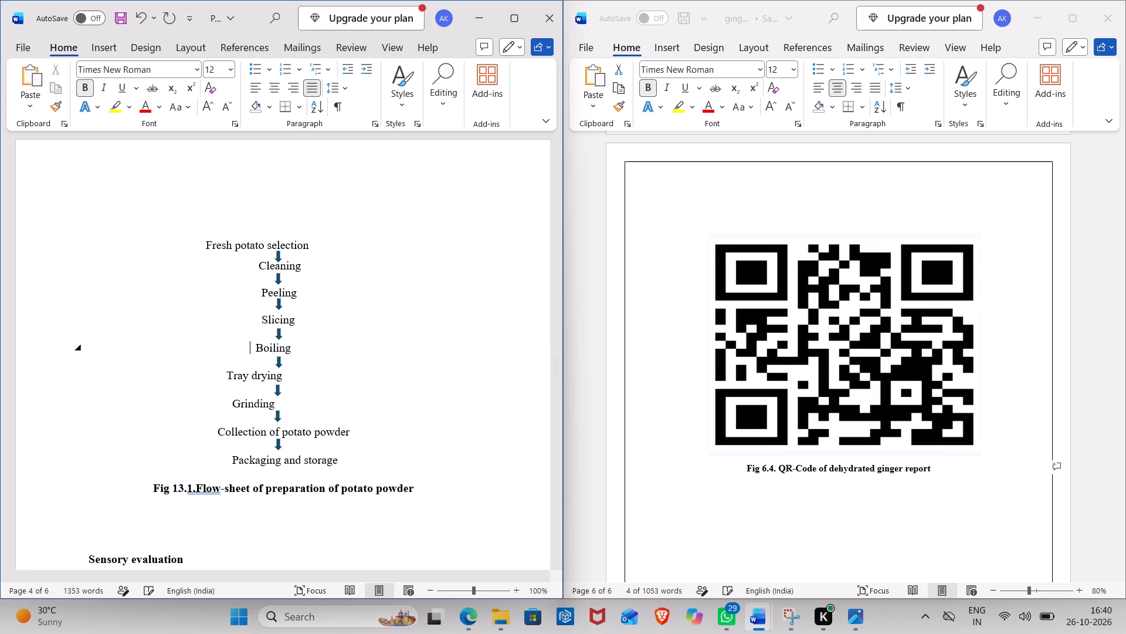
key("space")
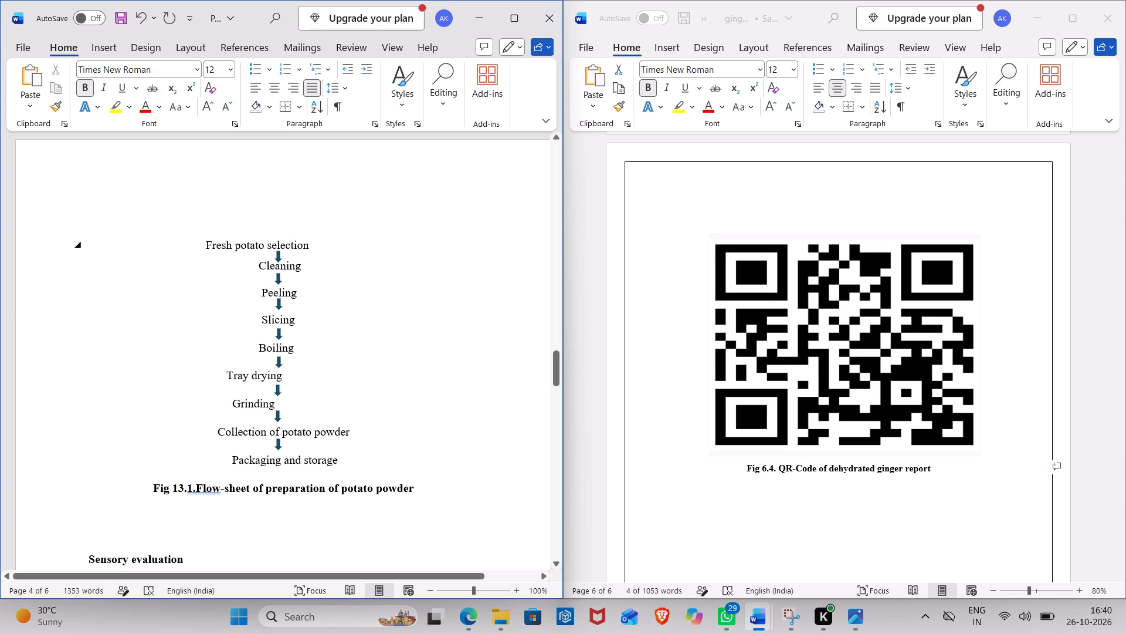
Add seven leading spaces before "Fresh potato selection" at the top of the flow-sheet to centre it over the first arrow.
left_click(201, 250)
key("space")
key("space")
key("space")
key("space")
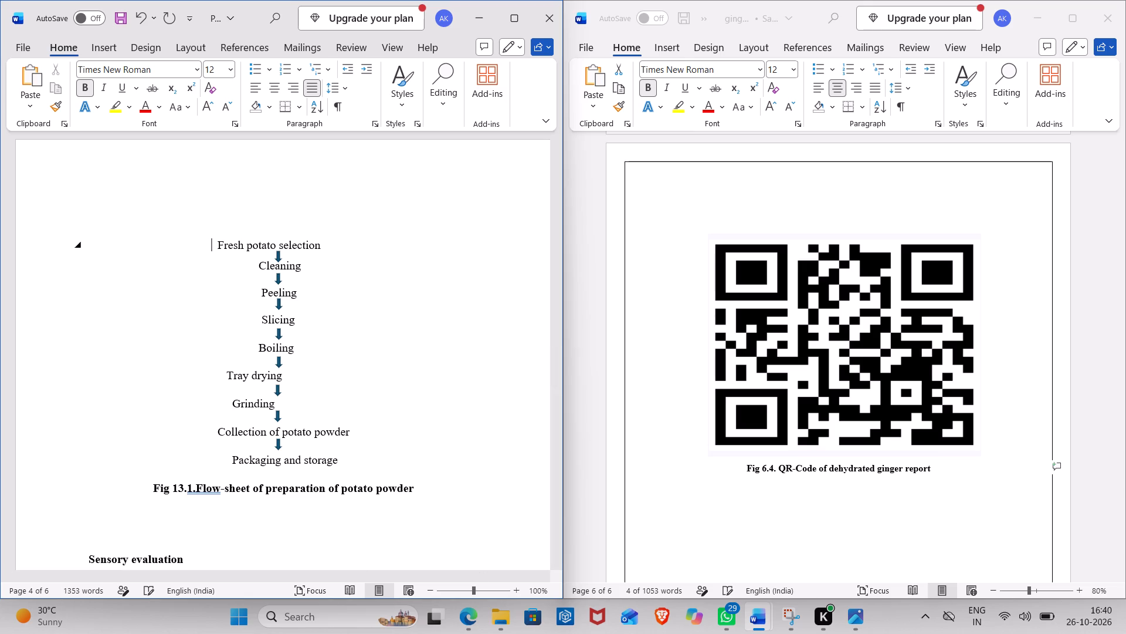
key("space")
key("space")
key("space")
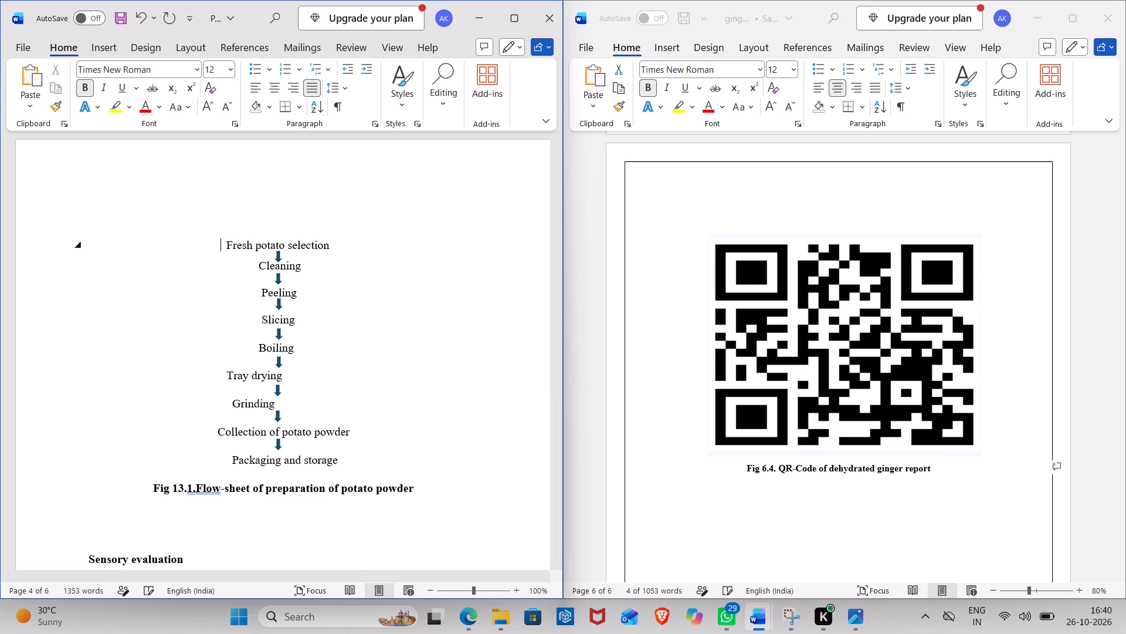
Add seven leading spaces before "Tray drying" in the flow-sheet to bring it in line with the arrows.
left_click(225, 376)
key("space")
key("space")
key("space")
key("space")
key("space")
key("space")
key("space")
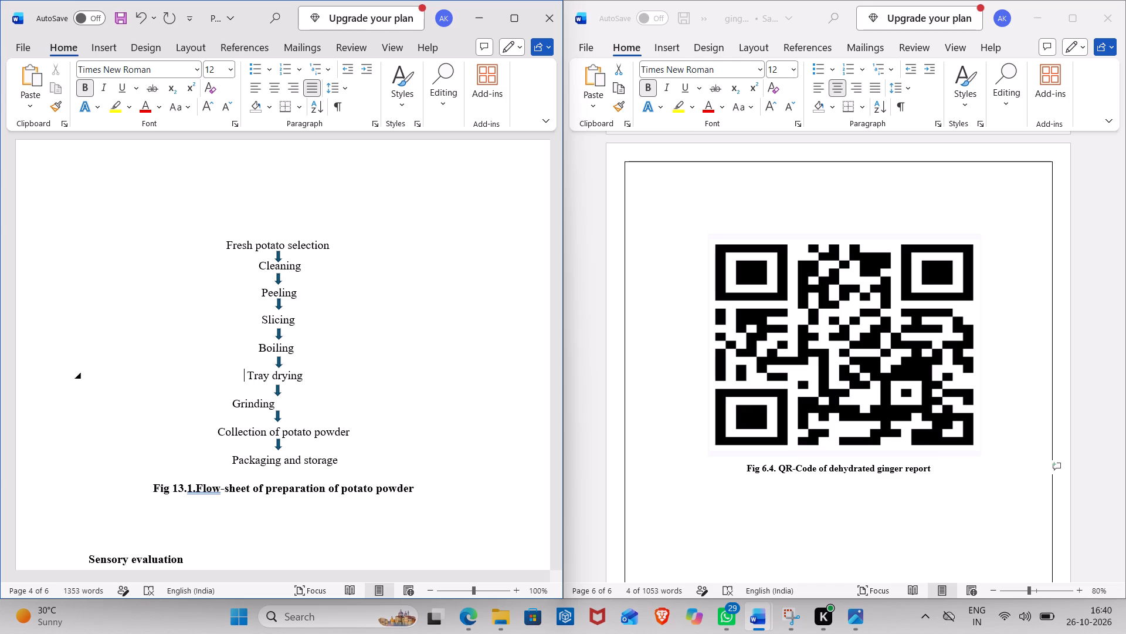
Indent "Grinding" in the flow-sheet with seven leading spaces so it sits beneath the arrow.
left_click(228, 404)
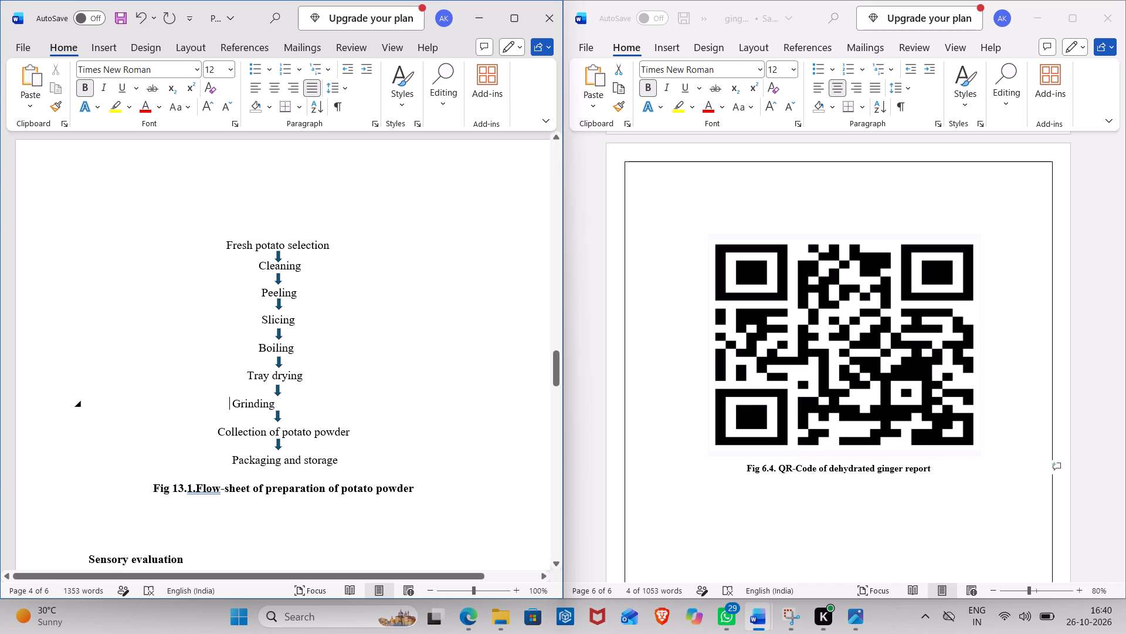
key("space")
key("space")
key("space")
key("space")
key("space")
key("space")
key("space")
key("space")
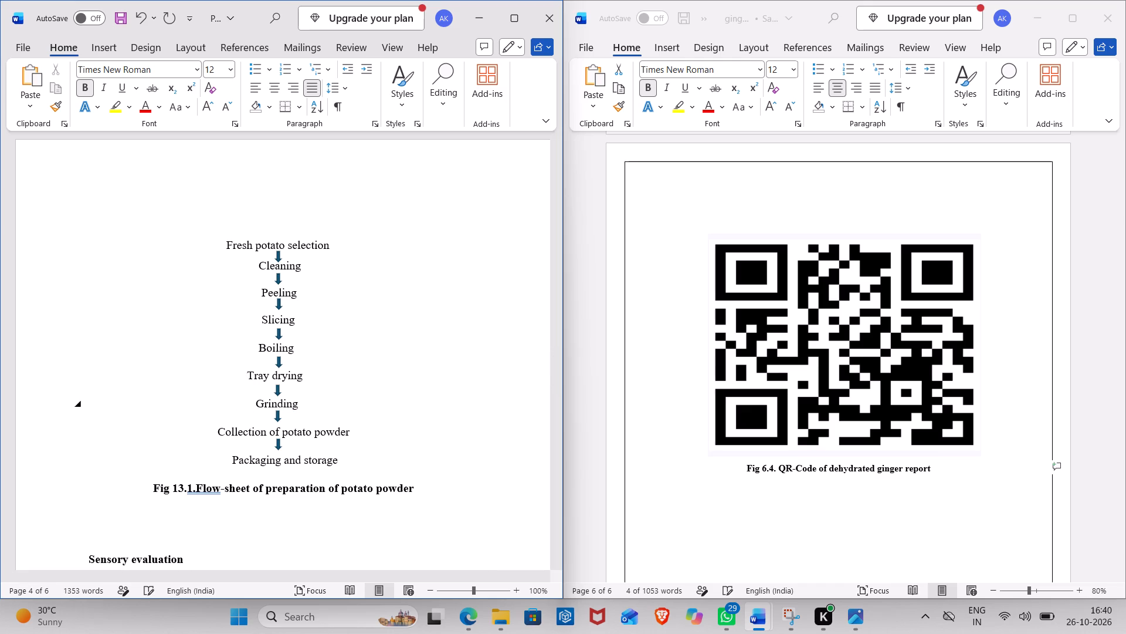
key("BackSpace")
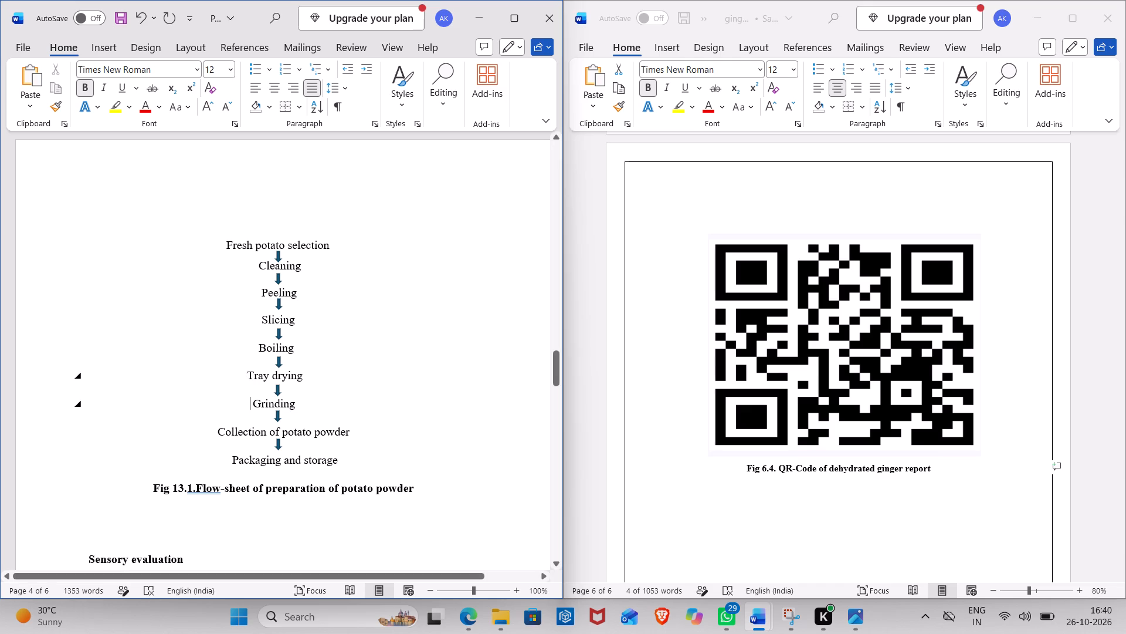
Fine-tune the "Tray drying" and "Boiling" lines of the flow-sheet with one more leading space each.
left_click(239, 381)
key("space")
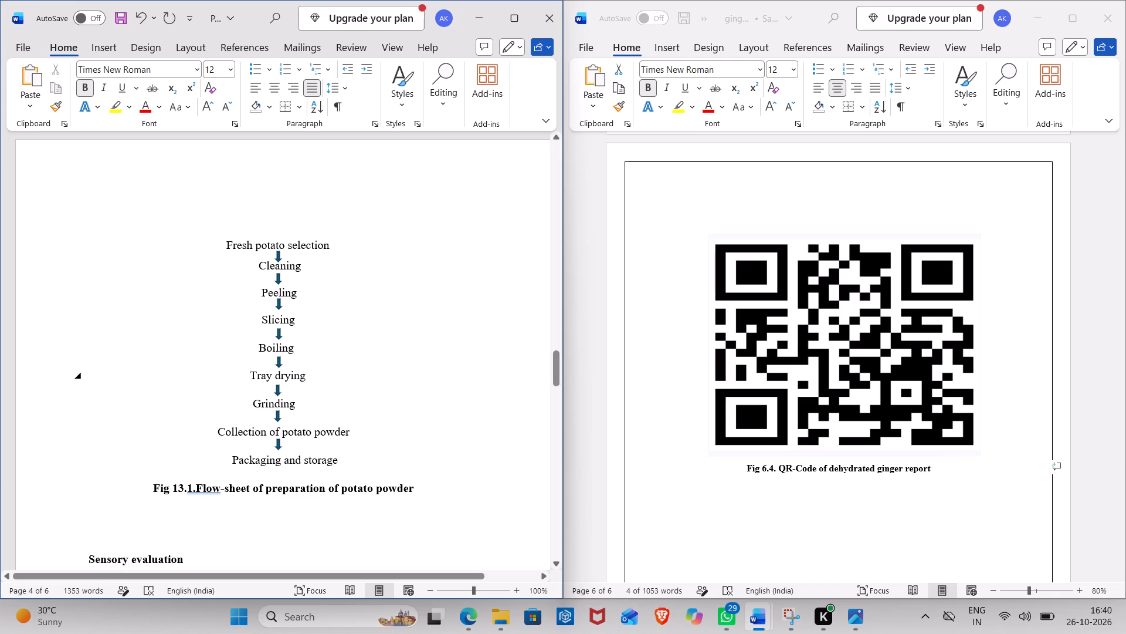
left_click(257, 350)
key("space")
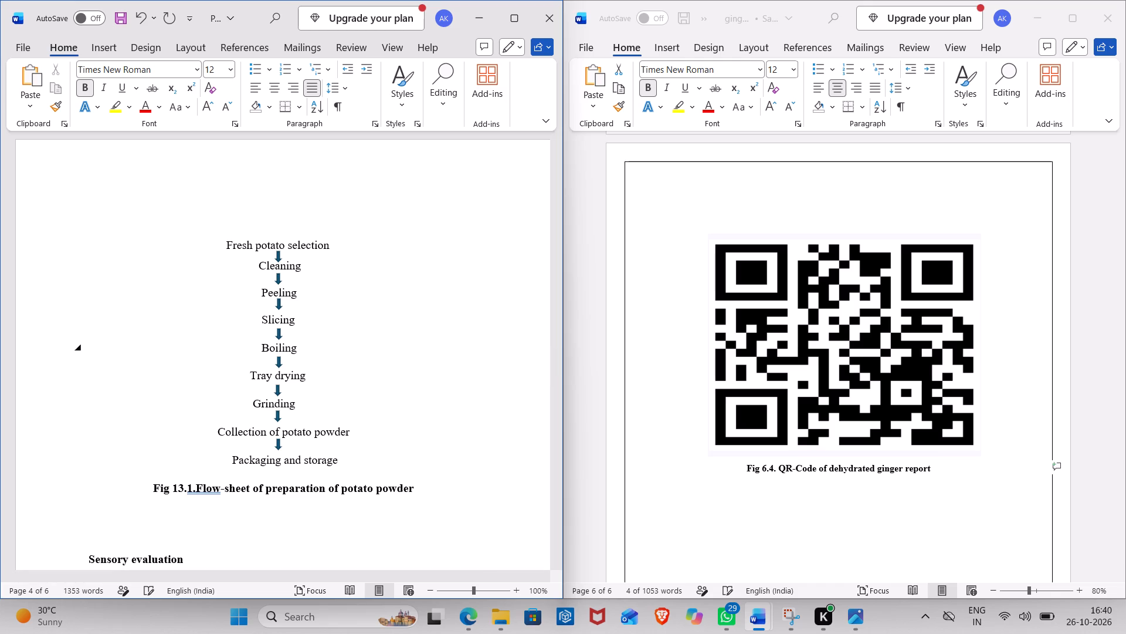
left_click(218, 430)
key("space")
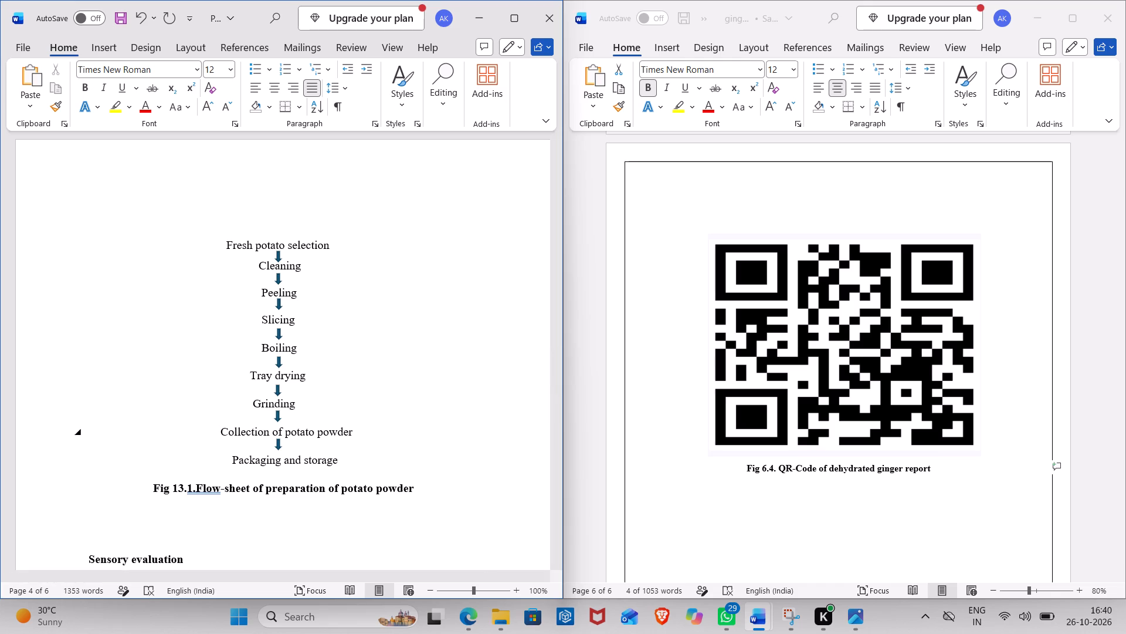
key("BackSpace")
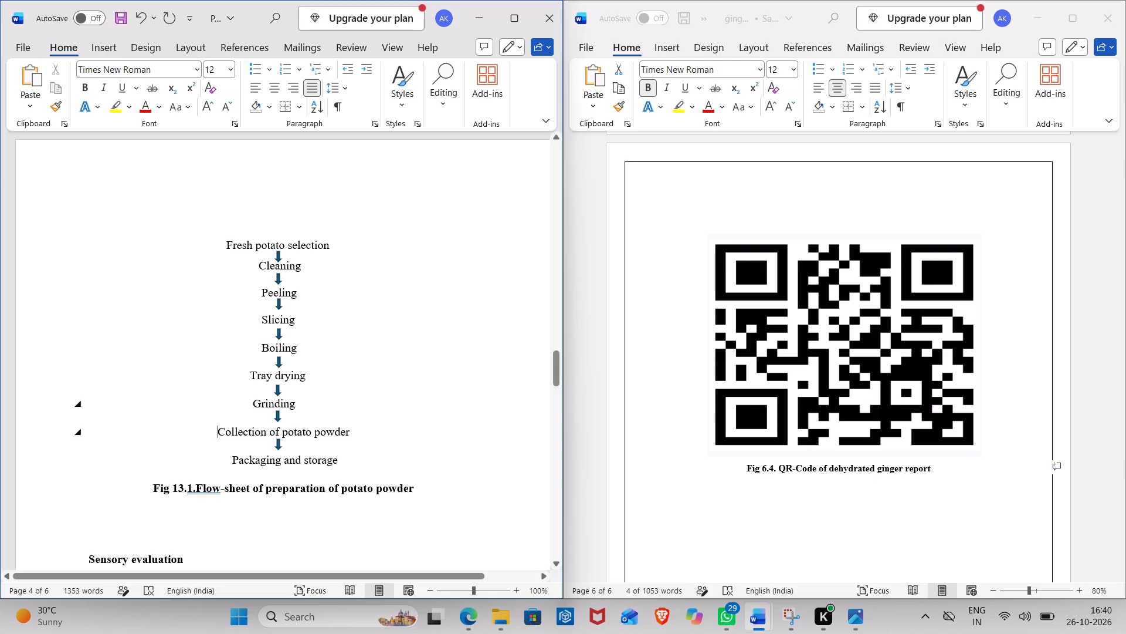
Shift "Grinding" in the flow-sheet by one more leading space to centre it between its arrows.
left_click(249, 410)
key("space")
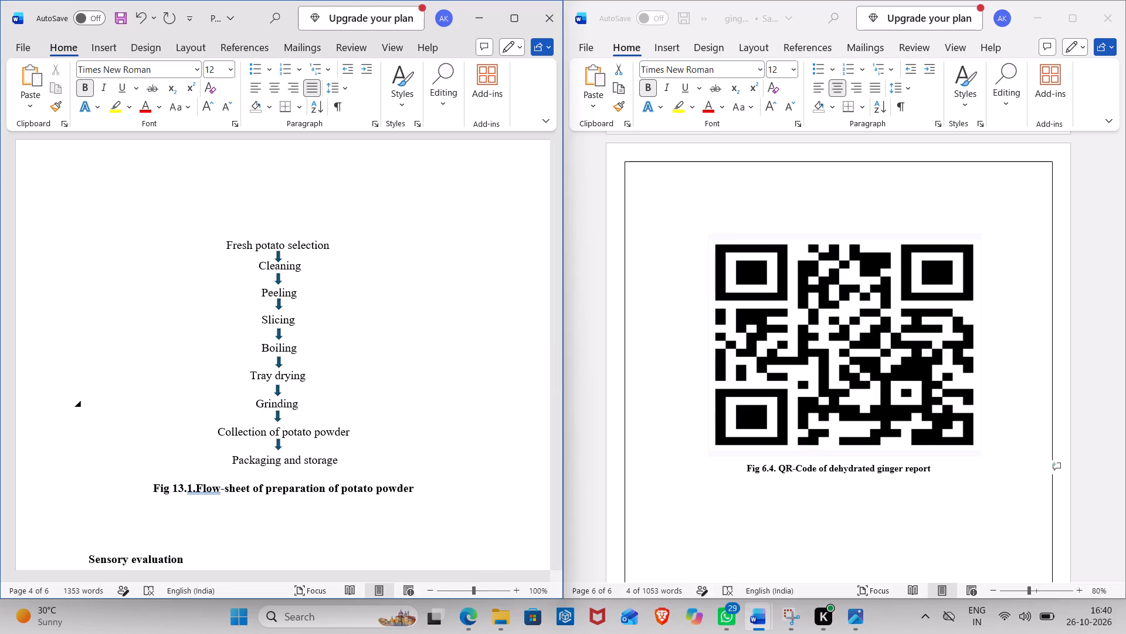
Review the potato report's layout from the flow-sheet to the QR code and back up to the title page.
scroll(249, 410, "down", 1)
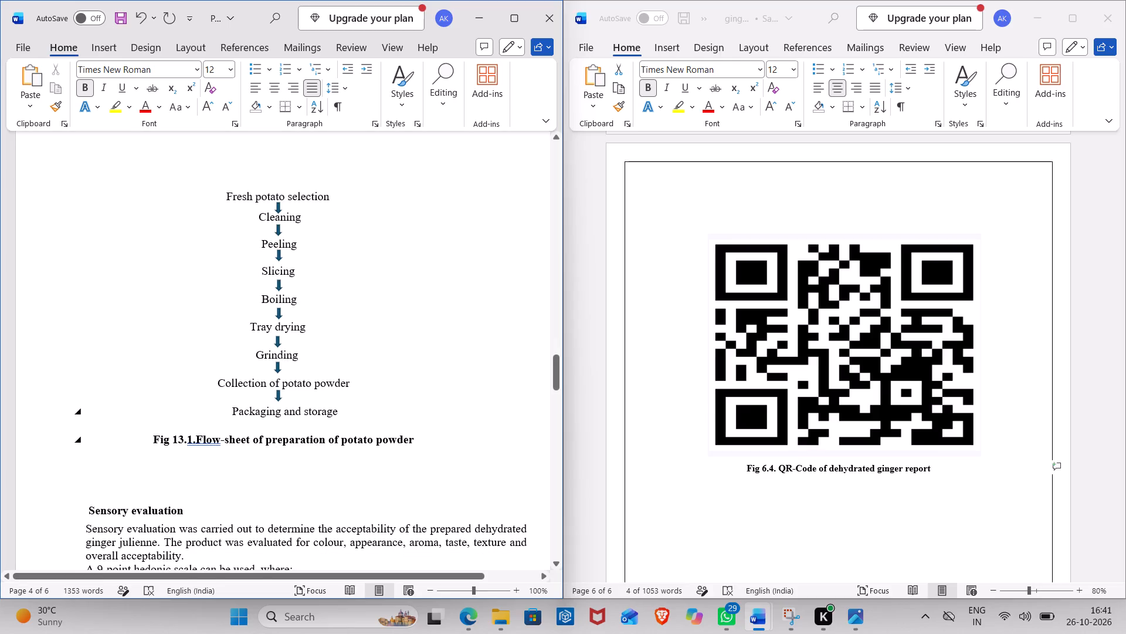
scroll(234, 424, "down", 4)
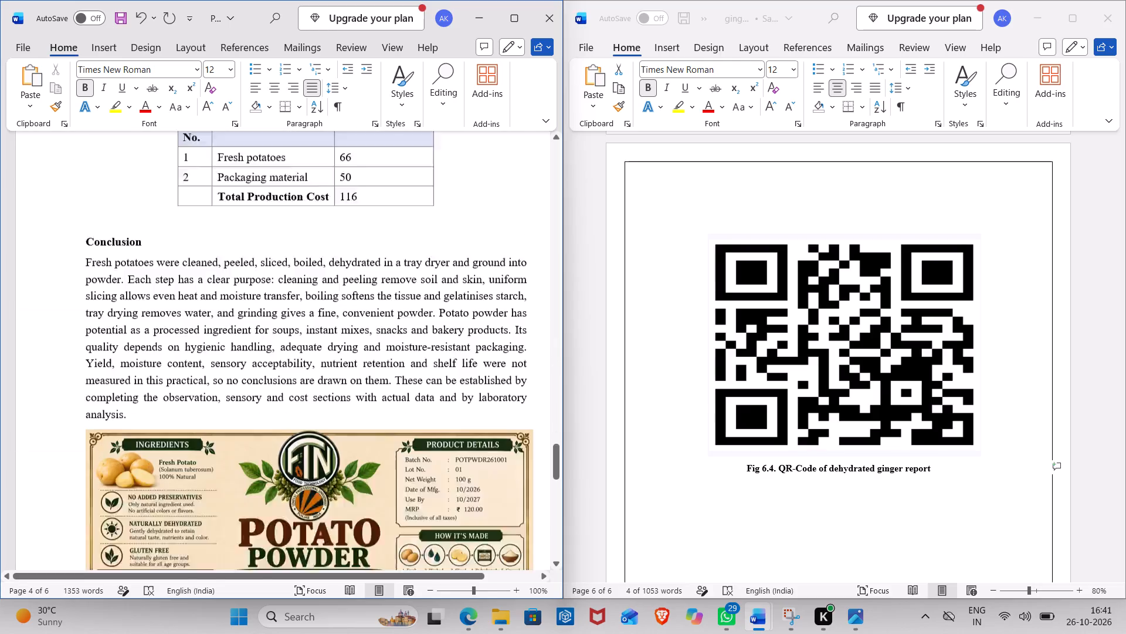
scroll(234, 424, "down", 7)
scroll(234, 424, "up", 1)
scroll(234, 424, "down", 2)
scroll(234, 424, "up", 1)
scroll(234, 424, "down", 1)
scroll(234, 424, "up", 1)
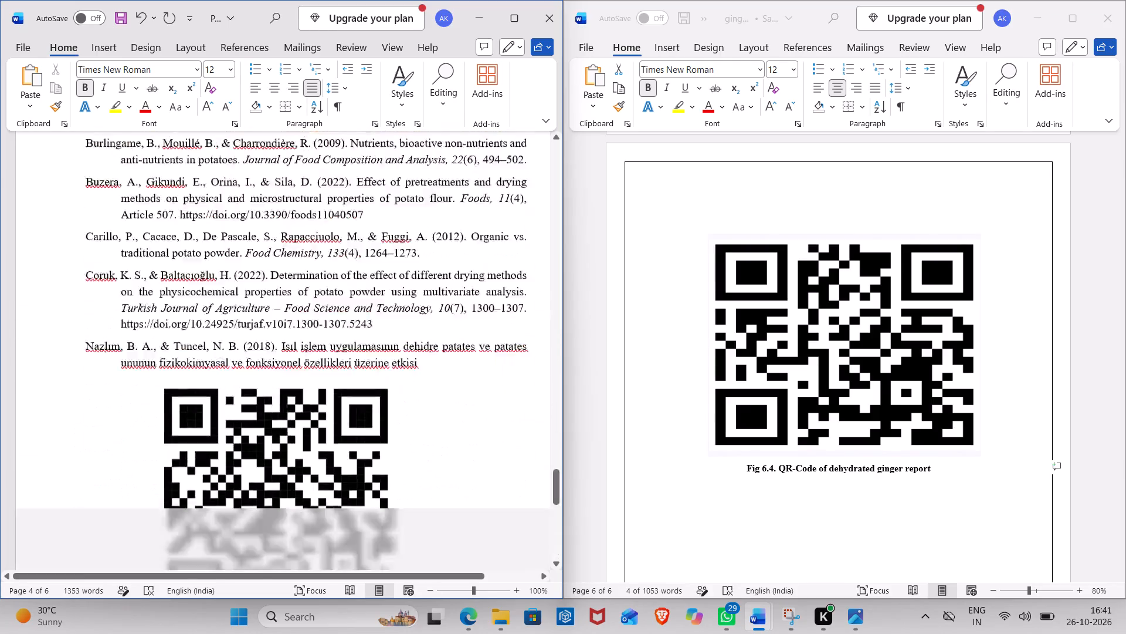
scroll(234, 424, "up", 5)
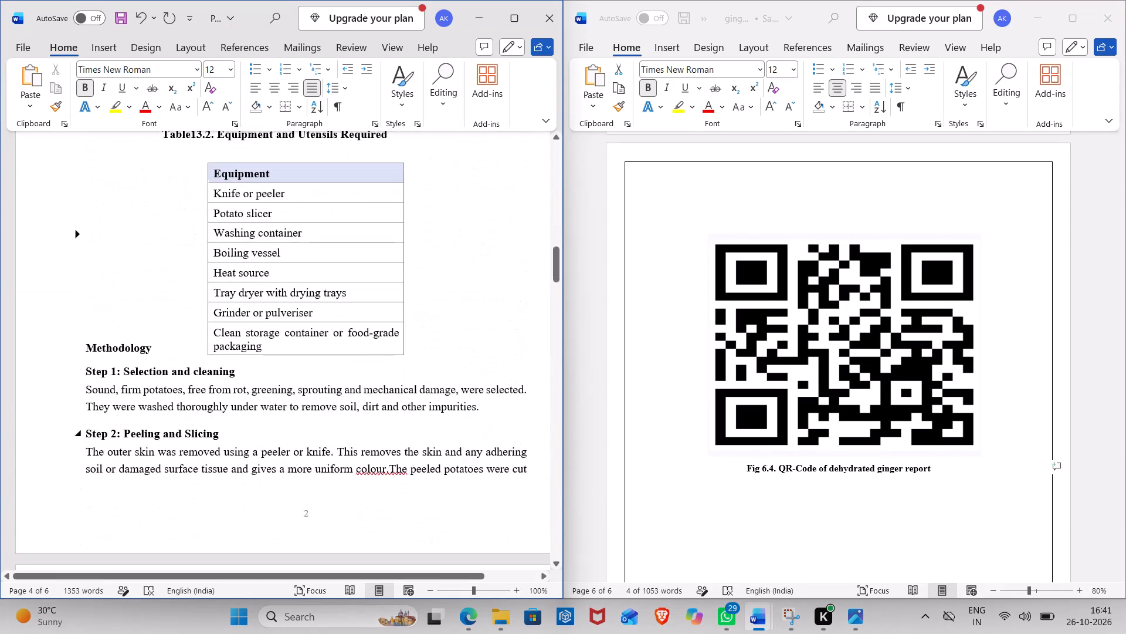
scroll(234, 424, "up", 2)
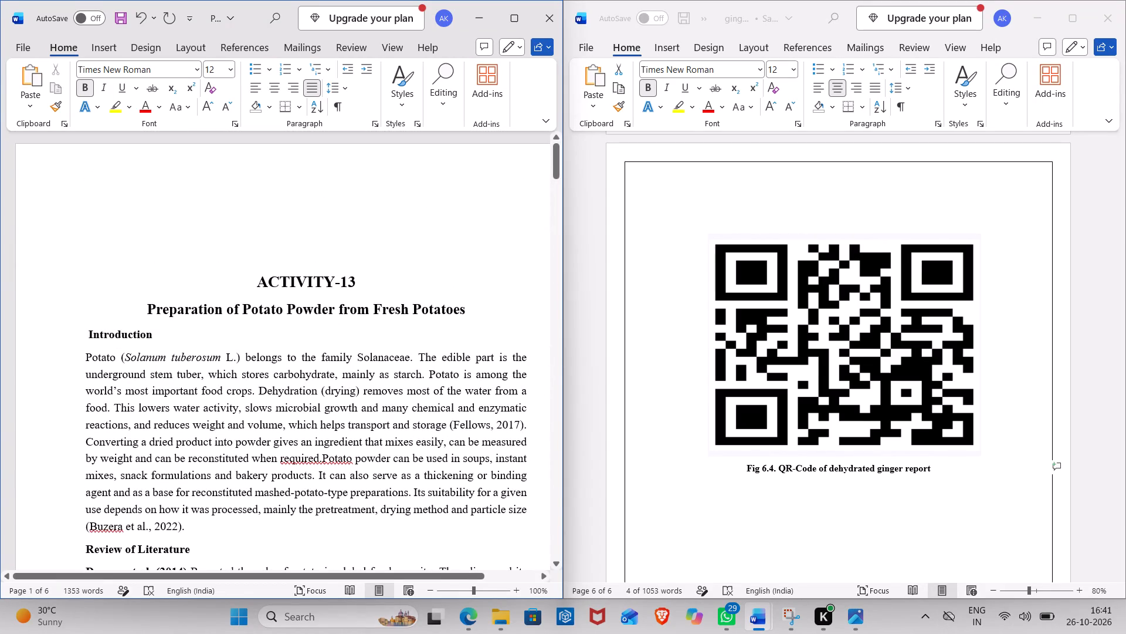